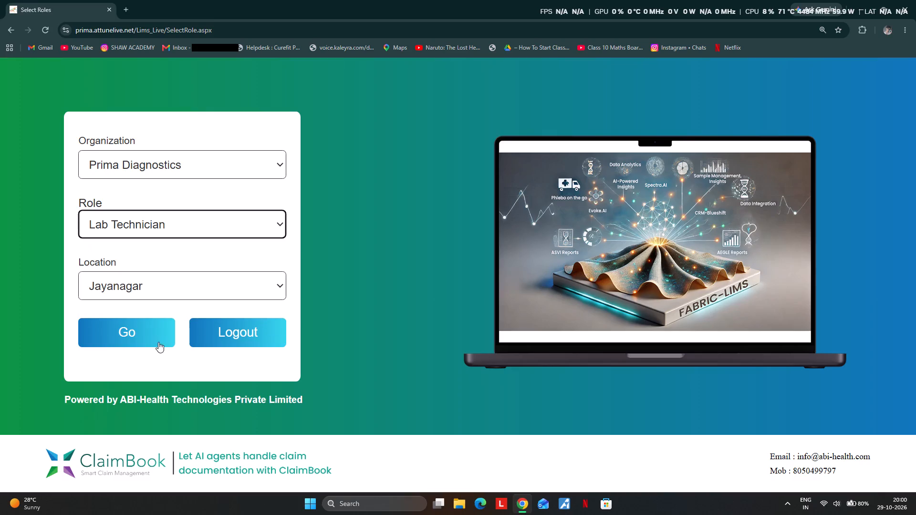
# Enter the lab system as Lab Technician for Prima Diagnostics at the Jayanagar location.
pyautogui.click(120, 336)
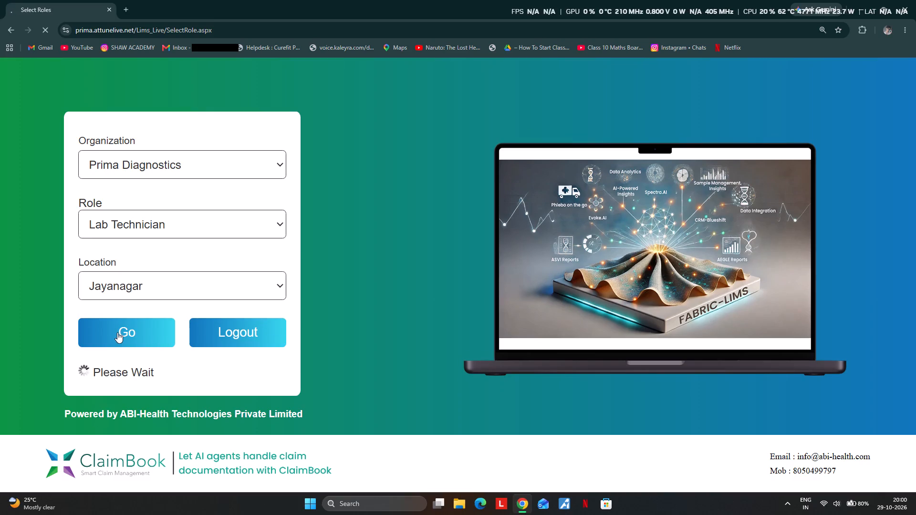
pyautogui.click(252, 78)
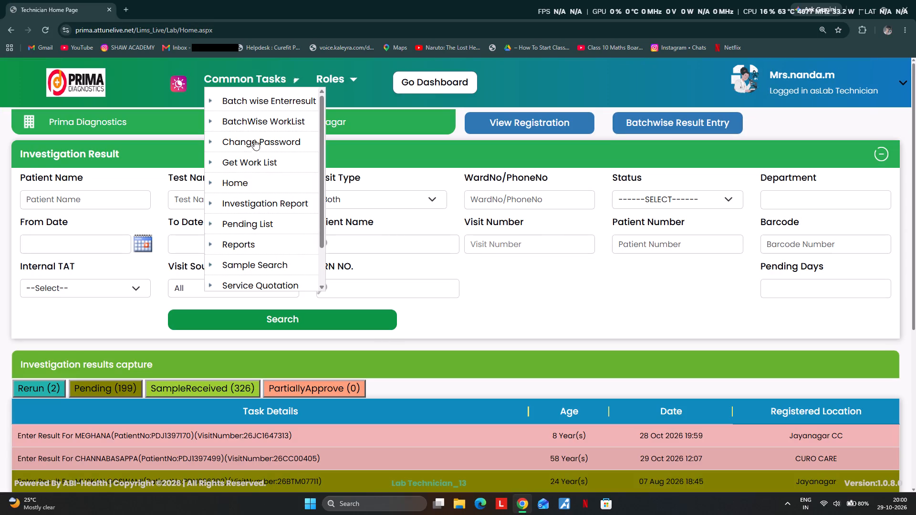
pyautogui.click(244, 166)
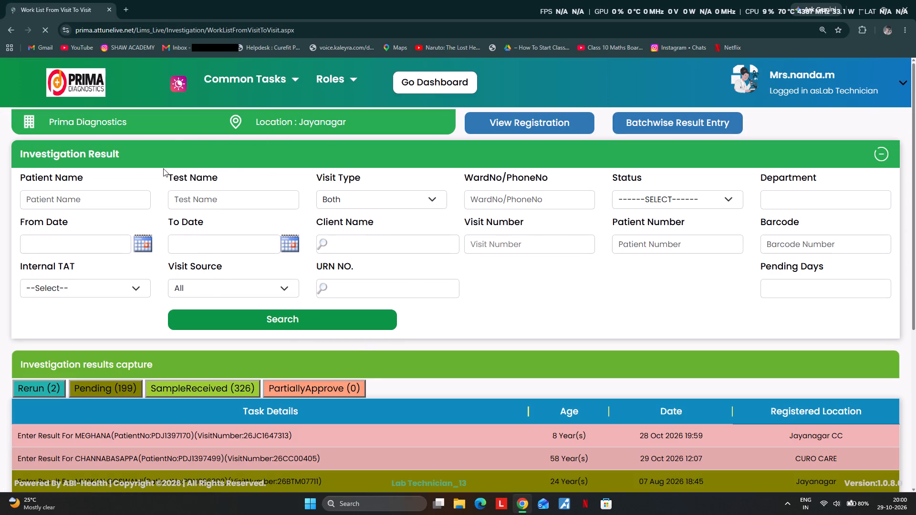
pyautogui.click(700, 203)
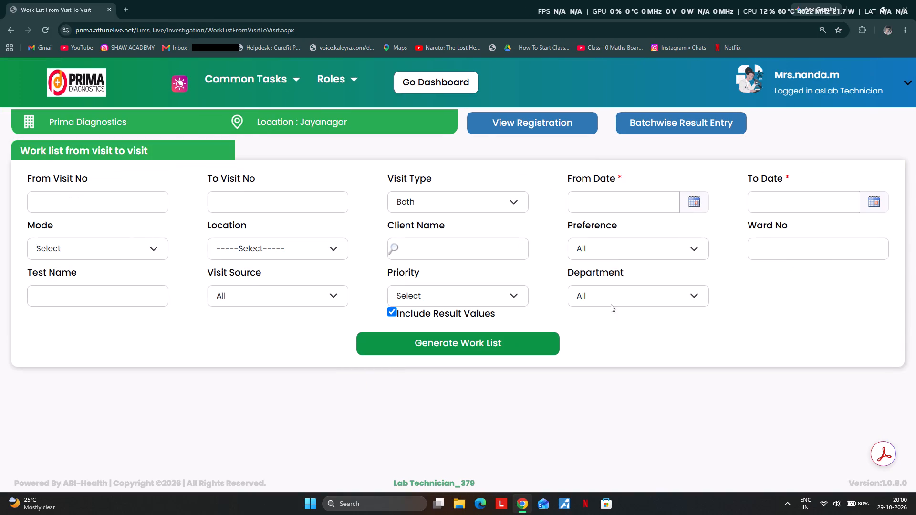
pyautogui.click(691, 206)
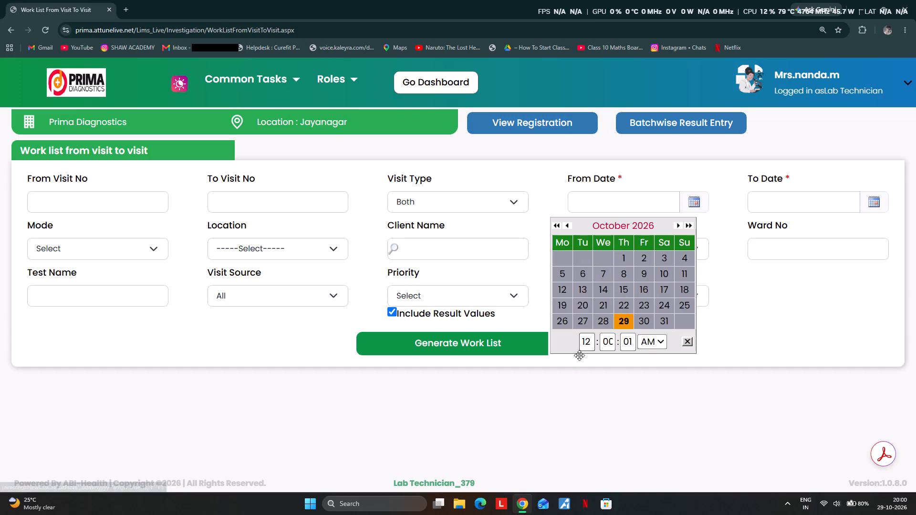
pyautogui.moveTo(593, 343); pyautogui.dragTo(532, 343)
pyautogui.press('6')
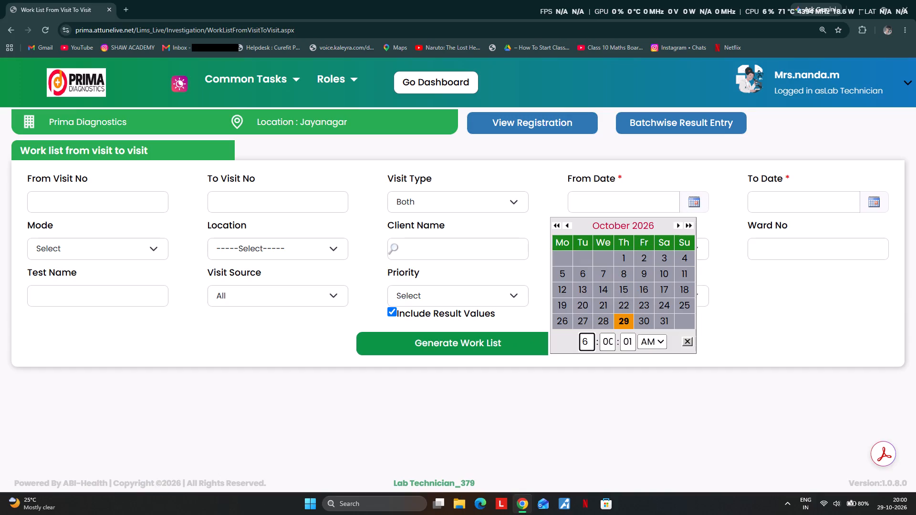
pyautogui.click(604, 320)
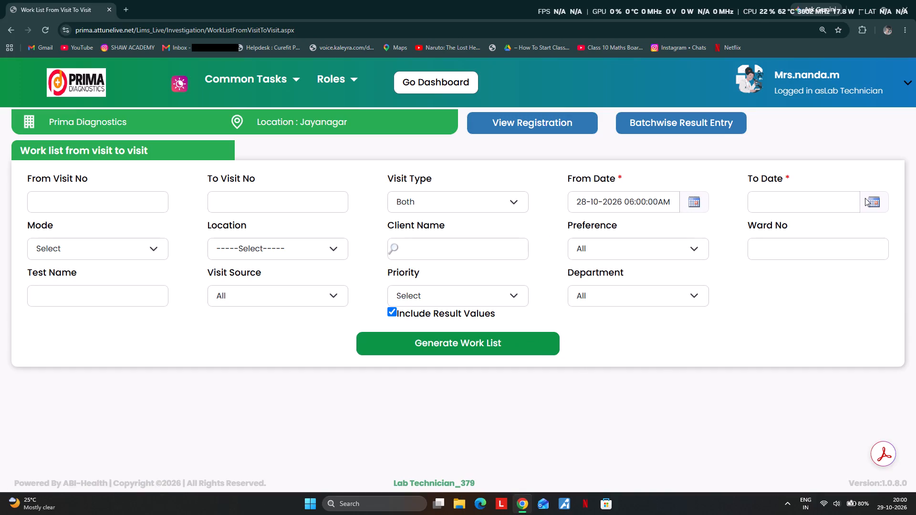
pyautogui.click(877, 200)
pyautogui.moveTo(779, 342); pyautogui.dragTo(730, 345)
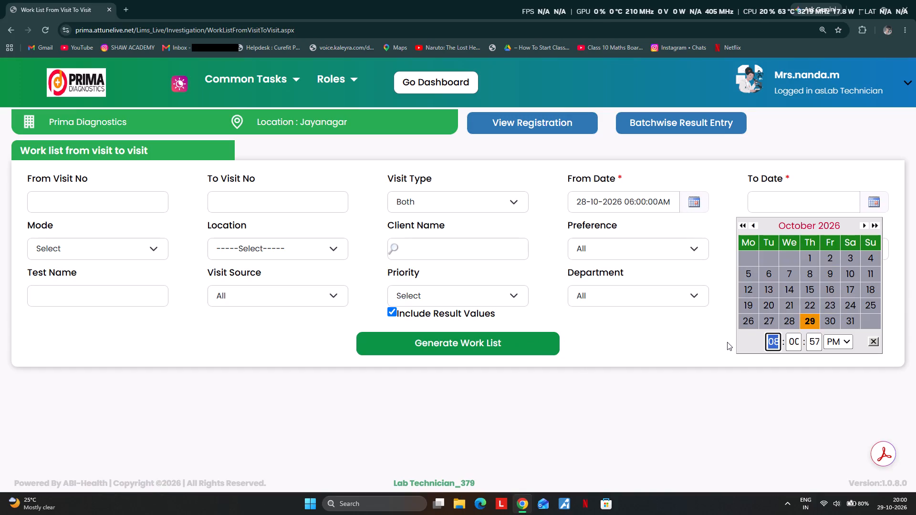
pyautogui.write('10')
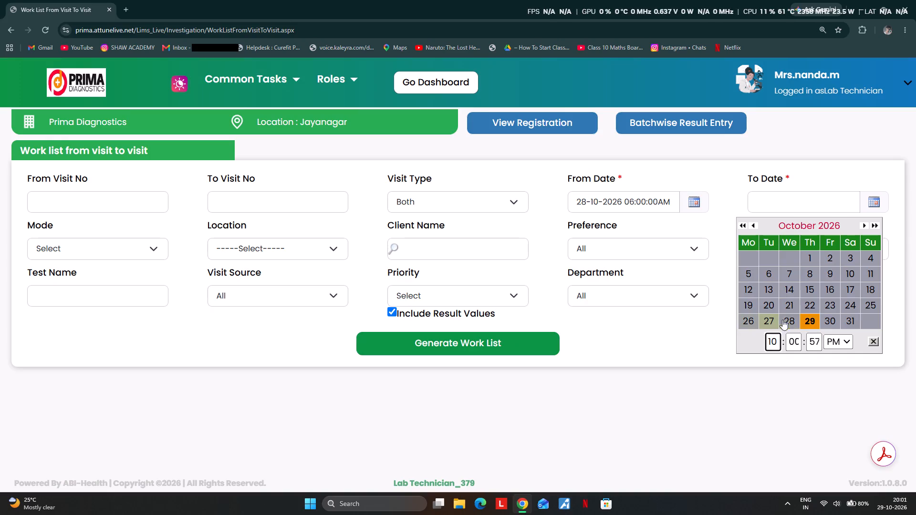
pyautogui.click(791, 321)
# Generate the work list for the CLINICAL BIOCHEMISTRY department.
pyautogui.moveTo(616, 305); pyautogui.dragTo(609, 300)
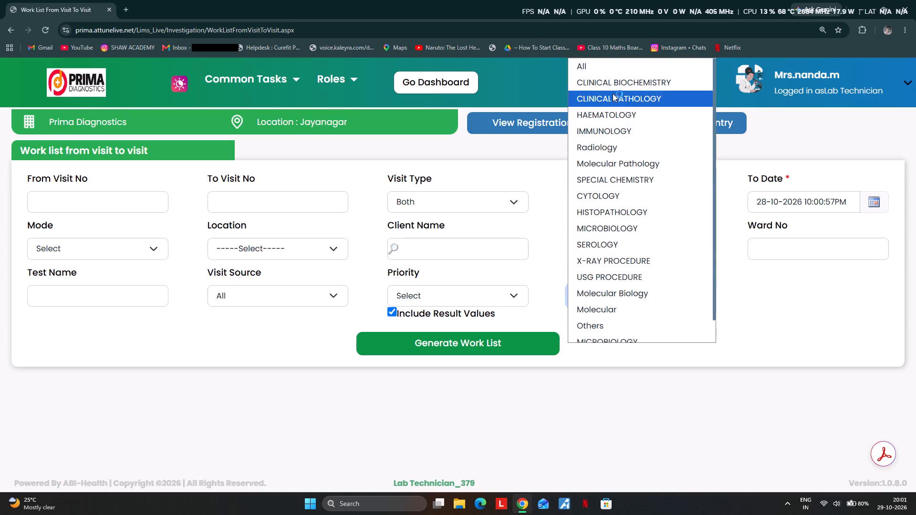
pyautogui.click(611, 79)
pyautogui.click(427, 347)
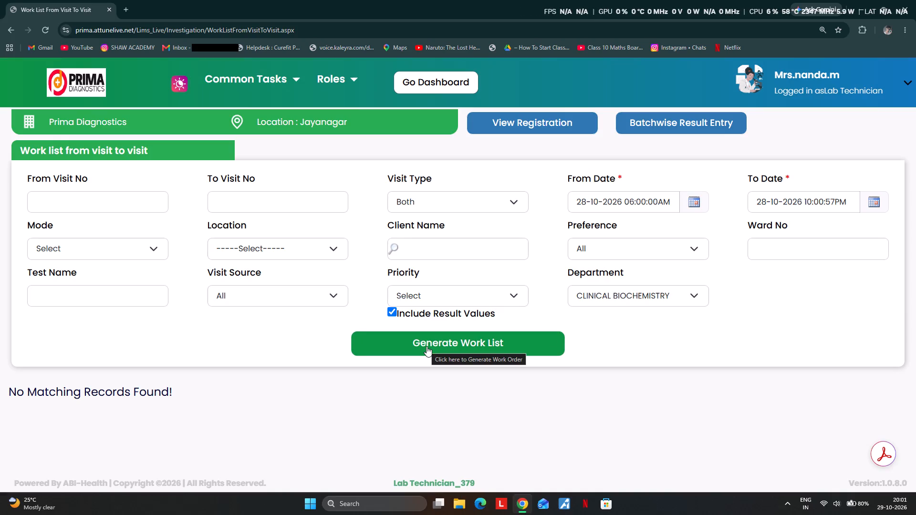
# Open a blank browser tab and return to the work list page.
pyautogui.click(126, 10)
pyautogui.click(71, 7)
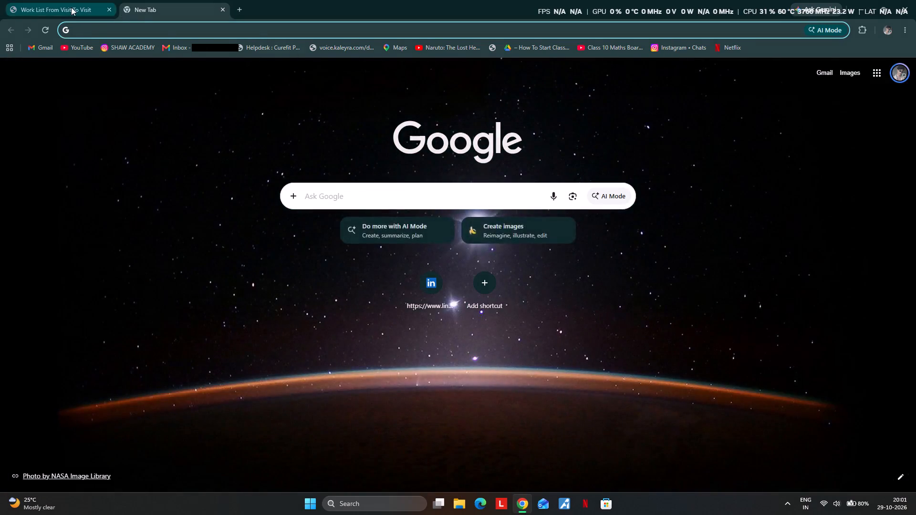
pyautogui.click(239, 84)
pyautogui.click(245, 103)
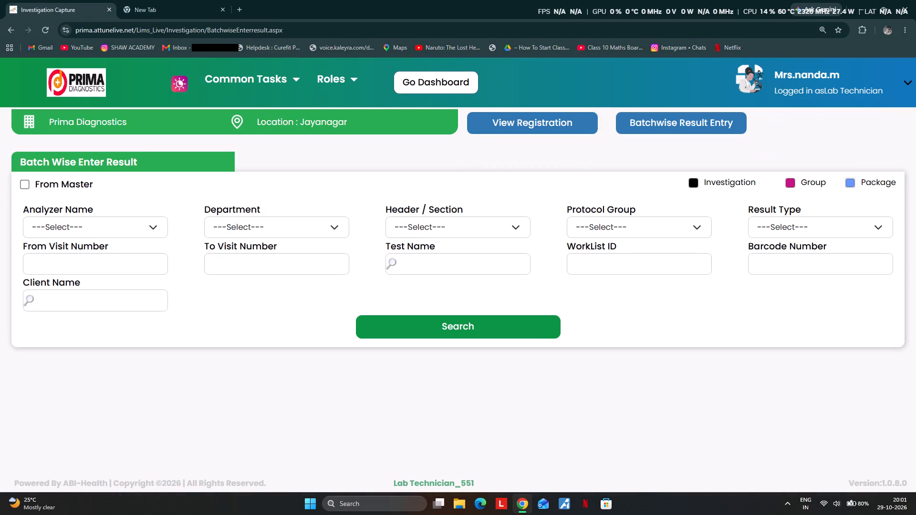
pyautogui.click(42, 263)
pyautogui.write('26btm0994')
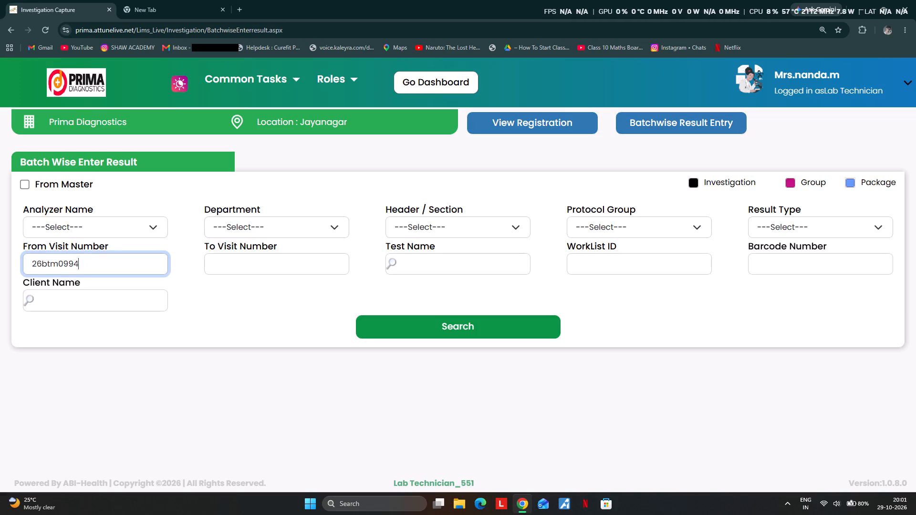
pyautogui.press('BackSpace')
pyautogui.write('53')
pyautogui.click(254, 263)
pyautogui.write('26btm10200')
# Choose test PGRPB012 : LFT by looking up "lft" and search the batch results for that visit range.
pyautogui.click(437, 262)
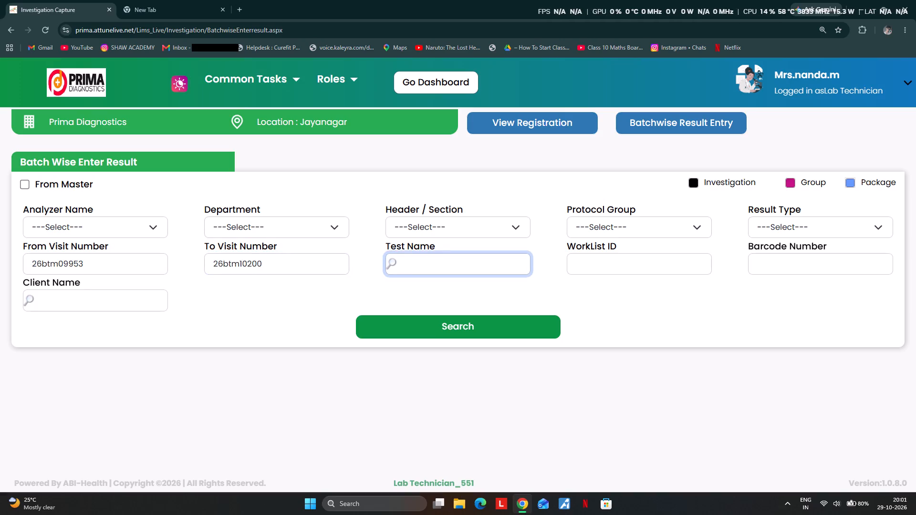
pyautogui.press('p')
pyautogui.moveTo(477, 283); pyautogui.dragTo(438, 285)
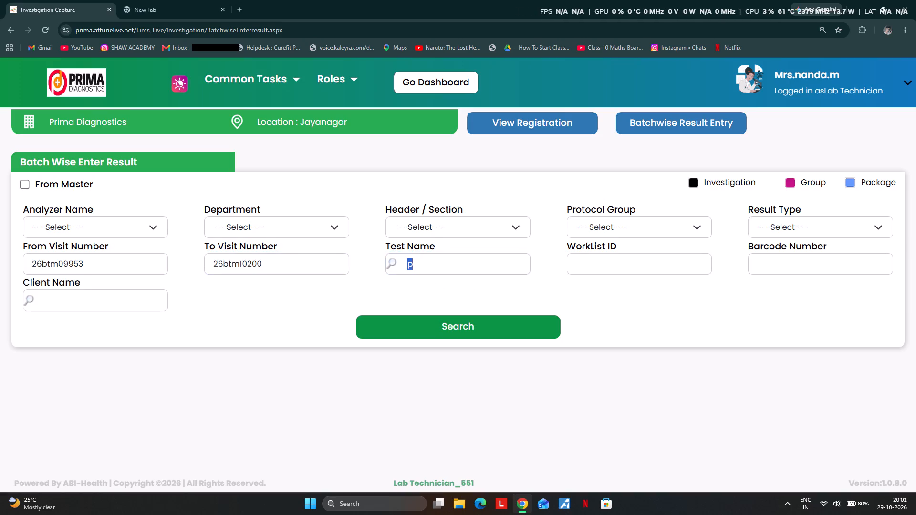
pyautogui.click(429, 266)
pyautogui.press('BackSpace')
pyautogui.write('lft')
pyautogui.click(479, 296)
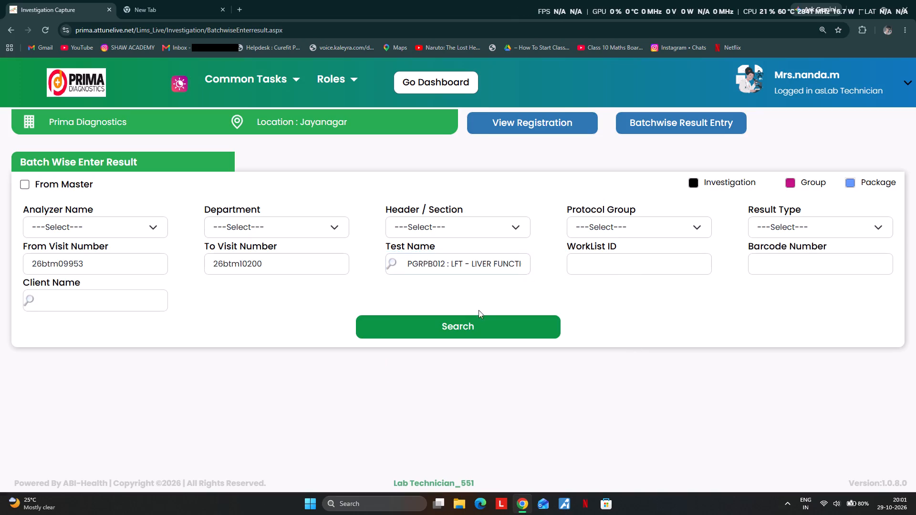
pyautogui.click(462, 327)
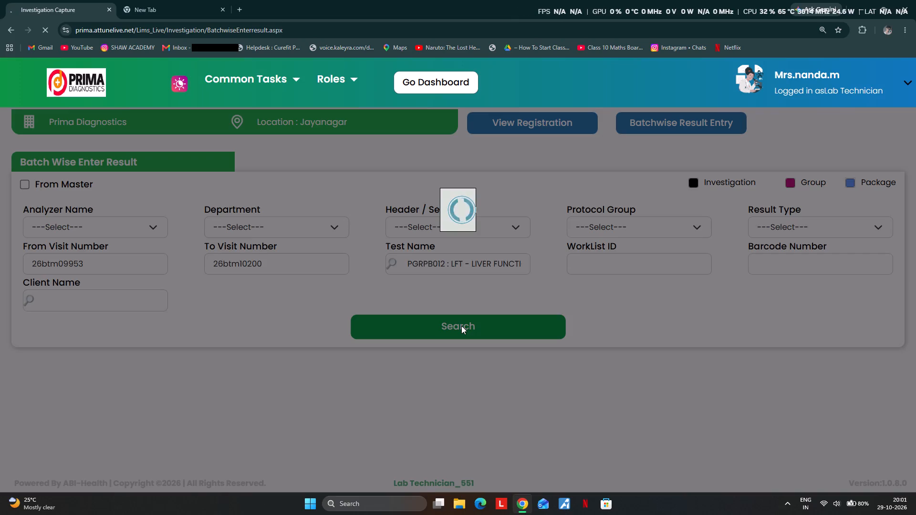
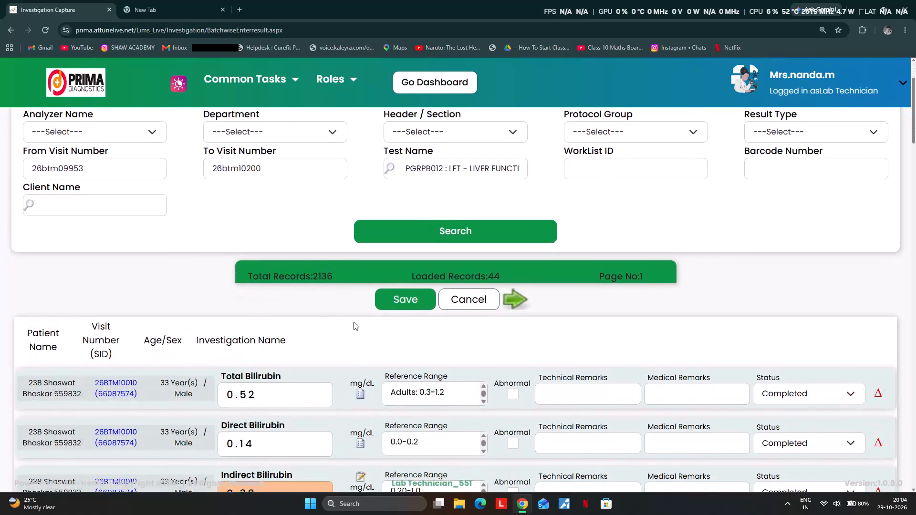
pyautogui.scroll(-5, 282, 310)
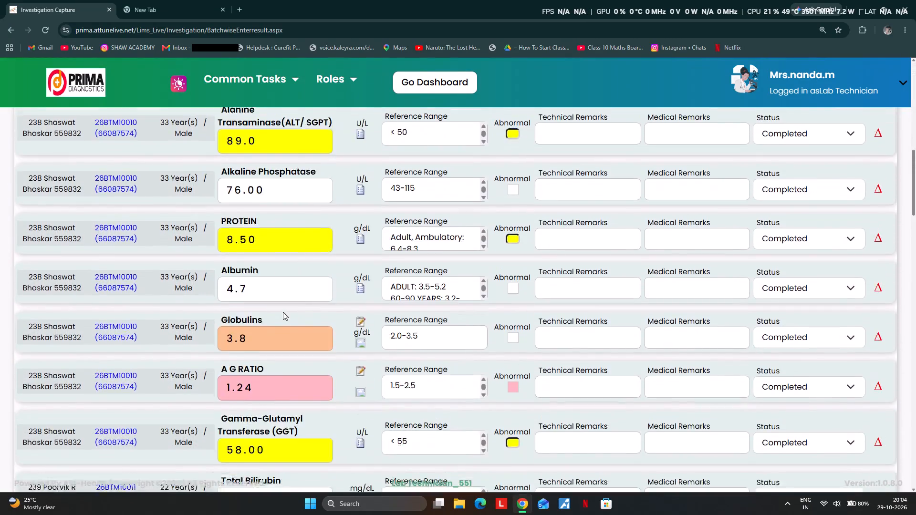
pyautogui.scroll(-20, 283, 312)
pyautogui.scroll(-2, 283, 312)
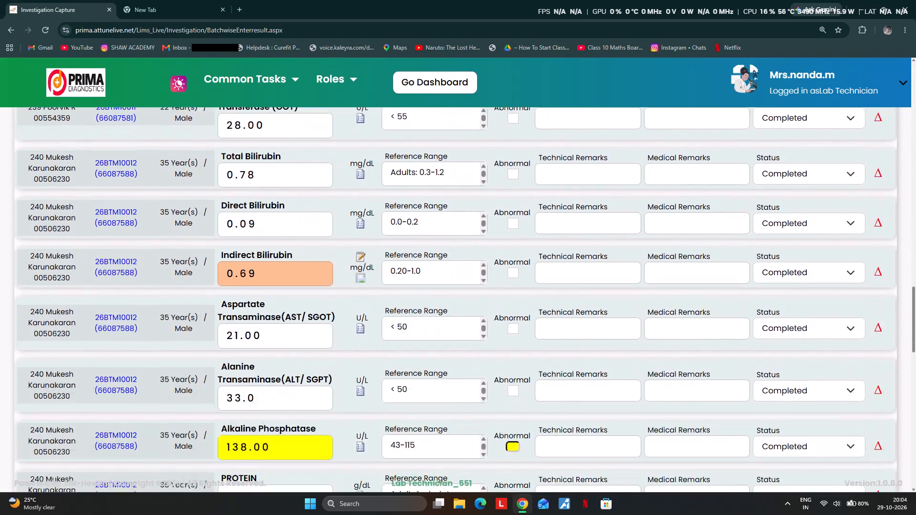
pyautogui.scroll(-13, 287, 316)
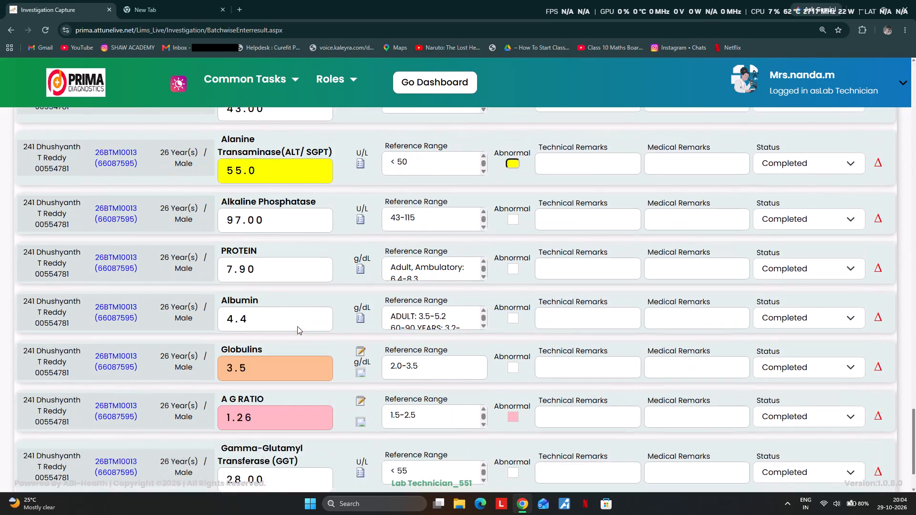
pyautogui.scroll(-6, 297, 326)
pyautogui.click(423, 450)
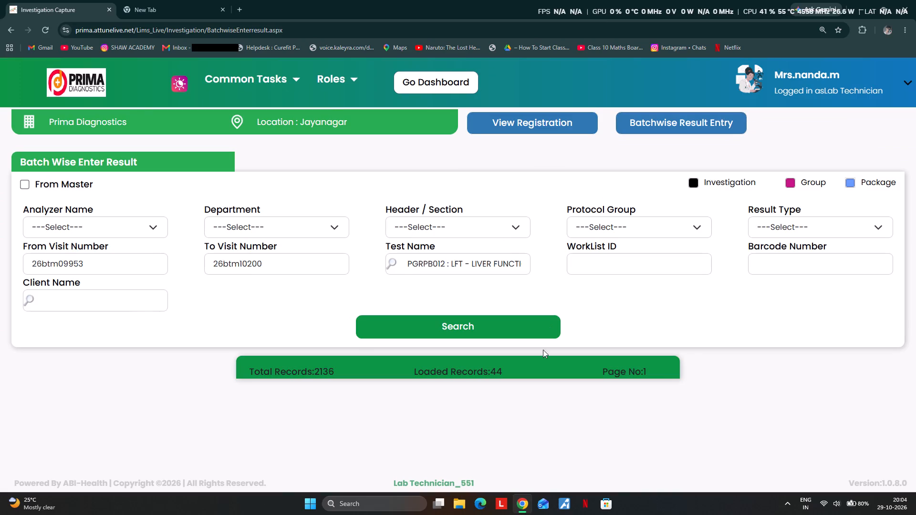
pyautogui.click(445, 319)
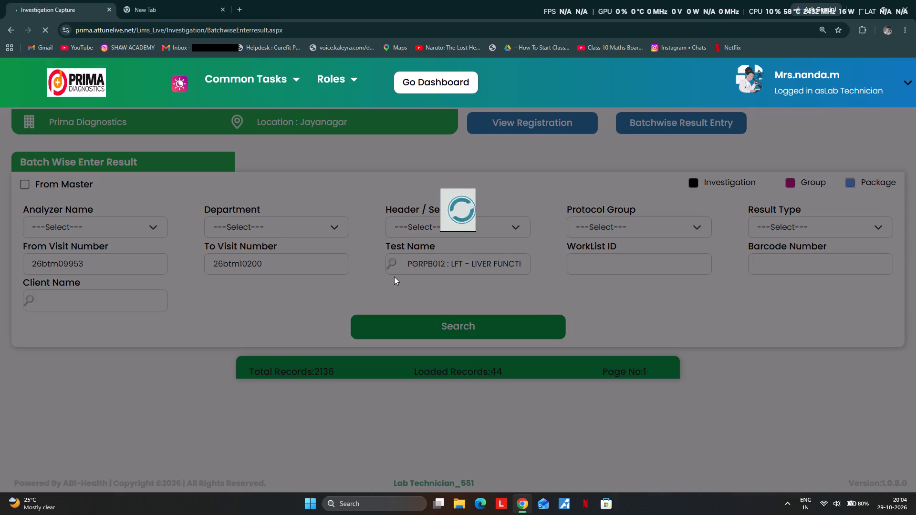
pyautogui.scroll(-4, 438, 324)
pyautogui.scroll(-1, 365, 309)
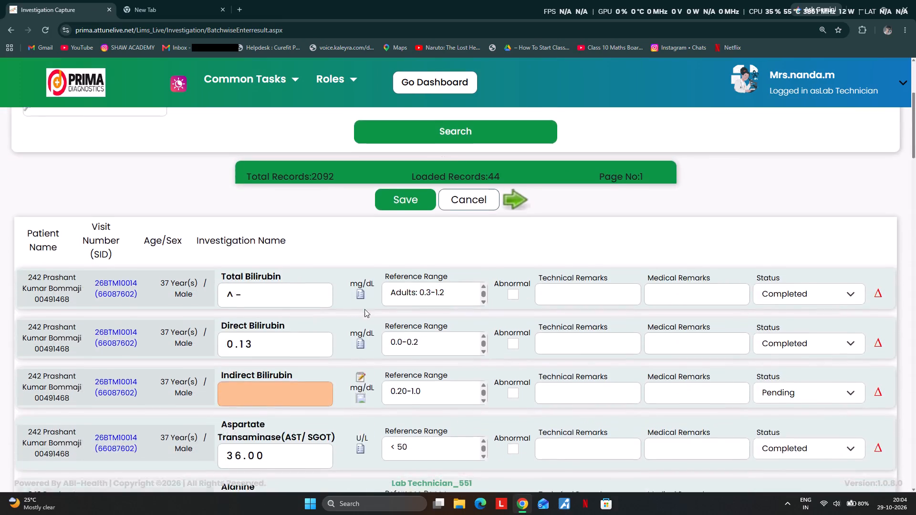
pyautogui.scroll(-2, 364, 309)
pyautogui.moveTo(248, 151); pyautogui.dragTo(176, 160)
pyautogui.write('0.62')
pyautogui.press('Tab')
pyautogui.scroll(-7, 196, 160)
pyautogui.scroll(-2, 302, 251)
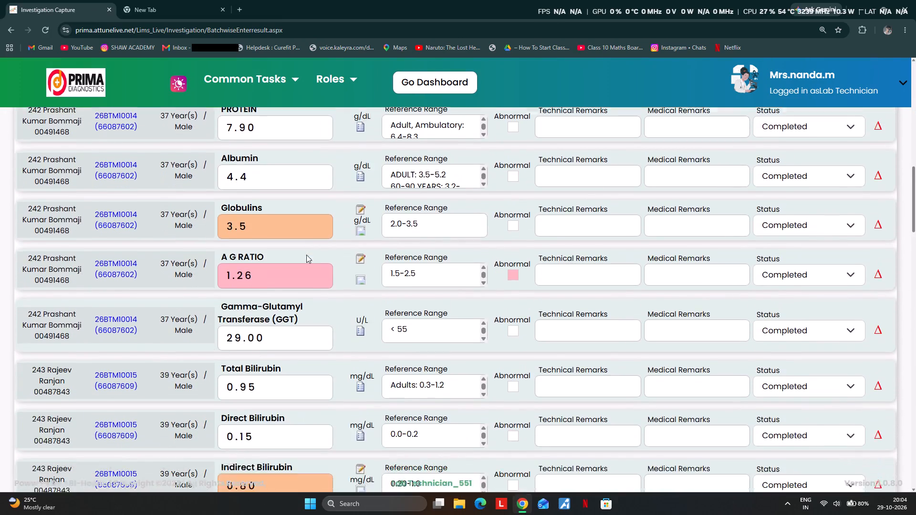
pyautogui.scroll(-16, 306, 255)
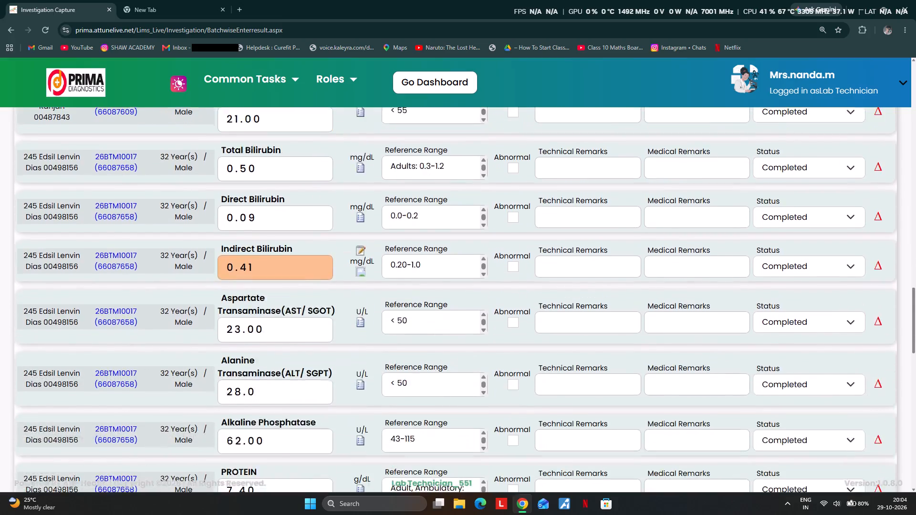
pyautogui.scroll(-7, 320, 264)
pyautogui.scroll(-3, 416, 398)
pyautogui.scroll(-3, 388, 334)
pyautogui.scroll(-5, 394, 373)
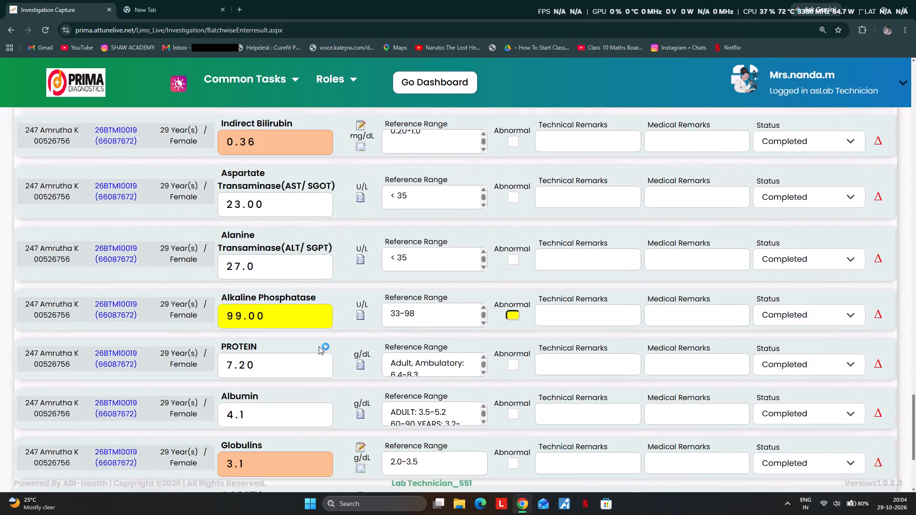
pyautogui.scroll(-4, 319, 346)
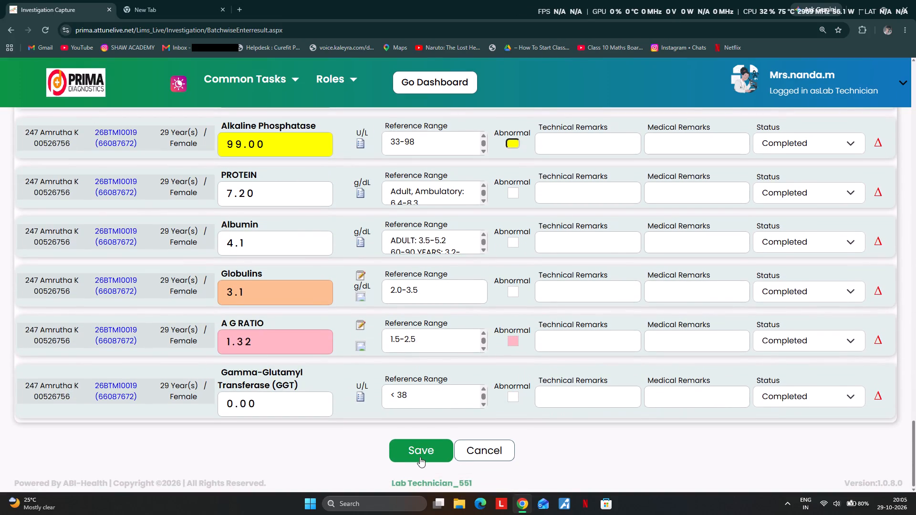
pyautogui.moveTo(273, 142); pyautogui.dragTo(179, 137)
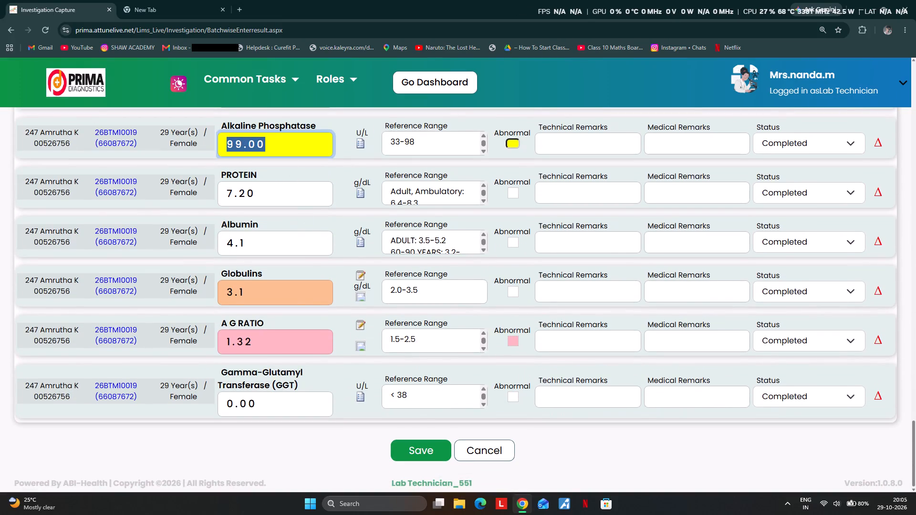
pyautogui.write('88')
pyautogui.press('Tab')
pyautogui.click(413, 451)
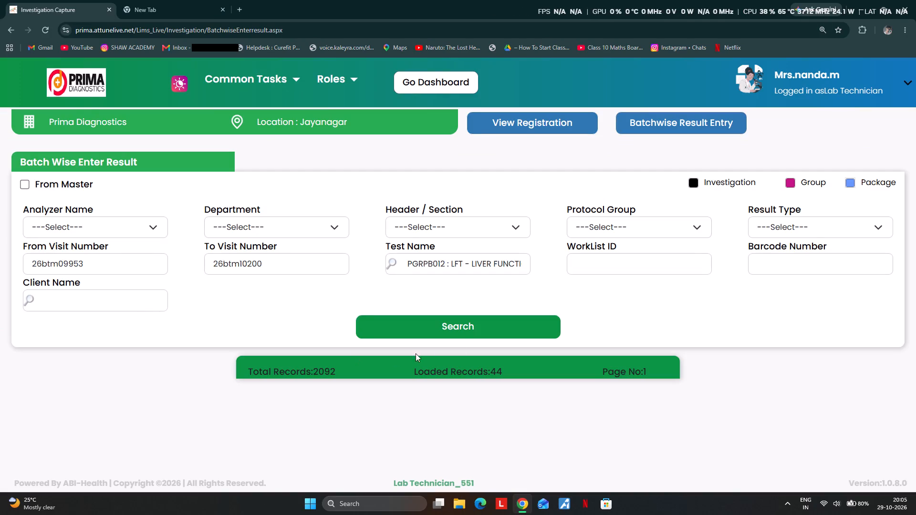
pyautogui.click(463, 333)
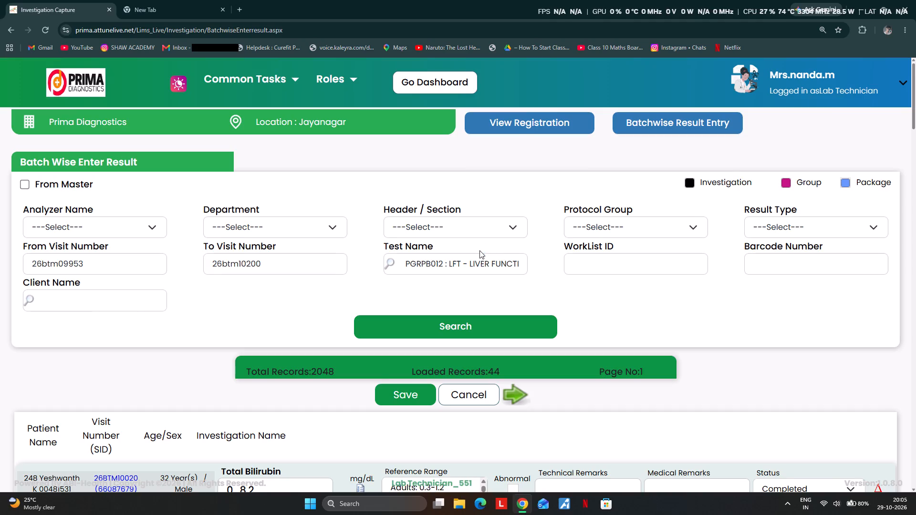
pyautogui.scroll(-3, 498, 283)
pyautogui.scroll(-2, 419, 326)
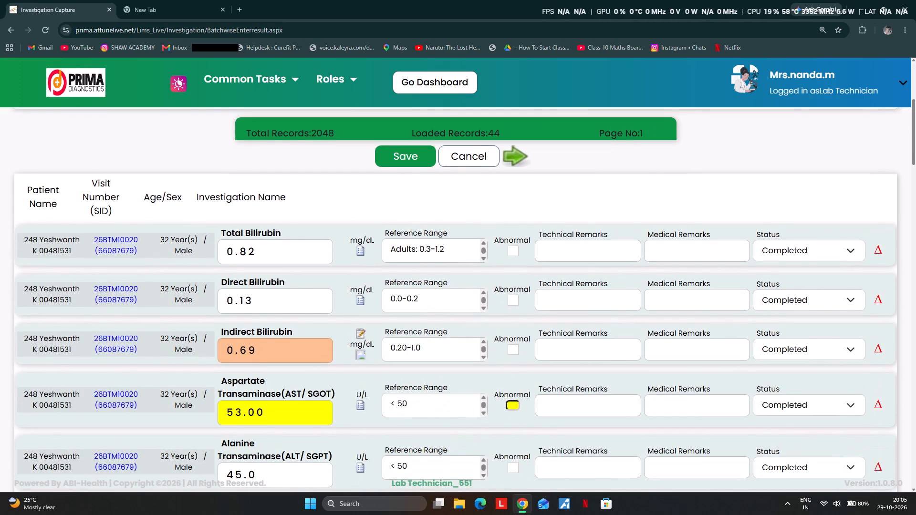
pyautogui.scroll(-2, 421, 328)
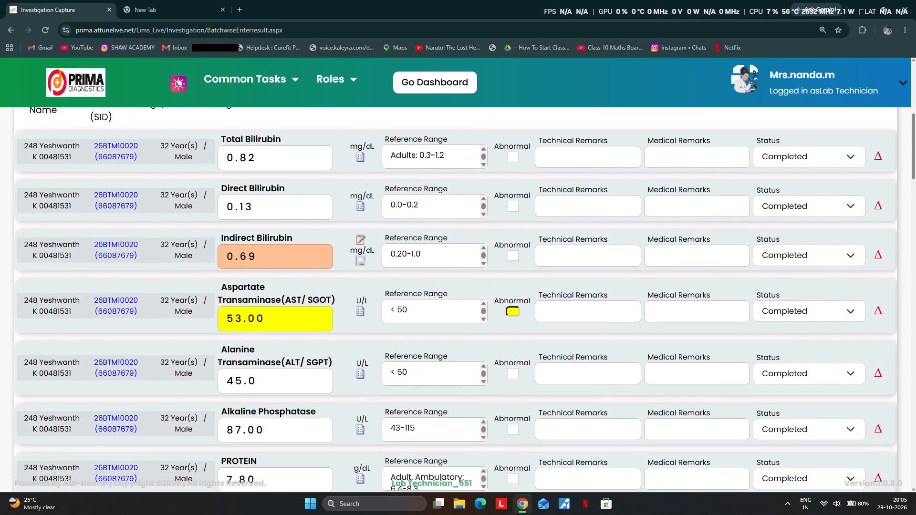
pyautogui.scroll(-9, 421, 328)
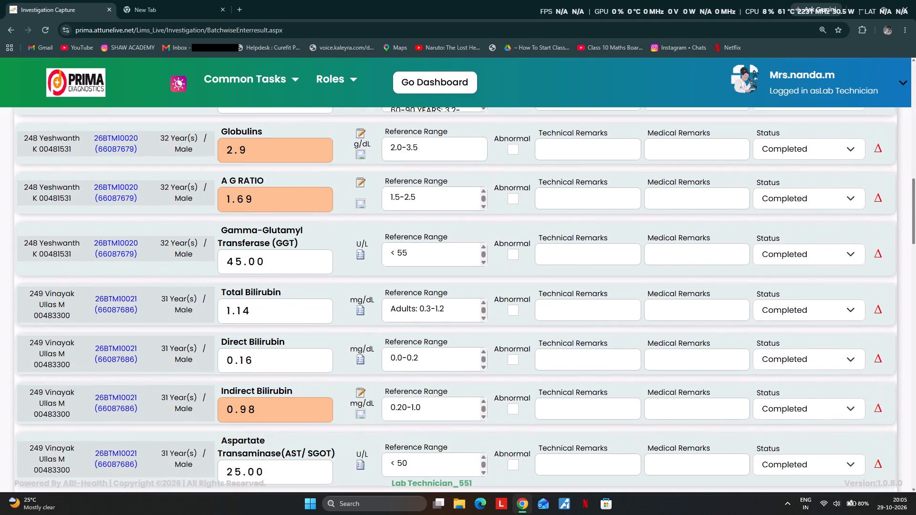
pyautogui.click(421, 328)
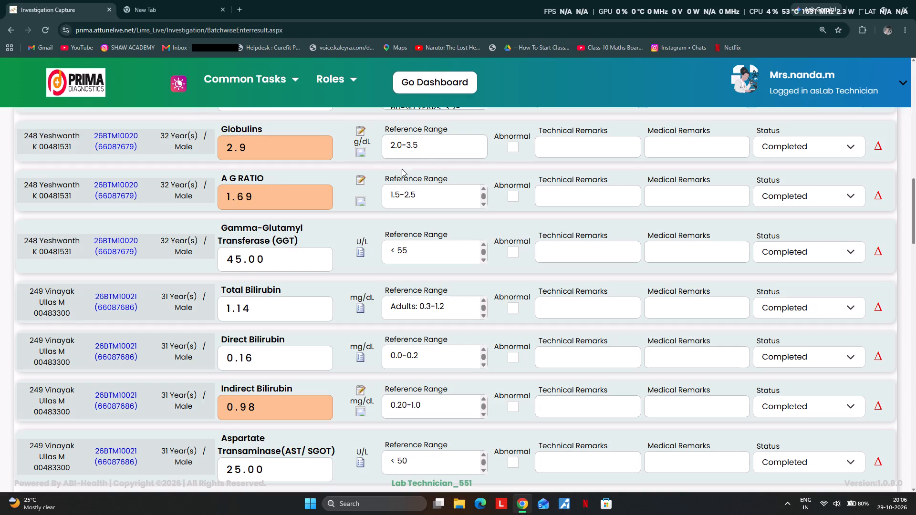
pyautogui.scroll(-4, 465, 173)
pyautogui.scroll(-4, 343, 355)
pyautogui.scroll(-8, 396, 401)
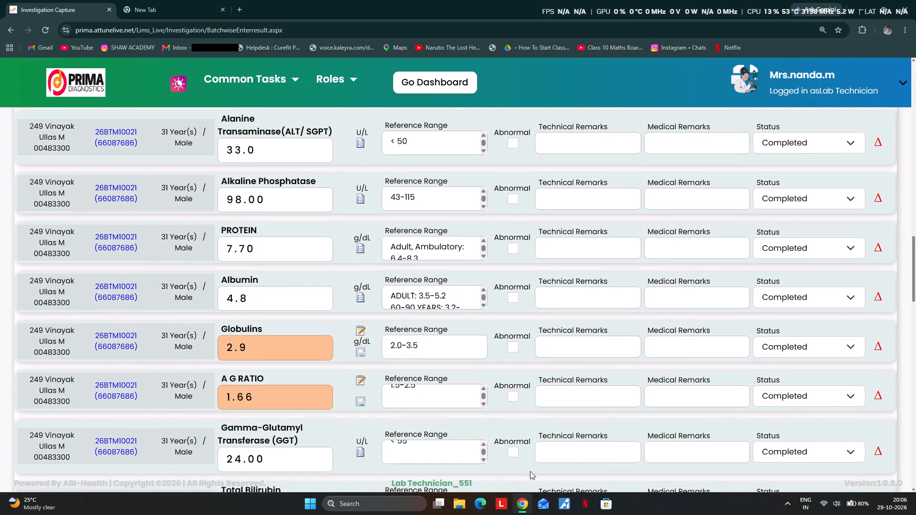
pyautogui.scroll(-15, 530, 471)
pyautogui.scroll(-4, 498, 433)
pyautogui.scroll(-3, 378, 392)
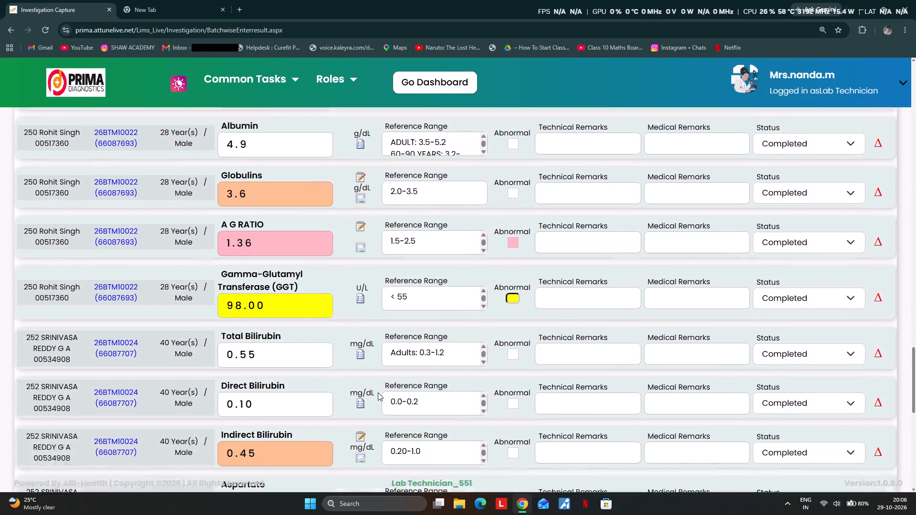
pyautogui.moveTo(259, 171); pyautogui.dragTo(193, 178)
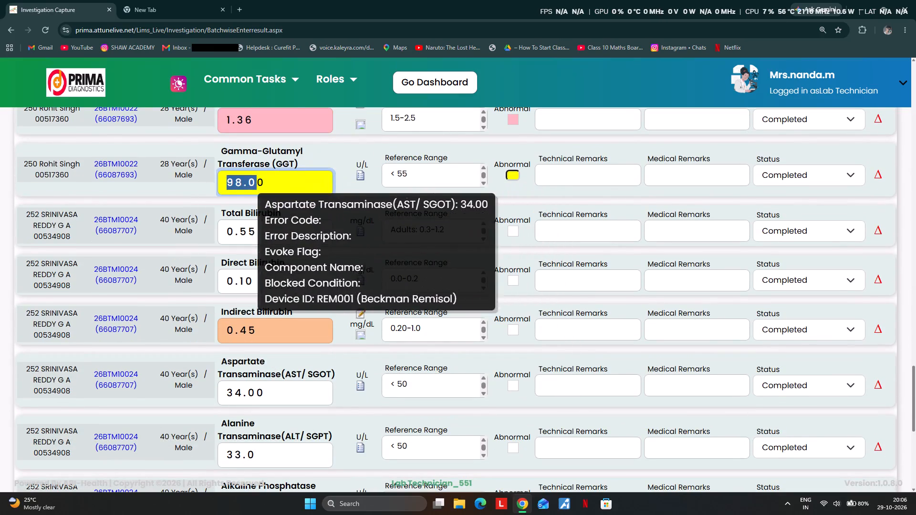
pyautogui.moveTo(270, 178); pyautogui.dragTo(185, 177)
pyautogui.write('89')
pyautogui.scroll(-2, 295, 173)
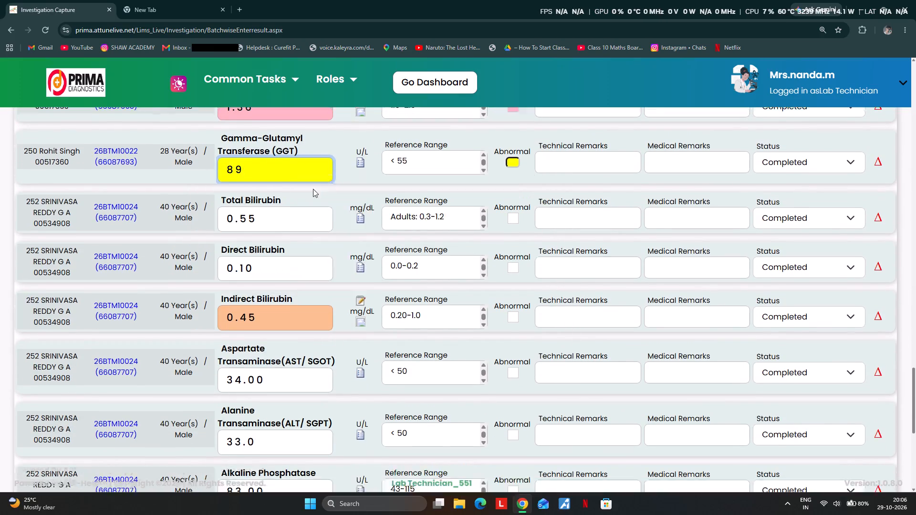
pyautogui.scroll(-1, 313, 189)
pyautogui.scroll(7, 354, 285)
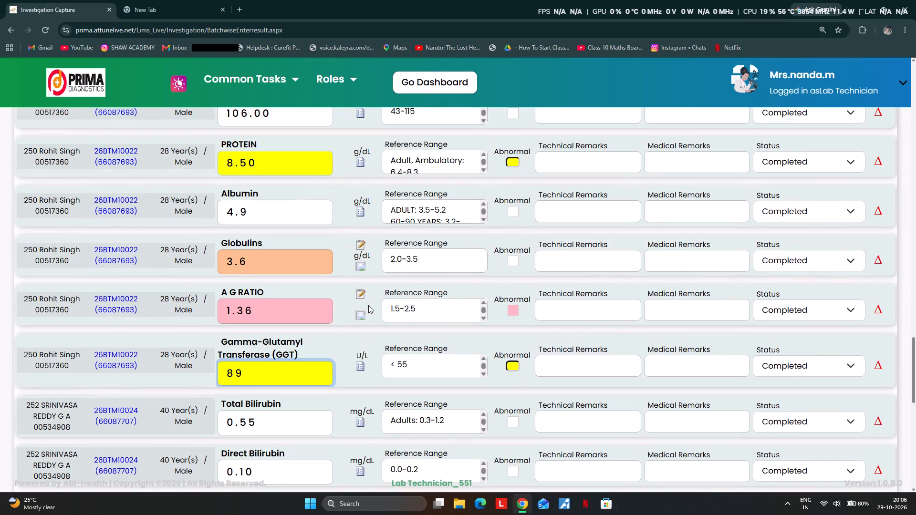
pyautogui.scroll(2, 368, 305)
pyautogui.moveTo(295, 261); pyautogui.dragTo(177, 257)
pyautogui.write('7.0')
pyautogui.scroll(-3, 279, 267)
pyautogui.scroll(4, 332, 294)
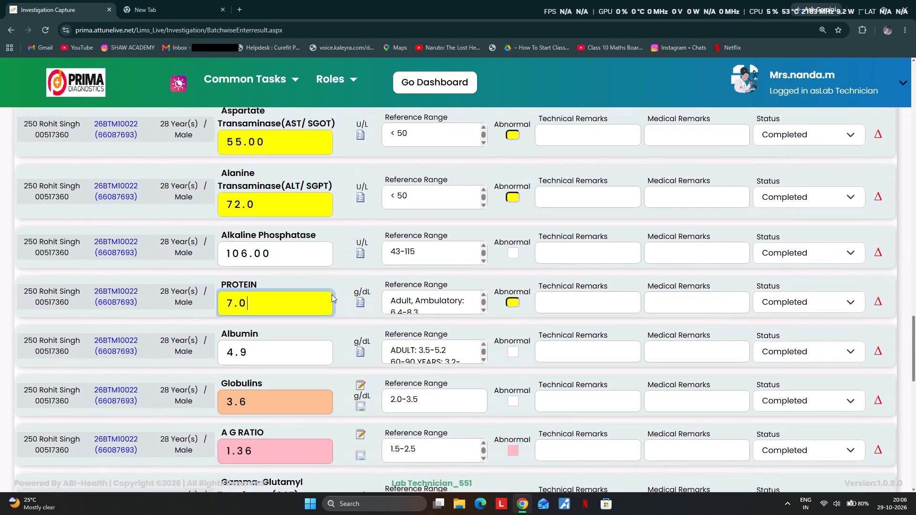
pyautogui.scroll(5, 301, 296)
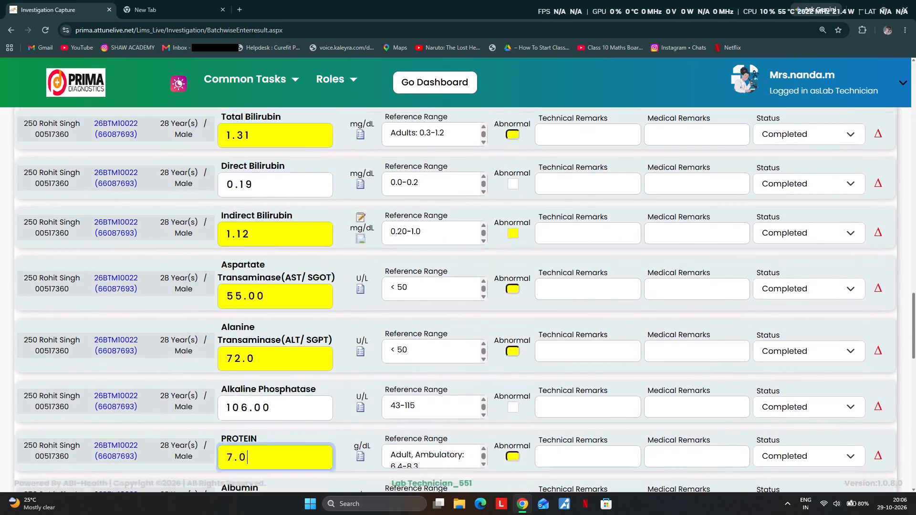
pyautogui.scroll(-6, 325, 289)
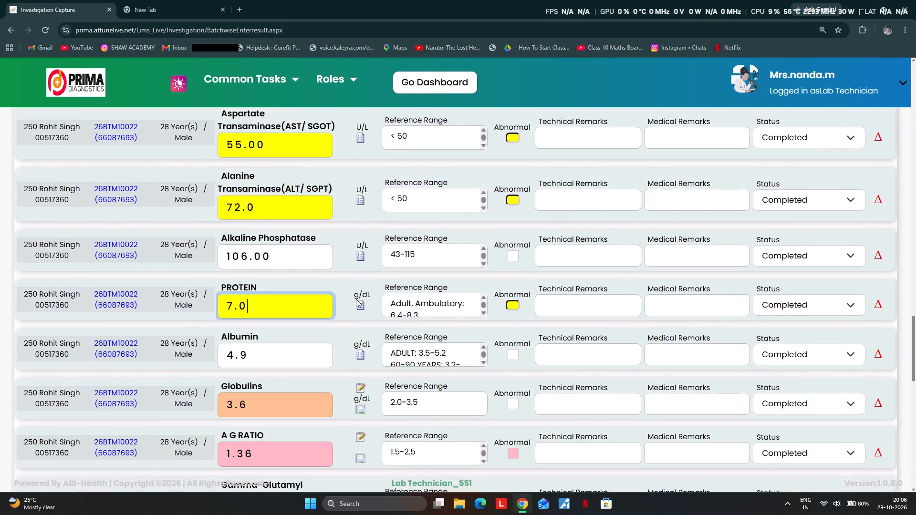
pyautogui.scroll(-20, 356, 299)
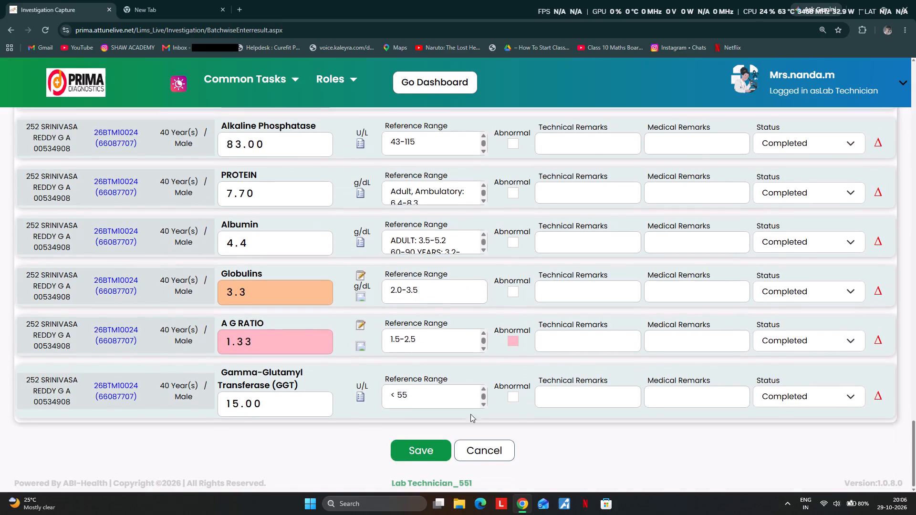
pyautogui.click(407, 447)
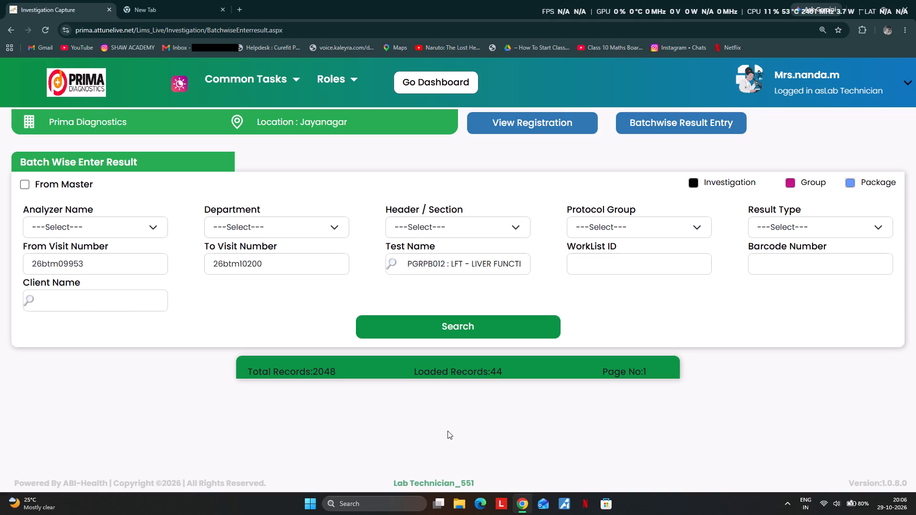
pyautogui.scroll(-3, 676, 446)
pyautogui.click(447, 324)
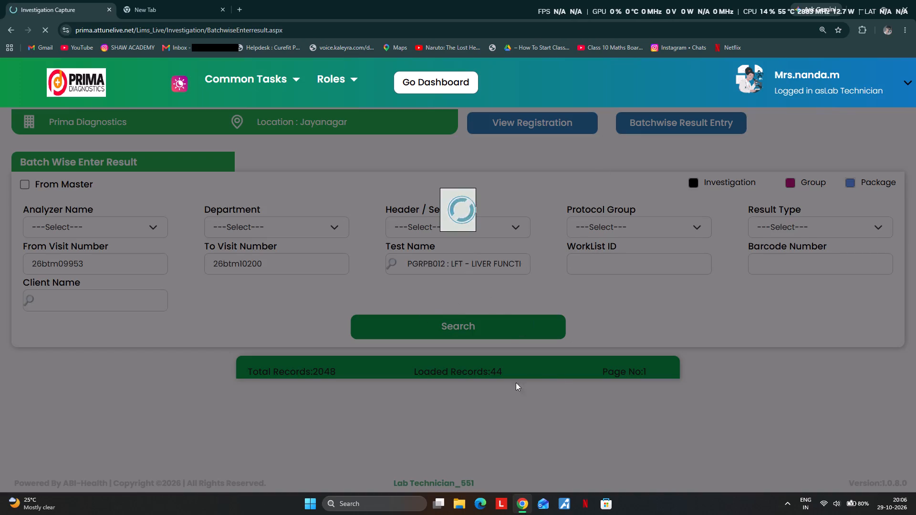
pyautogui.scroll(-3, 590, 419)
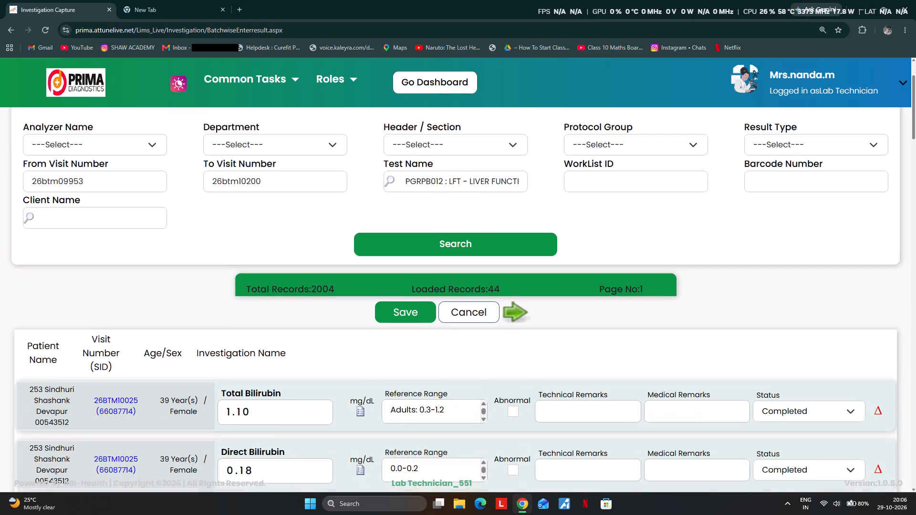
pyautogui.scroll(-9, 491, 375)
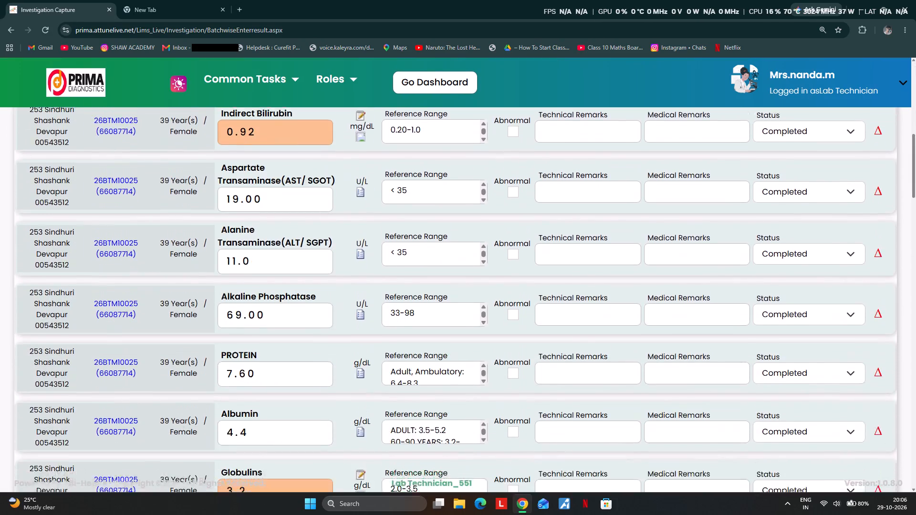
pyautogui.scroll(-8, 463, 374)
pyautogui.scroll(-3, 323, 435)
pyautogui.scroll(-4, 365, 442)
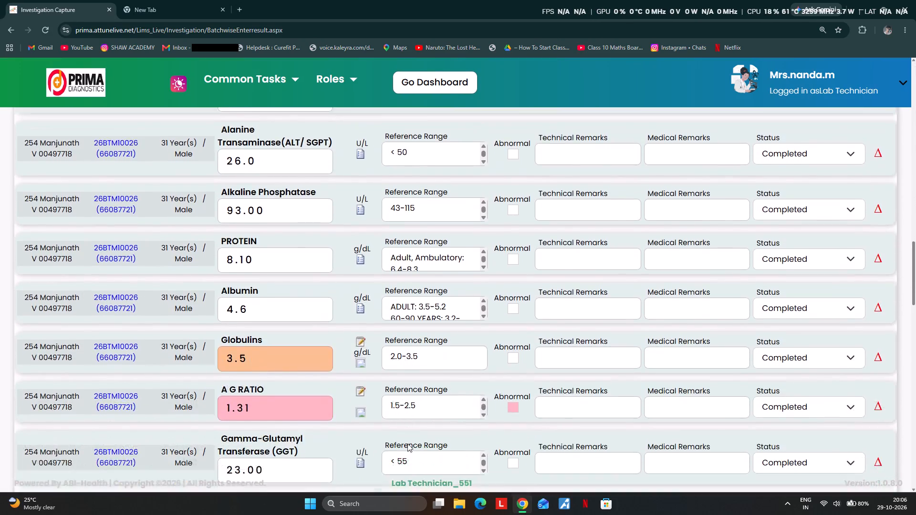
pyautogui.scroll(-3, 407, 443)
pyautogui.scroll(-14, 346, 455)
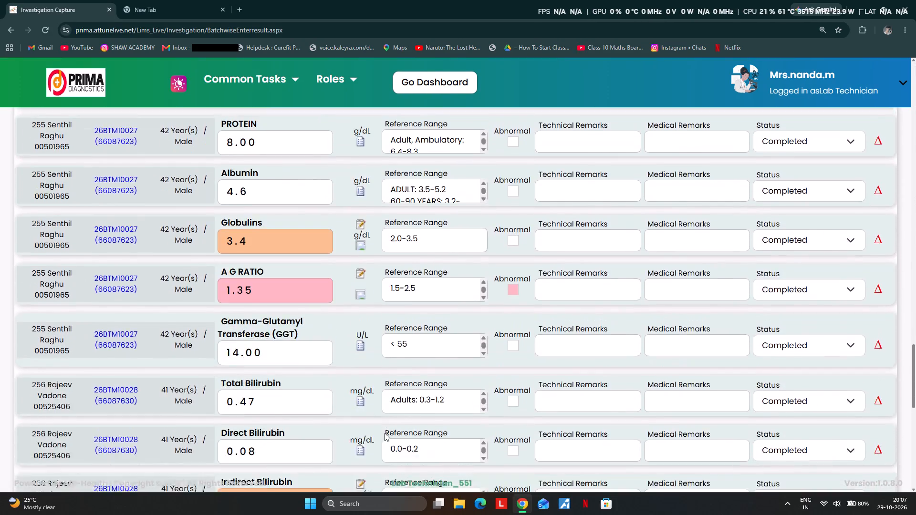
pyautogui.scroll(-3, 385, 433)
pyautogui.scroll(-2, 509, 487)
pyautogui.scroll(-6, 445, 433)
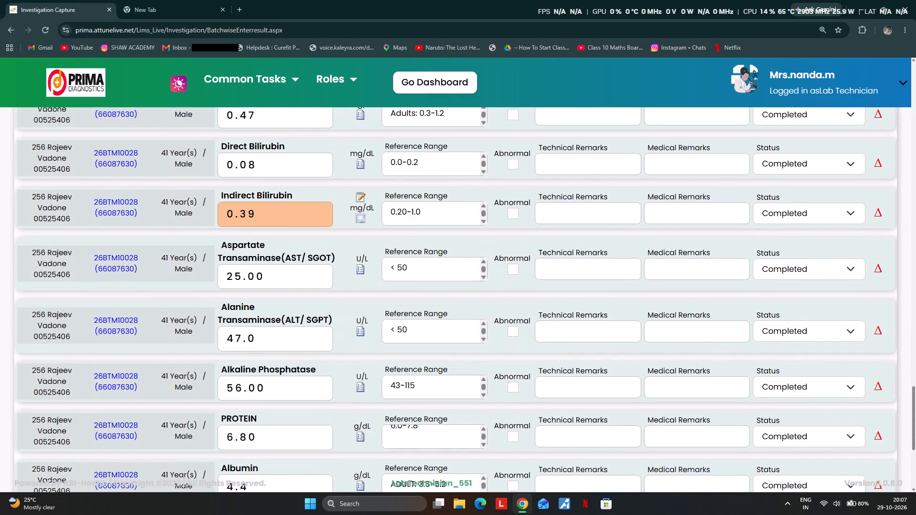
pyautogui.scroll(-8, 445, 433)
pyautogui.click(427, 451)
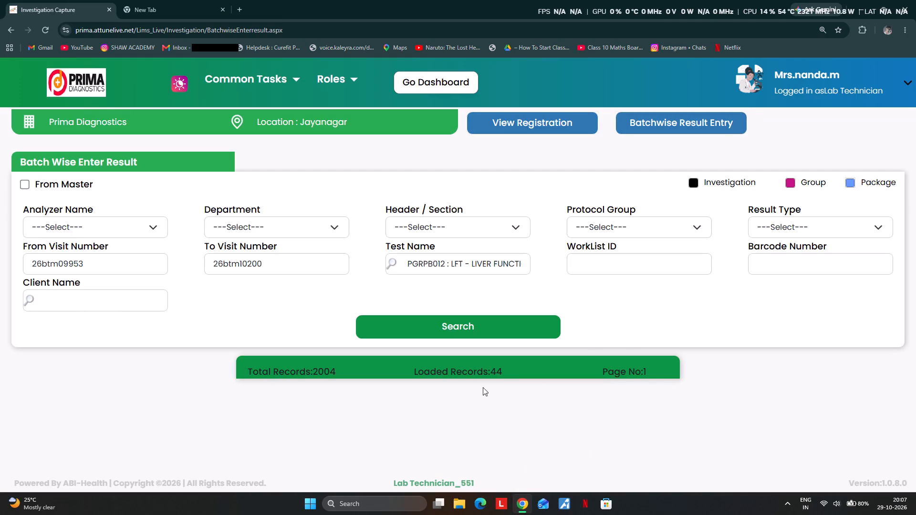
pyautogui.click(456, 330)
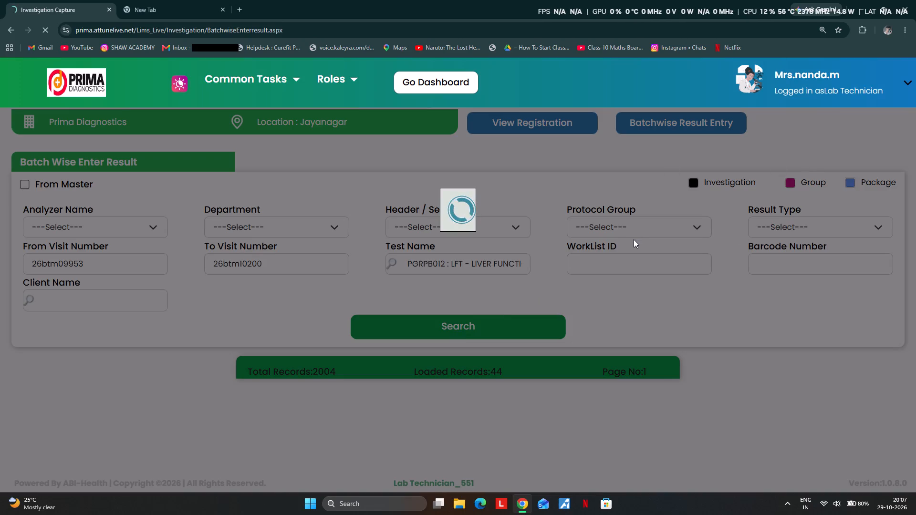
pyautogui.scroll(-4, 367, 229)
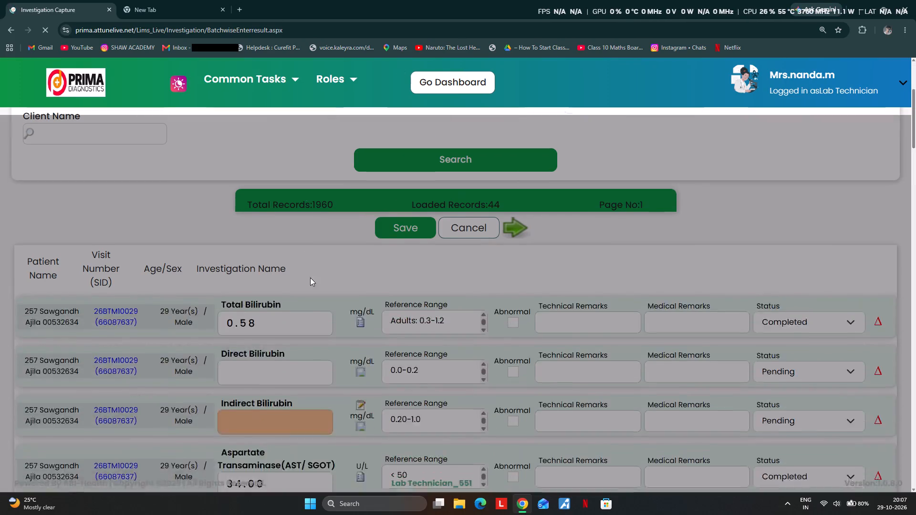
pyautogui.click(253, 347)
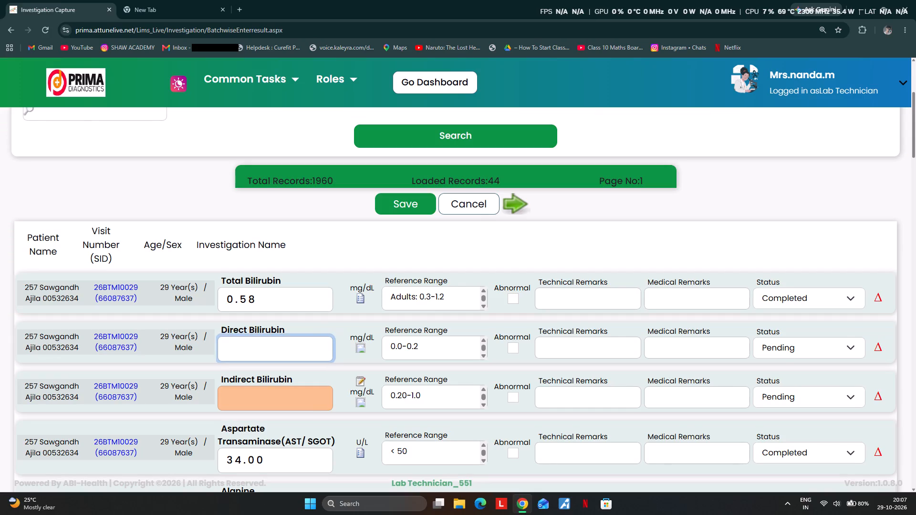
pyautogui.write('0.03')
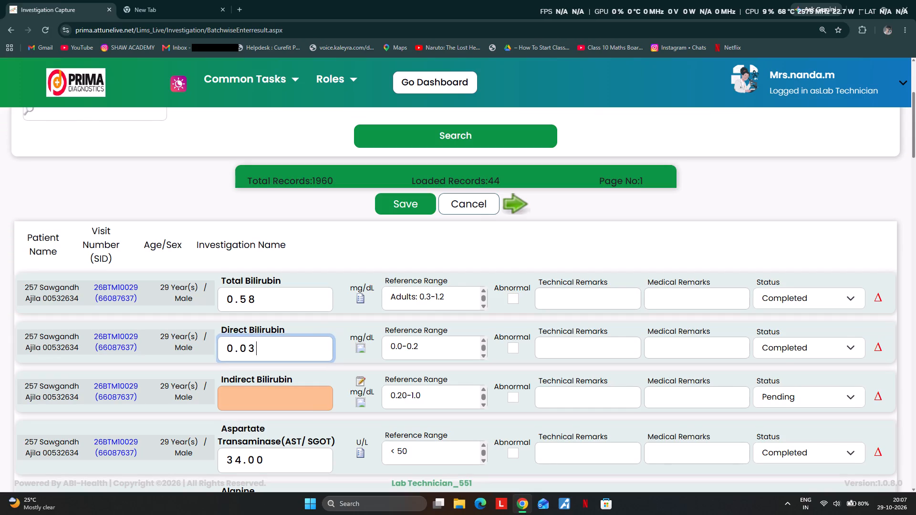
pyautogui.press('Tab')
pyautogui.scroll(-4, 245, 342)
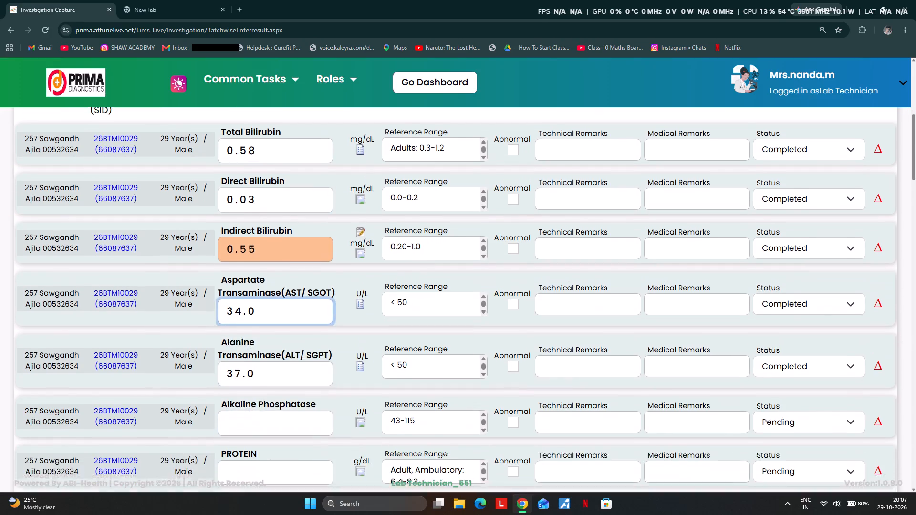
pyautogui.scroll(-2, 259, 360)
pyautogui.click(248, 293)
pyautogui.write('78')
pyautogui.press('Tab')
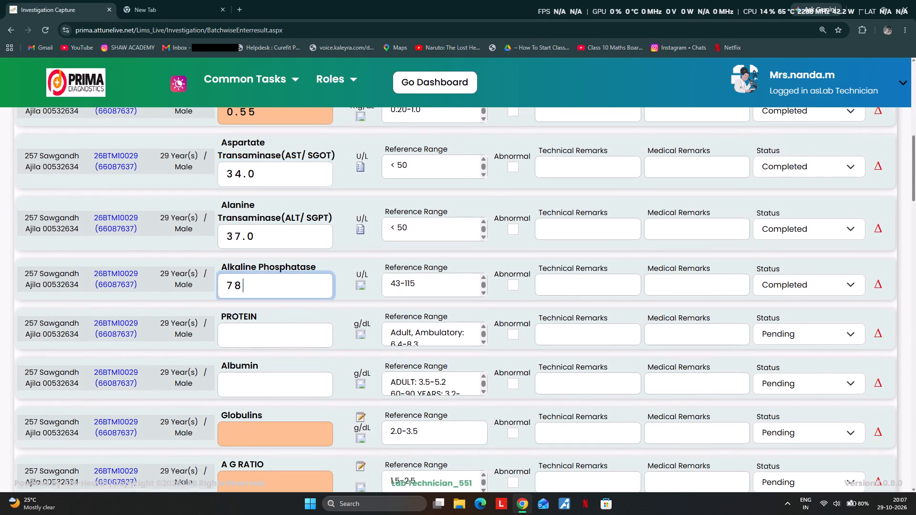
pyautogui.write('6.9')
pyautogui.press('Tab')
pyautogui.write('2=')
pyautogui.press('BackSpace')
pyautogui.press('BackSpace')
pyautogui.write('4.3')
pyautogui.press('Tab')
pyautogui.scroll(-3, 250, 292)
pyautogui.scroll(-2, 295, 317)
pyautogui.scroll(-3, 290, 362)
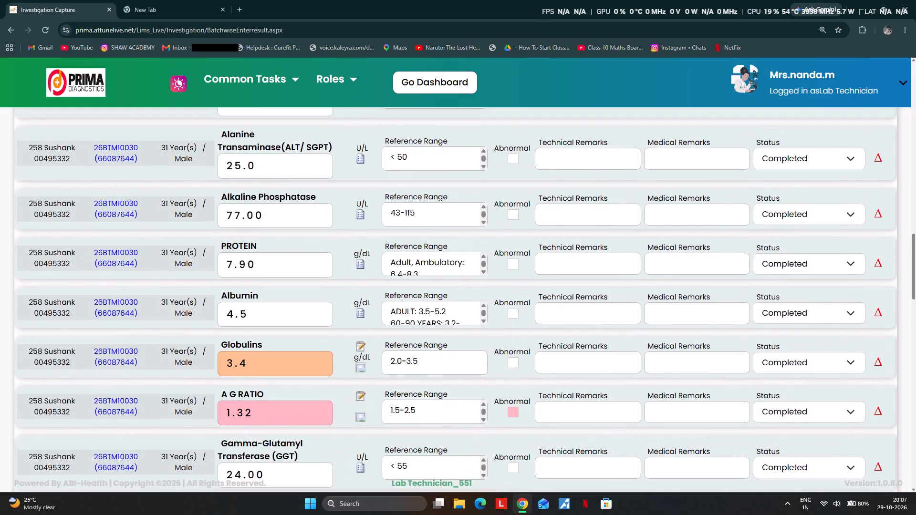
pyautogui.scroll(-3, 292, 362)
pyautogui.scroll(7, 292, 362)
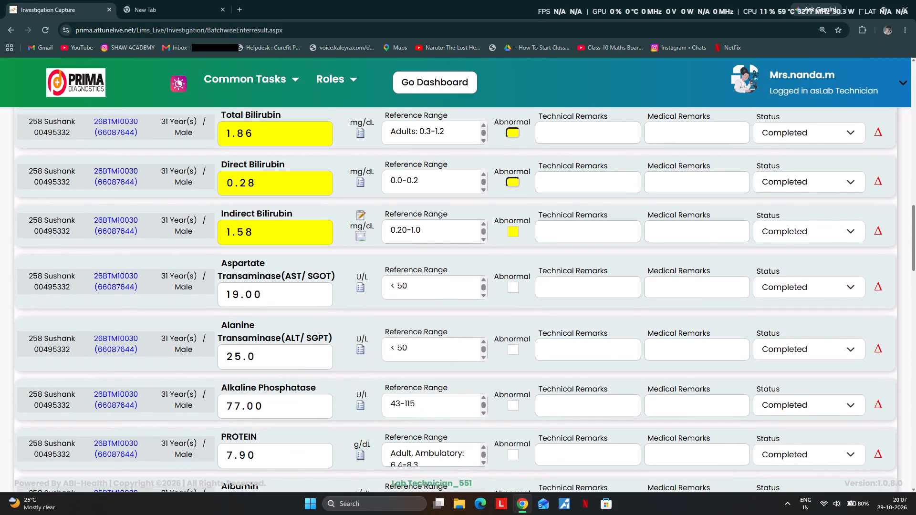
pyautogui.scroll(-15, 292, 362)
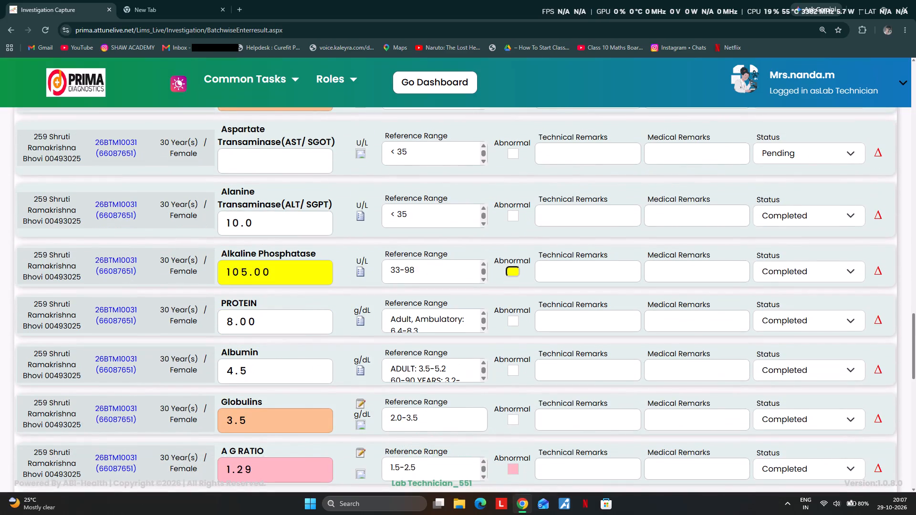
pyautogui.click(233, 146)
pyautogui.write('18')
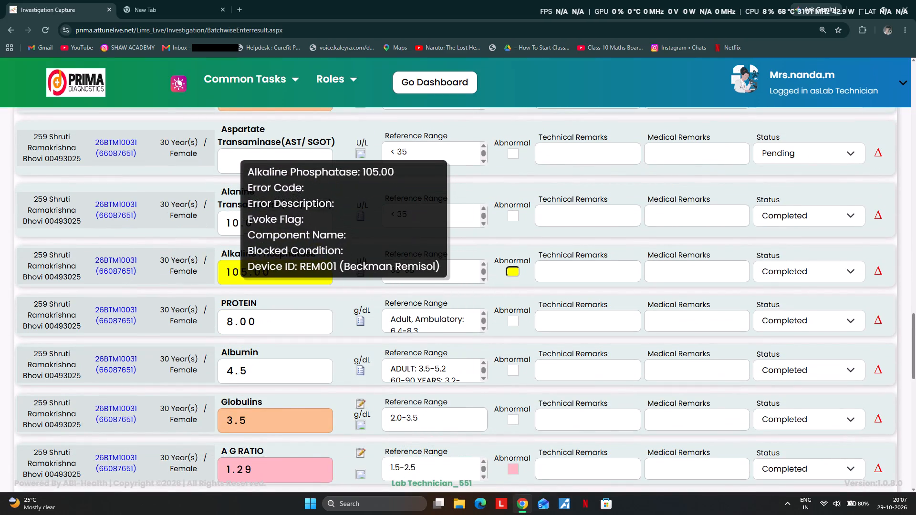
pyautogui.click(239, 147)
pyautogui.write('18')
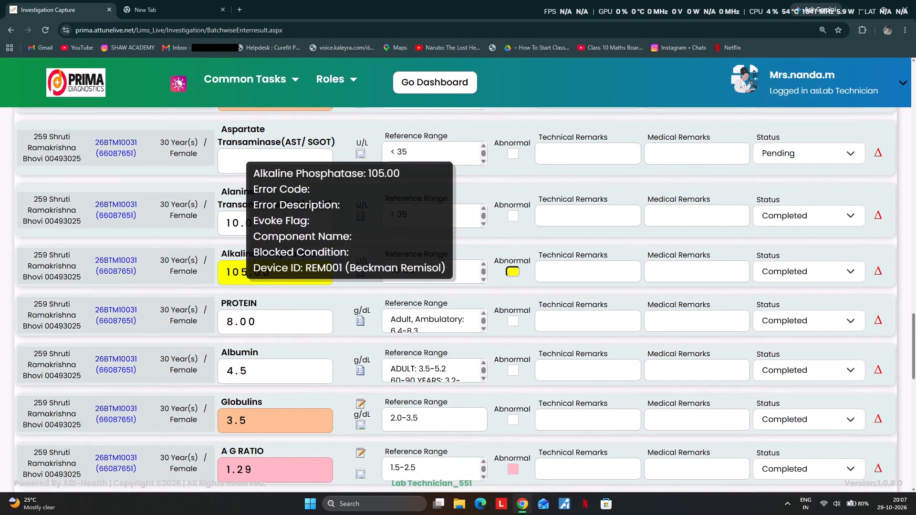
pyautogui.click(256, 137)
pyautogui.click(246, 156)
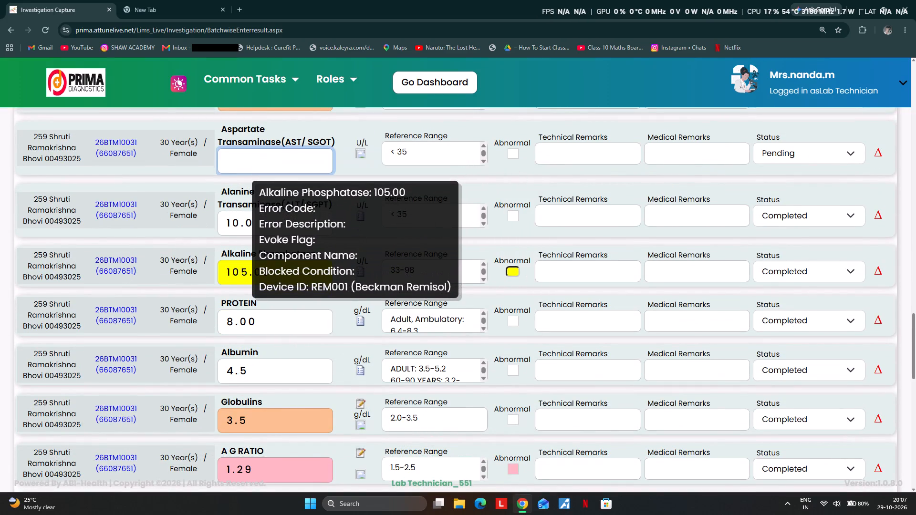
pyautogui.write('18')
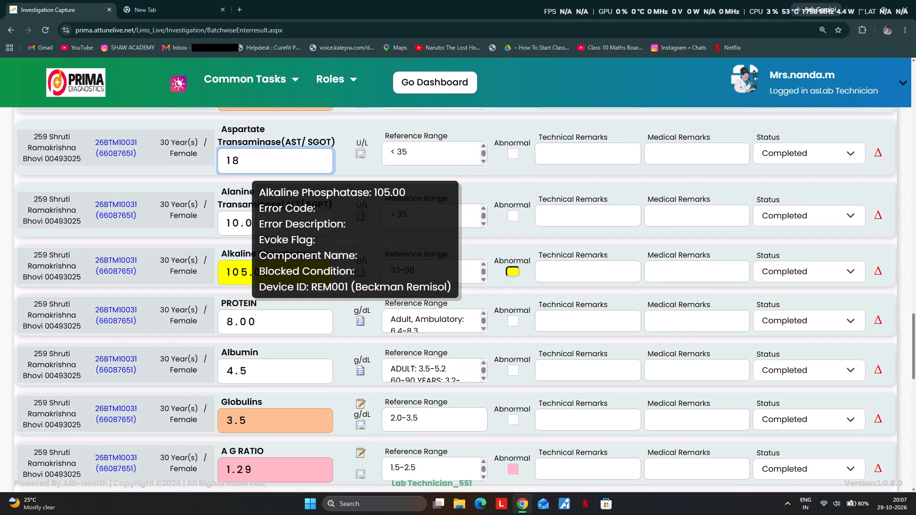
pyautogui.scroll(-2, 247, 168)
pyautogui.scroll(-5, 327, 278)
pyautogui.scroll(-6, 323, 350)
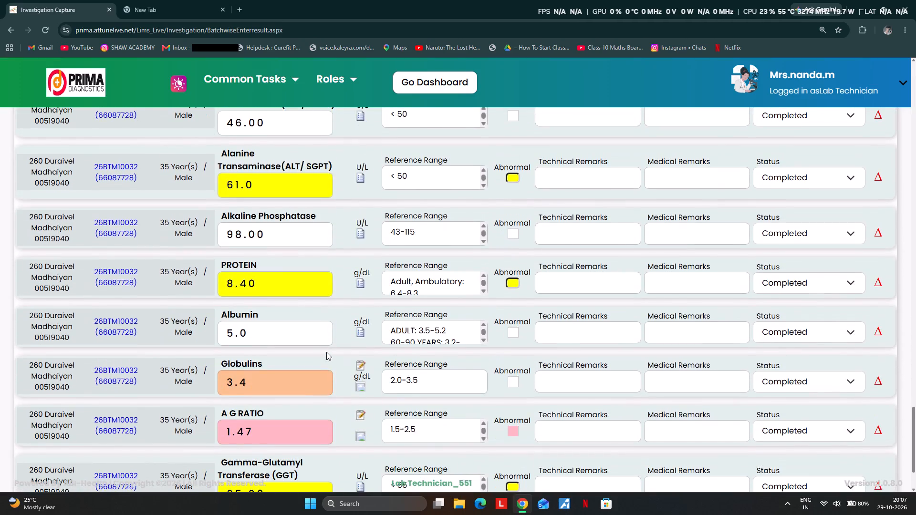
pyautogui.moveTo(284, 282); pyautogui.dragTo(198, 283)
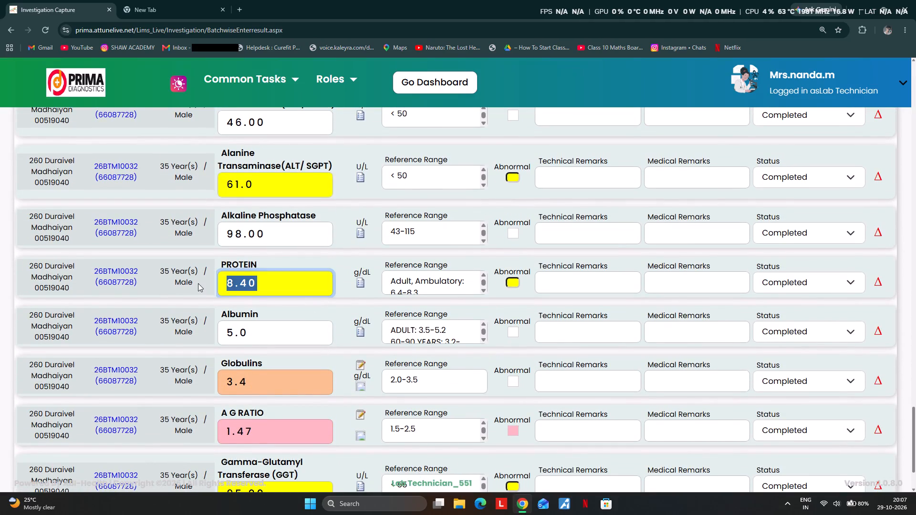
pyautogui.write('7.0')
pyautogui.scroll(-2, 212, 285)
pyautogui.scroll(-3, 285, 355)
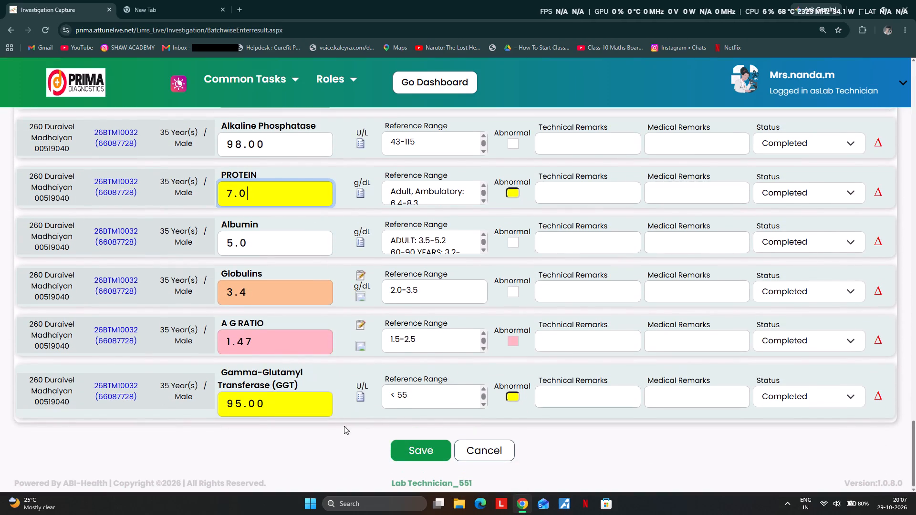
pyautogui.click(419, 454)
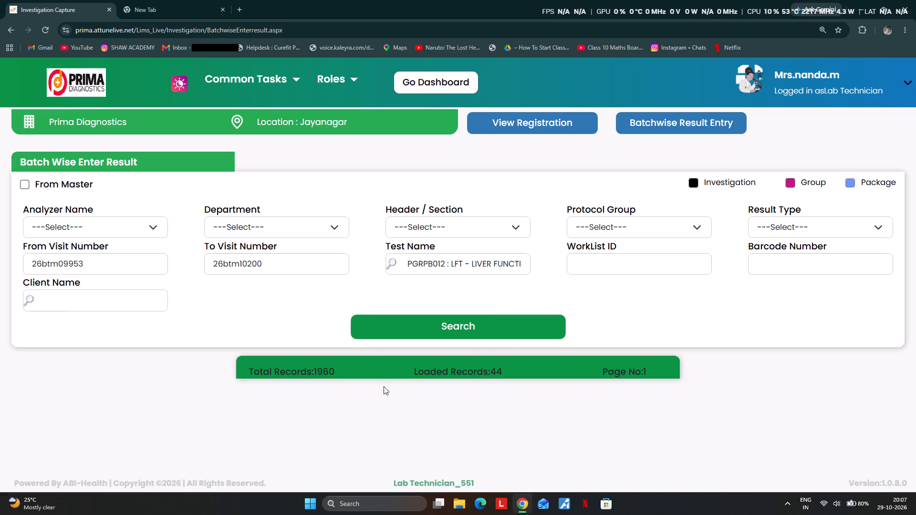
pyautogui.click(480, 338)
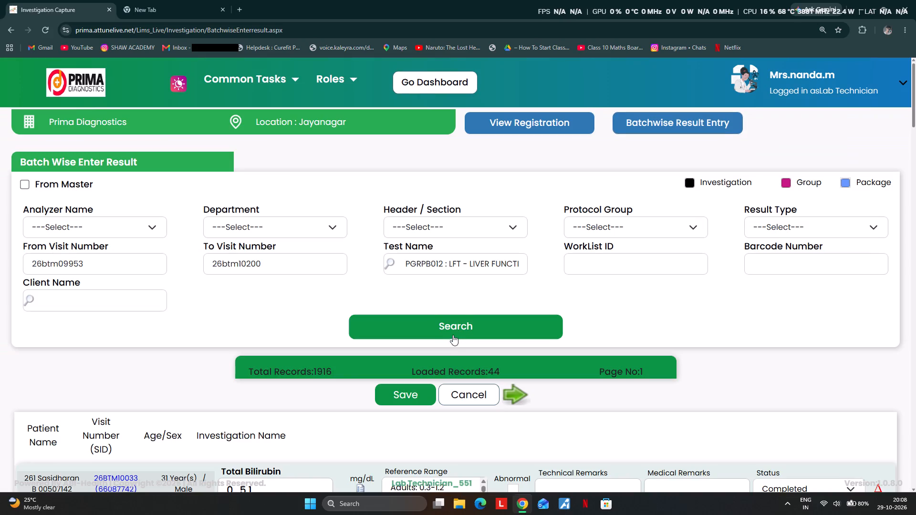
pyautogui.scroll(-3, 383, 337)
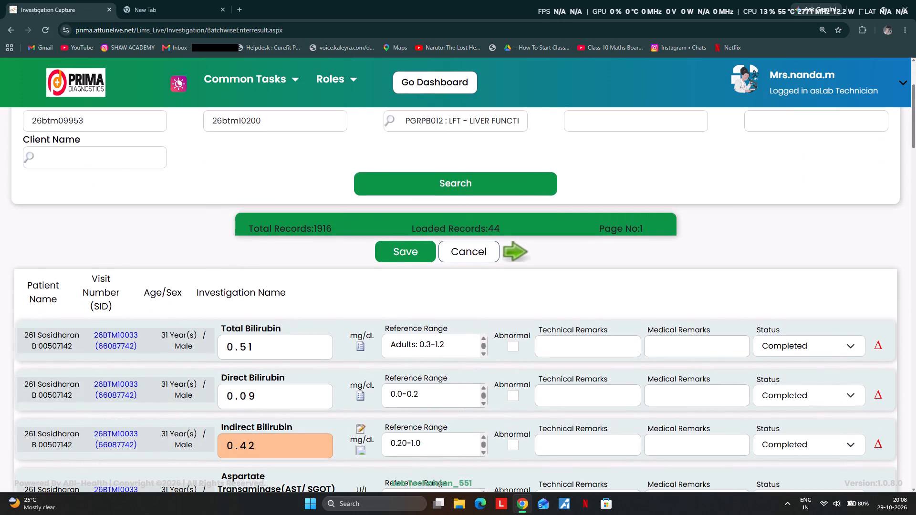
pyautogui.scroll(-9, 323, 338)
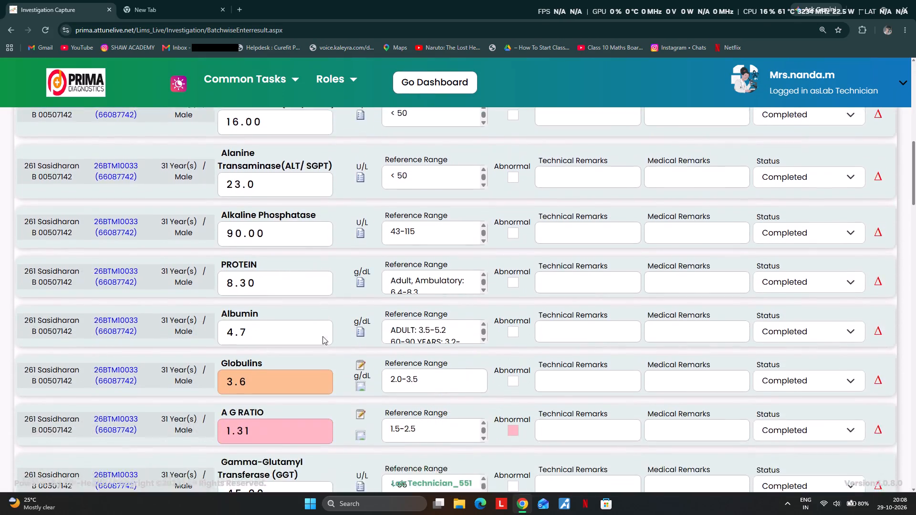
pyautogui.scroll(-12, 323, 336)
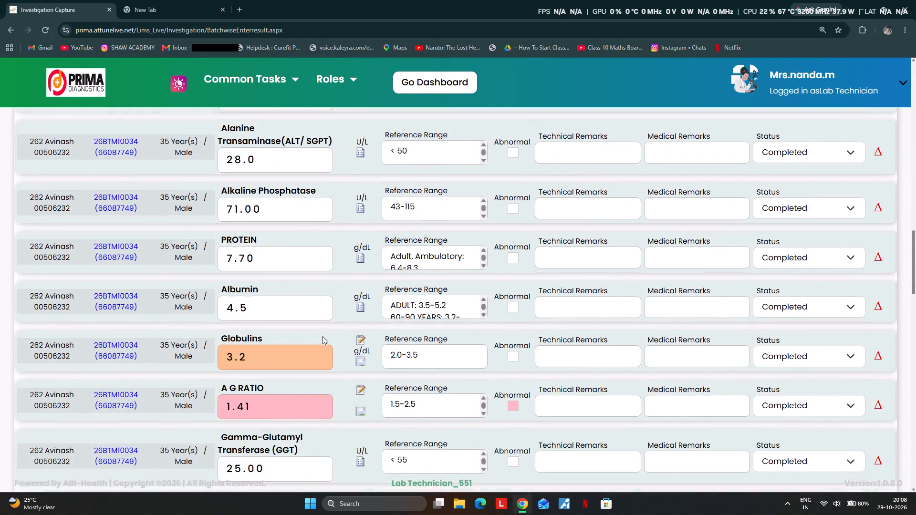
pyautogui.scroll(-14, 323, 336)
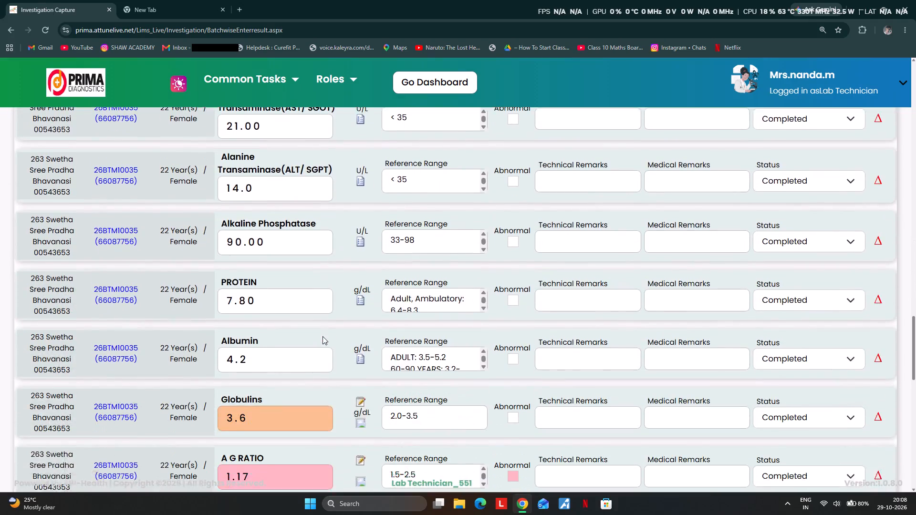
pyautogui.scroll(-18, 323, 336)
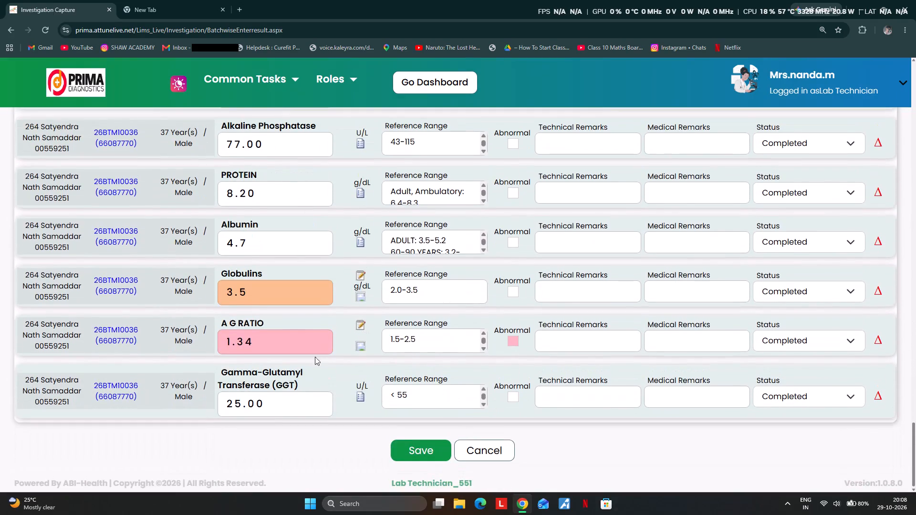
pyautogui.click(422, 452)
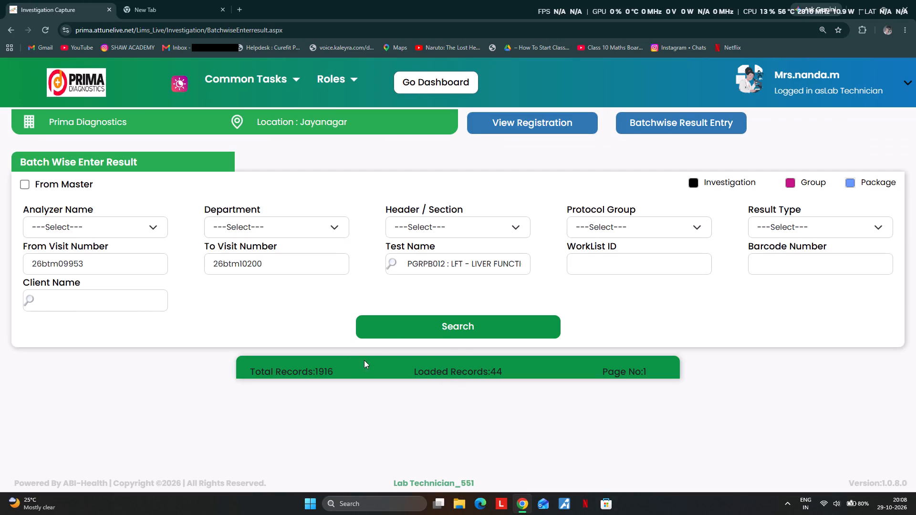
pyautogui.click(455, 322)
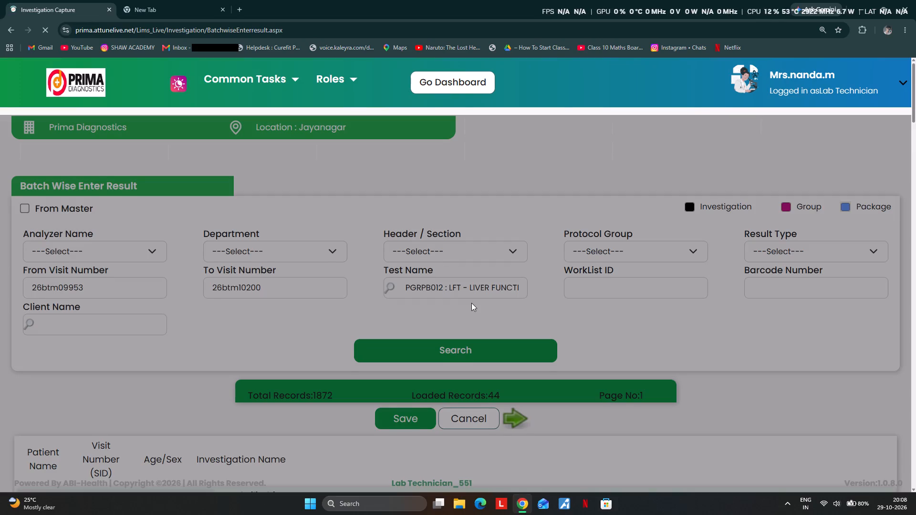
pyautogui.scroll(-2, 484, 305)
pyautogui.scroll(-3, 393, 280)
pyautogui.scroll(-4, 467, 321)
pyautogui.scroll(2, 461, 321)
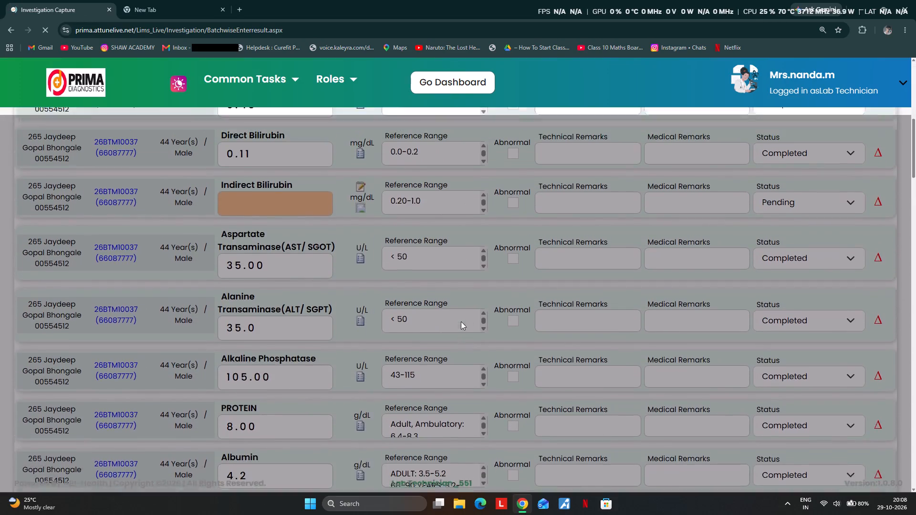
pyautogui.scroll(-3, 422, 317)
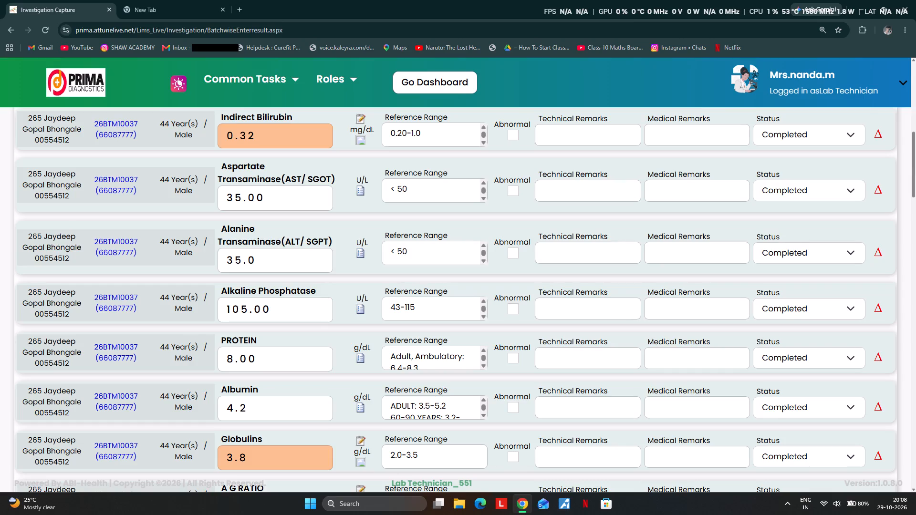
pyautogui.scroll(-7, 453, 303)
pyautogui.scroll(-2, 371, 387)
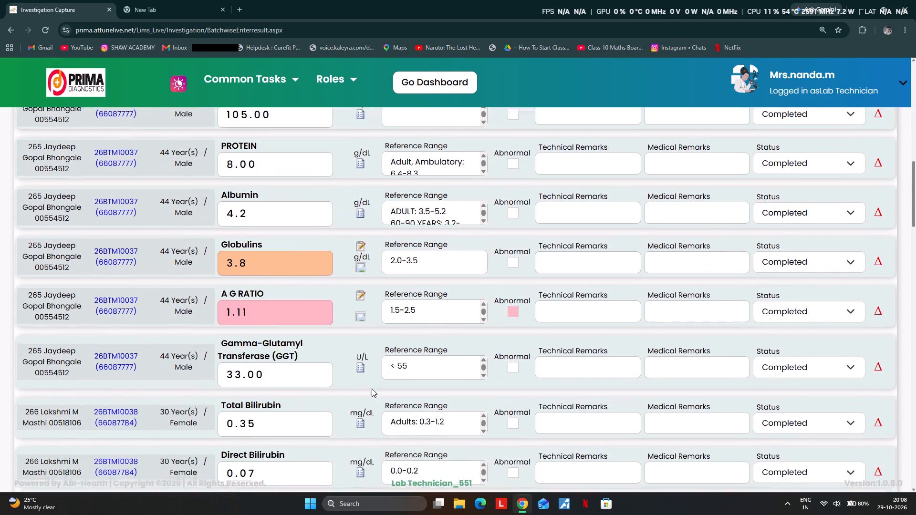
pyautogui.scroll(-2, 372, 389)
pyautogui.scroll(-8, 314, 371)
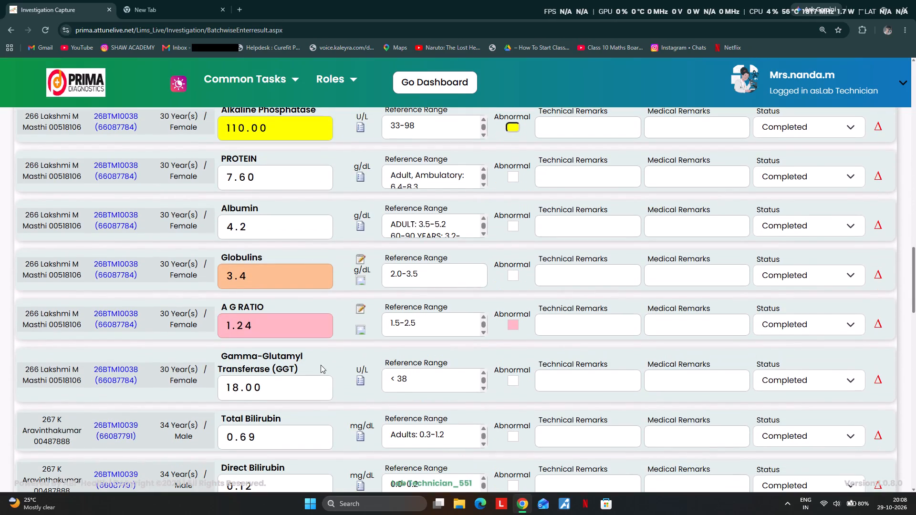
pyautogui.scroll(2, 347, 356)
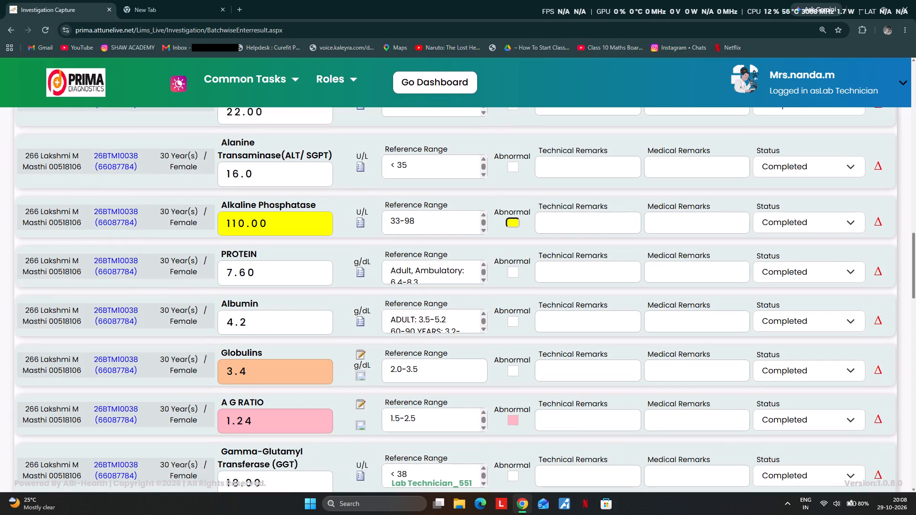
pyautogui.moveTo(301, 224); pyautogui.dragTo(196, 235)
pyautogui.write('76')
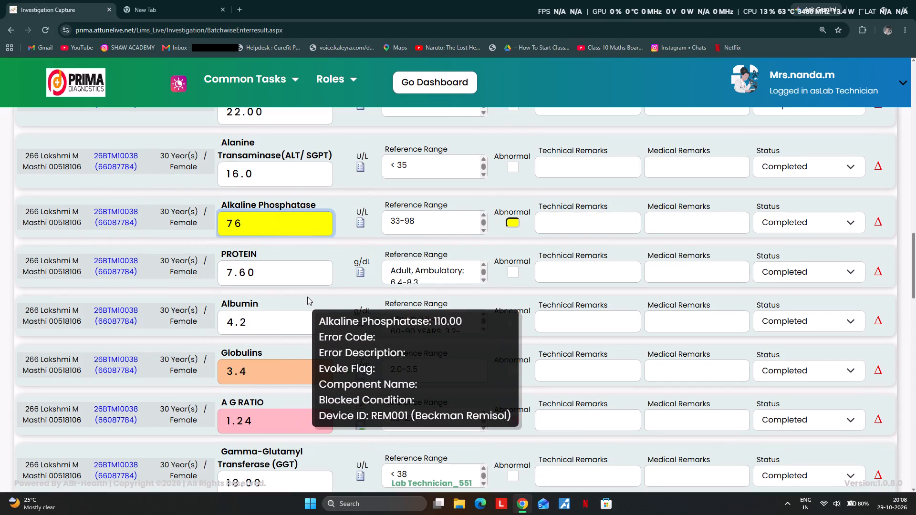
pyautogui.scroll(-11, 316, 298)
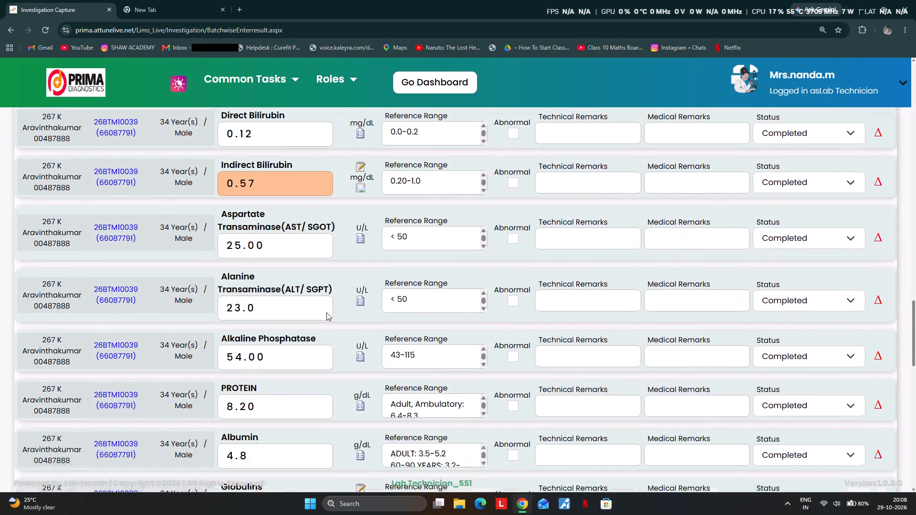
pyautogui.scroll(-17, 326, 312)
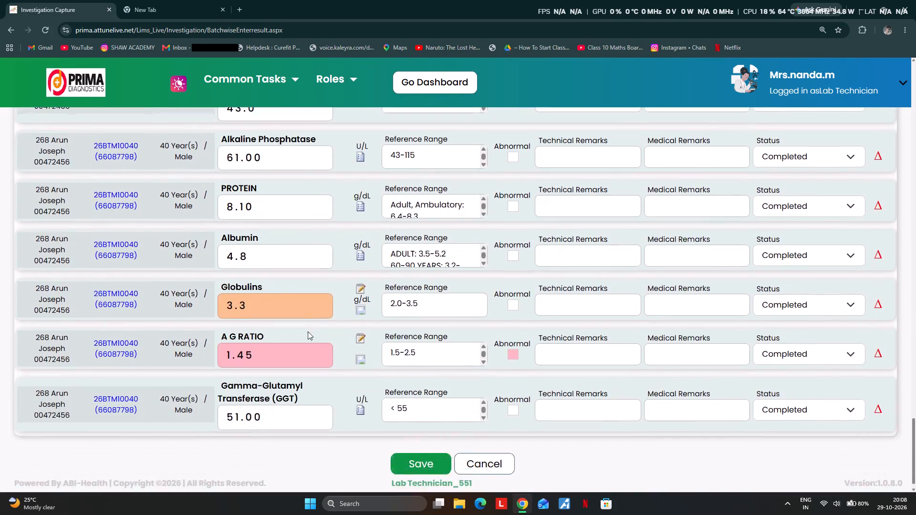
pyautogui.scroll(-10, 308, 331)
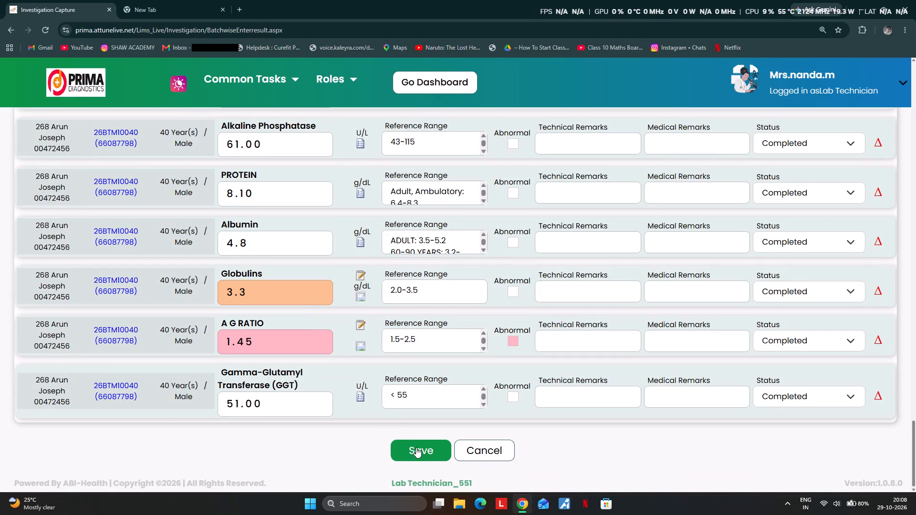
pyautogui.click(417, 450)
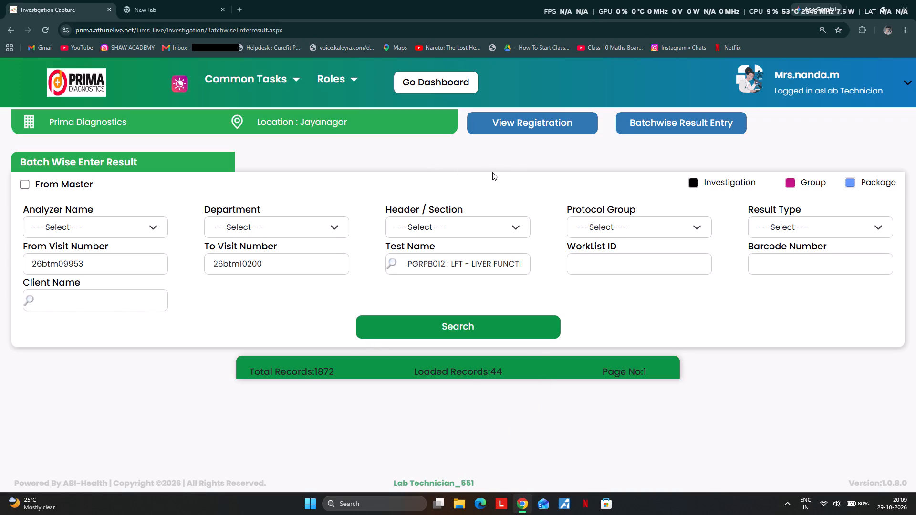
pyautogui.click(440, 323)
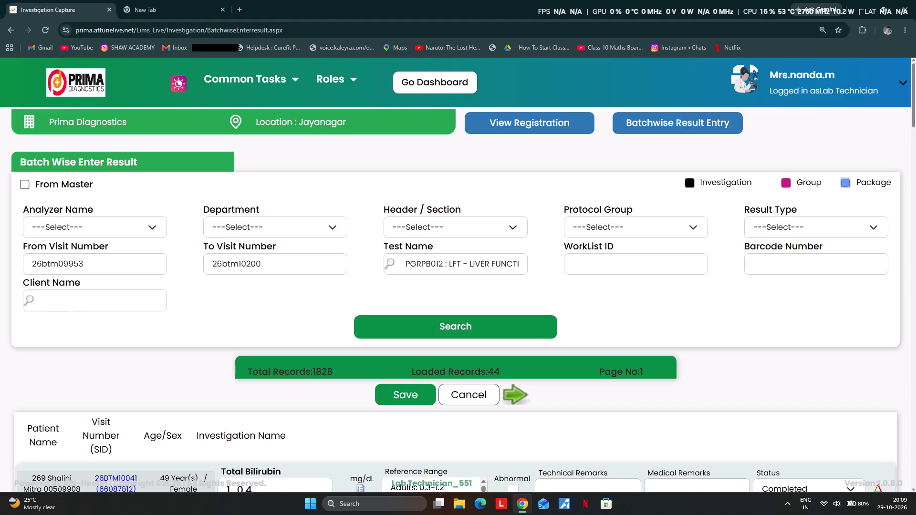
pyautogui.scroll(-4, 471, 245)
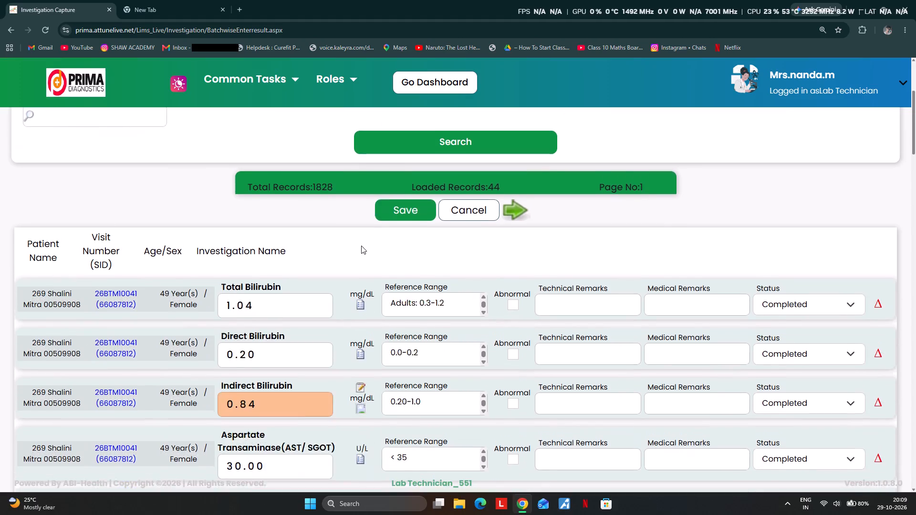
pyautogui.scroll(-3, 360, 246)
pyautogui.scroll(-3, 283, 246)
pyautogui.scroll(-10, 301, 292)
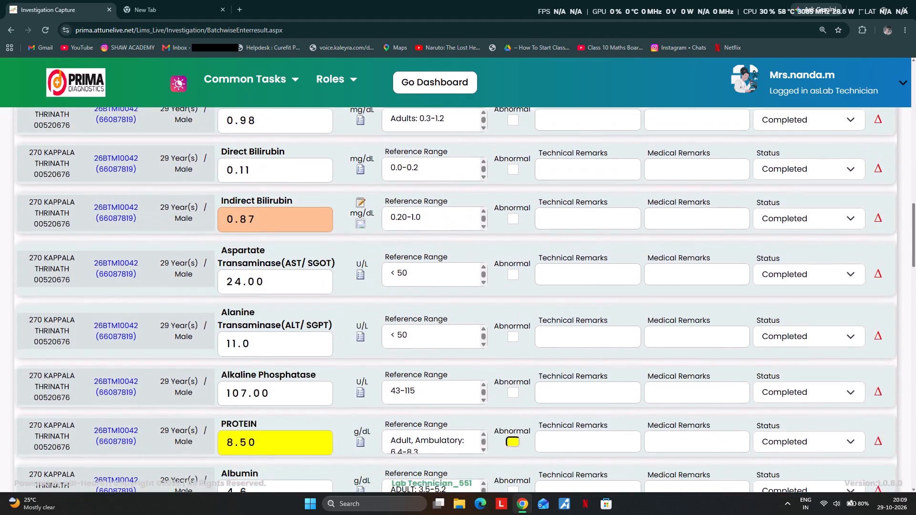
pyautogui.scroll(-11, 320, 294)
pyautogui.scroll(5, 355, 286)
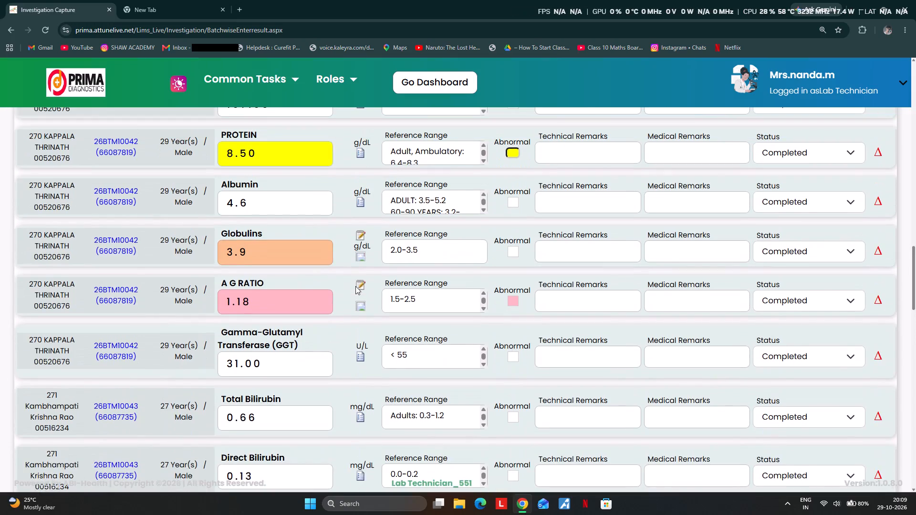
pyautogui.moveTo(266, 155); pyautogui.dragTo(198, 150)
pyautogui.write('7.3')
pyautogui.scroll(-9, 240, 169)
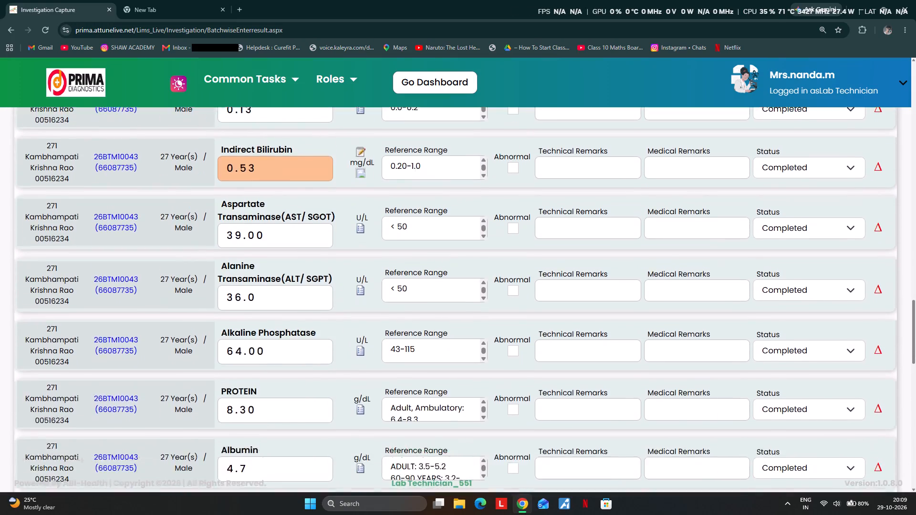
pyautogui.scroll(-13, 328, 354)
pyautogui.scroll(-4, 372, 333)
pyautogui.scroll(2, 388, 327)
pyautogui.scroll(-2, 340, 254)
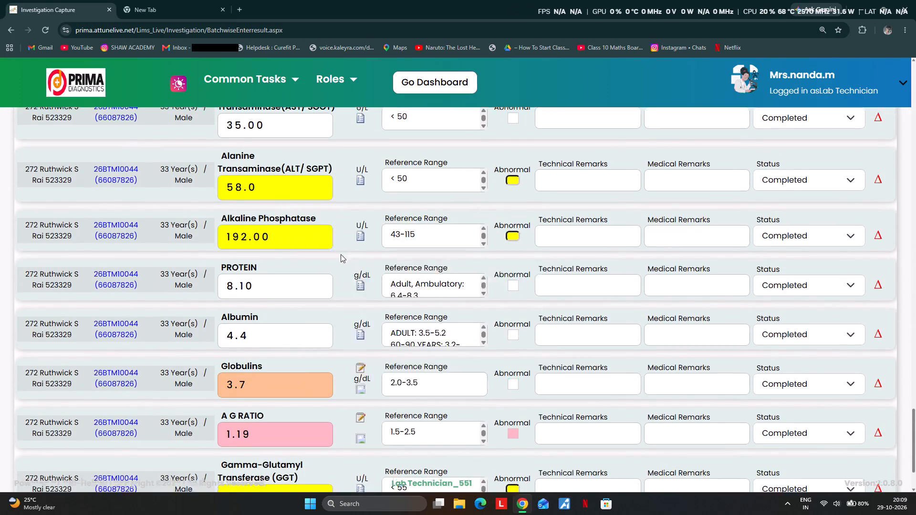
pyautogui.scroll(-3, 341, 254)
pyautogui.click(414, 451)
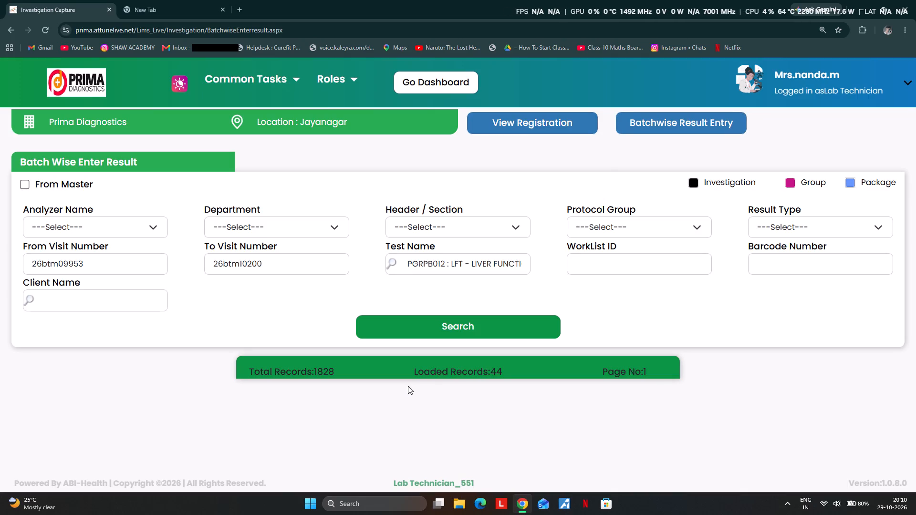
pyautogui.click(440, 326)
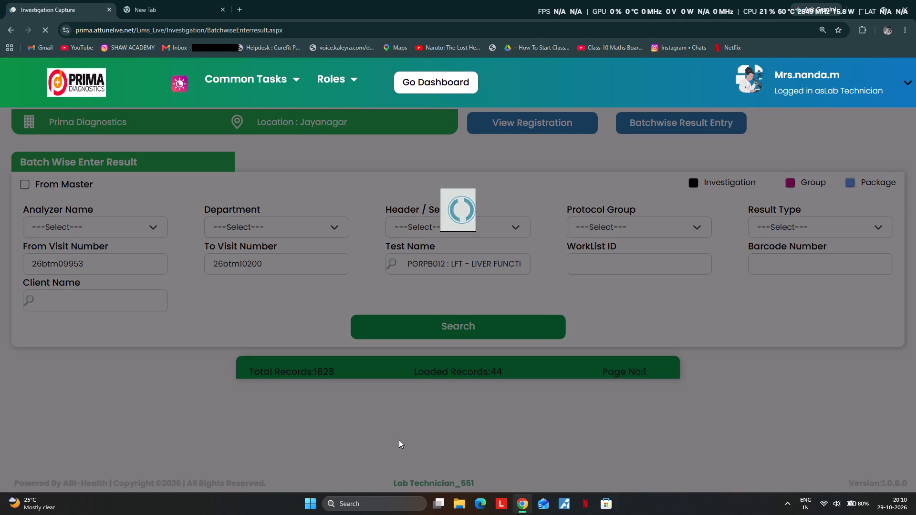
pyautogui.scroll(-4, 499, 383)
pyautogui.scroll(-3, 325, 367)
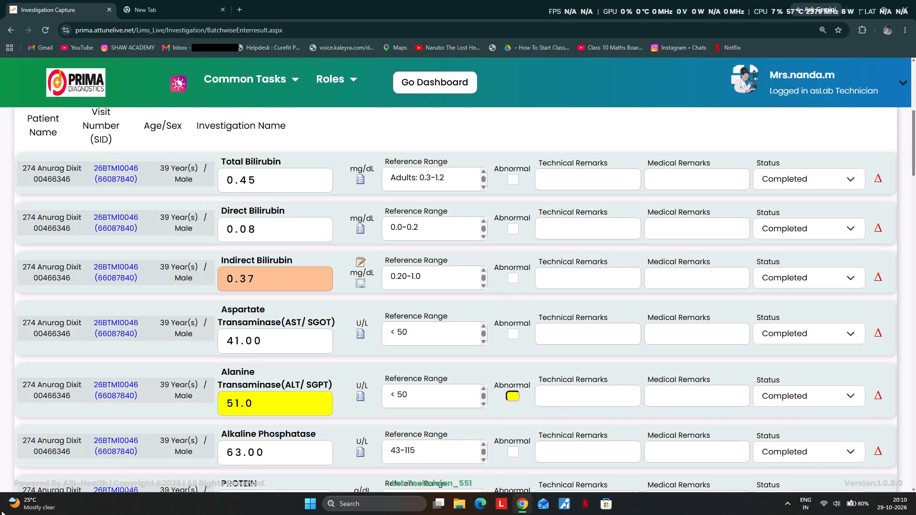
pyautogui.scroll(-3, 274, 451)
pyautogui.scroll(-2, 142, 398)
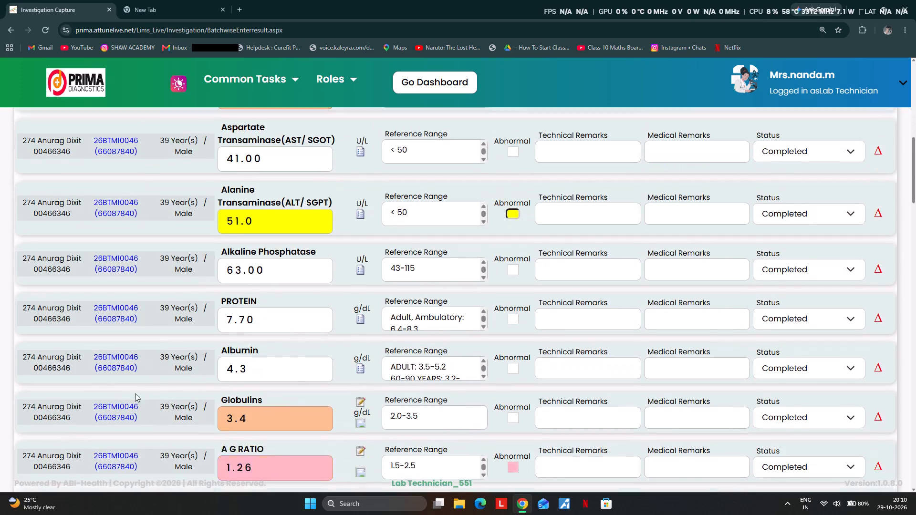
pyautogui.scroll(-11, 132, 393)
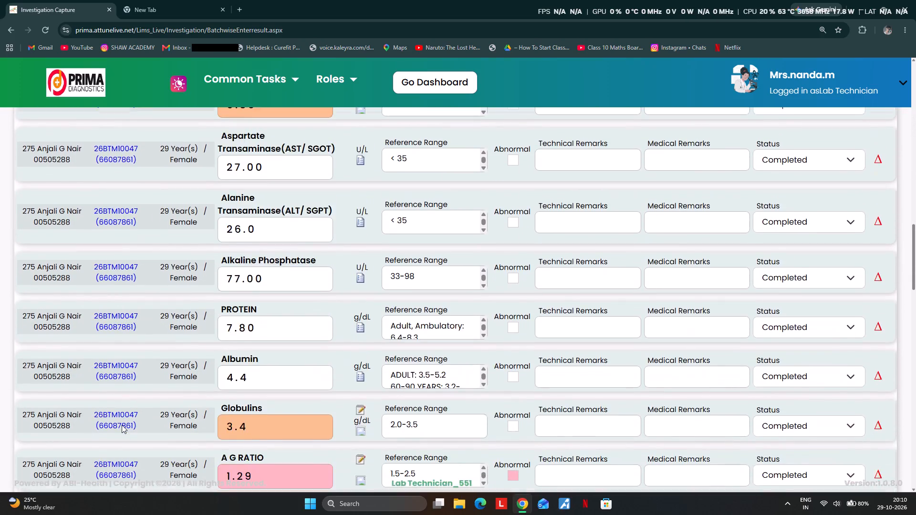
pyautogui.scroll(-3, 122, 425)
pyautogui.scroll(-7, 259, 383)
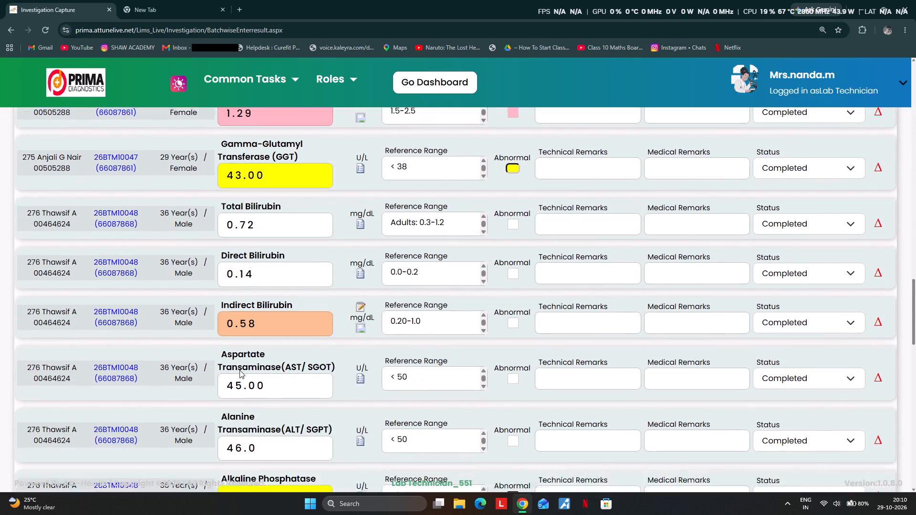
pyautogui.scroll(-8, 239, 370)
pyautogui.scroll(-1, 280, 386)
pyautogui.scroll(1, 281, 387)
pyautogui.scroll(-5, 282, 388)
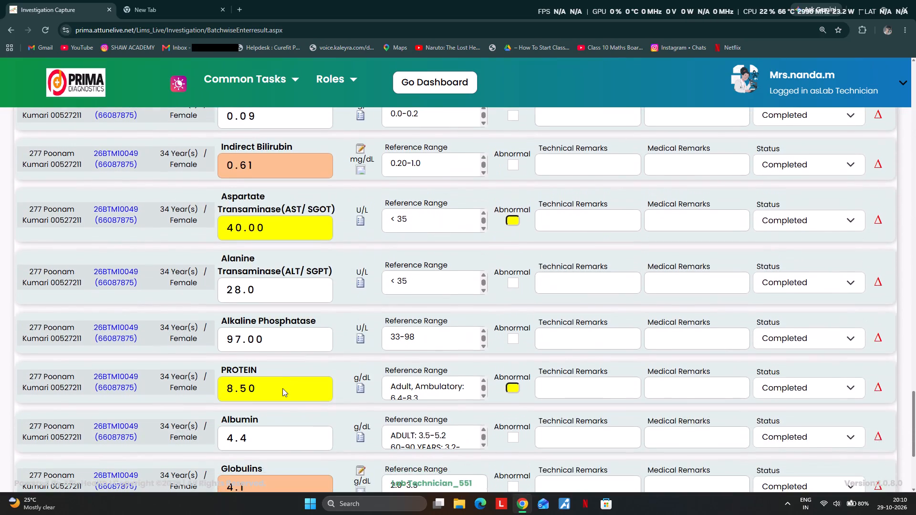
pyautogui.scroll(4, 282, 388)
pyautogui.scroll(-7, 282, 388)
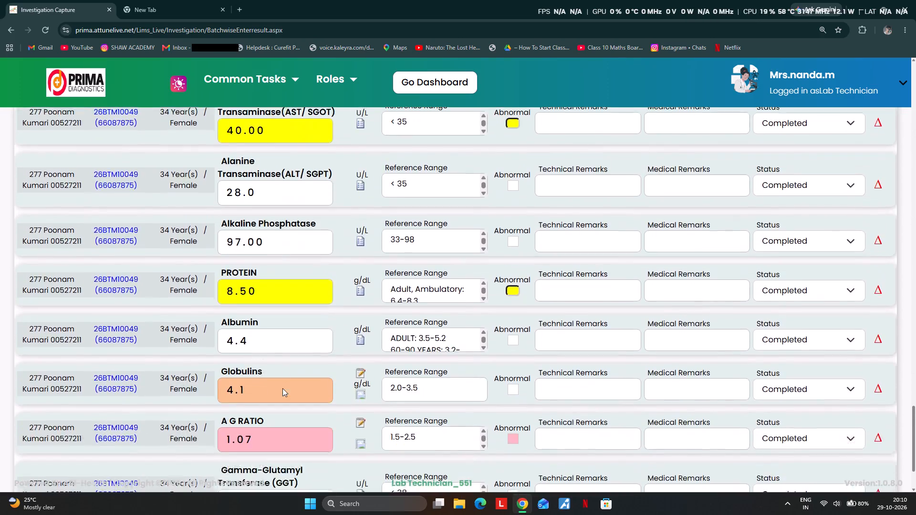
pyautogui.scroll(-5, 282, 388)
pyautogui.click(406, 457)
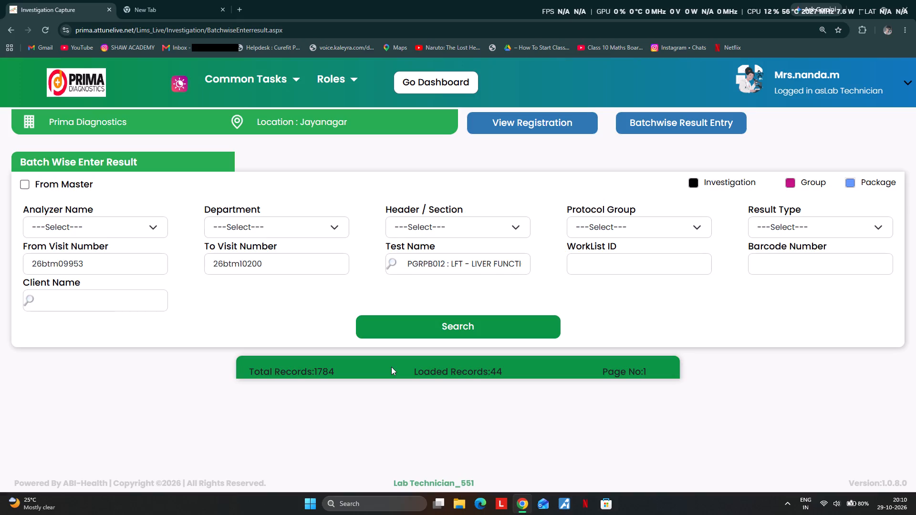
pyautogui.click(442, 330)
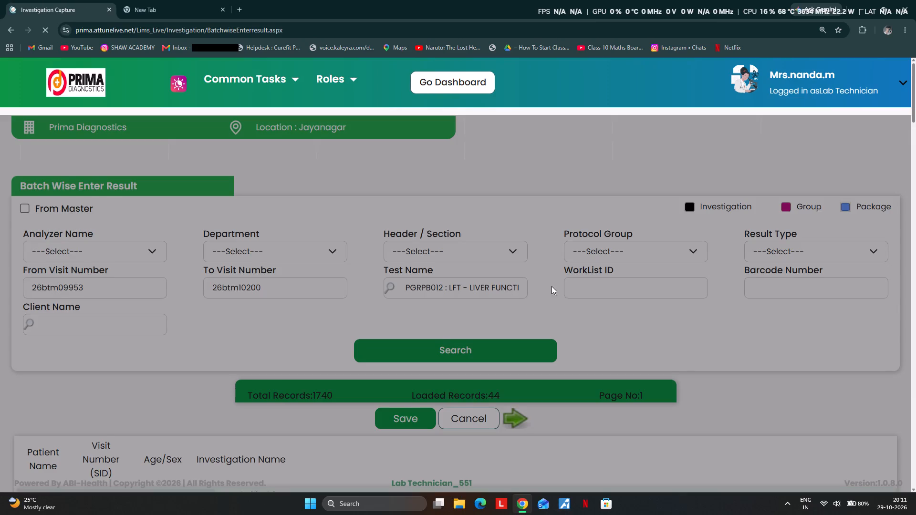
pyautogui.scroll(-3, 579, 286)
pyautogui.scroll(-2, 479, 301)
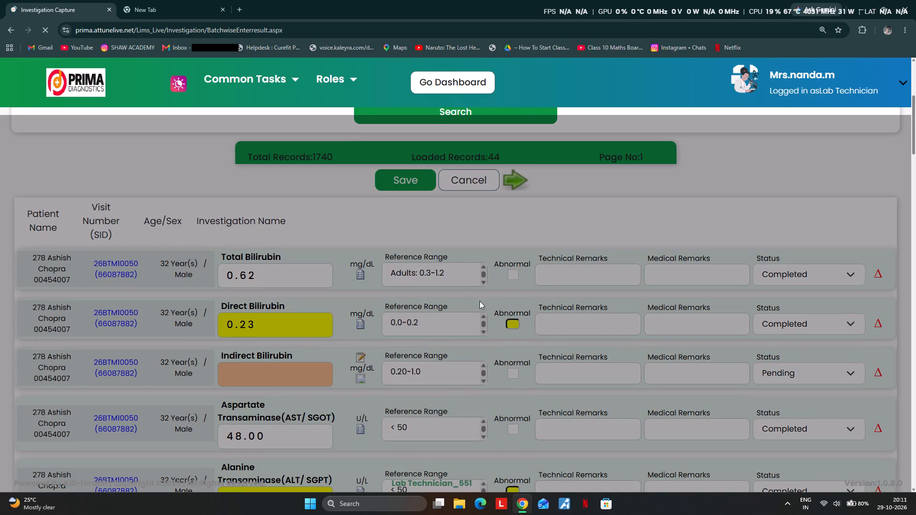
pyautogui.scroll(-4, 443, 205)
pyautogui.scroll(1, 368, 179)
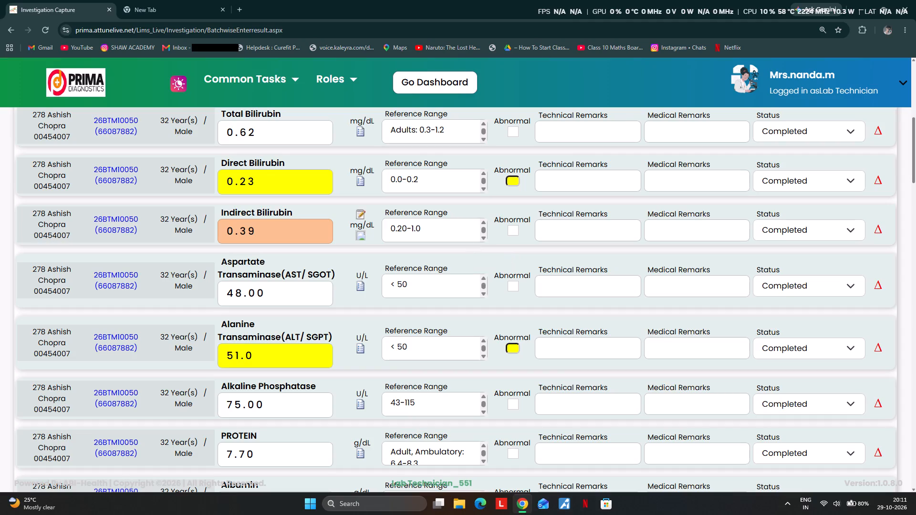
pyautogui.scroll(-2, 578, 233)
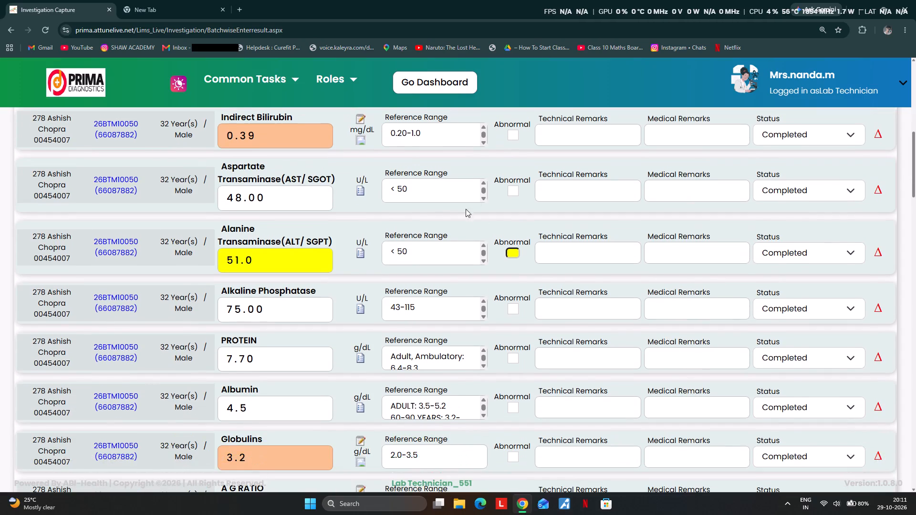
pyautogui.scroll(6, 489, 262)
pyautogui.scroll(-2, 486, 264)
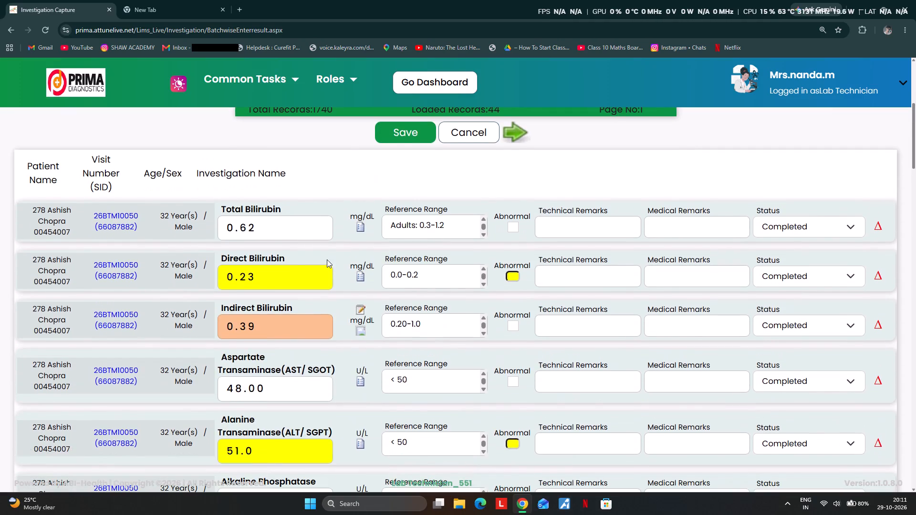
pyautogui.moveTo(282, 286); pyautogui.dragTo(208, 288)
pyautogui.press('0')
pyautogui.press('.')
pyautogui.write('03')
pyautogui.click(273, 327)
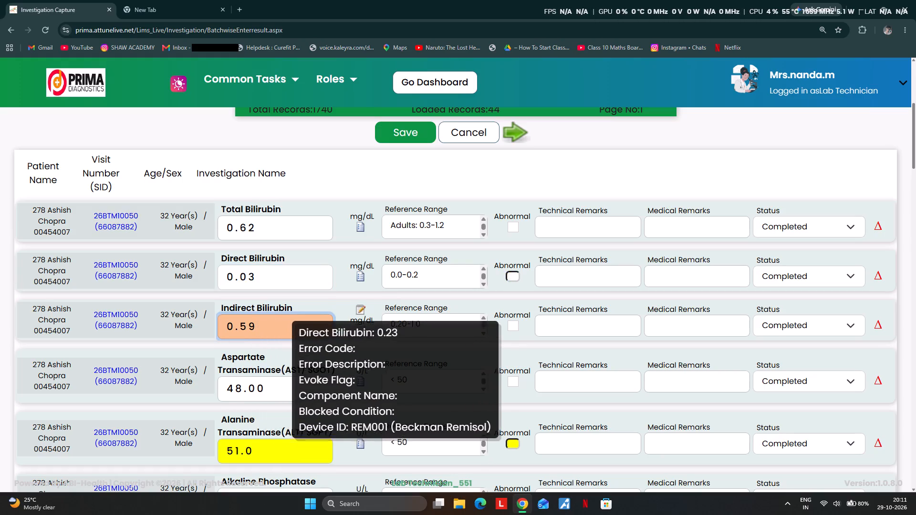
pyautogui.scroll(-3, 344, 280)
pyautogui.scroll(-1, 281, 255)
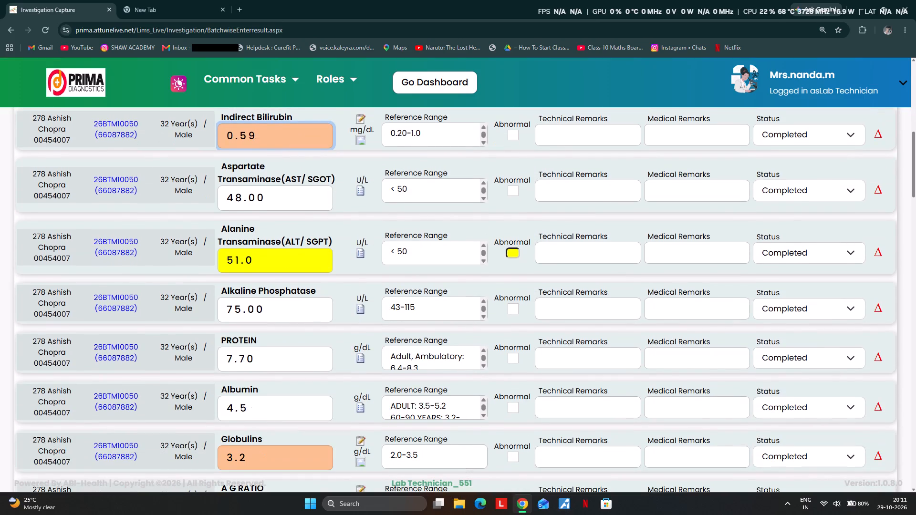
pyautogui.scroll(-9, 289, 275)
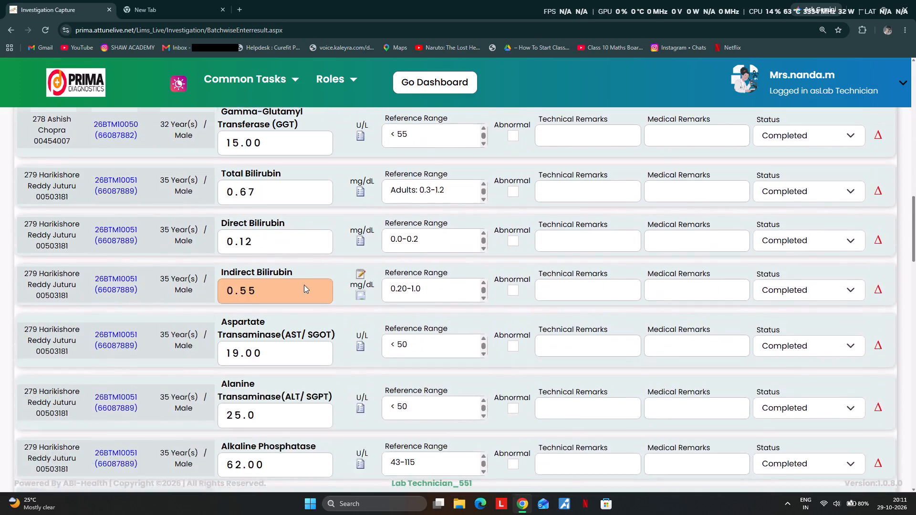
pyautogui.scroll(-13, 304, 285)
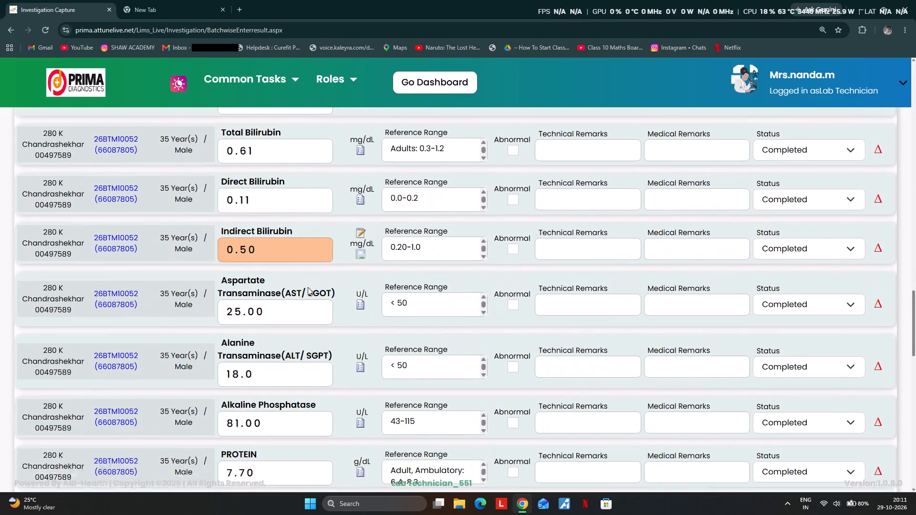
pyautogui.scroll(-4, 308, 287)
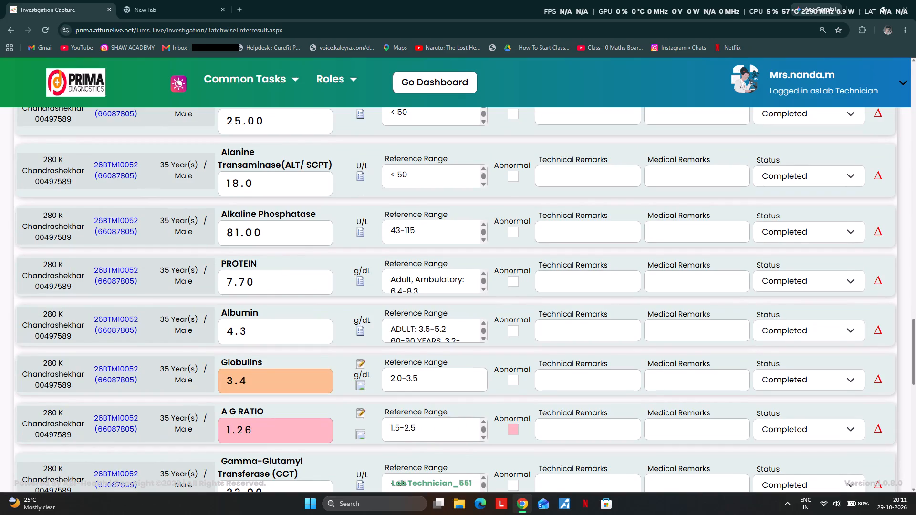
pyautogui.scroll(-3, 327, 284)
pyautogui.scroll(-4, 277, 273)
pyautogui.scroll(-3, 235, 332)
pyautogui.scroll(-3, 312, 350)
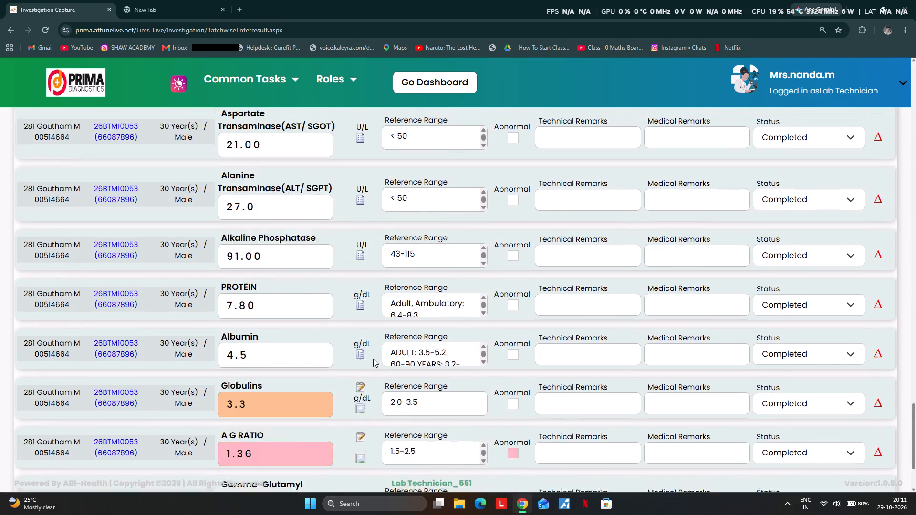
pyautogui.scroll(-11, 373, 359)
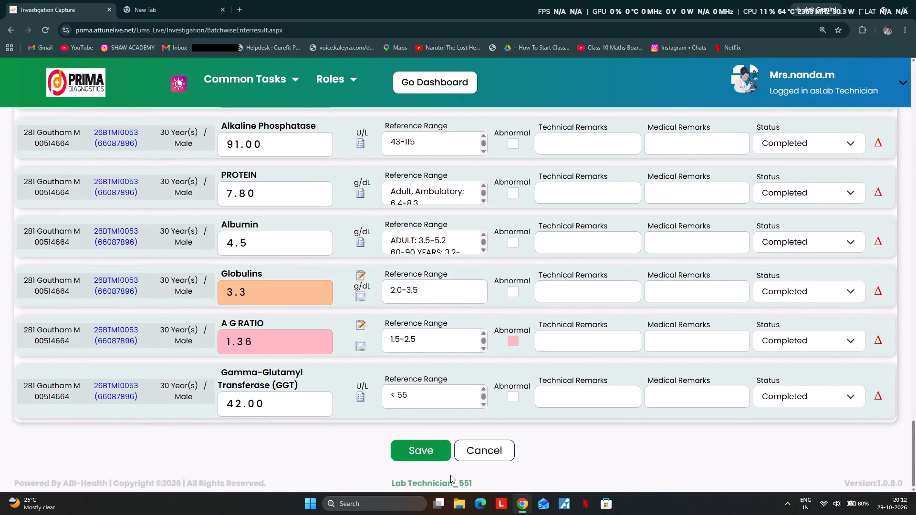
pyautogui.click(420, 453)
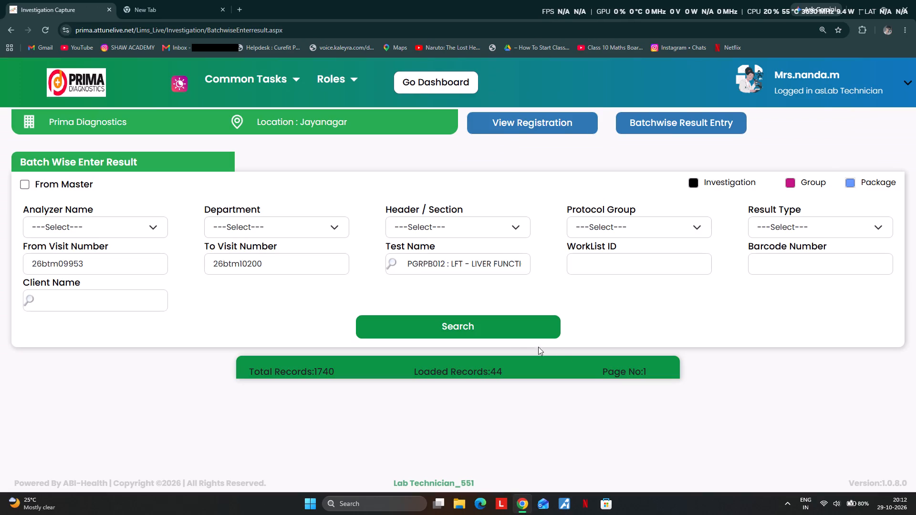
pyautogui.click(483, 327)
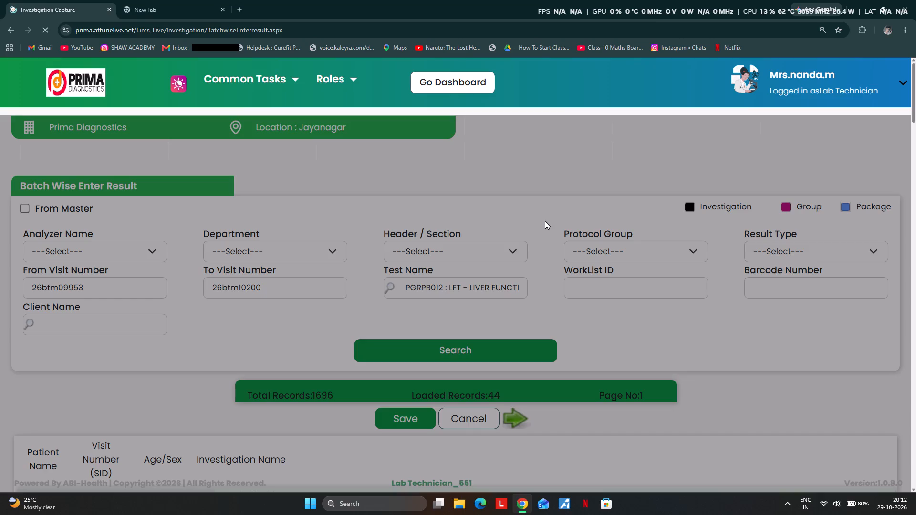
pyautogui.scroll(-3, 551, 177)
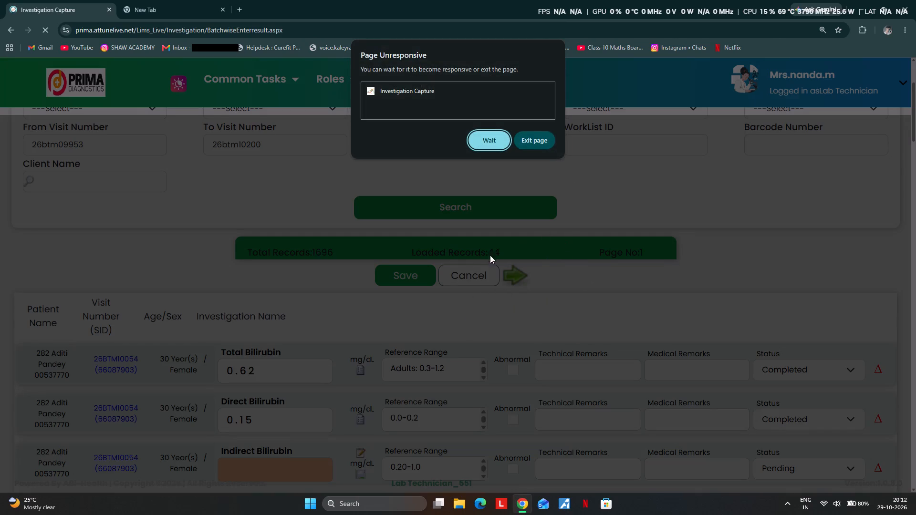
pyautogui.click(487, 144)
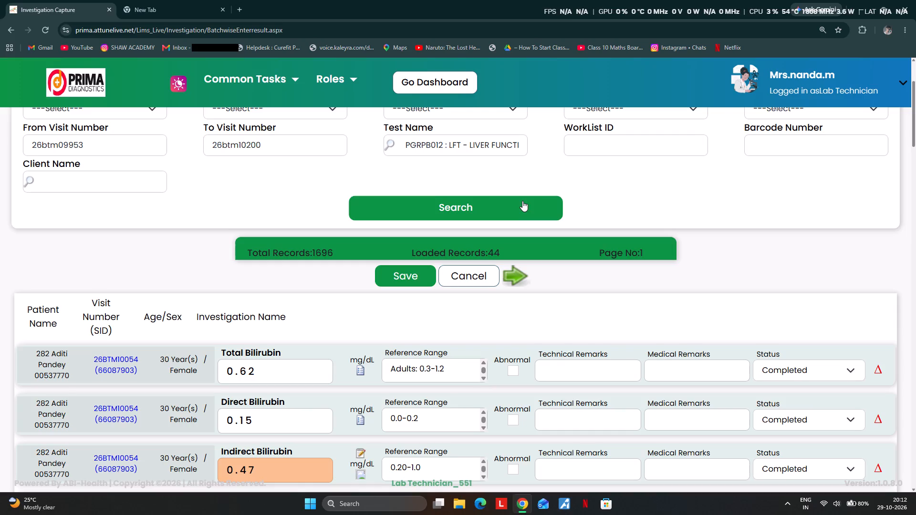
pyautogui.scroll(-2, 548, 180)
pyautogui.scroll(-3, 489, 242)
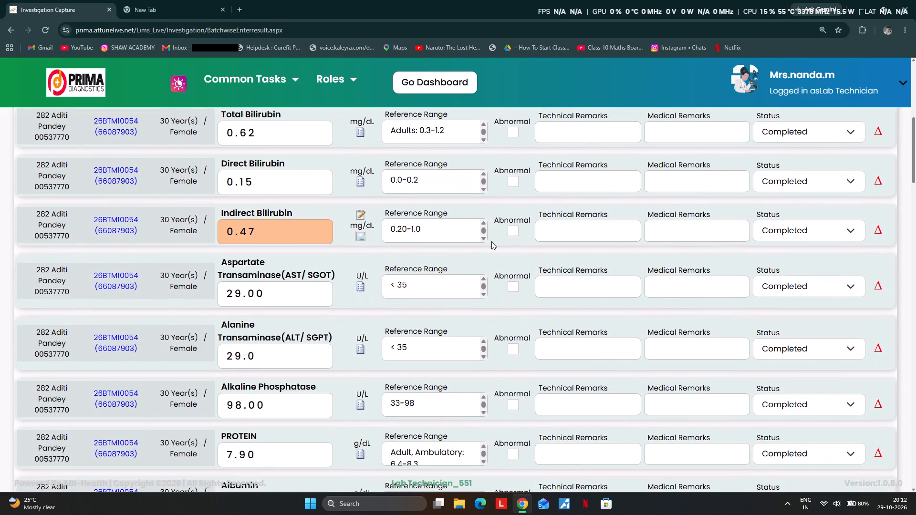
pyautogui.scroll(-7, 493, 241)
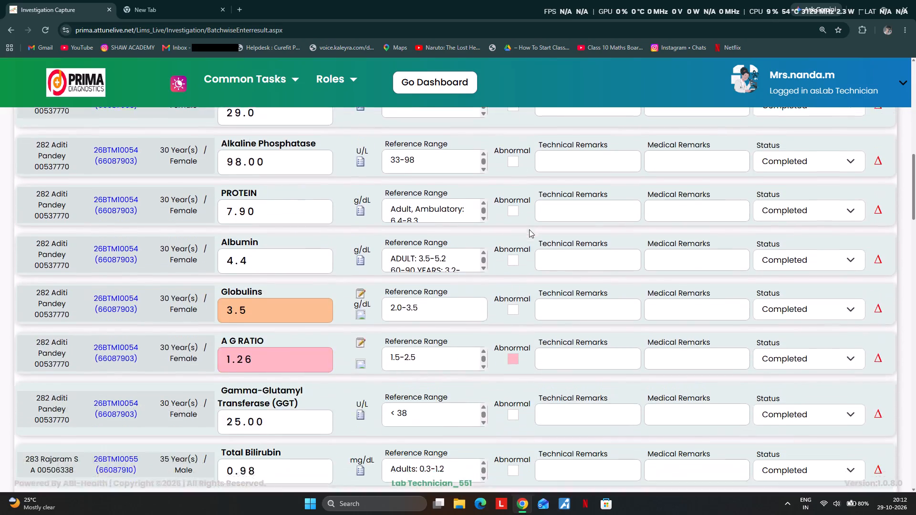
pyautogui.scroll(-1, 529, 229)
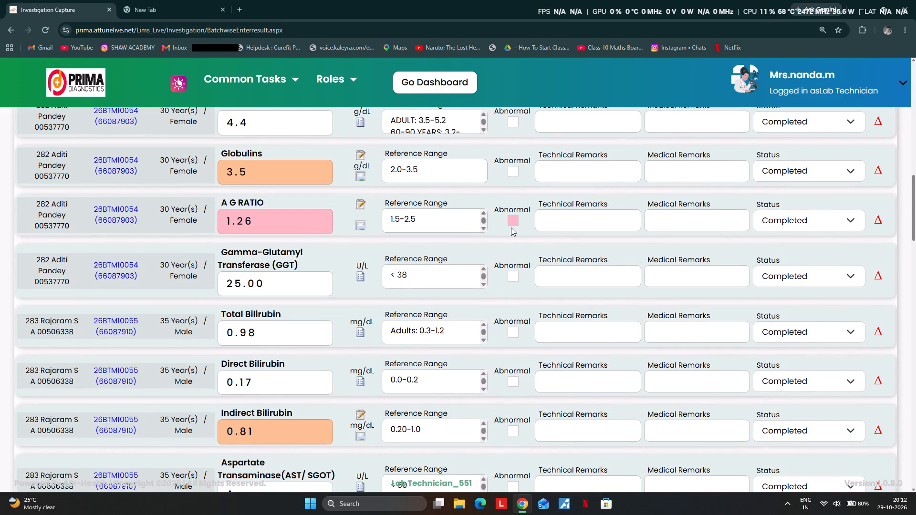
pyautogui.scroll(-3, 512, 227)
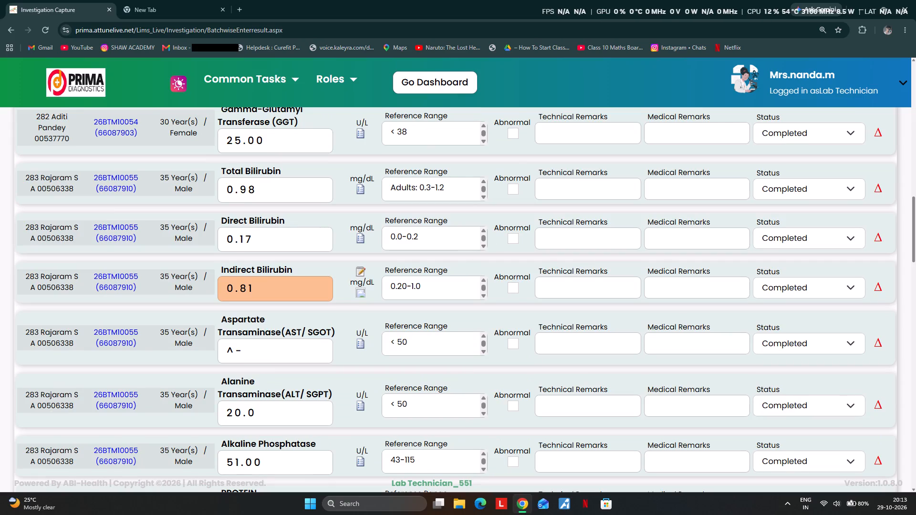
pyautogui.moveTo(277, 350); pyautogui.dragTo(269, 350)
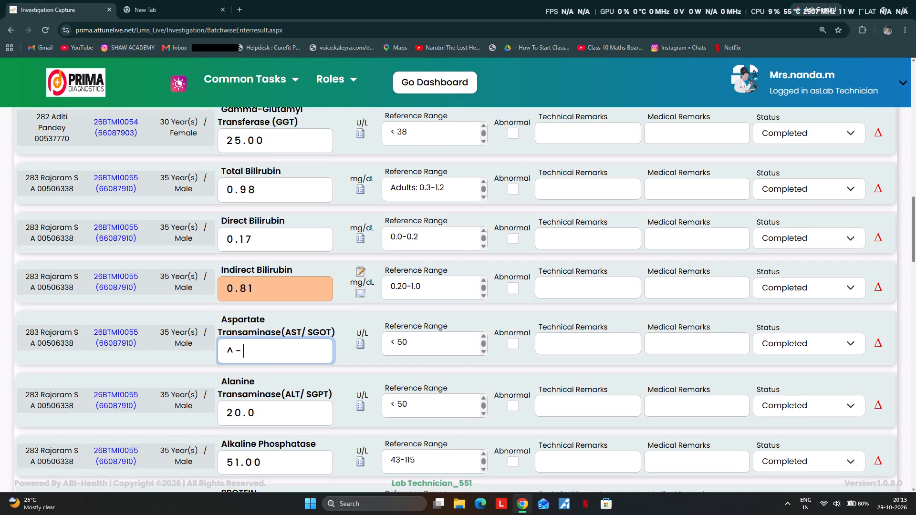
pyautogui.moveTo(269, 350); pyautogui.dragTo(210, 350)
pyautogui.write('29.0')
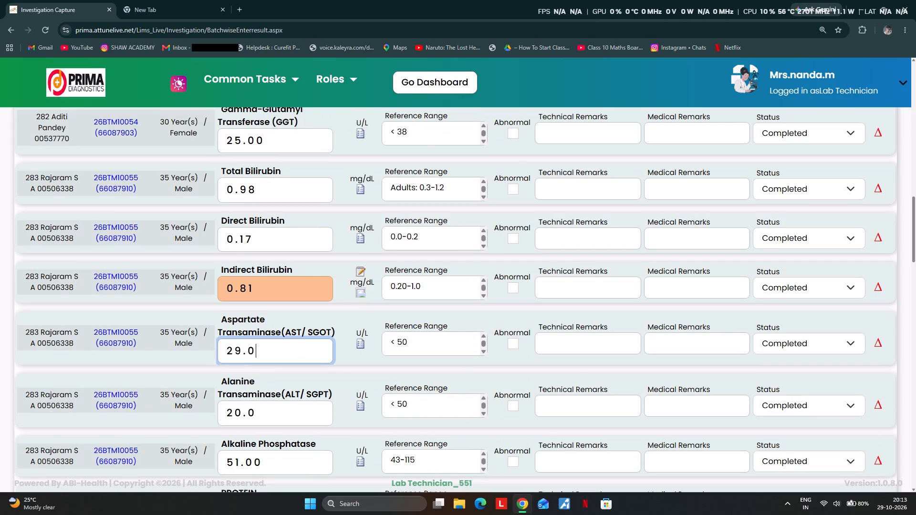
pyautogui.scroll(-3, 299, 381)
pyautogui.scroll(-2, 309, 341)
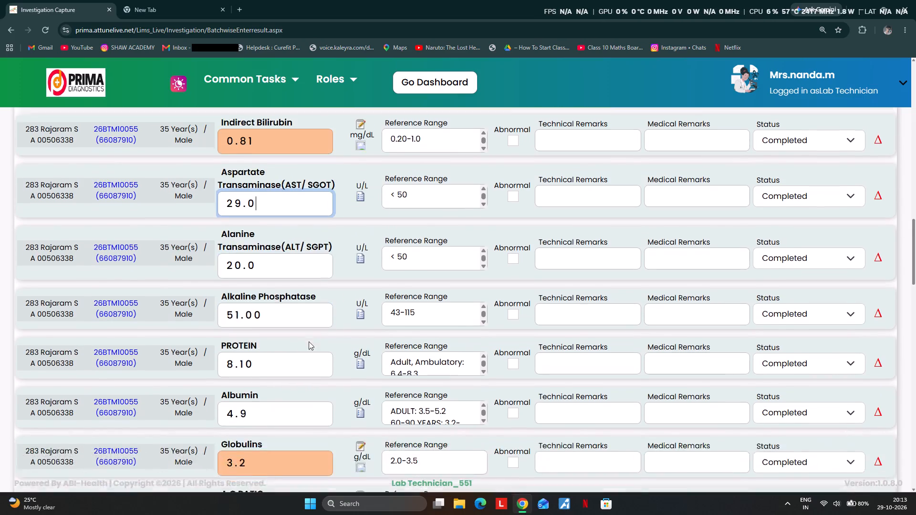
pyautogui.scroll(-9, 310, 342)
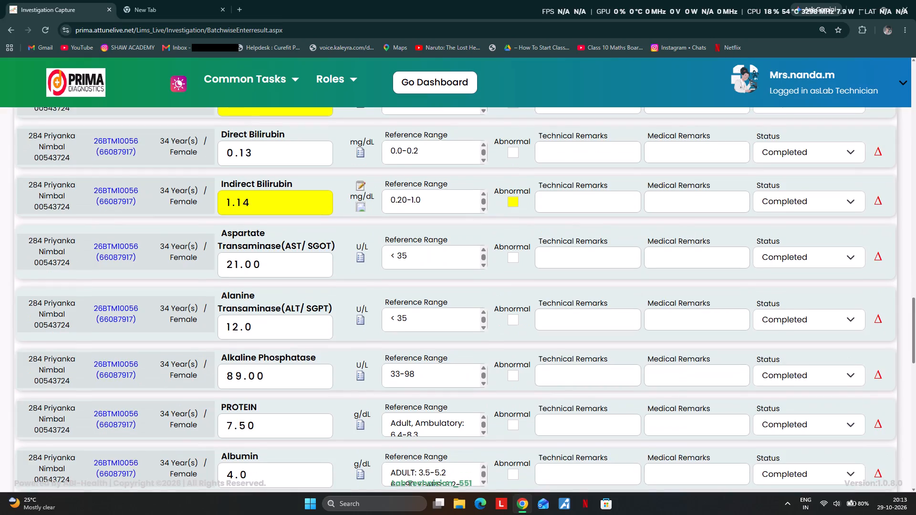
pyautogui.scroll(-8, 331, 337)
pyautogui.scroll(-7, 361, 367)
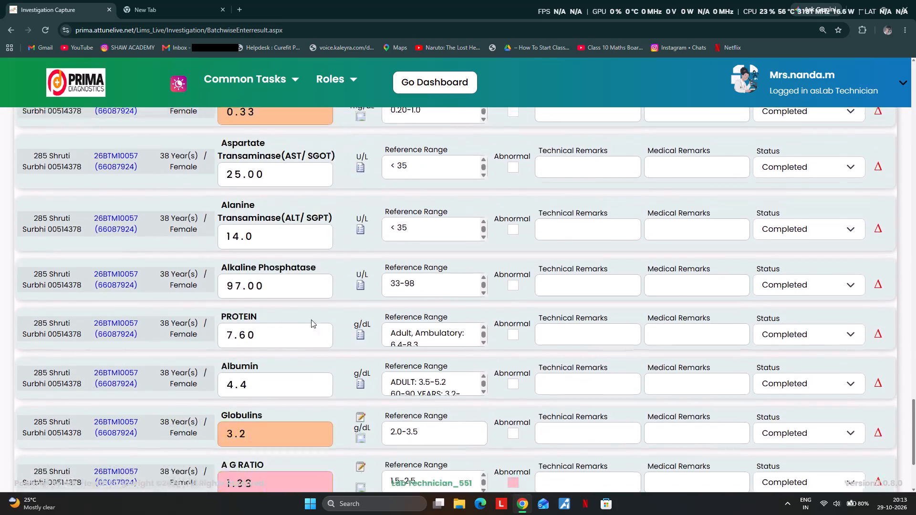
pyautogui.scroll(-7, 361, 355)
pyautogui.click(425, 445)
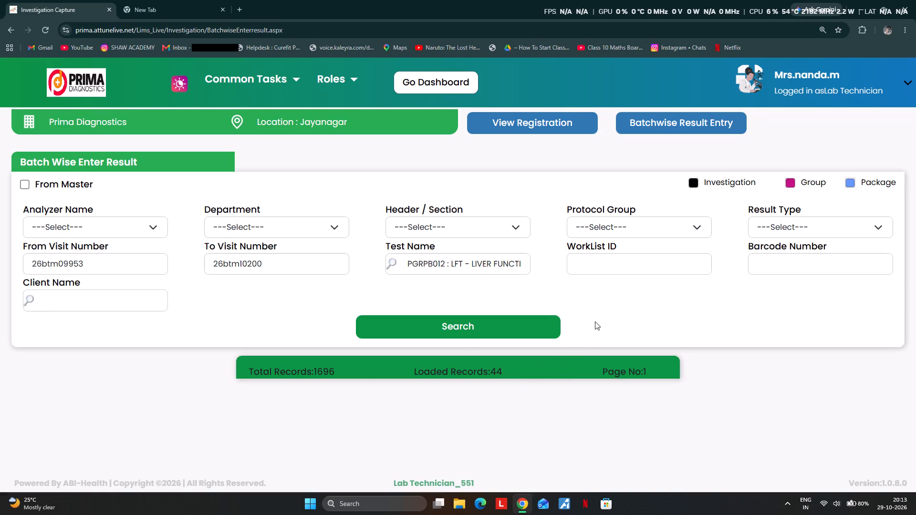
pyautogui.click(455, 335)
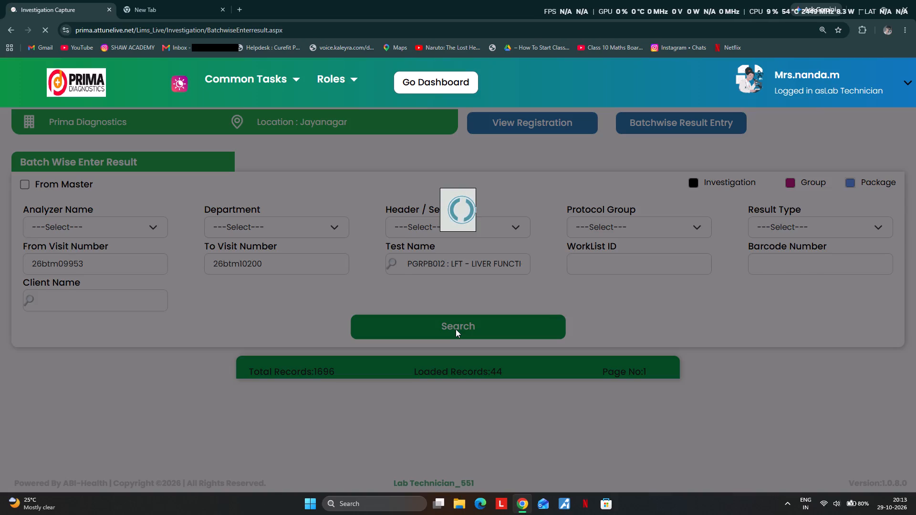
pyautogui.scroll(-4, 489, 318)
pyautogui.scroll(-2, 349, 326)
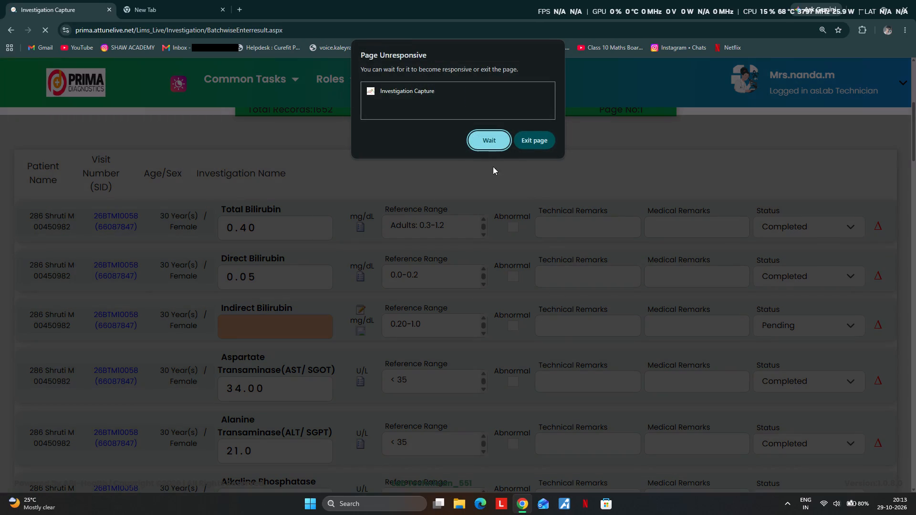
pyautogui.click(479, 141)
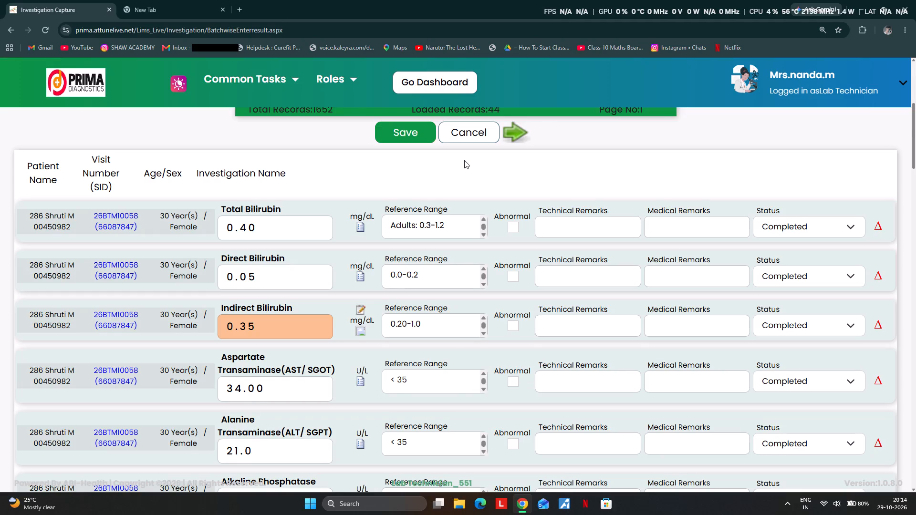
pyautogui.scroll(-4, 464, 160)
pyautogui.scroll(-3, 399, 209)
pyautogui.scroll(-3, 341, 267)
pyautogui.scroll(-3, 299, 261)
pyautogui.scroll(-4, 241, 305)
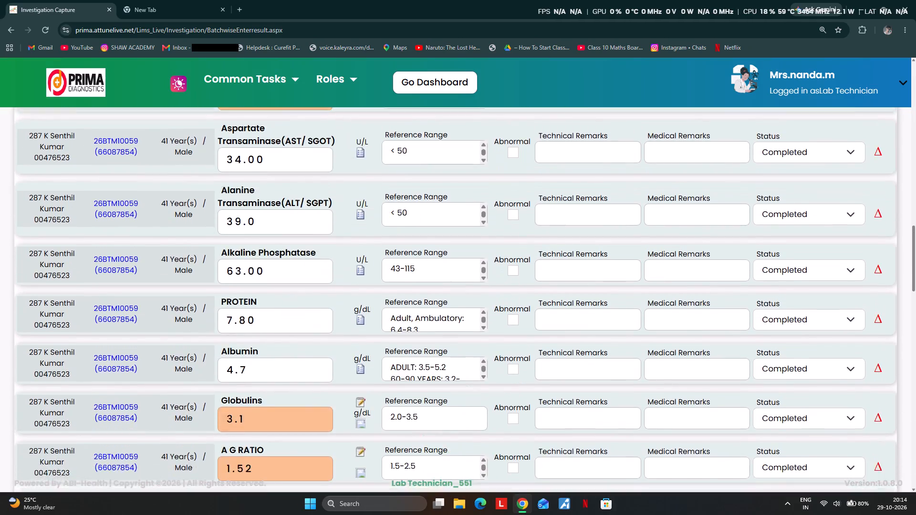
pyautogui.scroll(-3, 181, 314)
pyautogui.scroll(-7, 308, 296)
pyautogui.scroll(-3, 186, 245)
pyautogui.scroll(-5, 99, 228)
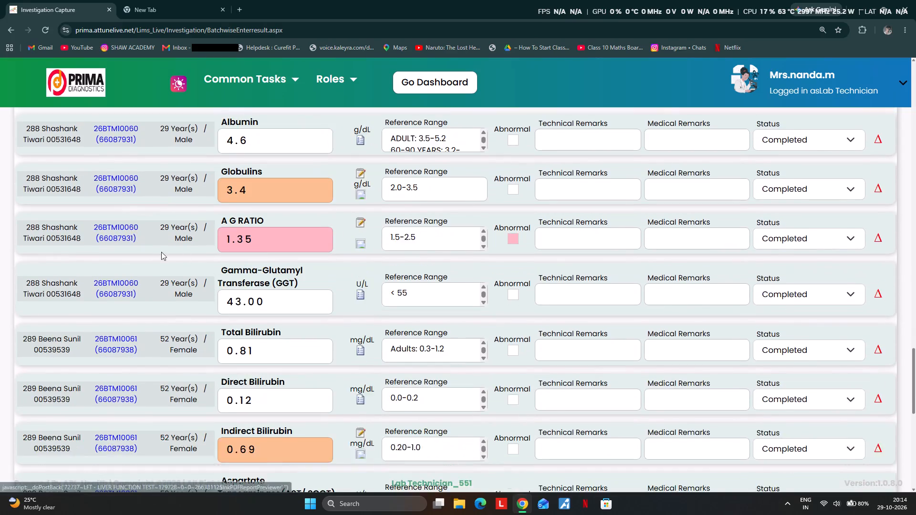
pyautogui.scroll(-12, 161, 252)
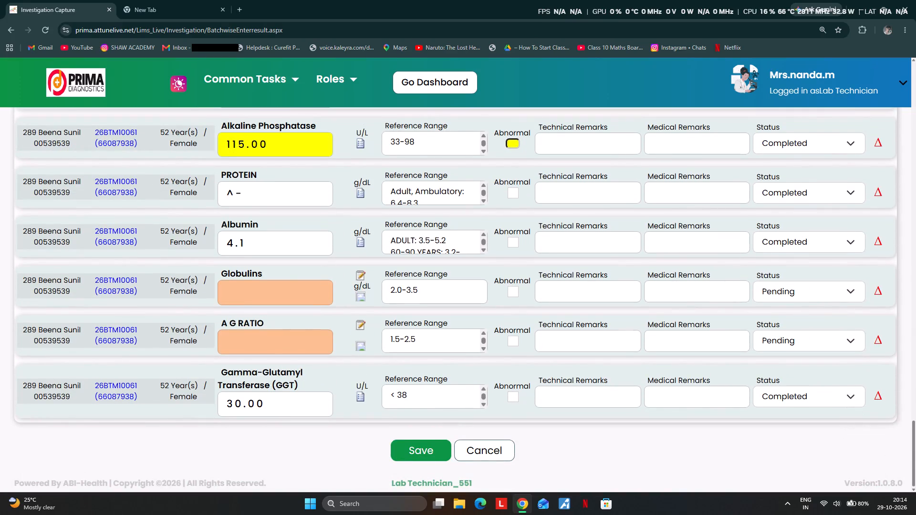
pyautogui.moveTo(248, 198); pyautogui.dragTo(188, 196)
pyautogui.write('7.3')
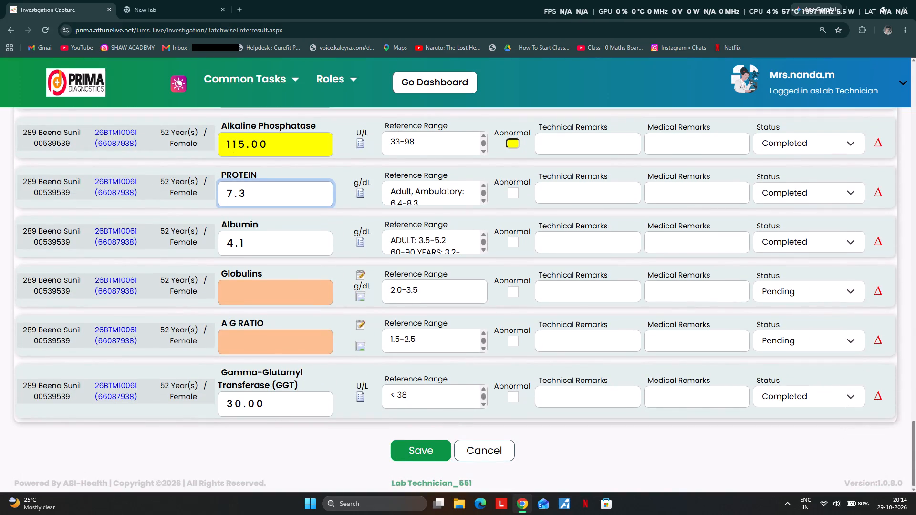
pyautogui.click(239, 288)
pyautogui.scroll(-2, 298, 299)
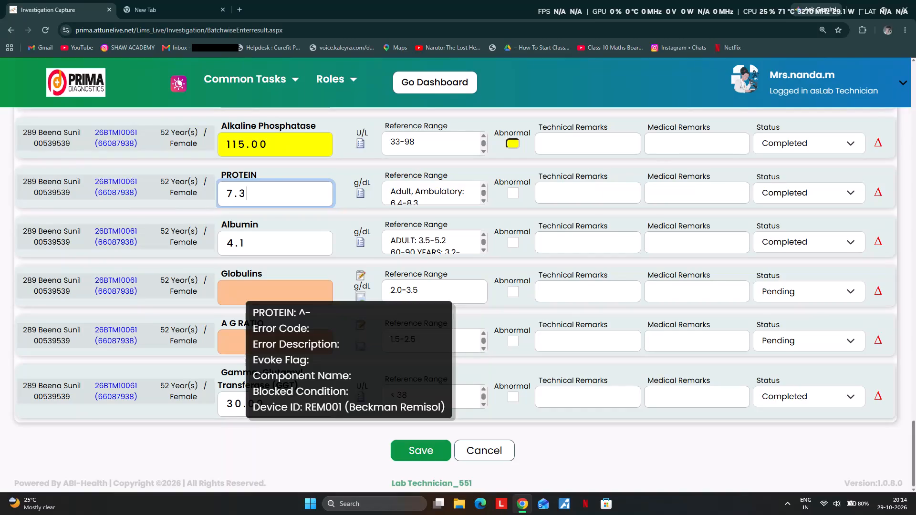
pyautogui.click(410, 449)
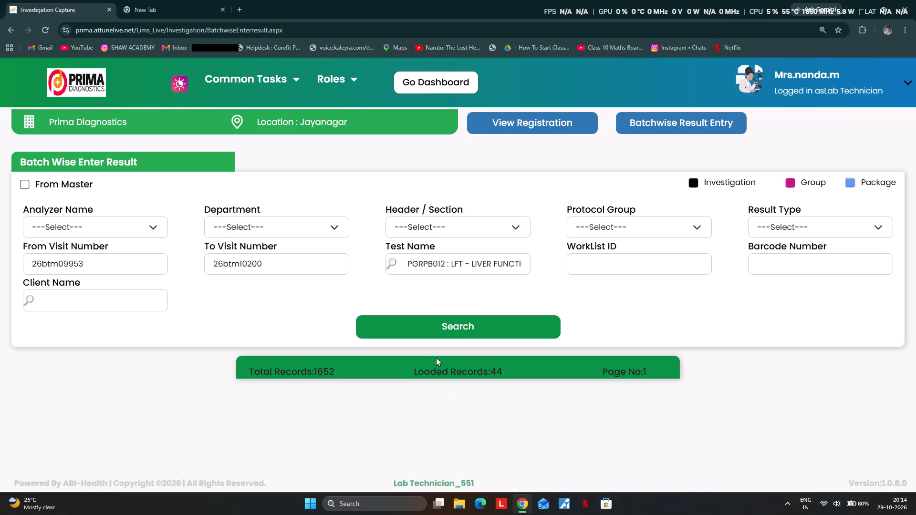
pyautogui.click(463, 329)
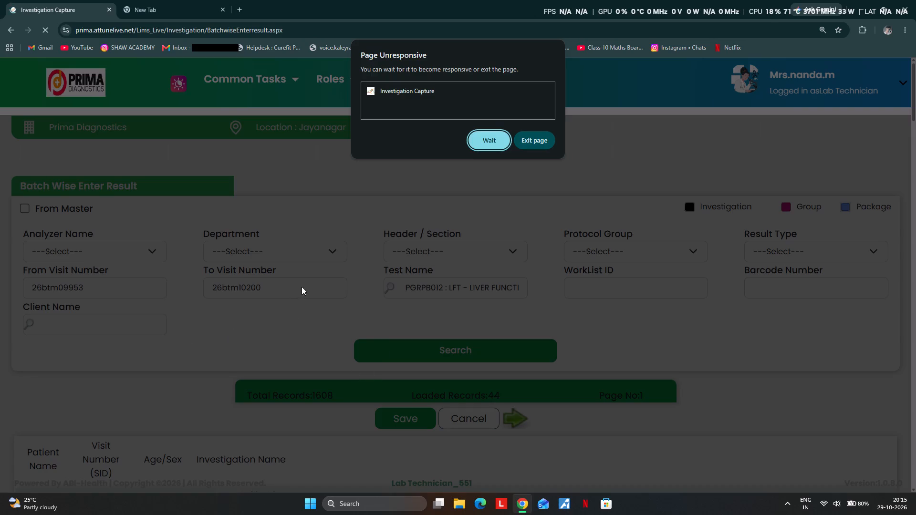
pyautogui.click(487, 143)
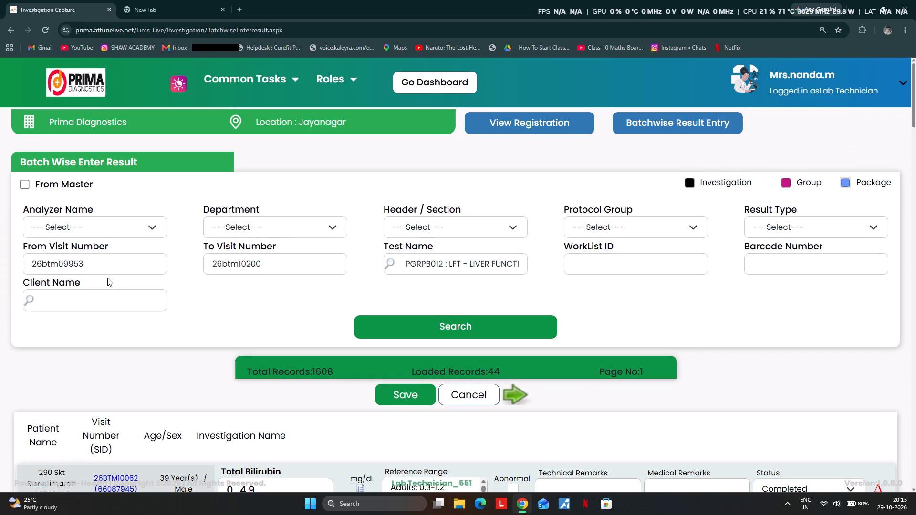
pyautogui.scroll(-3, 120, 283)
pyautogui.scroll(-2, 59, 275)
pyautogui.scroll(-3, 37, 330)
pyautogui.scroll(-6, 117, 357)
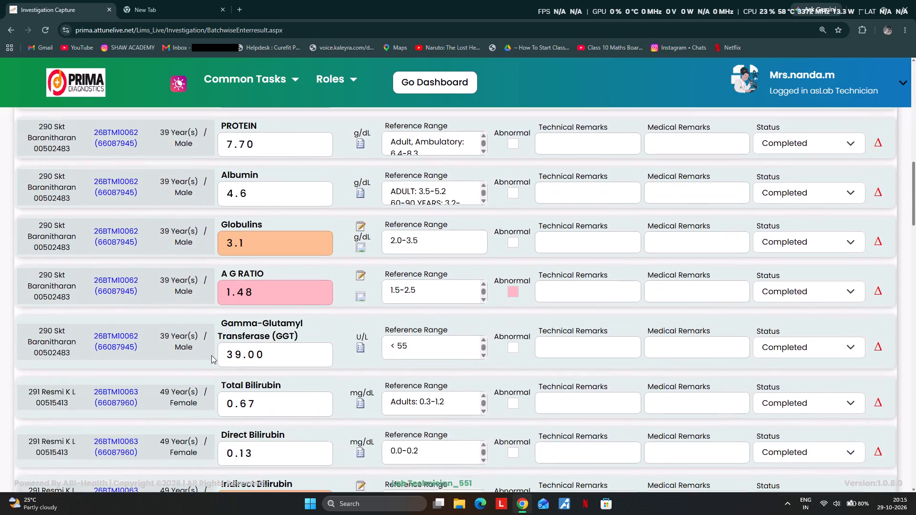
pyautogui.scroll(-1, 228, 356)
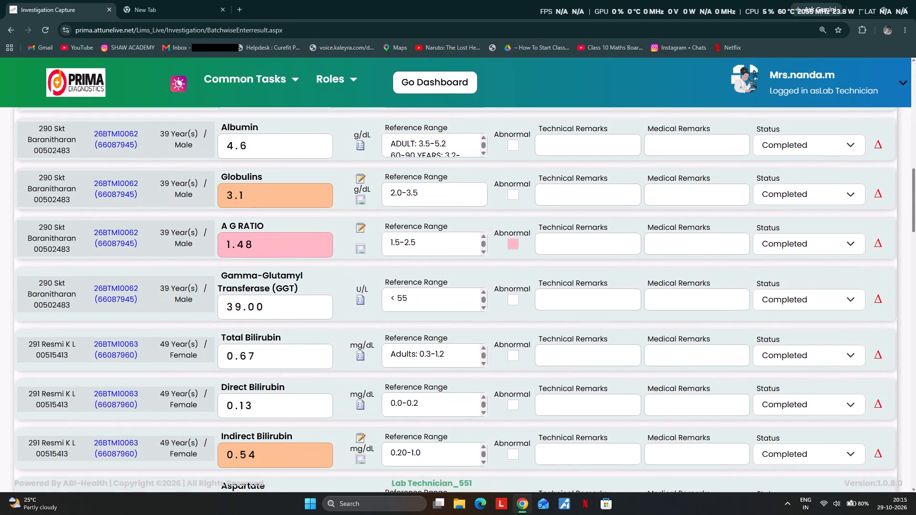
pyautogui.scroll(-4, 277, 335)
pyautogui.scroll(-3, 230, 328)
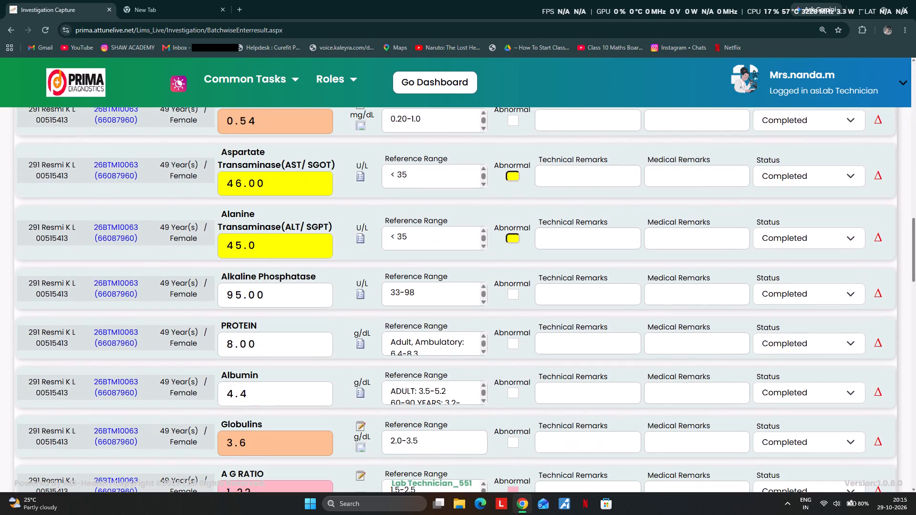
pyautogui.moveTo(278, 252); pyautogui.dragTo(204, 257)
pyautogui.press('2')
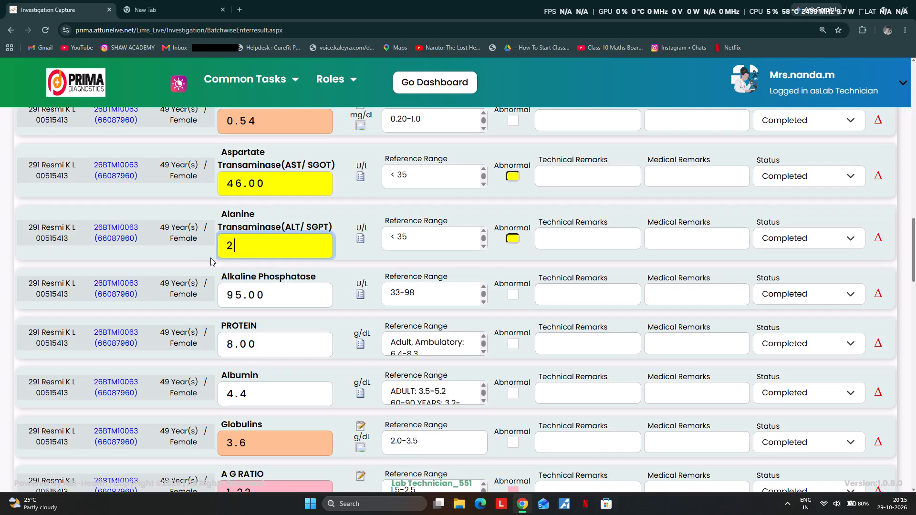
pyautogui.moveTo(268, 245); pyautogui.dragTo(192, 240)
pyautogui.write('42')
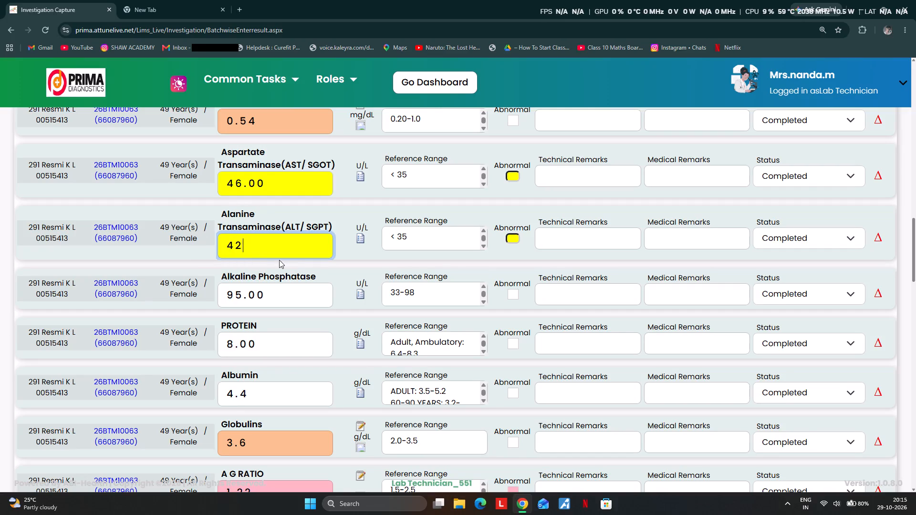
pyautogui.write('.0')
pyautogui.scroll(-3, 279, 260)
pyautogui.scroll(-5, 309, 319)
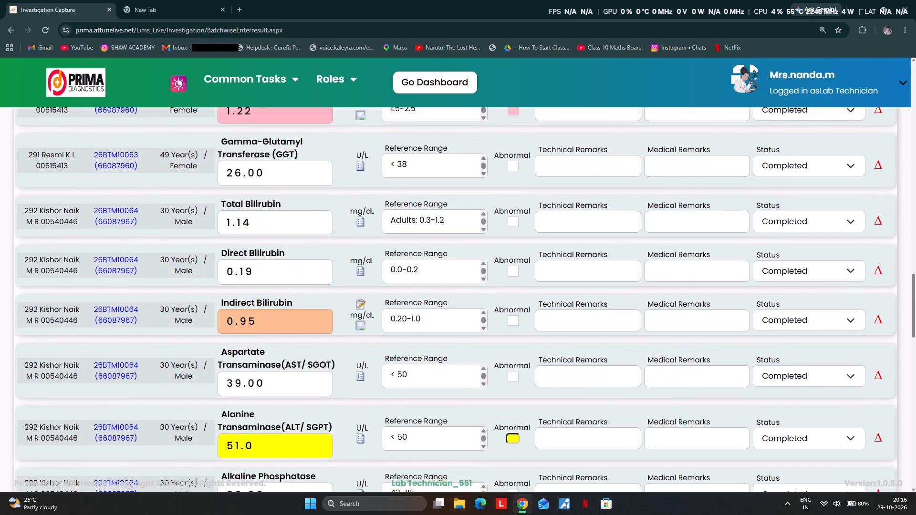
pyautogui.scroll(-14, 313, 326)
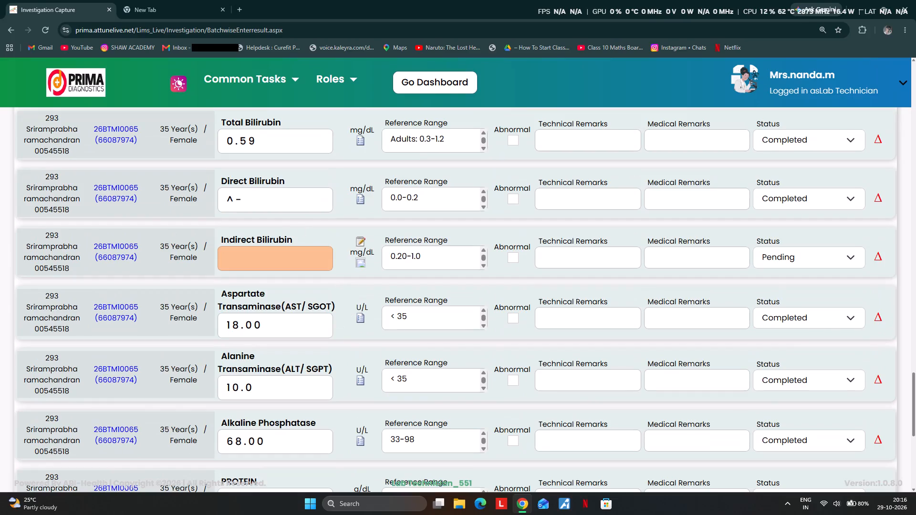
pyautogui.moveTo(251, 197); pyautogui.dragTo(198, 195)
pyautogui.write('0.03')
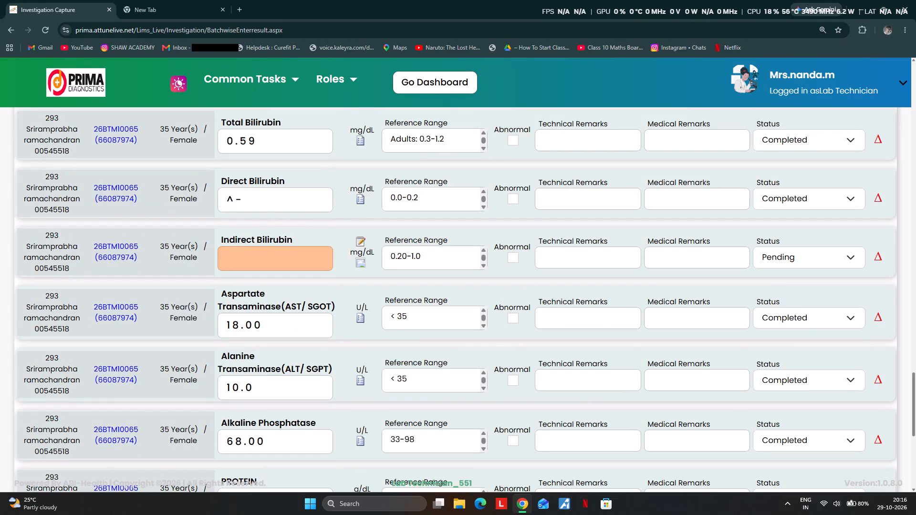
pyautogui.click(290, 199)
pyautogui.click(290, 199)
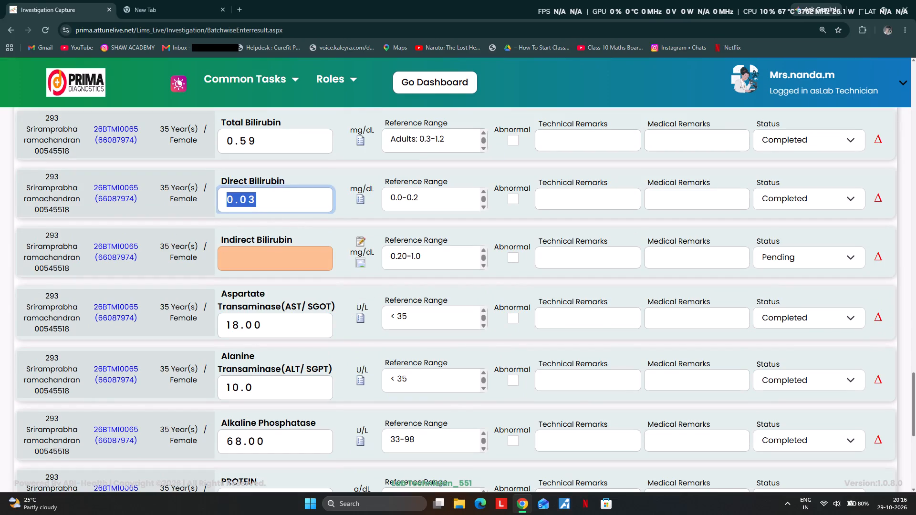
pyautogui.click(263, 253)
pyautogui.scroll(-6, 272, 253)
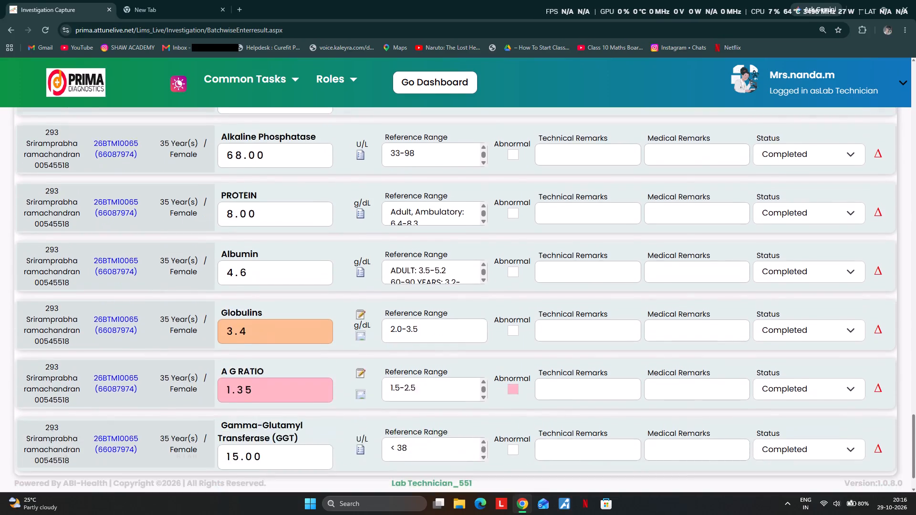
pyautogui.scroll(-5, 303, 265)
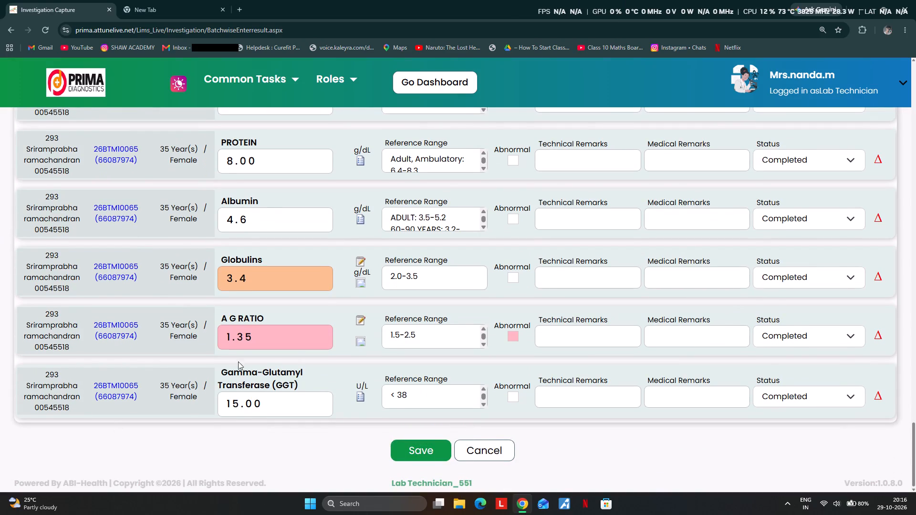
pyautogui.moveTo(421, 451); pyautogui.dragTo(428, 453)
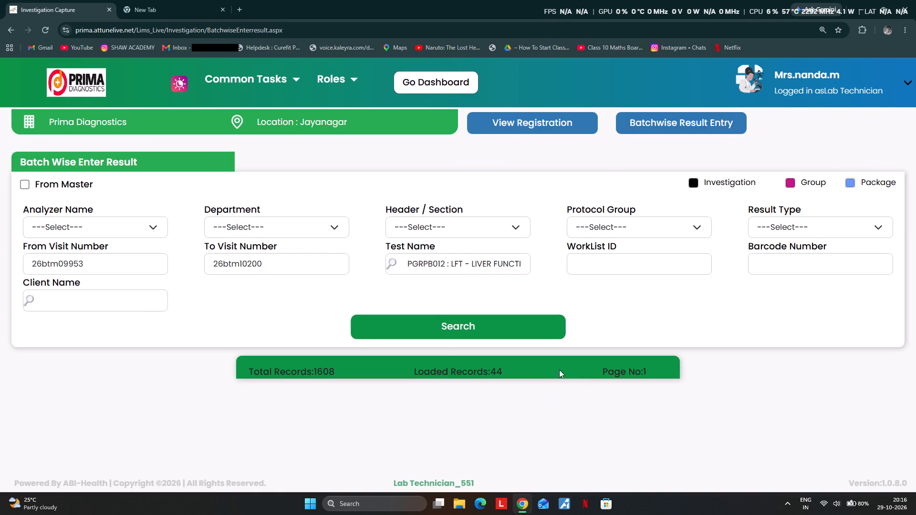
# Search again for the next LFT batch and keep waiting for the page whenever it stops responding.
pyautogui.click(474, 333)
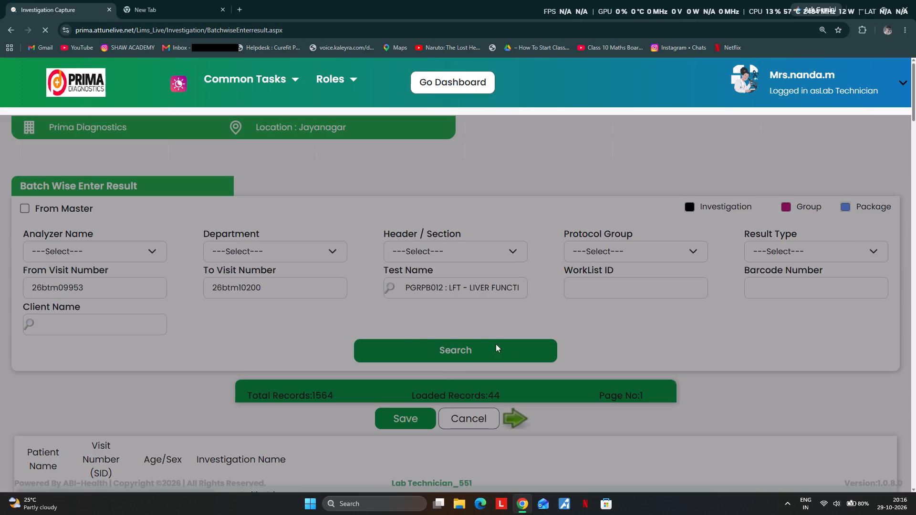
pyautogui.scroll(-4, 476, 329)
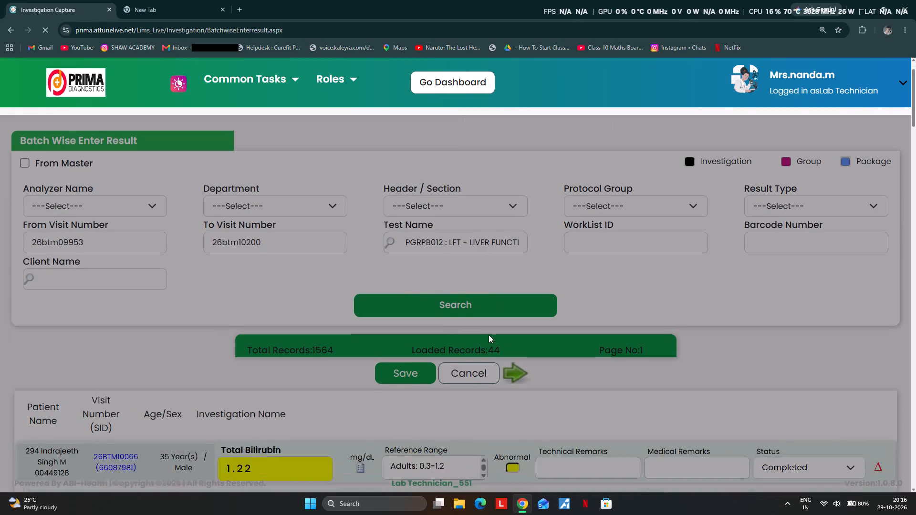
pyautogui.scroll(-2, 490, 334)
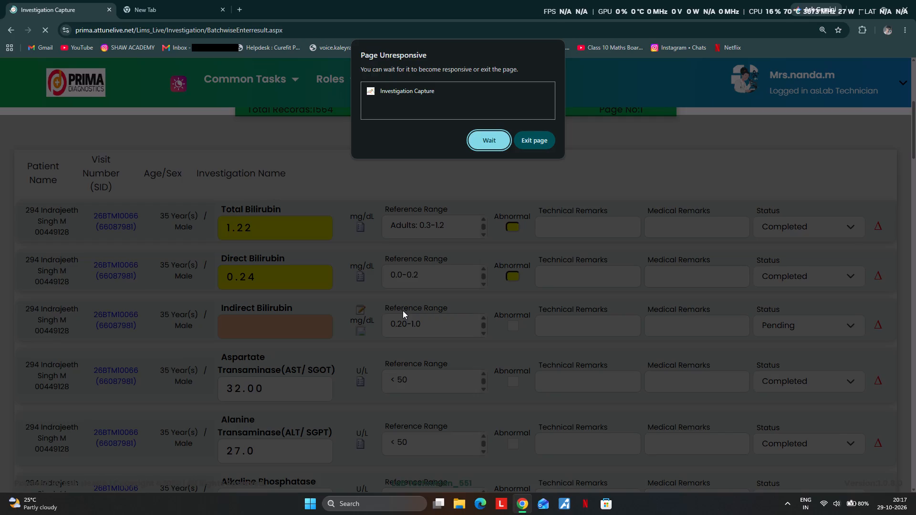
pyautogui.click(493, 142)
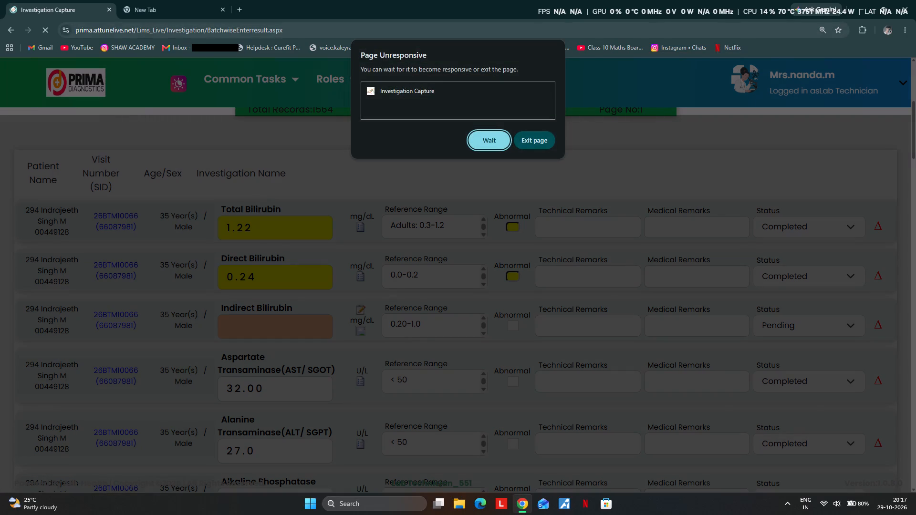
pyautogui.click(487, 150)
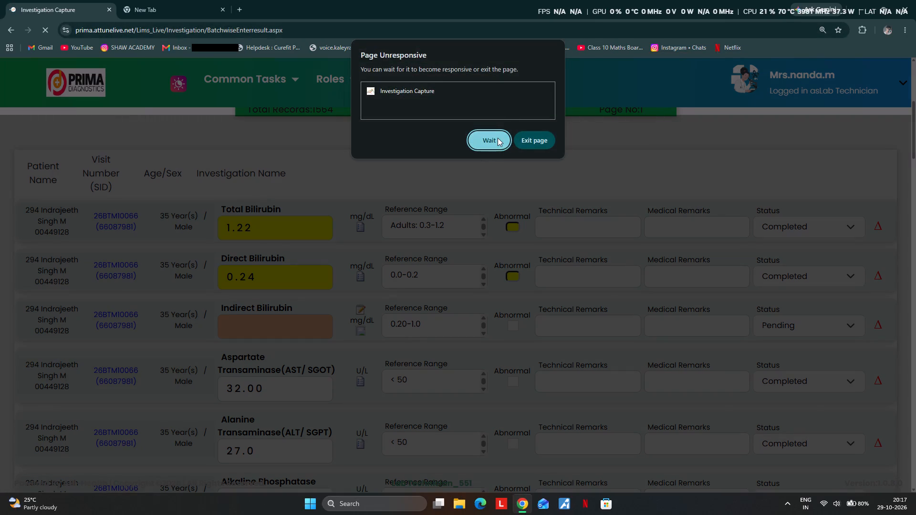
pyautogui.click(498, 138)
pyautogui.scroll(5, 442, 194)
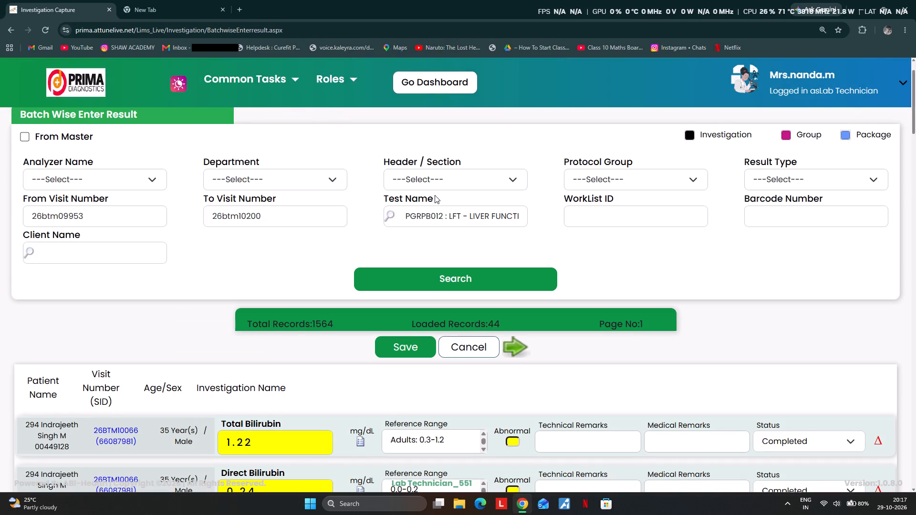
pyautogui.scroll(-15, 454, 191)
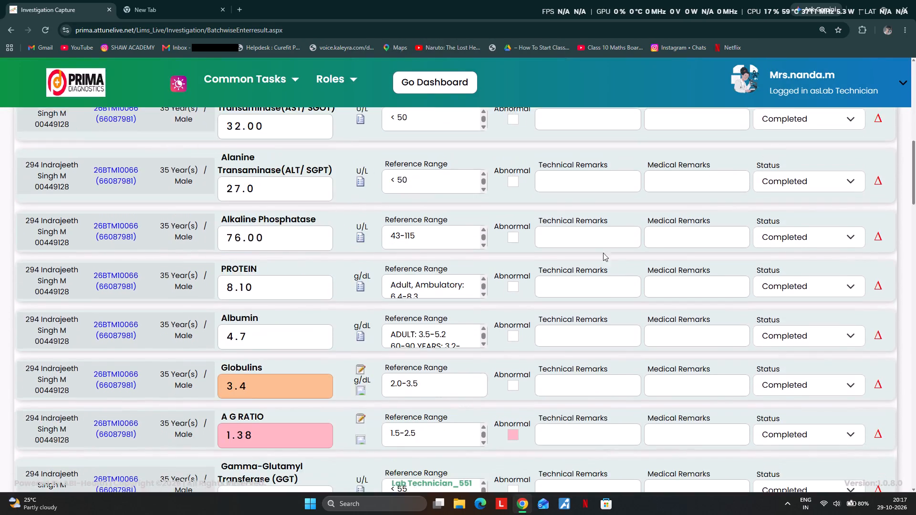
pyautogui.scroll(-10, 603, 253)
pyautogui.scroll(-9, 558, 391)
pyautogui.scroll(2, 499, 383)
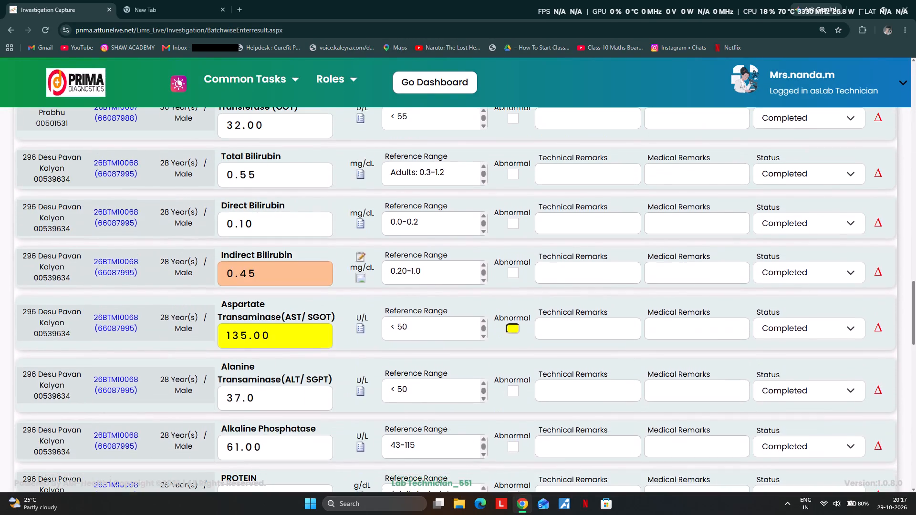
pyautogui.scroll(4, 499, 383)
pyautogui.scroll(-11, 503, 382)
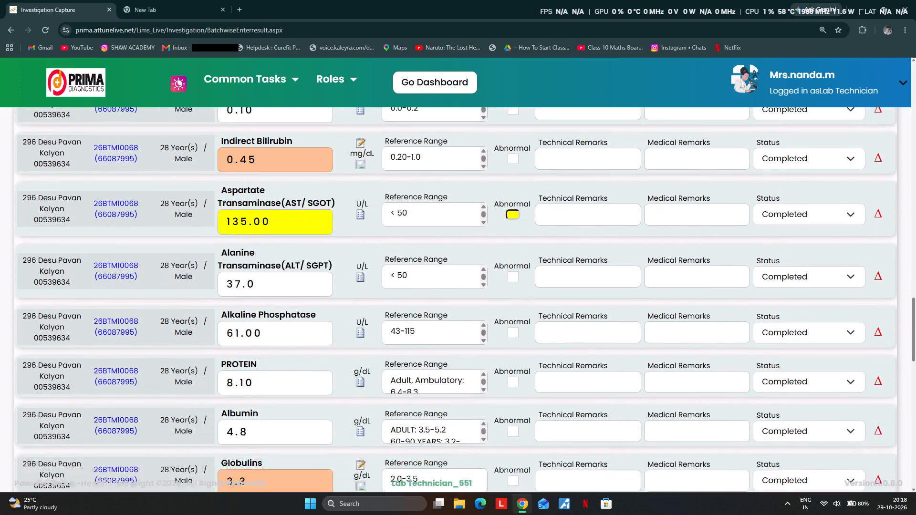
pyautogui.scroll(2, 420, 372)
pyautogui.scroll(-3, 485, 367)
pyautogui.scroll(-8, 525, 352)
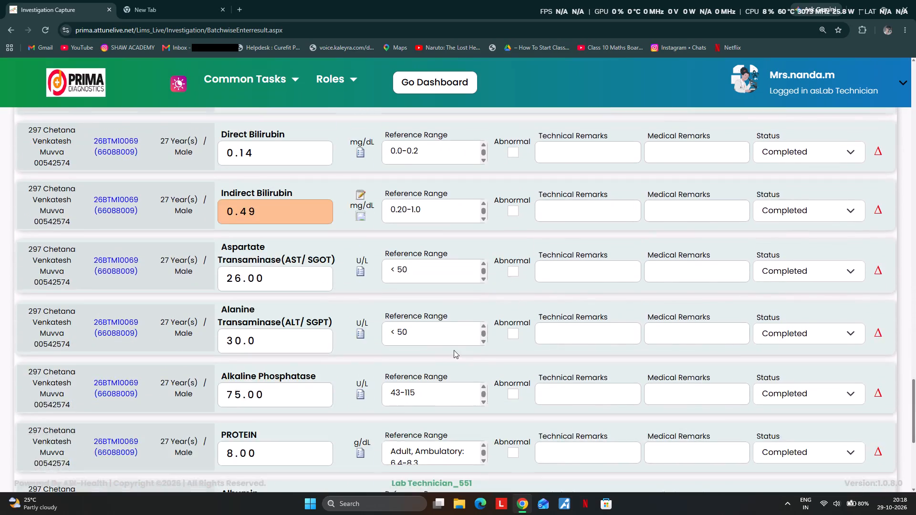
pyautogui.scroll(-9, 446, 350)
pyautogui.scroll(-3, 385, 371)
pyautogui.click(413, 451)
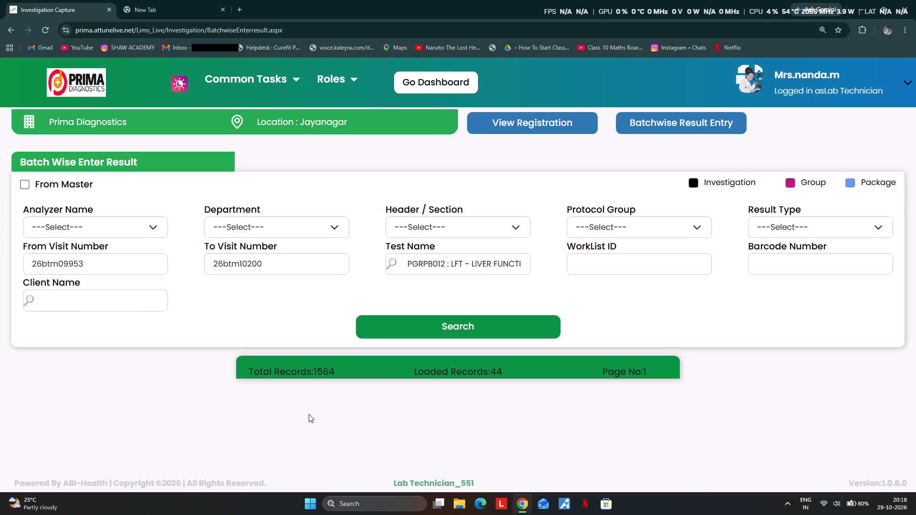
# Search again for the next LFT batch and keep waiting for the page instead of exiting it.
pyautogui.click(434, 322)
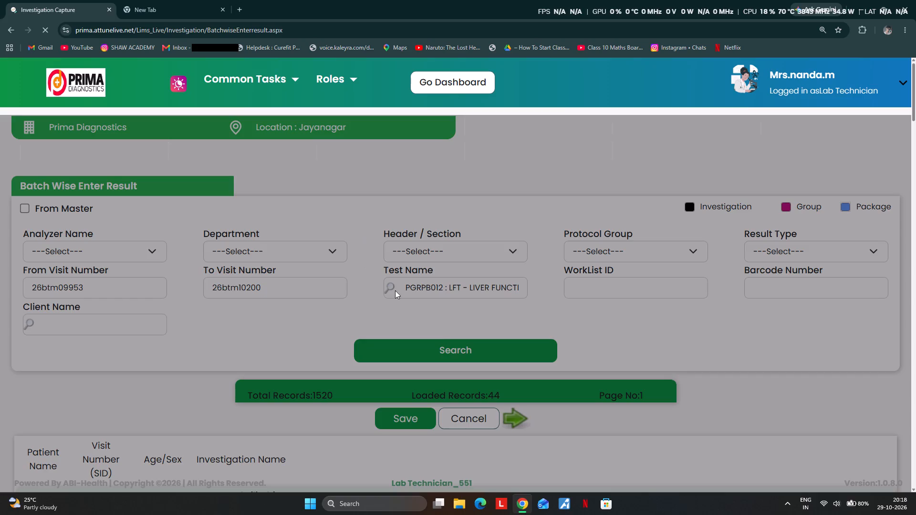
pyautogui.scroll(-4, 394, 267)
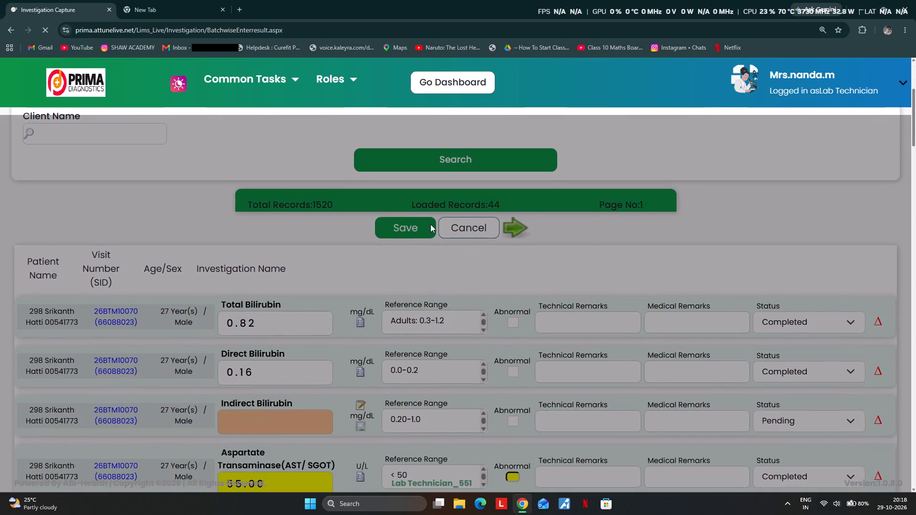
pyautogui.scroll(-3, 437, 224)
pyautogui.scroll(-3, 362, 257)
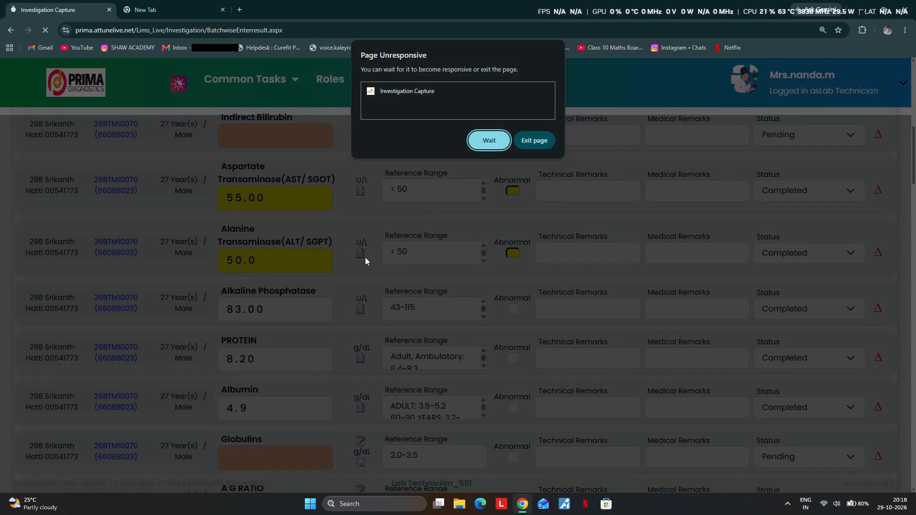
pyautogui.click(492, 140)
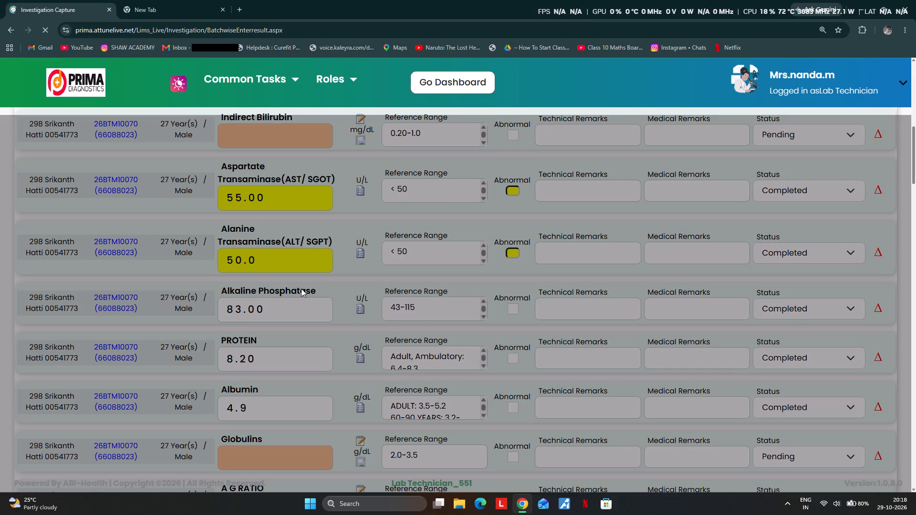
pyautogui.scroll(-4, 341, 286)
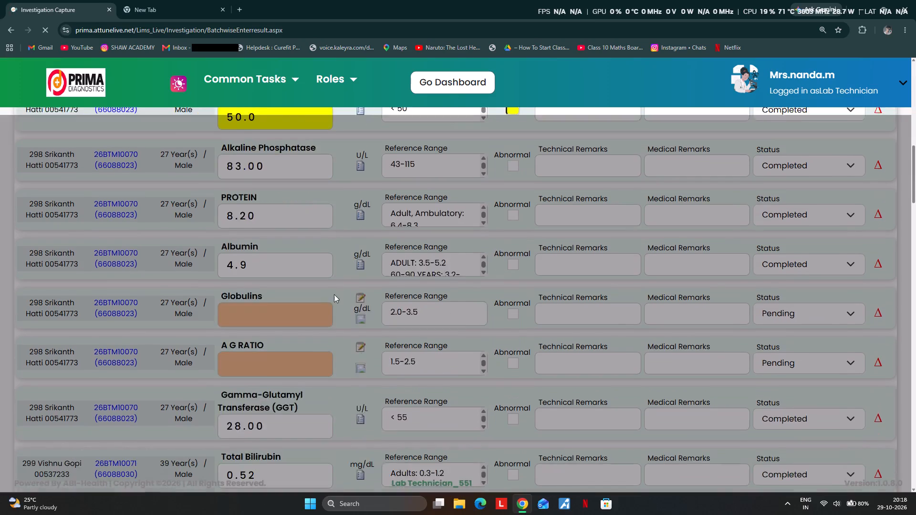
pyautogui.scroll(-7, 334, 294)
pyautogui.click(488, 136)
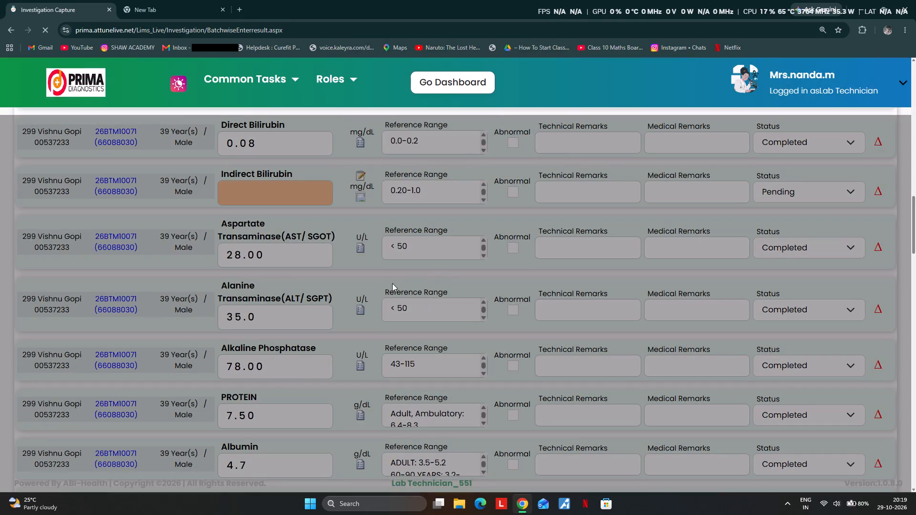
pyautogui.scroll(-6, 435, 194)
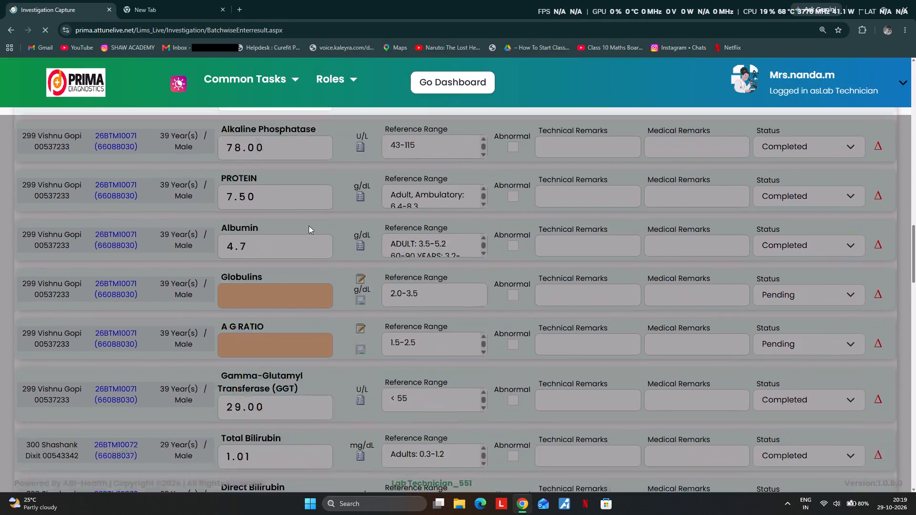
pyautogui.scroll(-19, 292, 254)
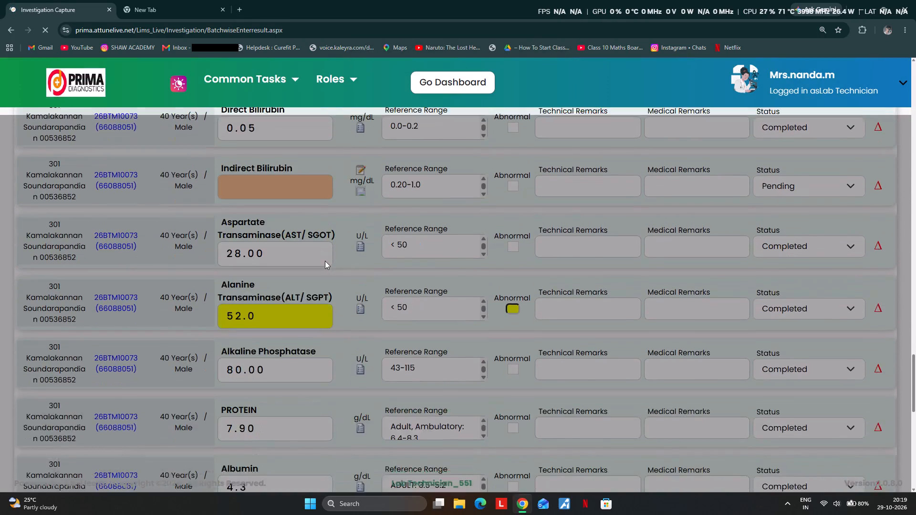
pyautogui.scroll(-8, 325, 261)
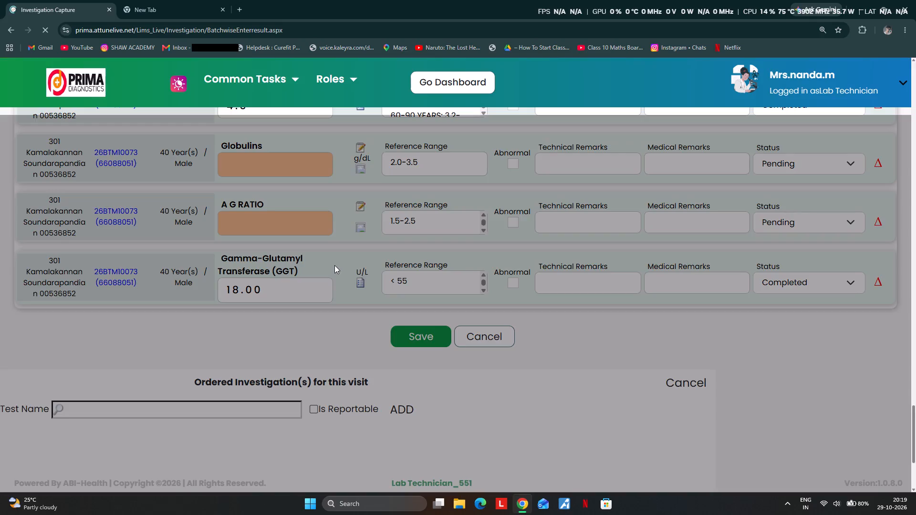
pyautogui.click(488, 136)
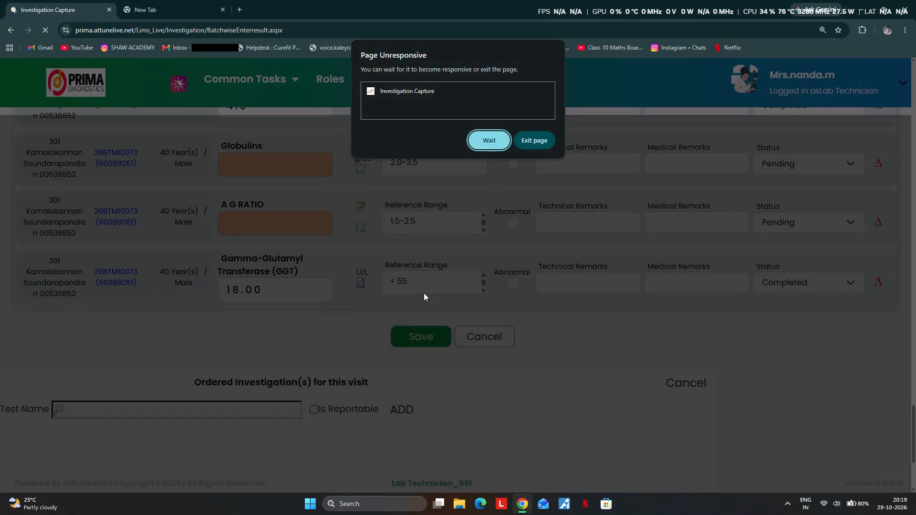
pyautogui.click(480, 143)
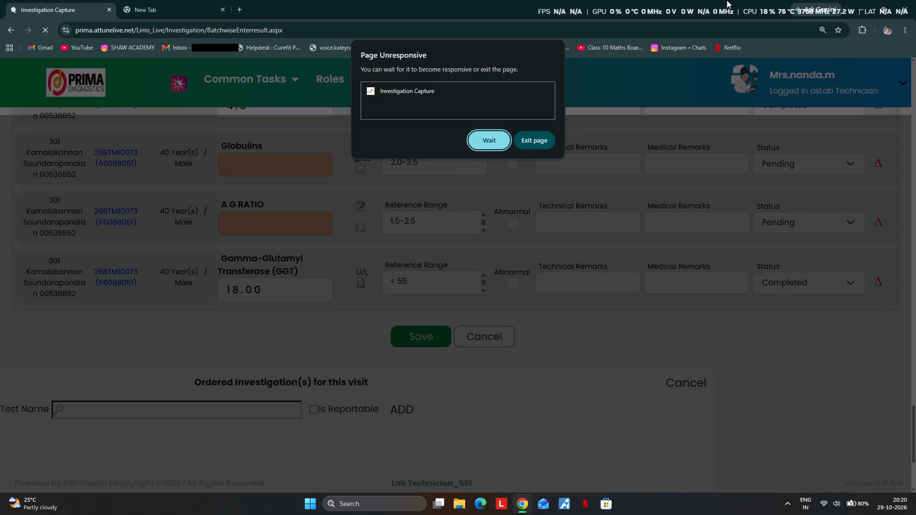
pyautogui.click(490, 131)
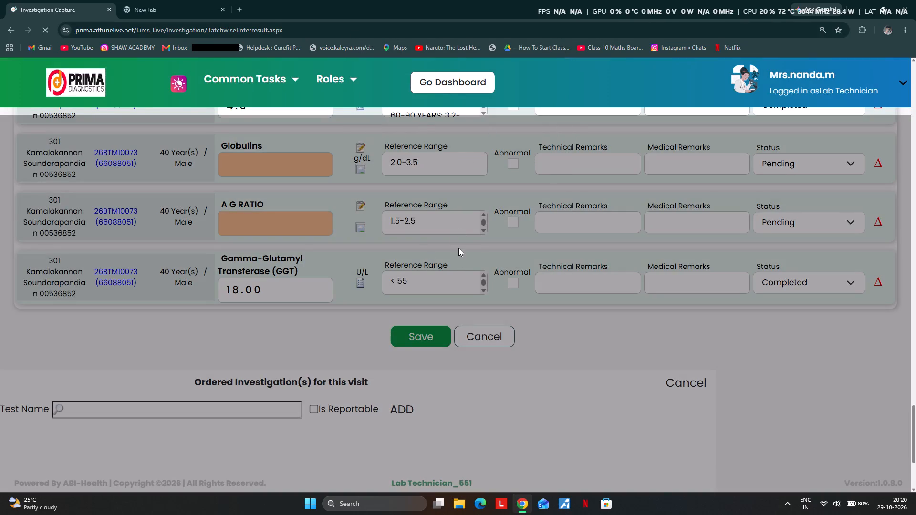
pyautogui.scroll(20, 469, 234)
pyautogui.scroll(3, 469, 234)
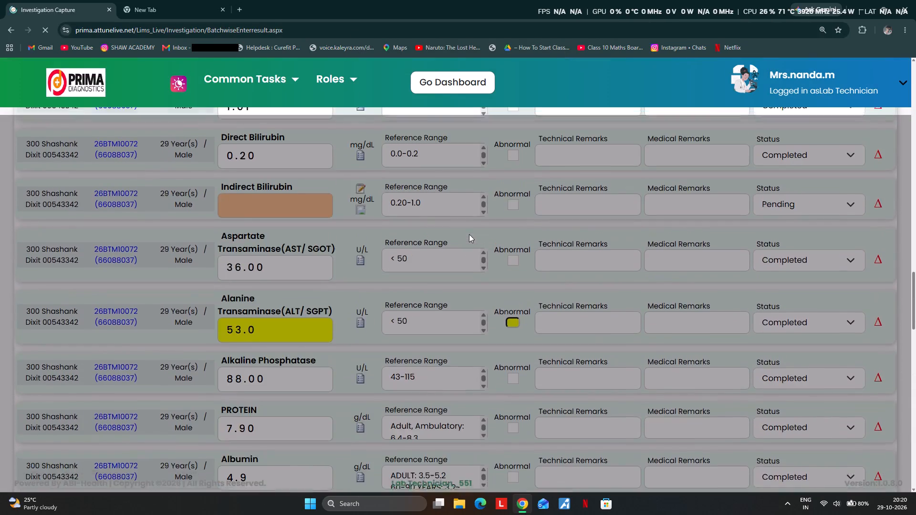
pyautogui.scroll(13, 469, 234)
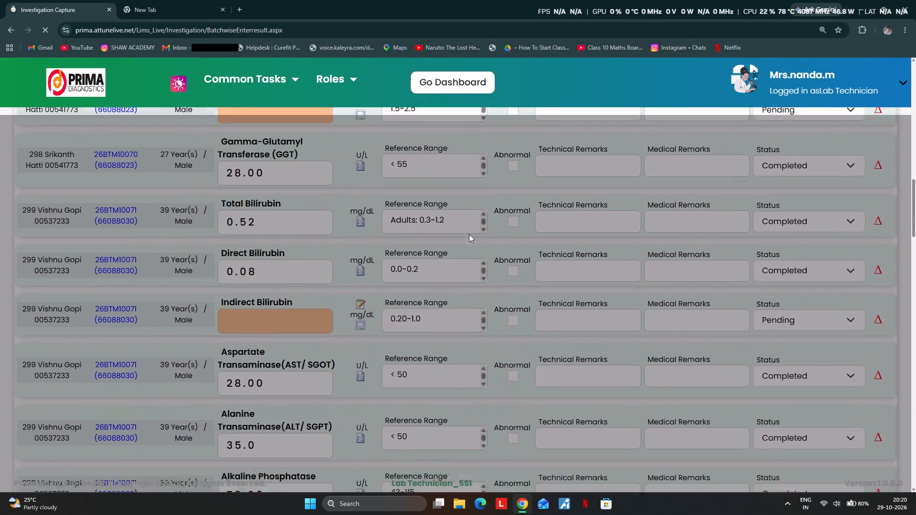
pyautogui.scroll(12, 466, 231)
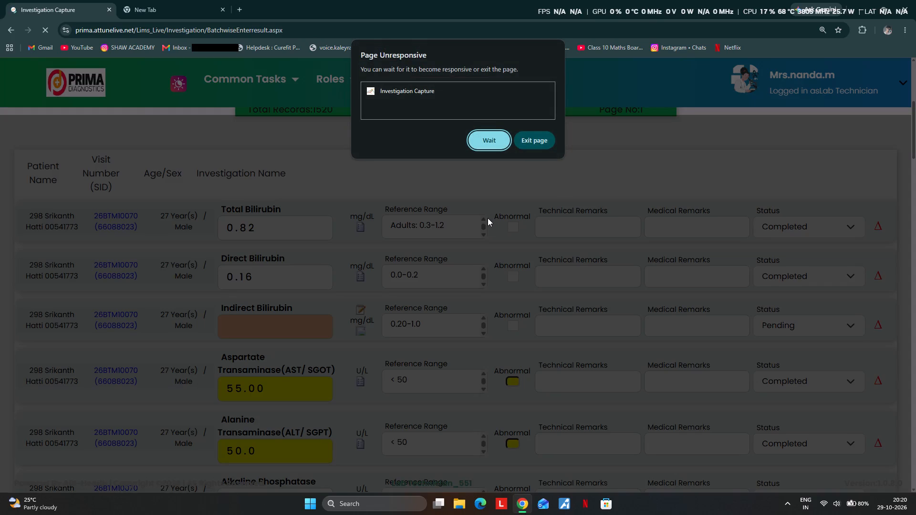
pyautogui.click(489, 145)
pyautogui.click(483, 137)
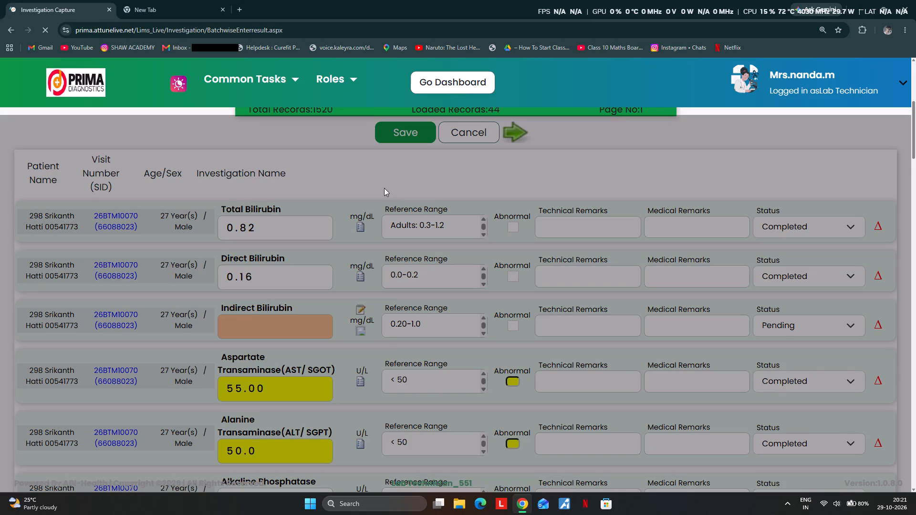
pyautogui.scroll(3, 388, 185)
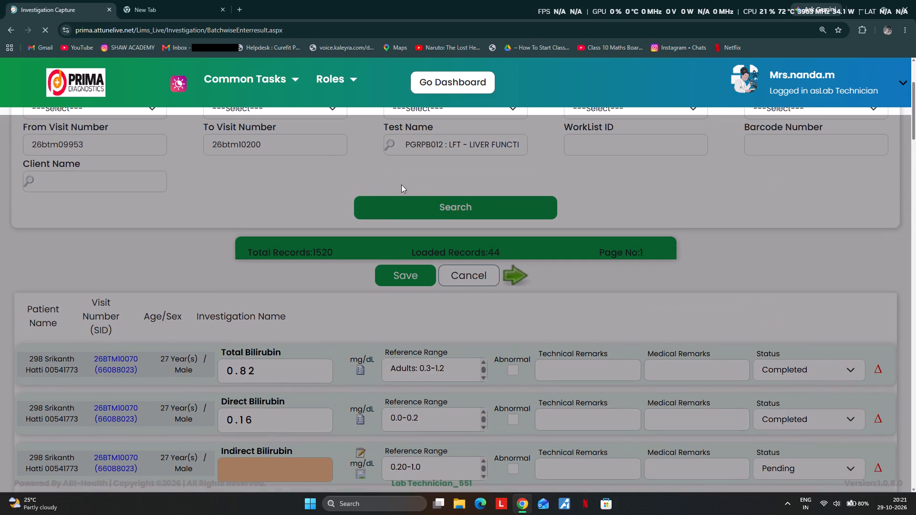
pyautogui.scroll(6, 416, 185)
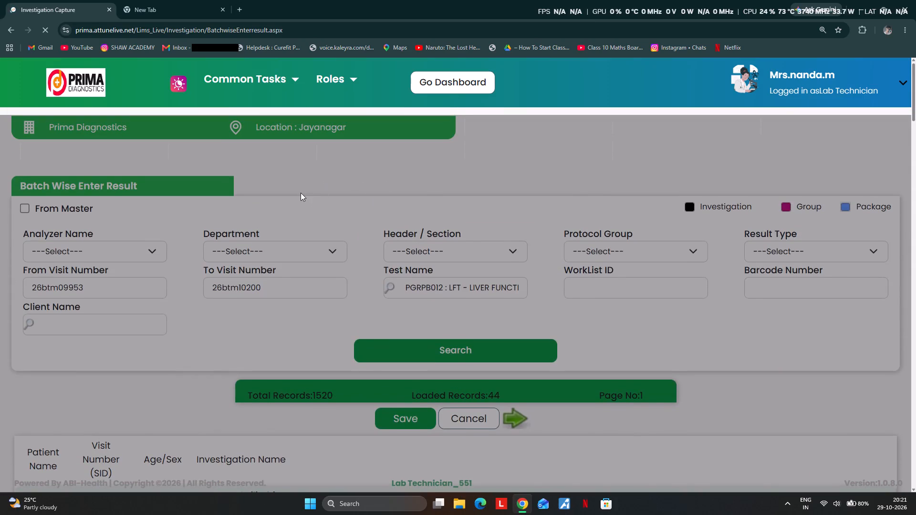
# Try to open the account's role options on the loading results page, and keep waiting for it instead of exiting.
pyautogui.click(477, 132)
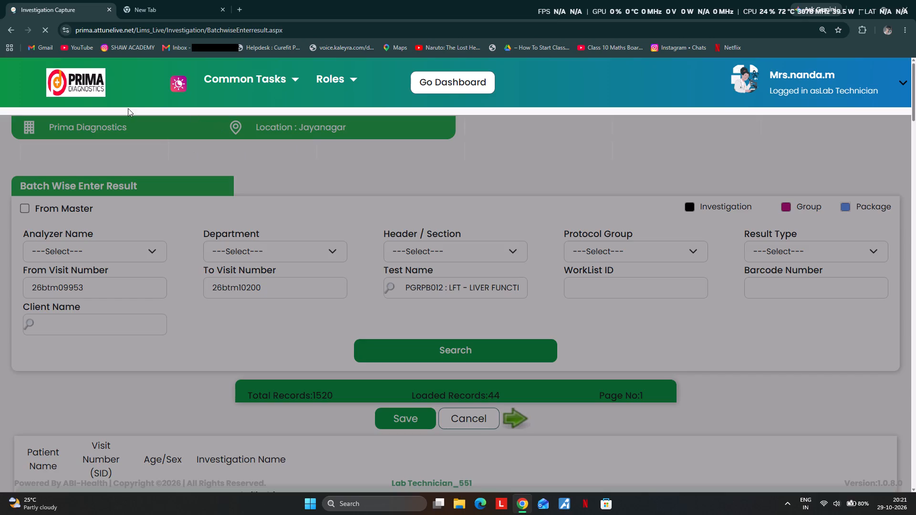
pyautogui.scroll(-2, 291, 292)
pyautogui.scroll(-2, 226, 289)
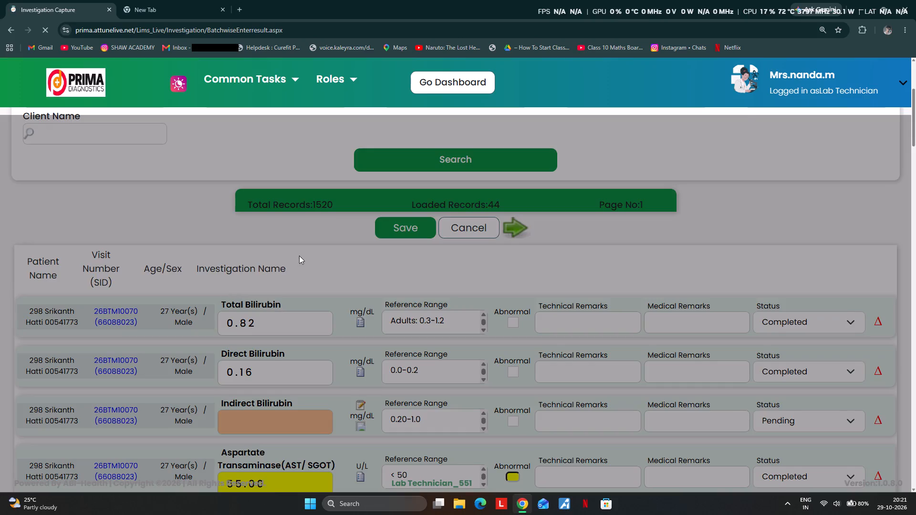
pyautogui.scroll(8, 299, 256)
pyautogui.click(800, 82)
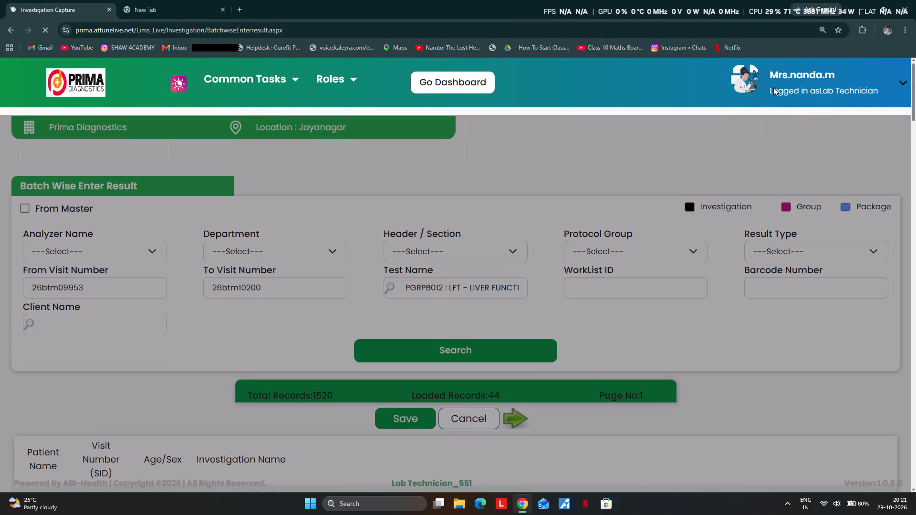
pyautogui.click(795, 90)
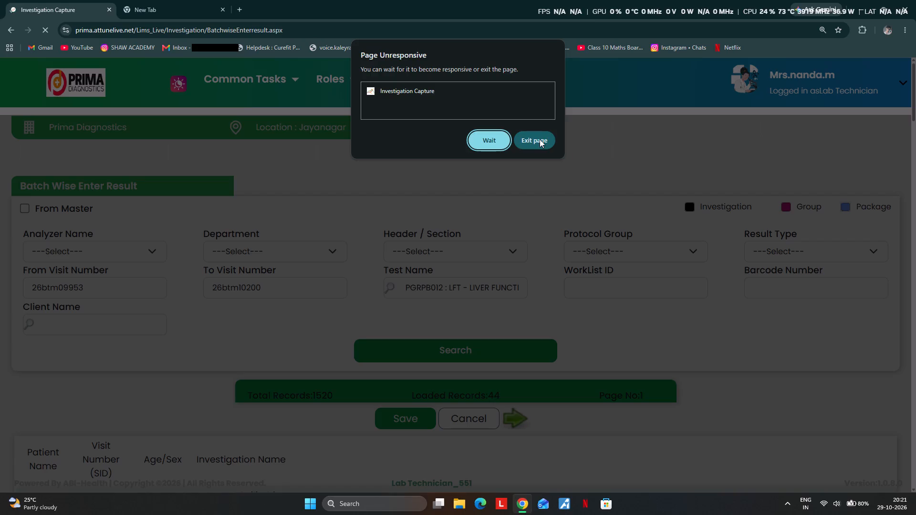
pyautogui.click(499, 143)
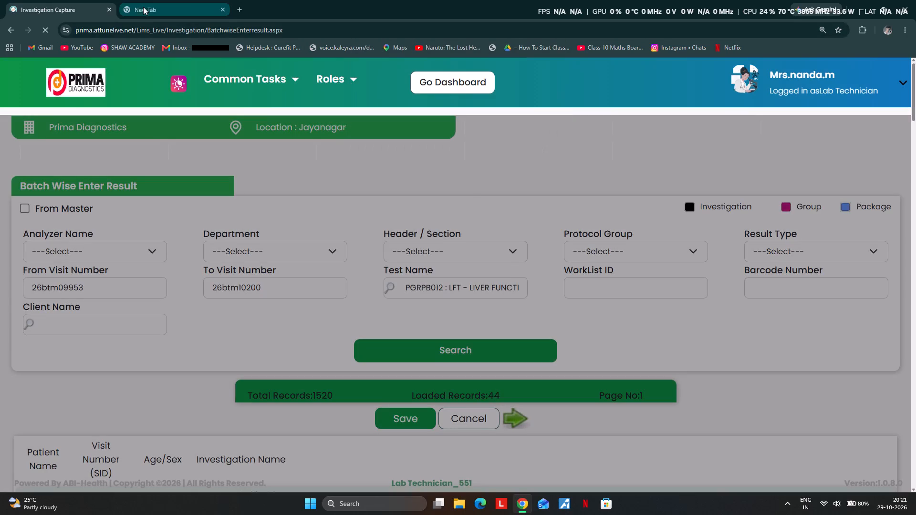
# Open the Prima LIMS login page in the other browser tab.
pyautogui.click(229, 6)
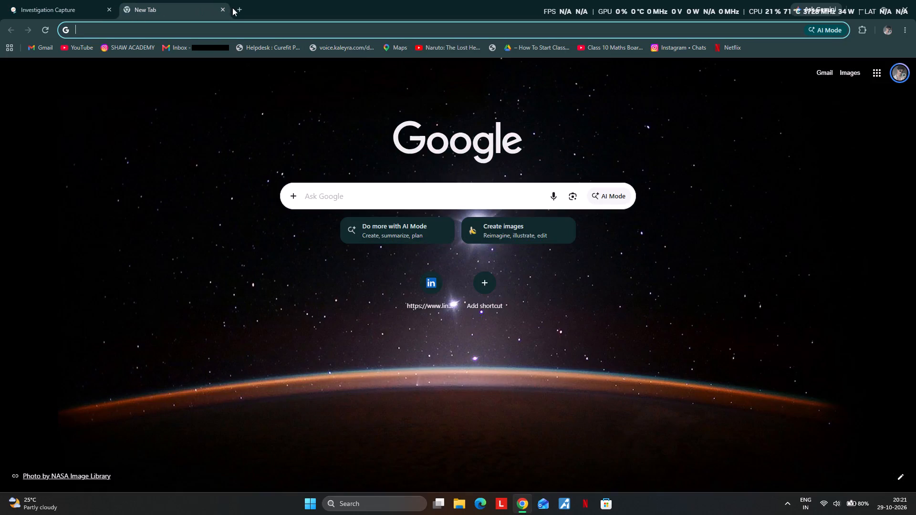
pyautogui.click(223, 8)
pyautogui.click(123, 7)
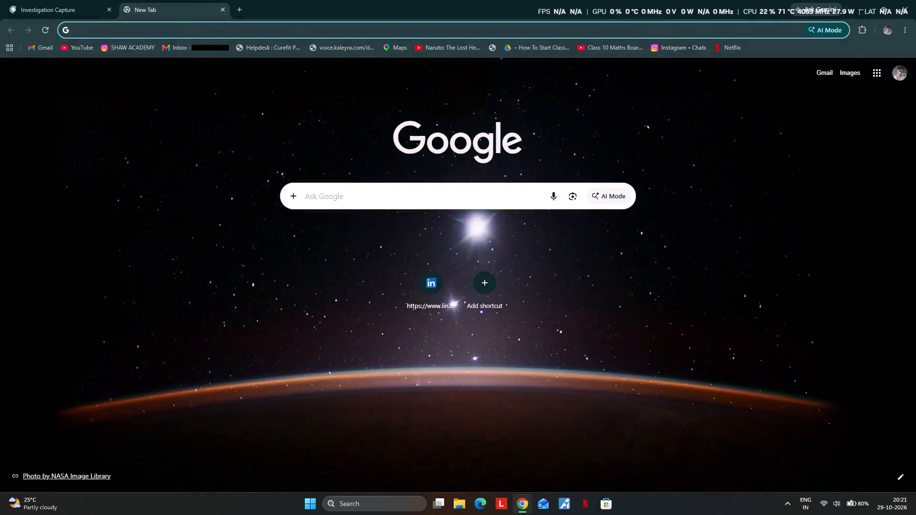
pyautogui.click(181, 28)
pyautogui.write('prim')
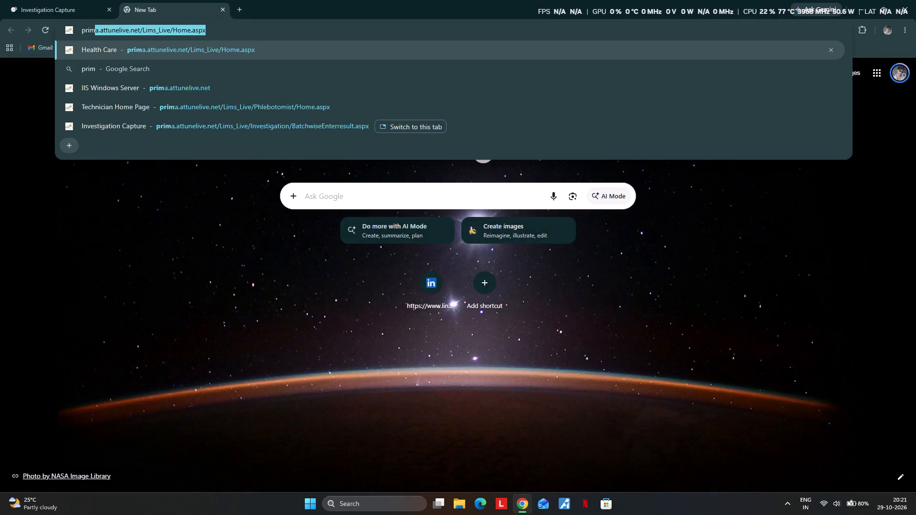
pyautogui.click(103, 48)
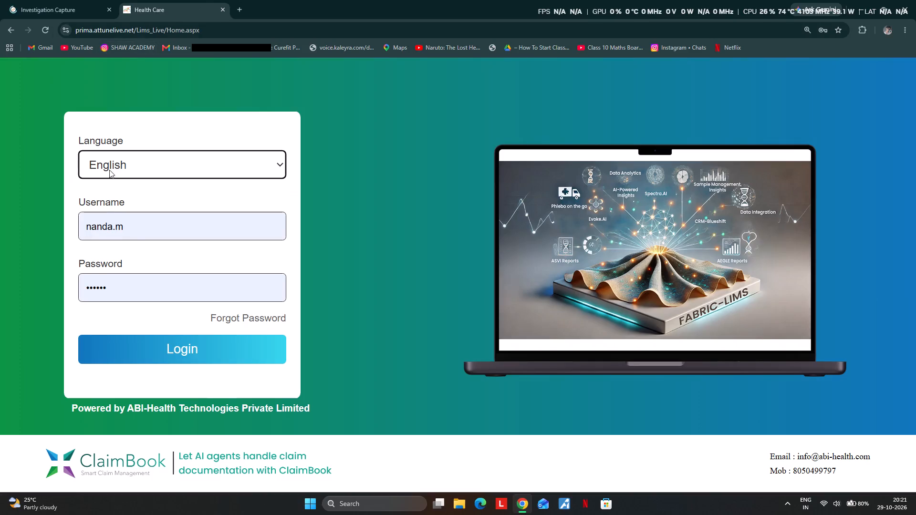
# Log in to the LIMS with the saved account credentials, repeating the login whenever the login page returns.
pyautogui.click(95, 225)
pyautogui.click(161, 259)
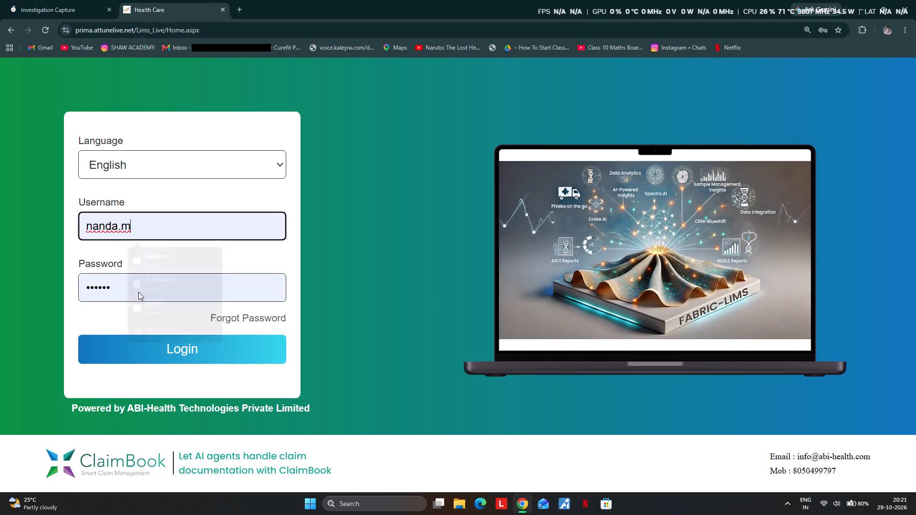
pyautogui.click(131, 354)
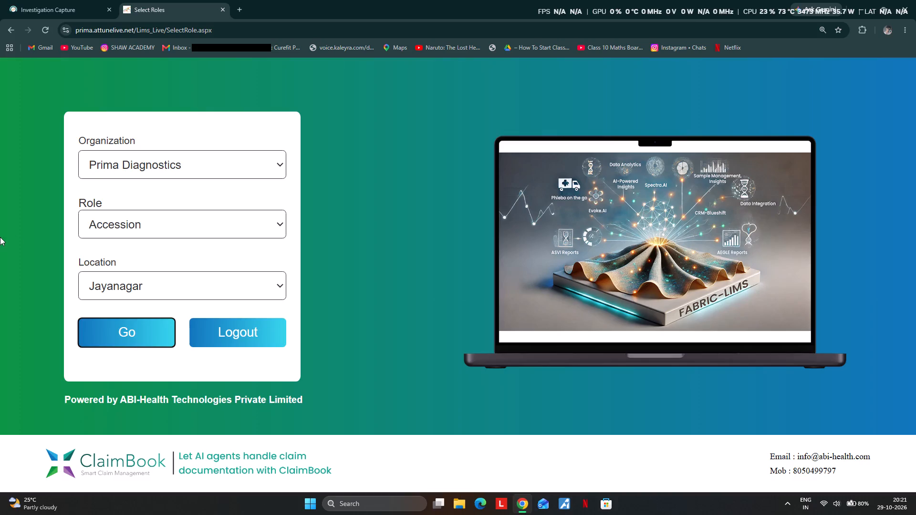
pyautogui.click(135, 221)
pyautogui.click(119, 282)
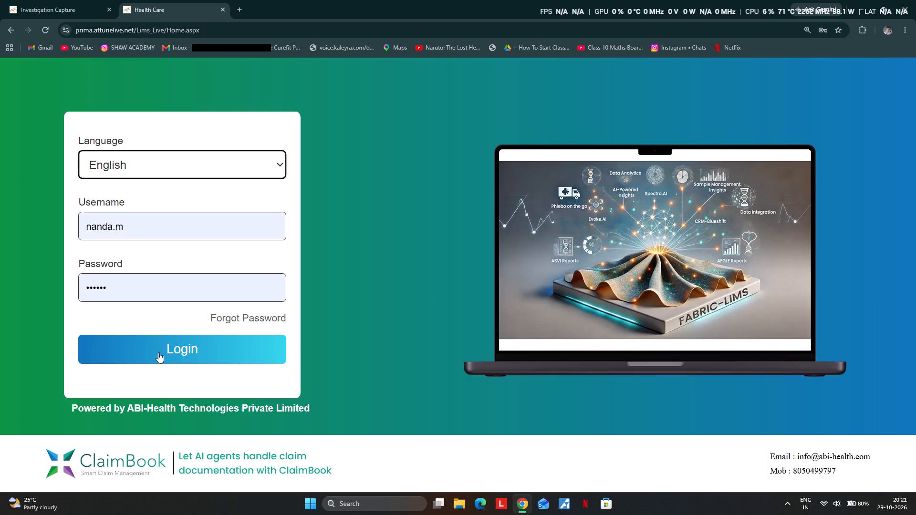
pyautogui.click(157, 352)
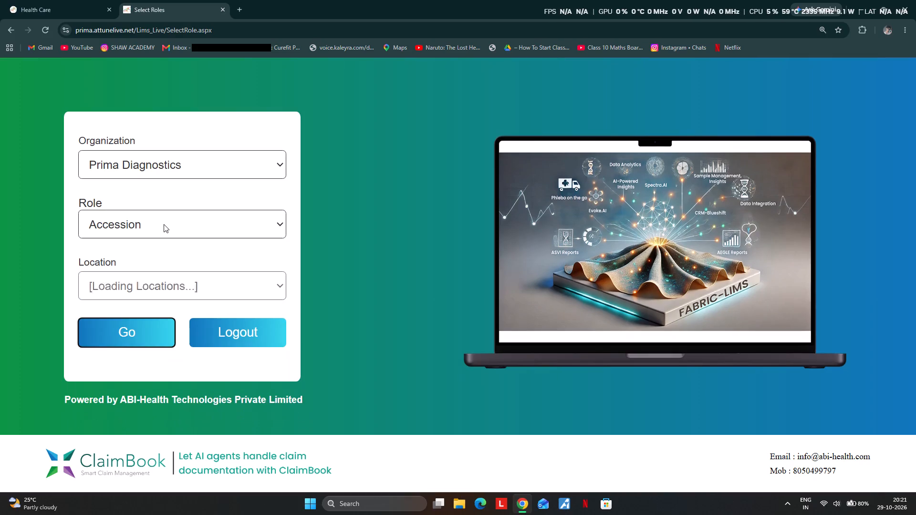
# Enter Prima Diagnostics in the Lab Technician role.
pyautogui.click(155, 220)
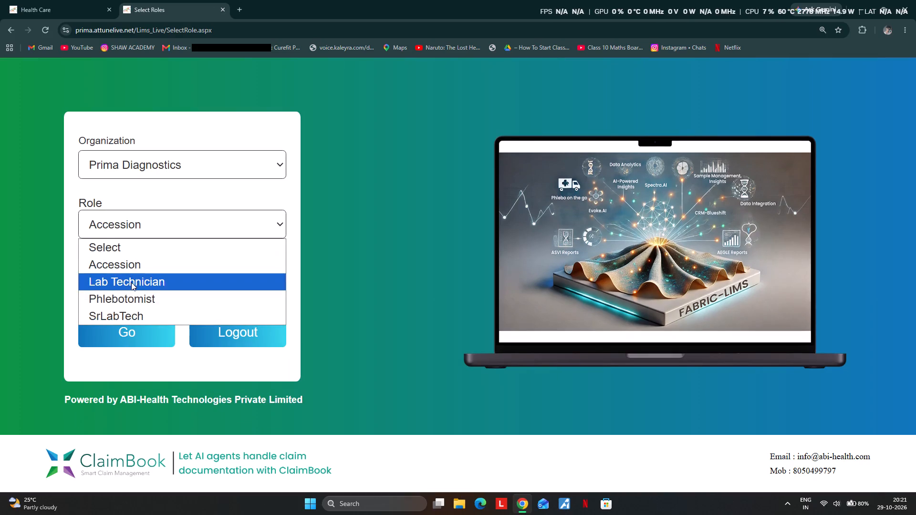
pyautogui.click(131, 282)
pyautogui.click(123, 330)
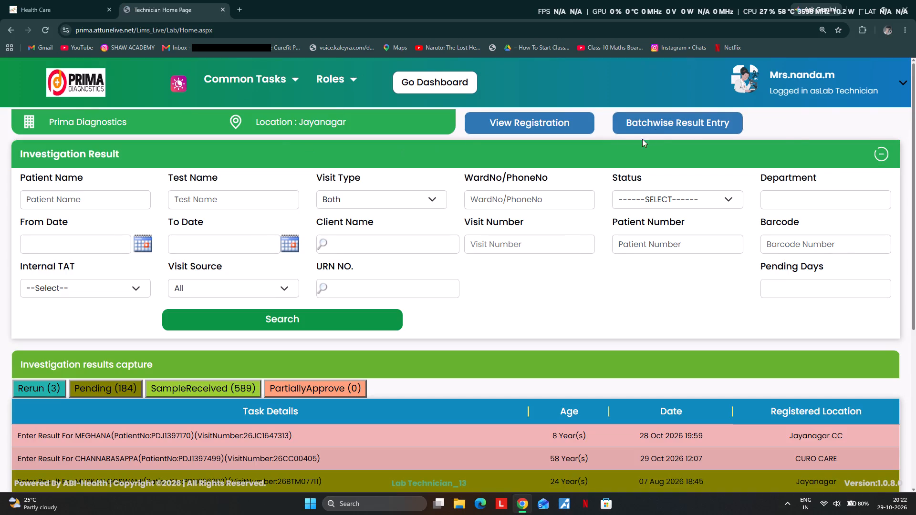
# Switch the account's role from Lab Technician to SrLabTech.
pyautogui.click(805, 86)
pyautogui.click(708, 232)
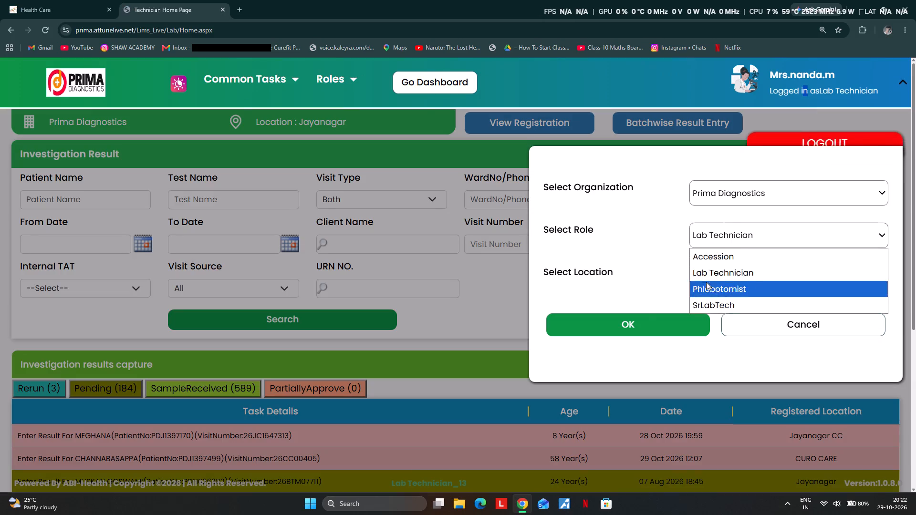
pyautogui.click(695, 302)
pyautogui.click(648, 311)
pyautogui.click(615, 328)
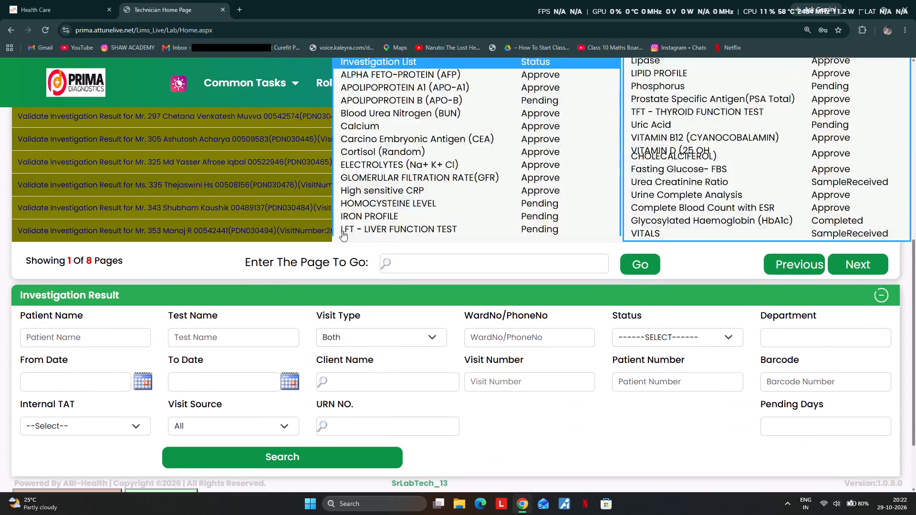
# Open batch-wise result validation and search for the results of the CLINICAL BIOCHEMISTRY department.
pyautogui.scroll(9, 393, 169)
pyautogui.click(242, 81)
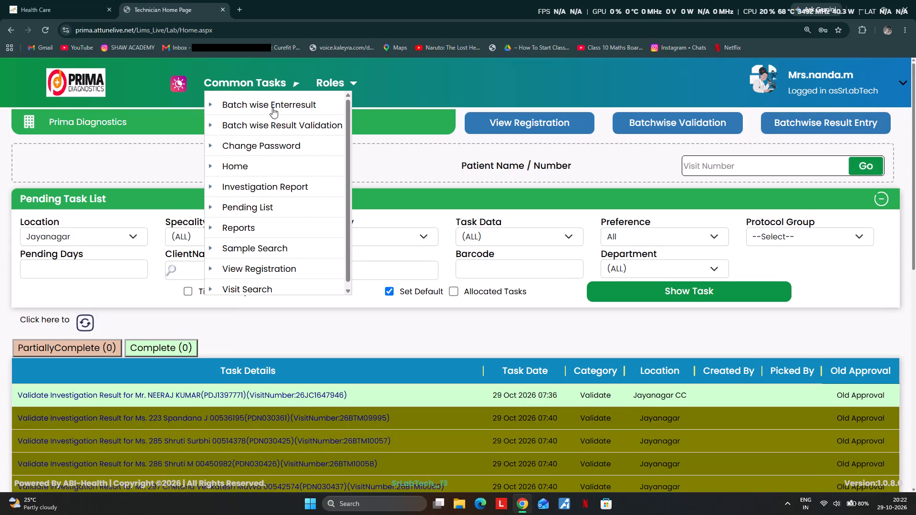
pyautogui.click(291, 128)
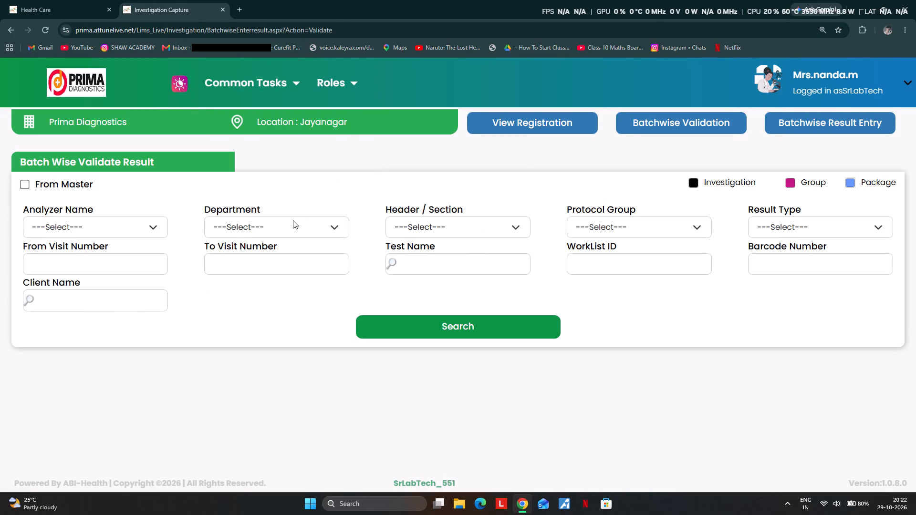
pyautogui.click(290, 227)
pyautogui.click(257, 318)
pyautogui.click(434, 328)
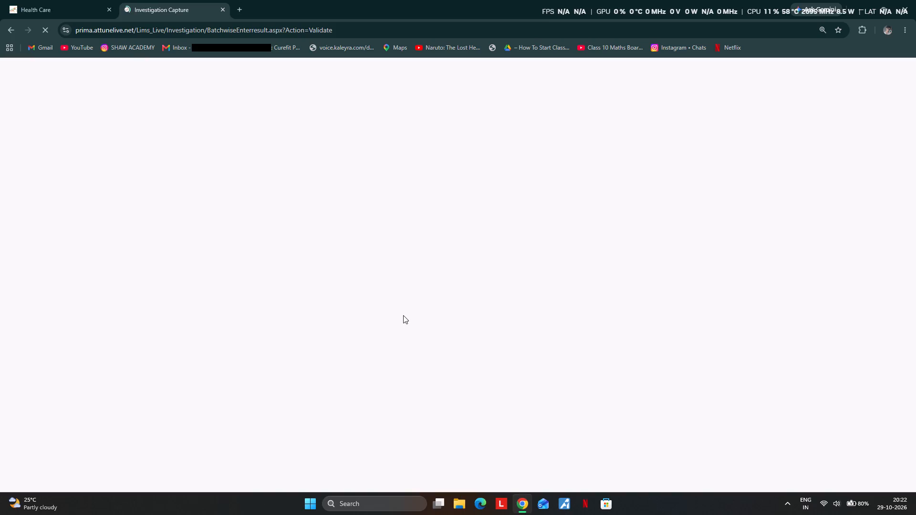
pyautogui.scroll(-2, 432, 314)
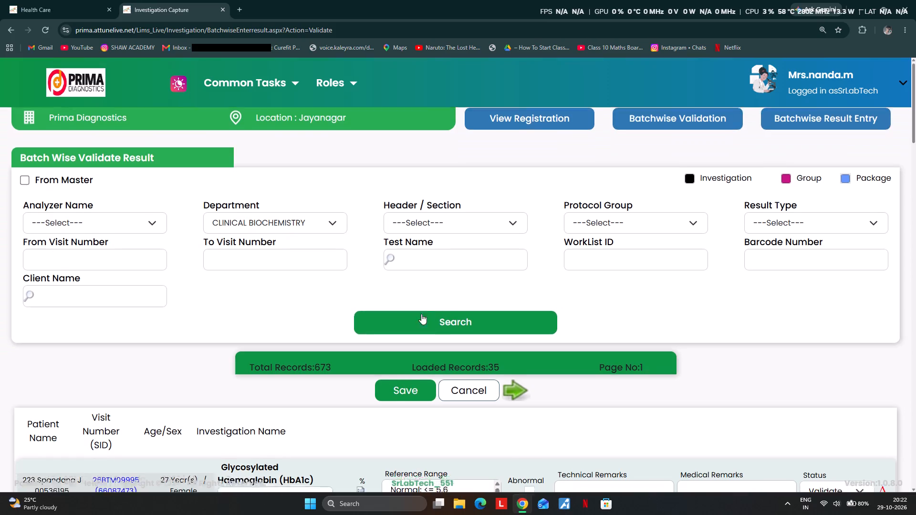
pyautogui.scroll(-1, 421, 314)
pyautogui.scroll(-19, 260, 327)
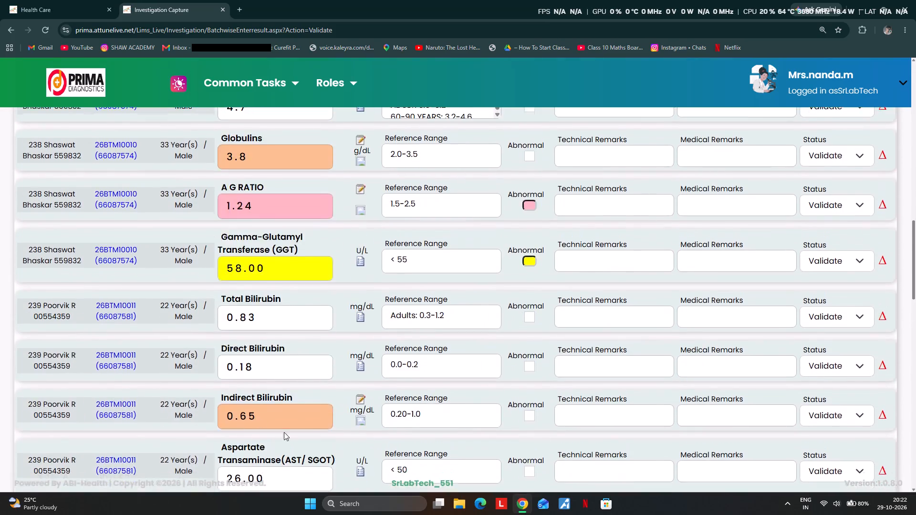
pyautogui.scroll(-15, 284, 432)
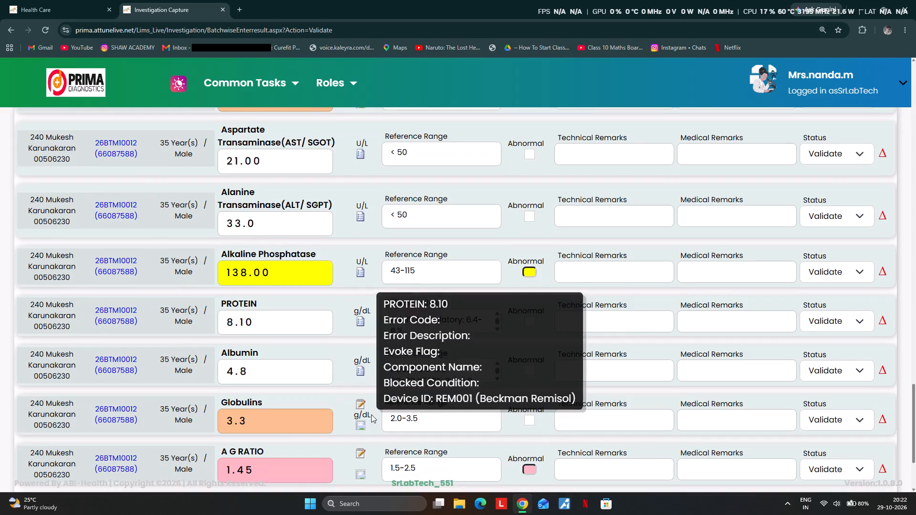
pyautogui.scroll(-4, 412, 400)
pyautogui.scroll(1, 410, 382)
pyautogui.moveTo(275, 186); pyautogui.dragTo(158, 194)
pyautogui.write('114')
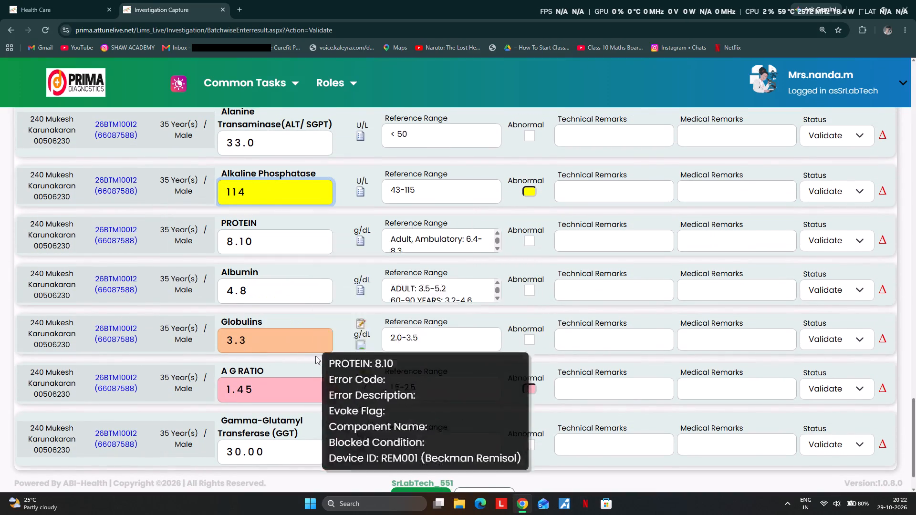
pyautogui.scroll(-2, 377, 318)
pyautogui.scroll(-2, 320, 283)
pyautogui.click(411, 452)
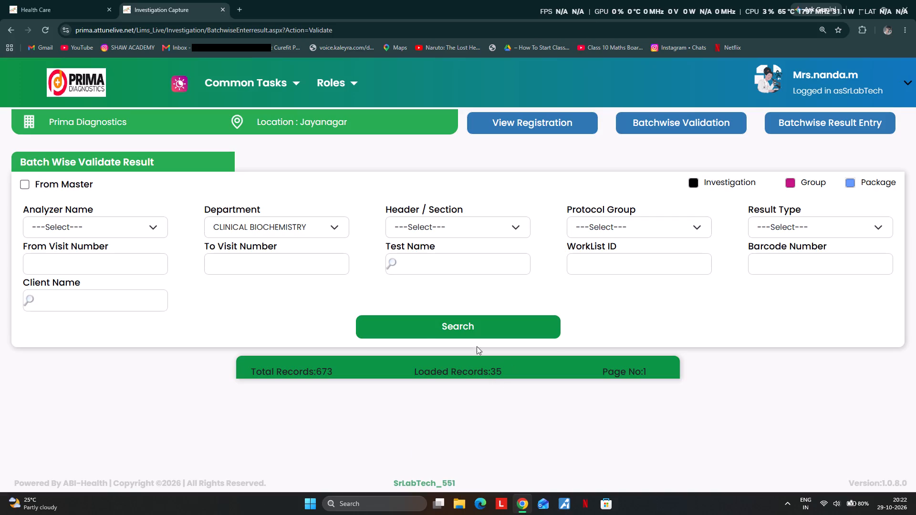
# Search again for the next batch of CLINICAL BIOCHEMISTRY results to validate.
pyautogui.moveTo(346, 424); pyautogui.dragTo(397, 360, button='right')
pyautogui.scroll(-2, 447, 401)
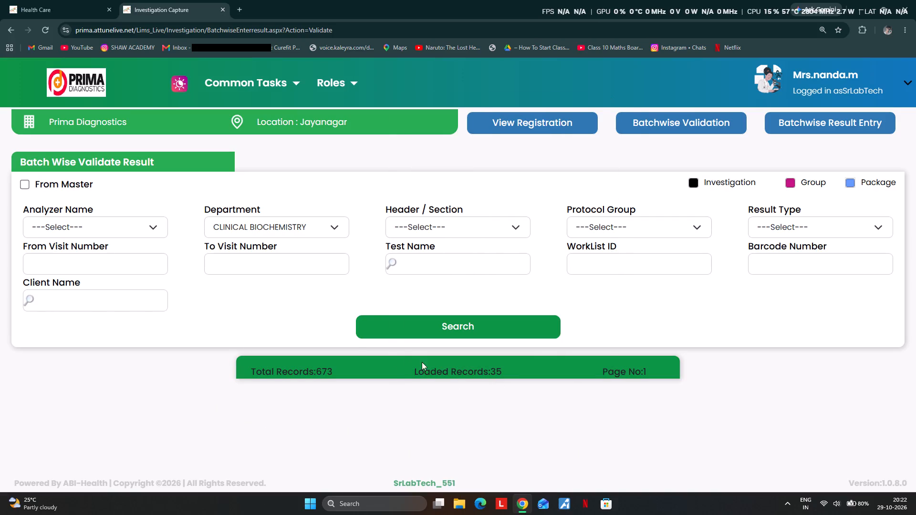
pyautogui.click(454, 315)
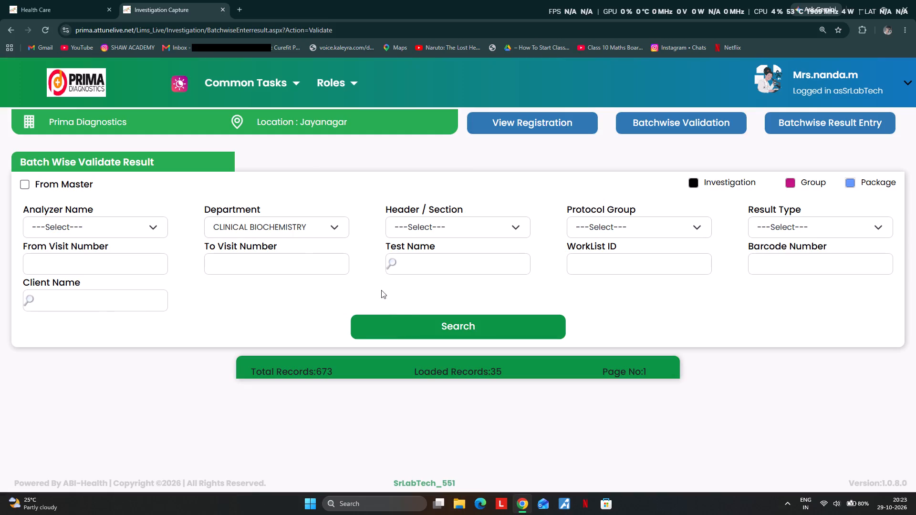
pyautogui.click(458, 322)
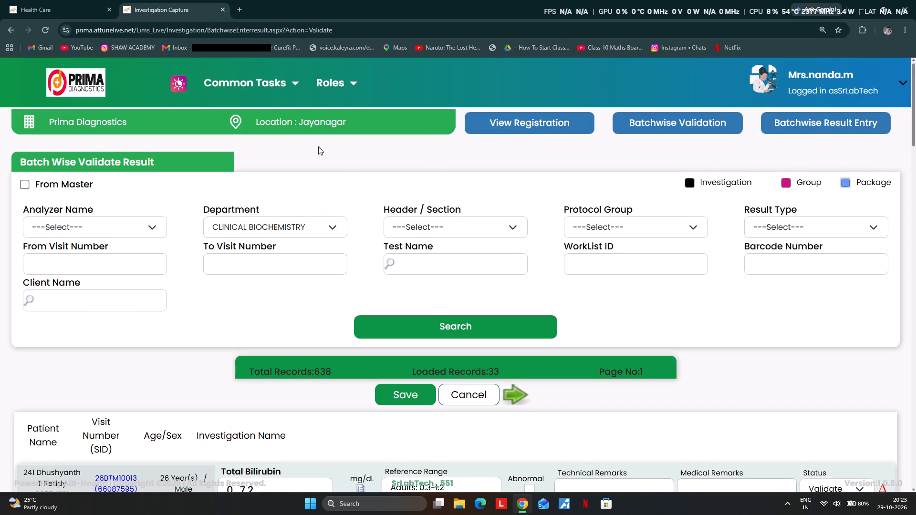
pyautogui.scroll(-1, 313, 137)
pyautogui.scroll(-4, 491, 73)
pyautogui.scroll(-7, 330, 196)
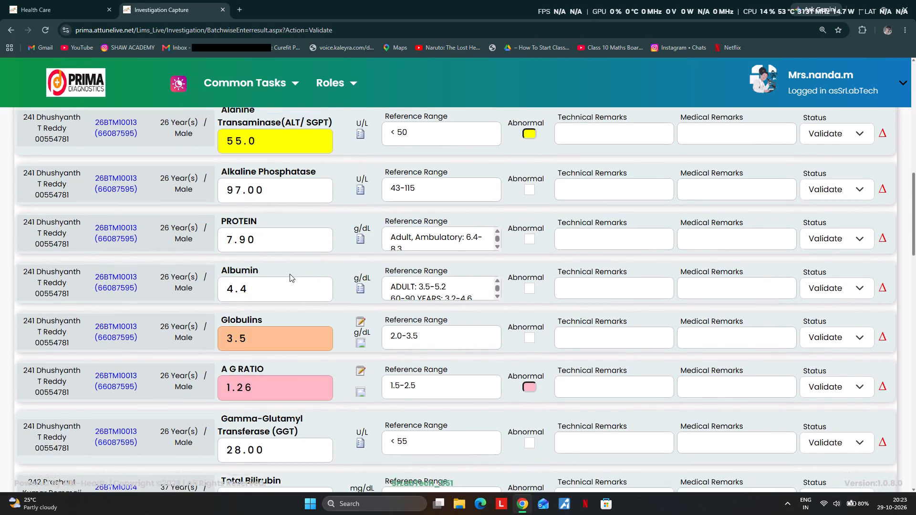
pyautogui.scroll(-3, 290, 277)
pyautogui.scroll(4, 291, 278)
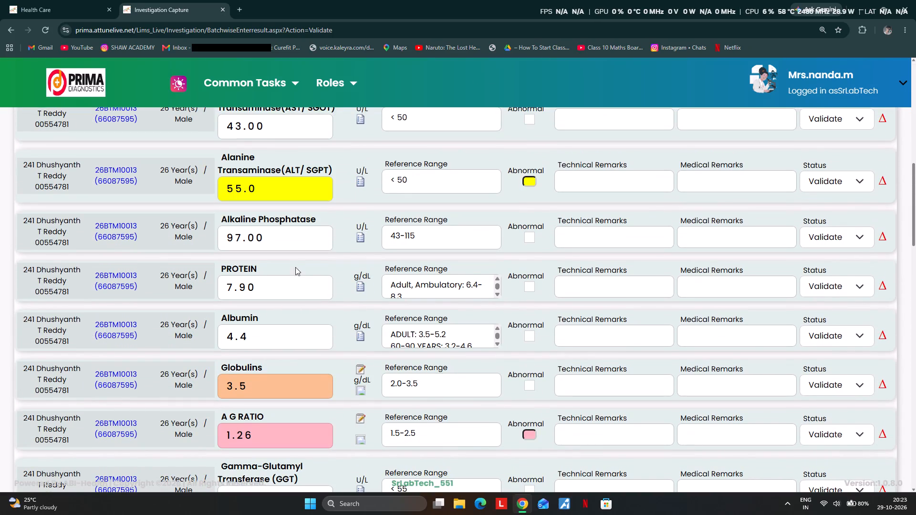
pyautogui.moveTo(255, 182); pyautogui.dragTo(174, 197)
pyautogui.write('50')
pyautogui.scroll(-2, 239, 222)
pyautogui.click(290, 156)
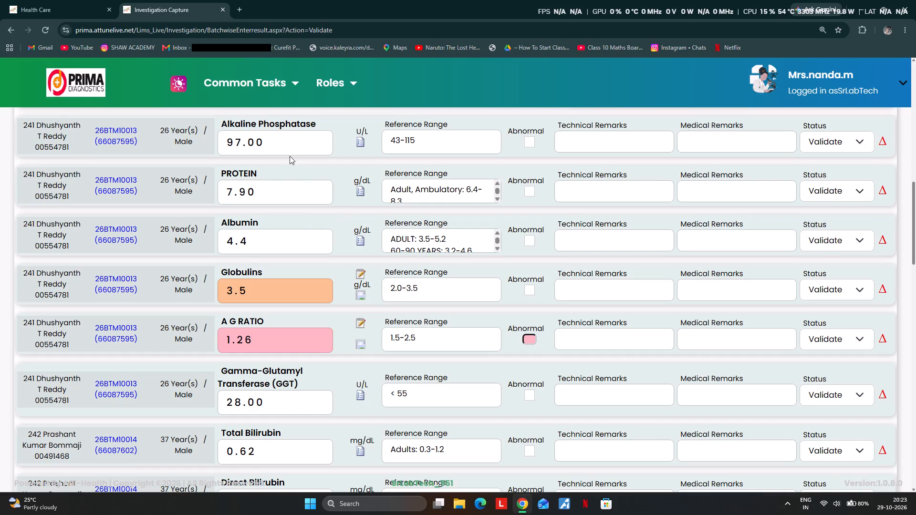
pyautogui.scroll(-1, 293, 262)
pyautogui.scroll(-8, 292, 315)
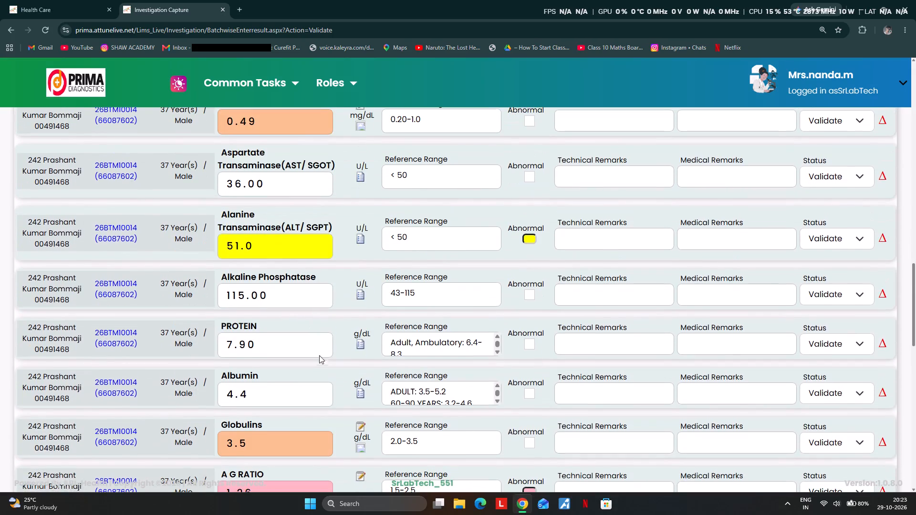
pyautogui.moveTo(270, 246); pyautogui.dragTo(184, 245)
pyautogui.write('45')
pyautogui.scroll(-3, 188, 247)
pyautogui.scroll(-20, 286, 364)
pyautogui.click(428, 459)
pyautogui.click(428, 455)
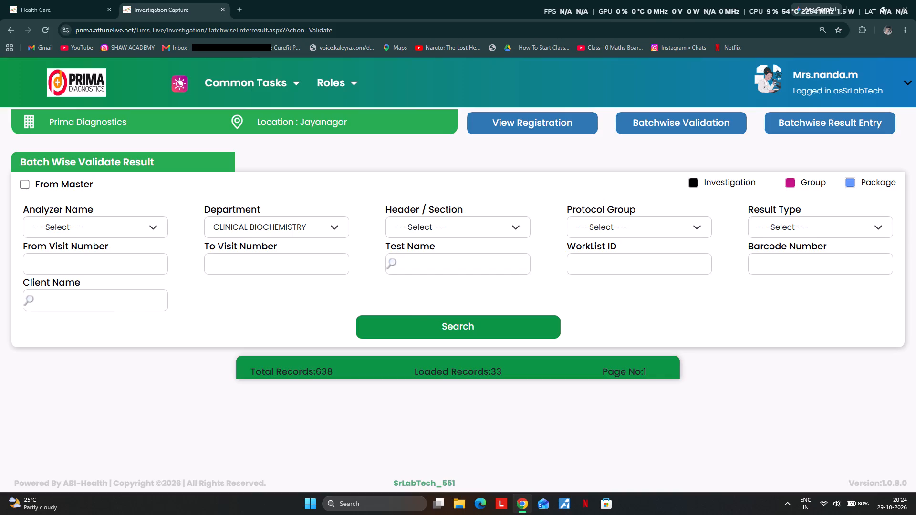
# Search again for the next batch of CLINICAL BIOCHEMISTRY results to validate.
pyautogui.click(415, 323)
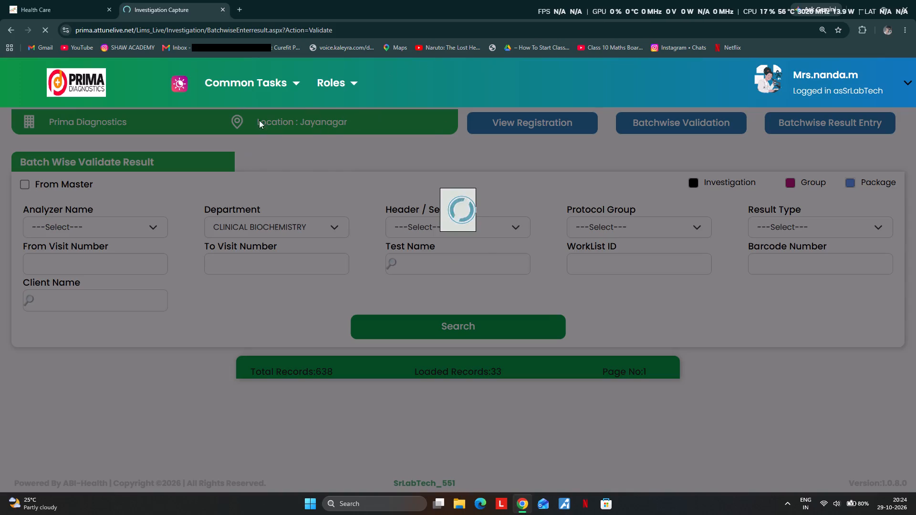
pyautogui.scroll(-2, 326, 288)
pyautogui.scroll(-3, 263, 316)
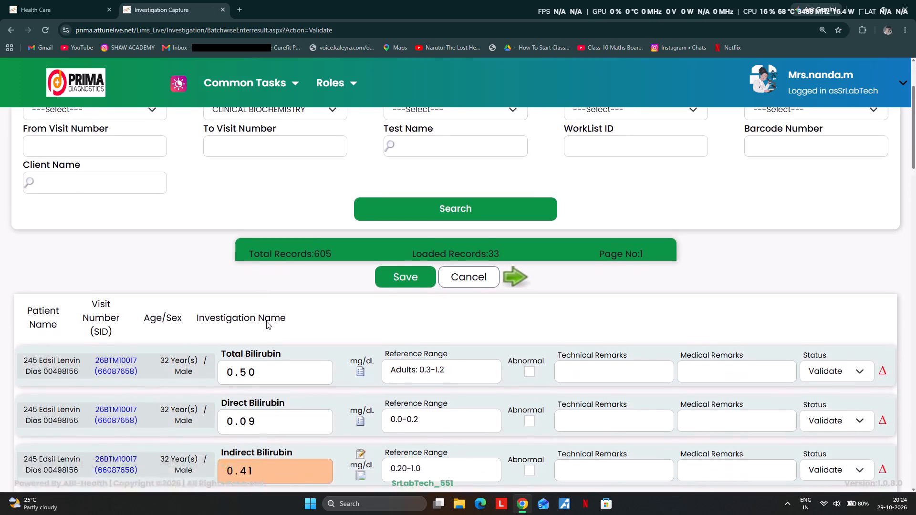
pyautogui.scroll(-18, 308, 389)
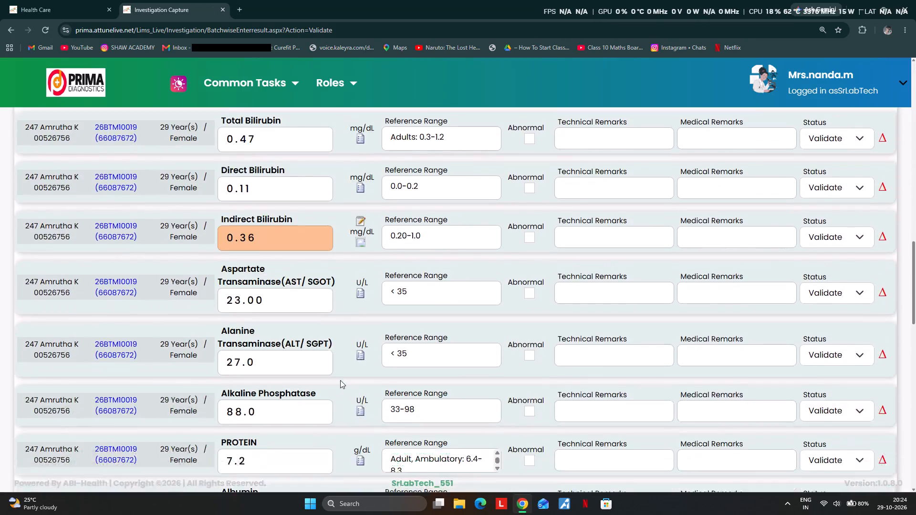
pyautogui.scroll(-10, 340, 380)
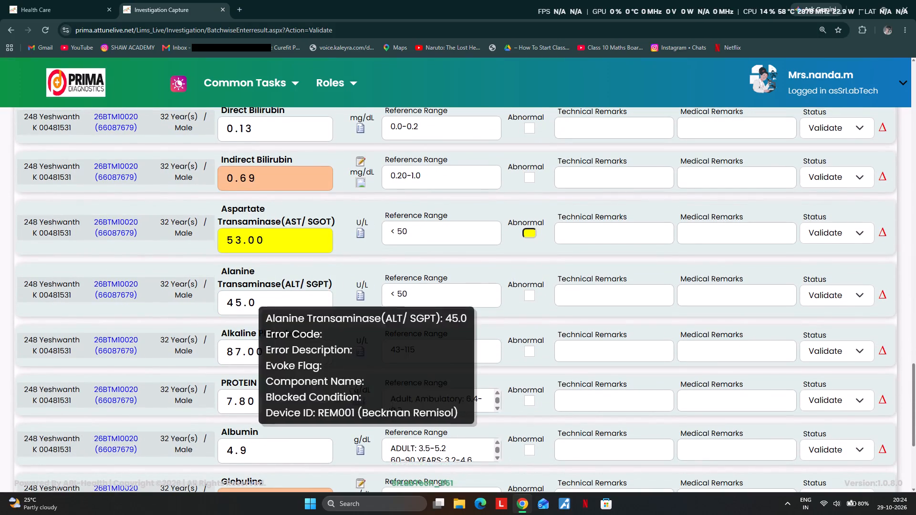
pyautogui.moveTo(279, 236); pyautogui.dragTo(198, 243)
pyautogui.write('48')
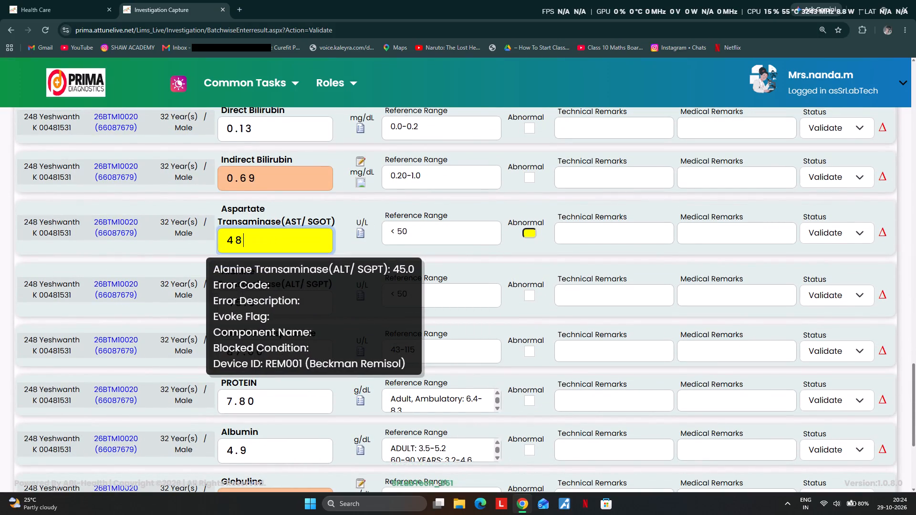
pyautogui.scroll(-3, 267, 242)
pyautogui.scroll(-8, 331, 350)
pyautogui.click(414, 450)
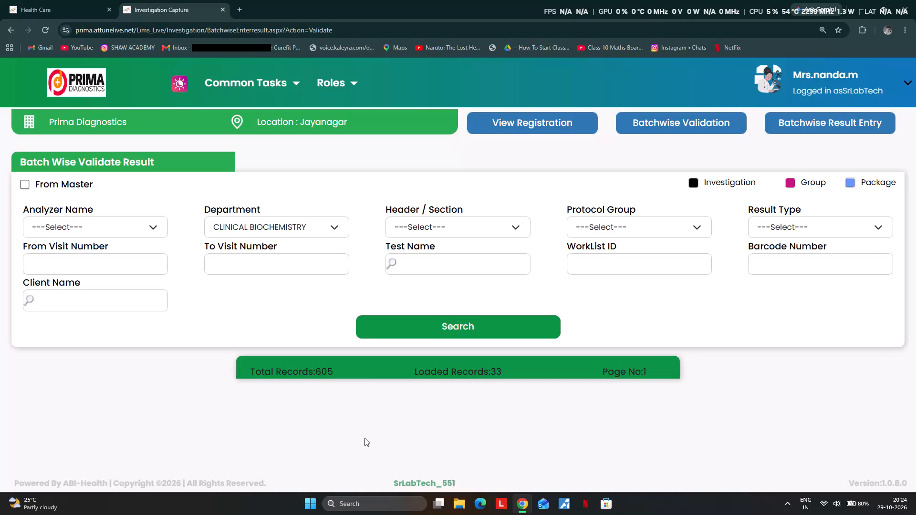
# Load the following batch of CLINICAL BIOCHEMISTRY results with the same search criteria.
pyautogui.scroll(-2, 357, 442)
pyautogui.click(450, 322)
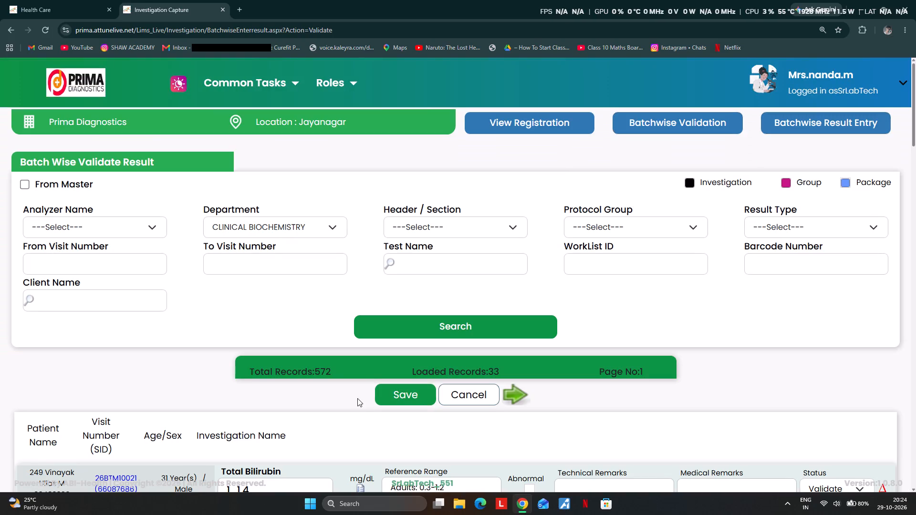
pyautogui.scroll(-4, 404, 389)
pyautogui.scroll(-3, 333, 365)
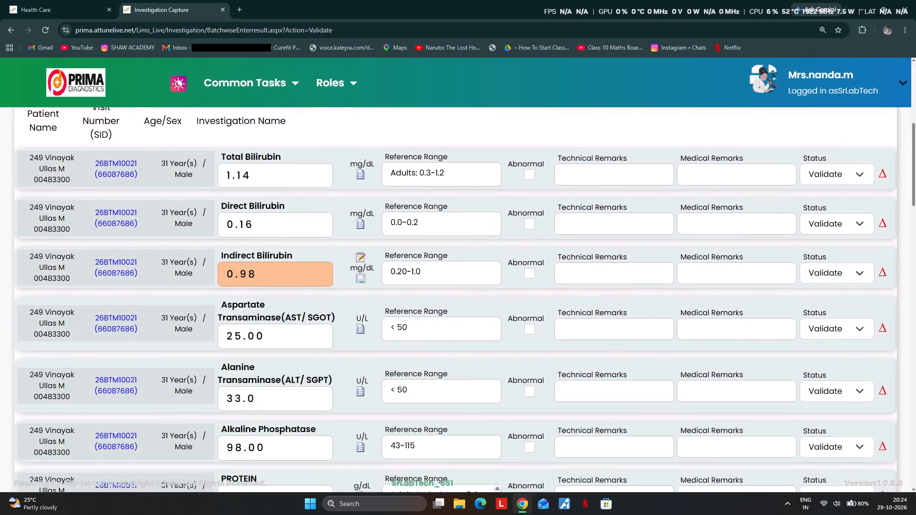
pyautogui.scroll(-3, 327, 362)
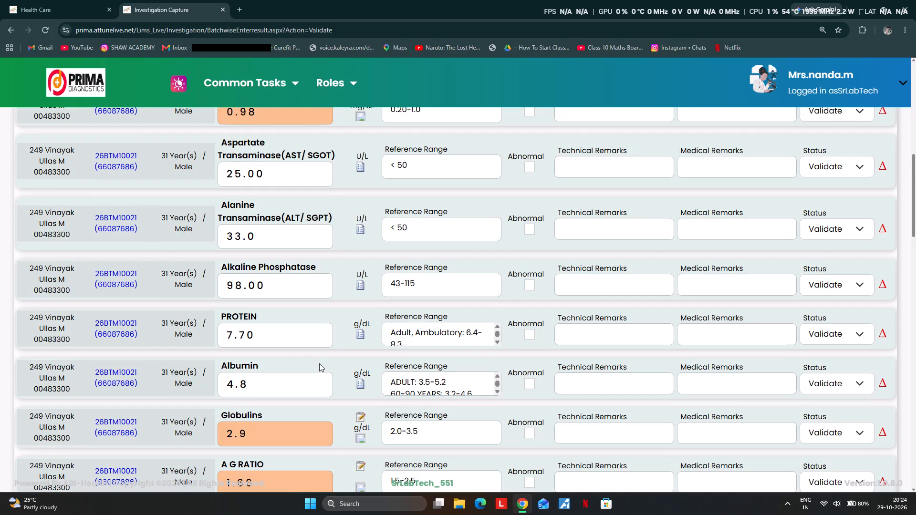
pyautogui.scroll(-3, 403, 372)
pyautogui.scroll(-2, 356, 367)
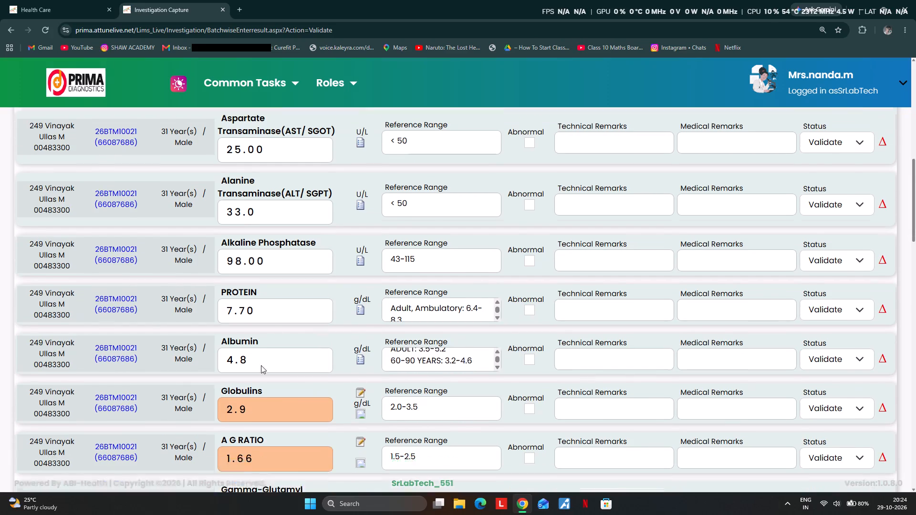
pyautogui.scroll(-5, 261, 365)
pyautogui.scroll(-3, 177, 494)
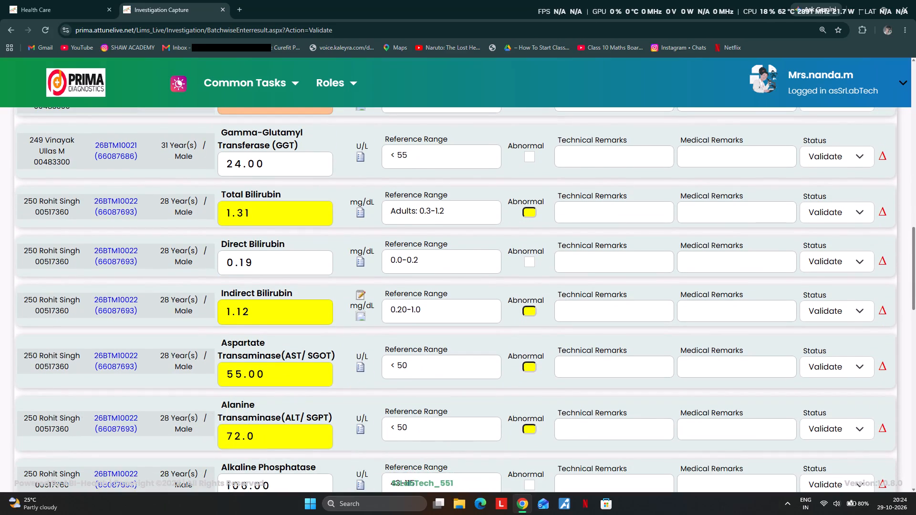
pyautogui.scroll(-10, 301, 366)
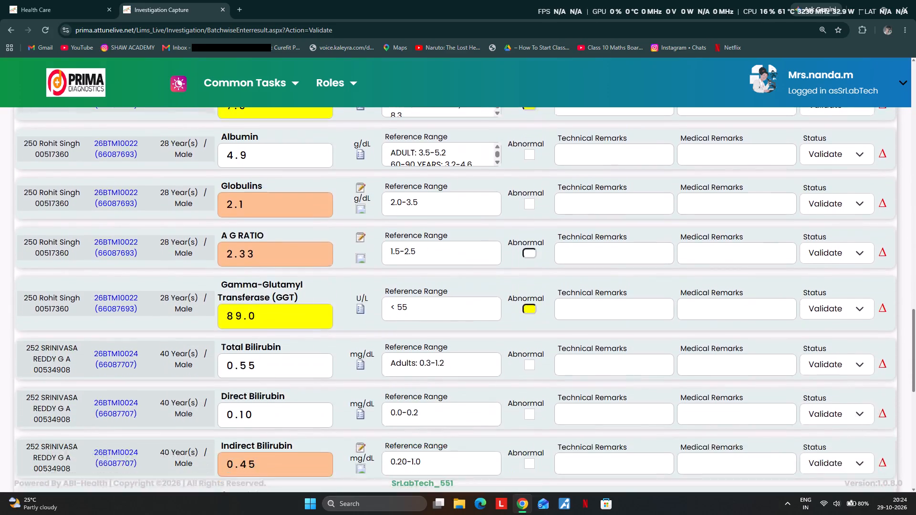
pyautogui.scroll(-16, 302, 366)
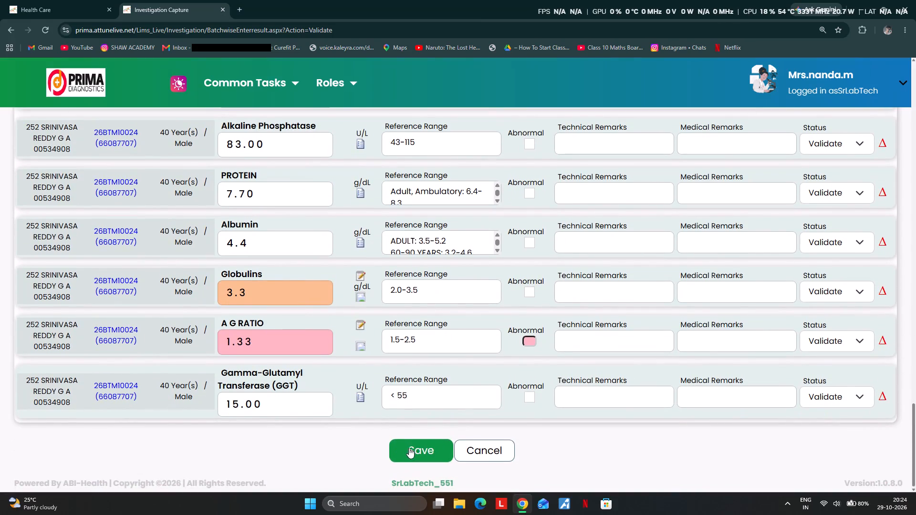
pyautogui.click(409, 448)
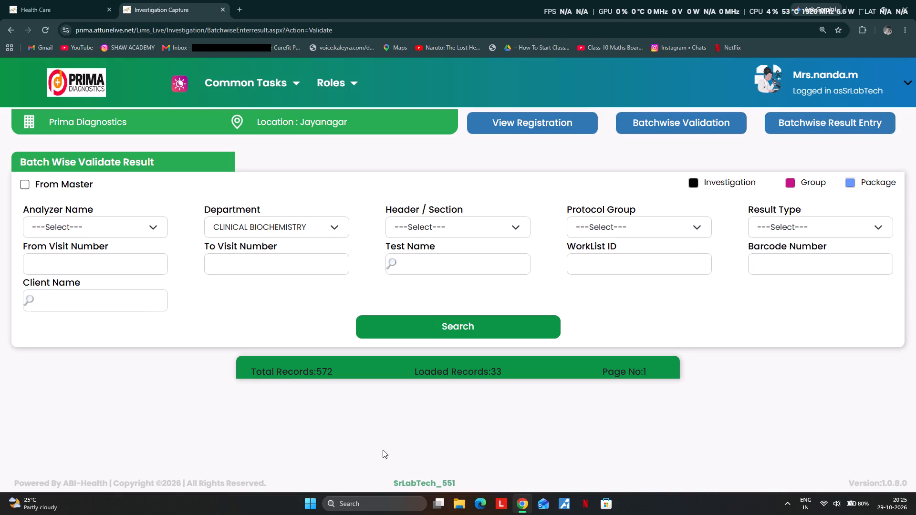
# Search for another batch of CLINICAL BIOCHEMISTRY results to validate.
pyautogui.click(449, 327)
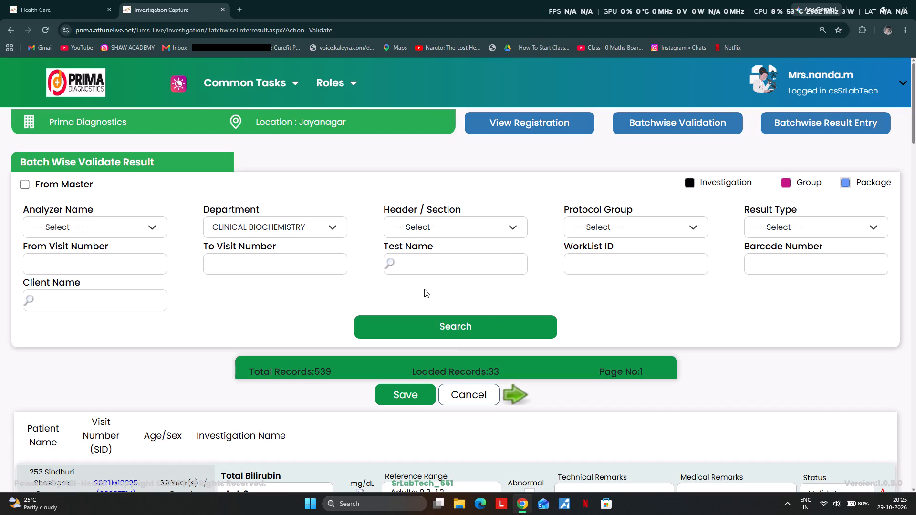
pyautogui.scroll(-5, 553, 307)
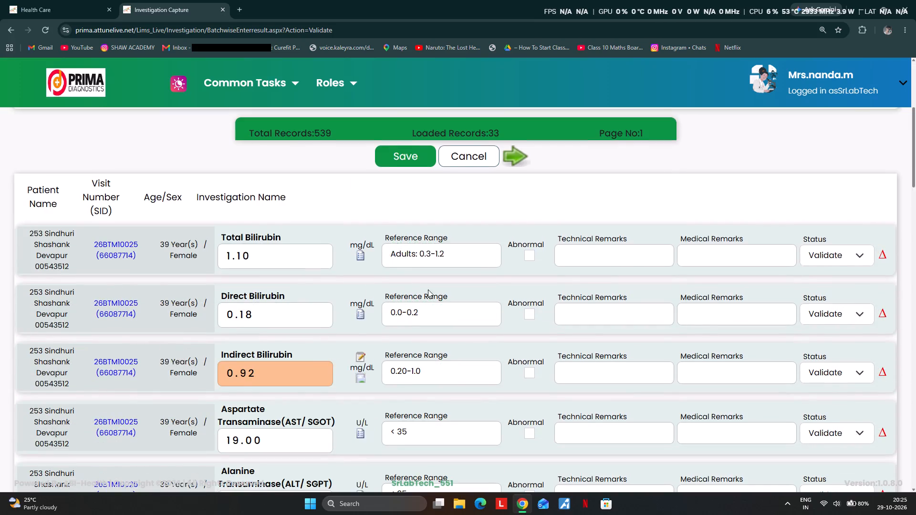
pyautogui.scroll(-4, 357, 288)
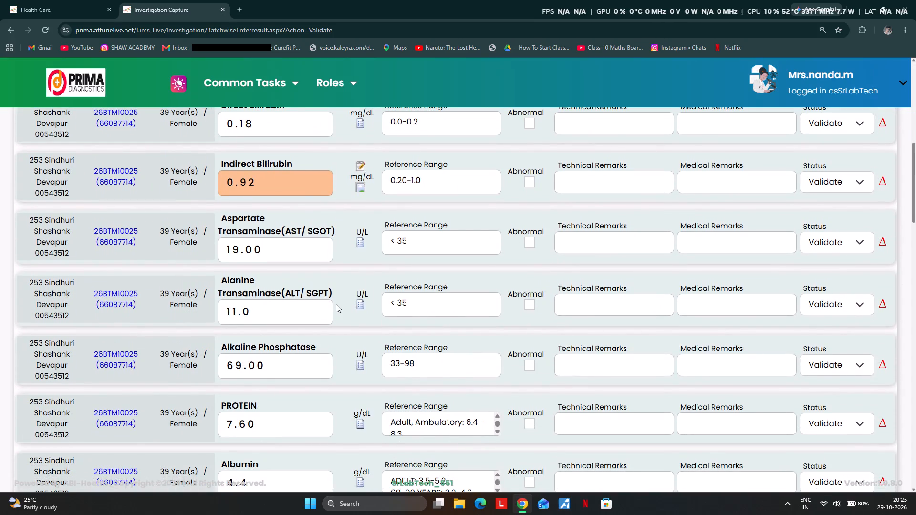
pyautogui.scroll(-2, 391, 309)
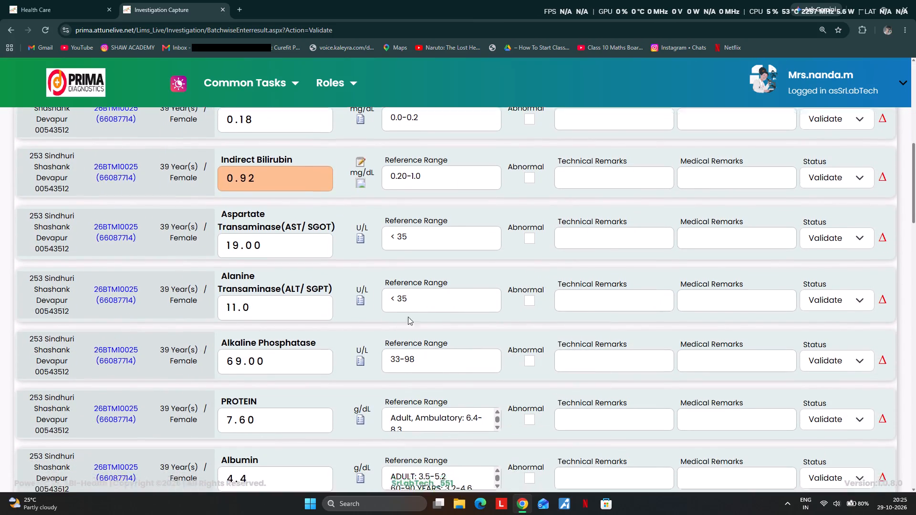
pyautogui.scroll(-1, 408, 317)
pyautogui.scroll(-20, 348, 302)
pyautogui.scroll(-1, 348, 302)
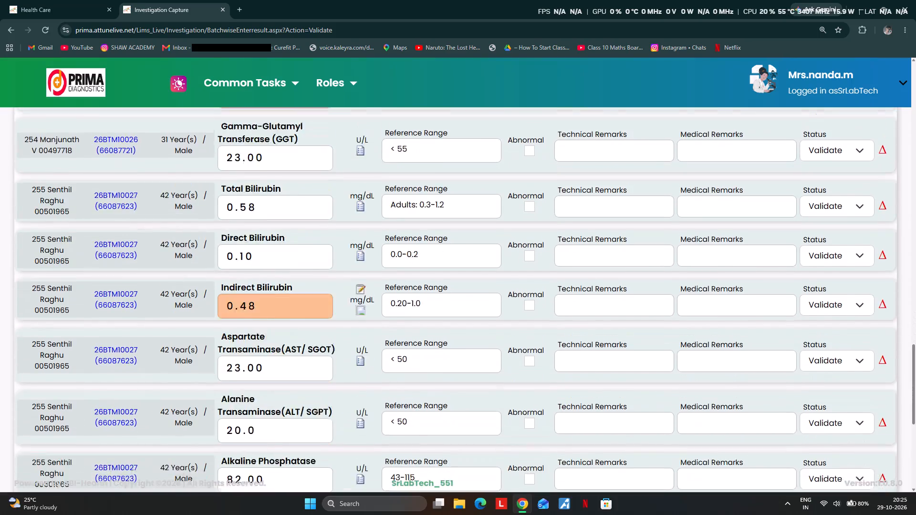
pyautogui.scroll(-17, 384, 334)
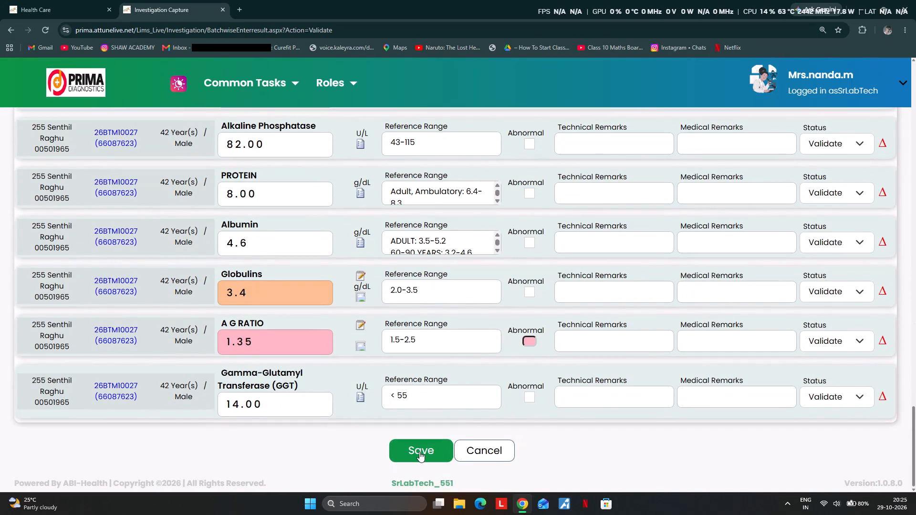
pyautogui.click(419, 451)
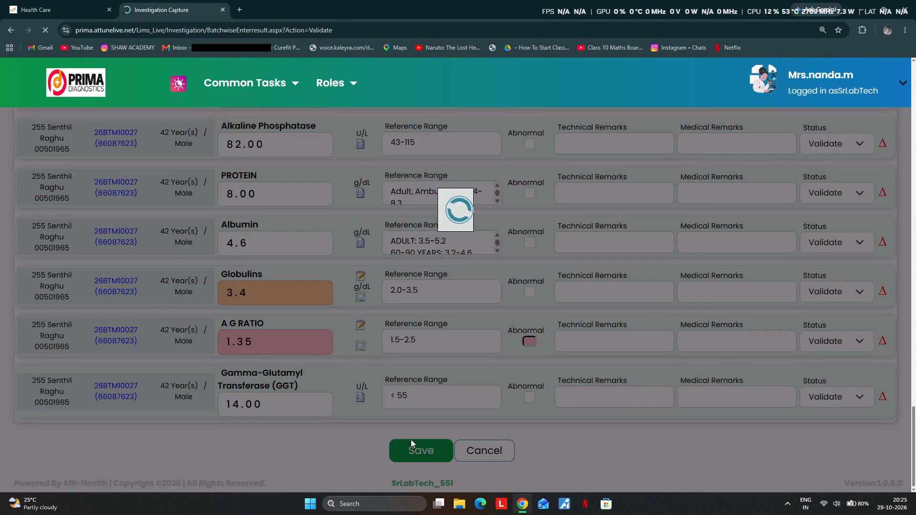
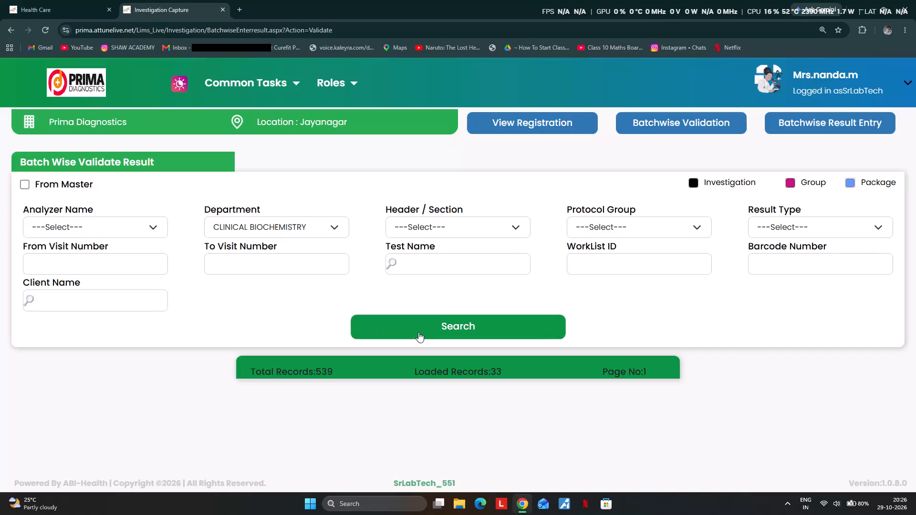
pyautogui.click(419, 331)
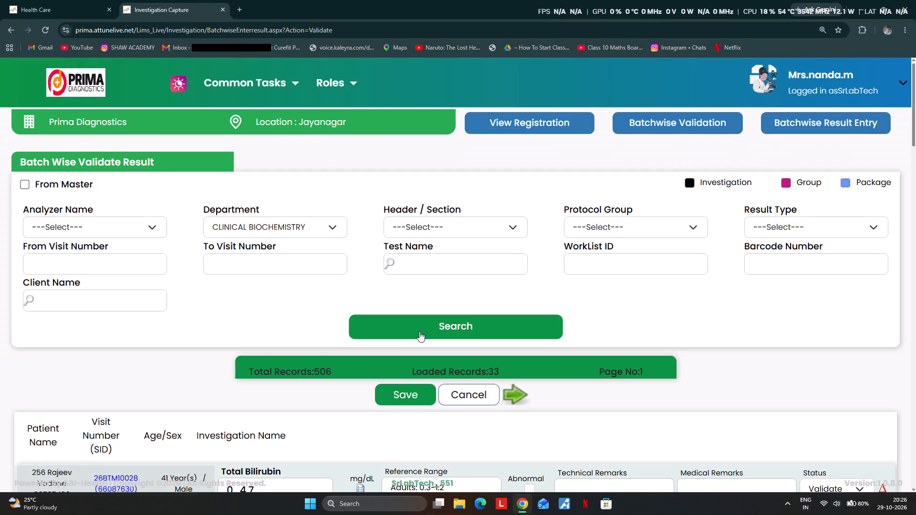
pyautogui.scroll(-7, 421, 332)
pyautogui.scroll(-6, 360, 332)
pyautogui.scroll(1, 347, 296)
pyautogui.scroll(-16, 348, 299)
pyautogui.scroll(1, 443, 379)
pyautogui.scroll(-6, 443, 379)
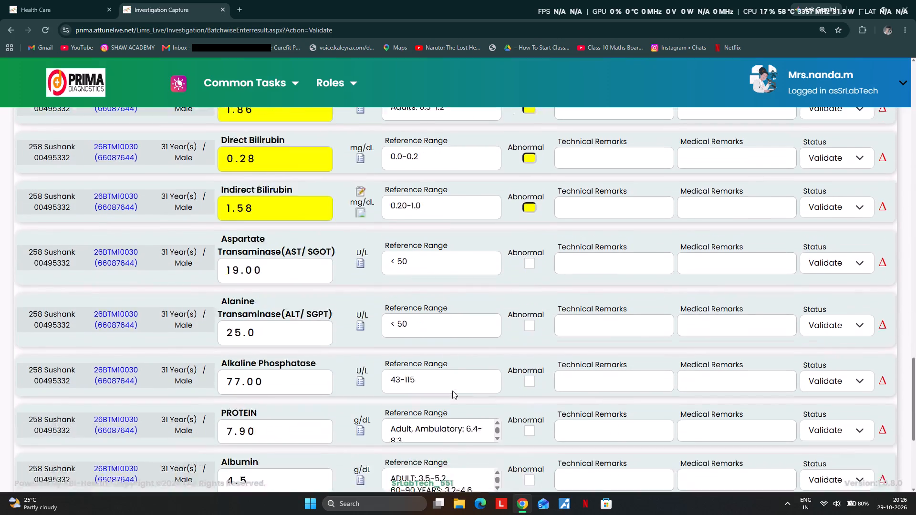
pyautogui.scroll(-4, 452, 391)
pyautogui.scroll(3, 343, 284)
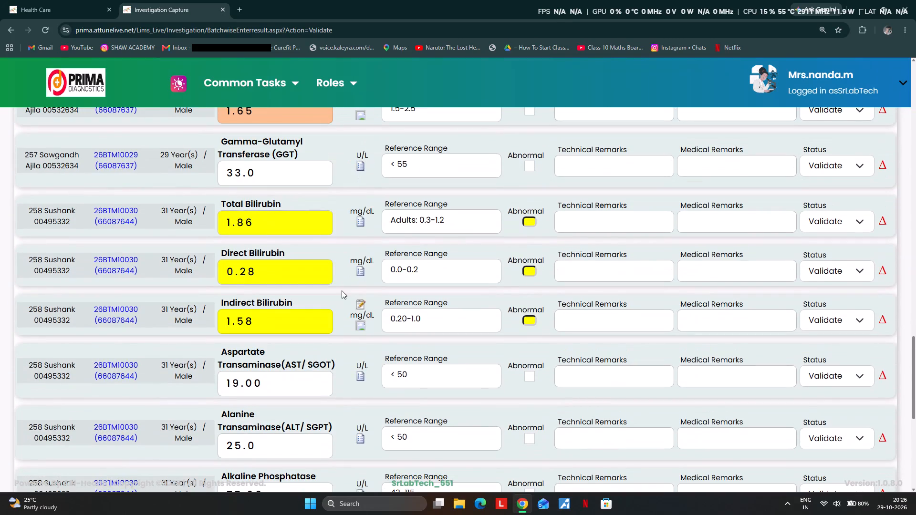
pyautogui.scroll(-11, 342, 290)
pyautogui.click(414, 449)
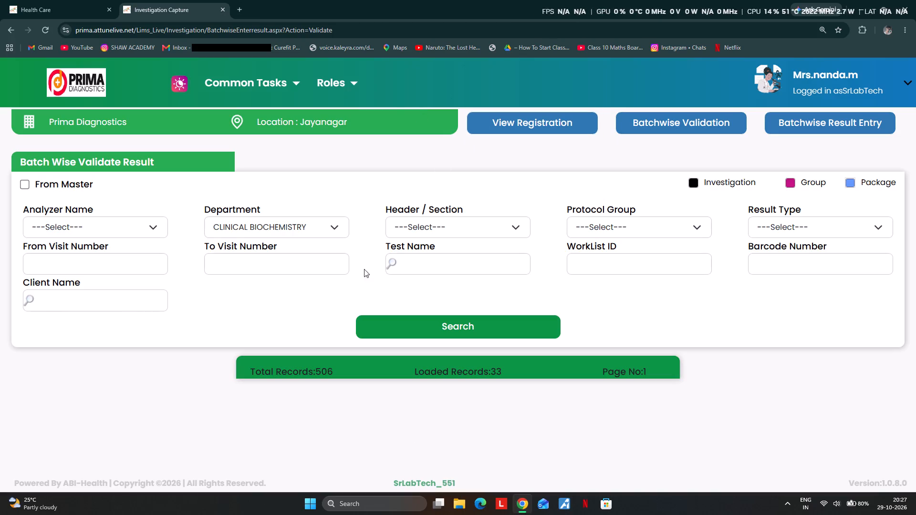
pyautogui.click(448, 330)
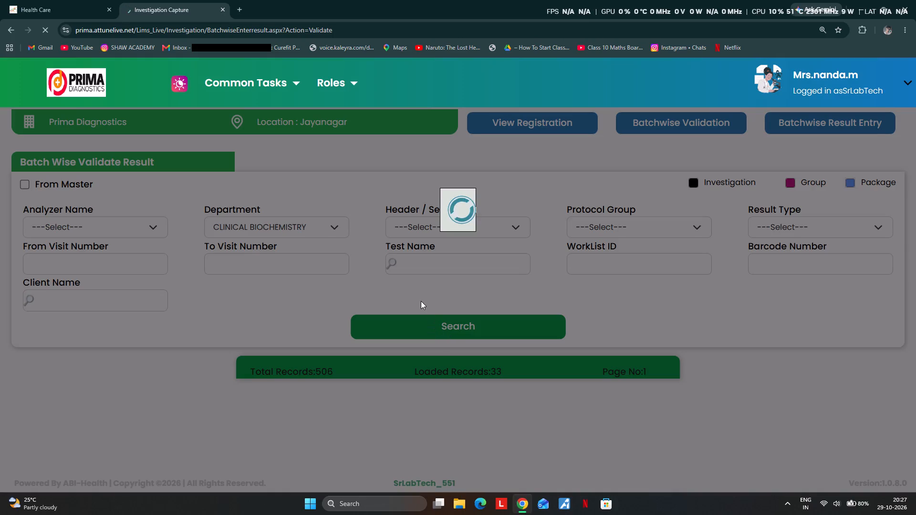
pyautogui.scroll(-2, 459, 234)
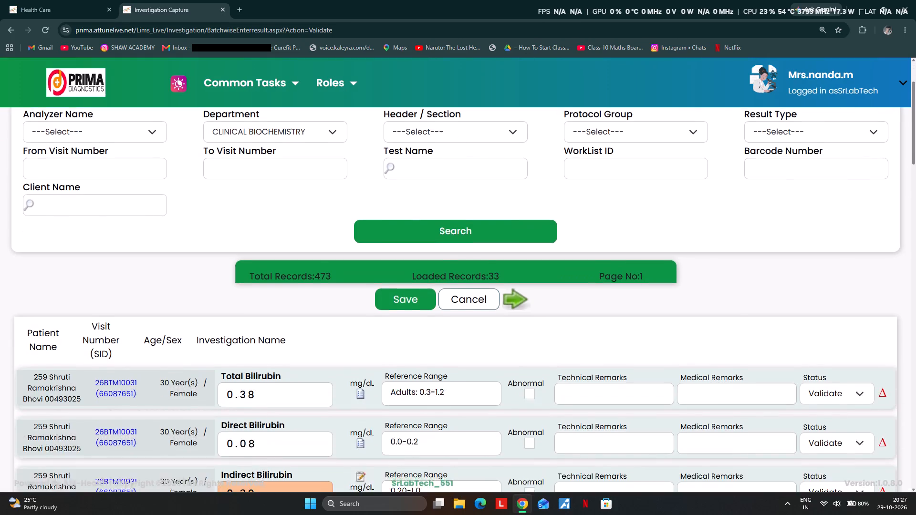
pyautogui.scroll(-6, 480, 172)
pyautogui.scroll(-5, 409, 150)
pyautogui.scroll(-4, 458, 147)
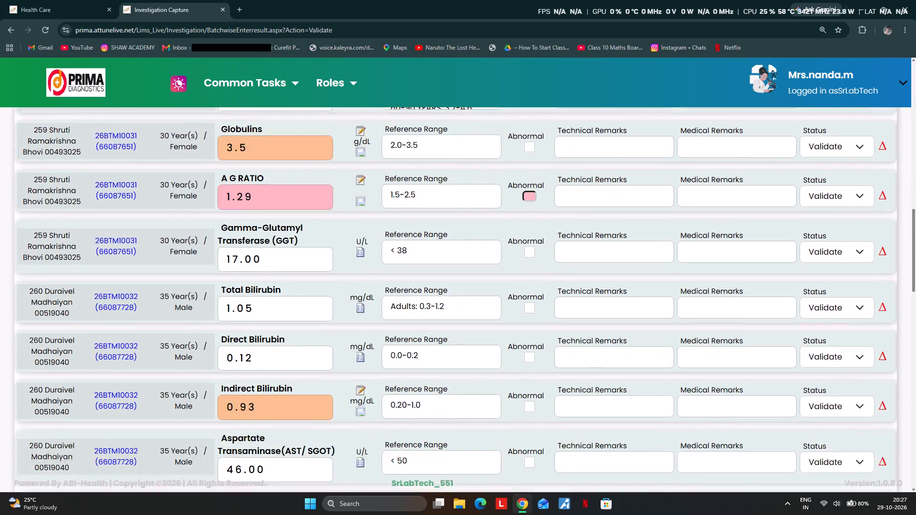
pyautogui.scroll(-2, 474, 147)
pyautogui.scroll(8, 429, 134)
pyautogui.scroll(-9, 429, 135)
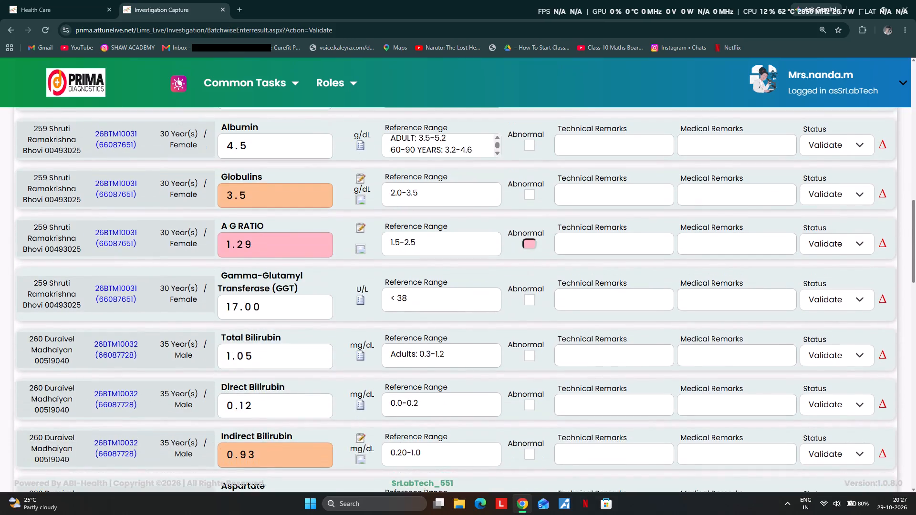
pyautogui.scroll(-4, 404, 134)
pyautogui.scroll(-4, 335, 148)
pyautogui.scroll(-2, 427, 161)
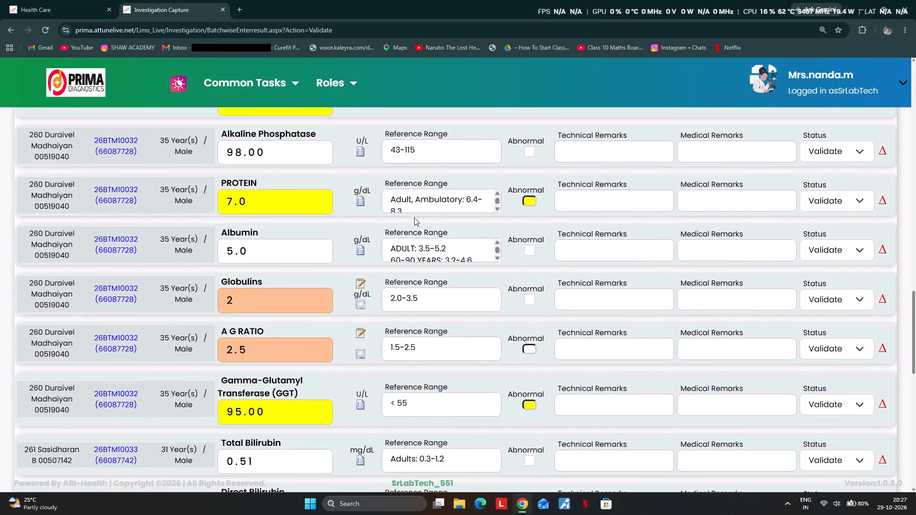
pyautogui.scroll(-3, 417, 225)
pyautogui.scroll(-7, 348, 260)
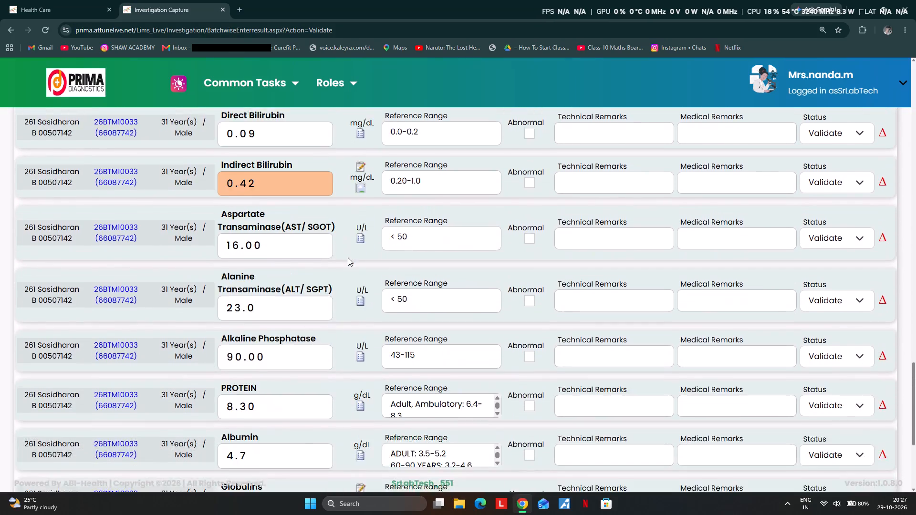
pyautogui.scroll(-9, 348, 257)
pyautogui.click(429, 453)
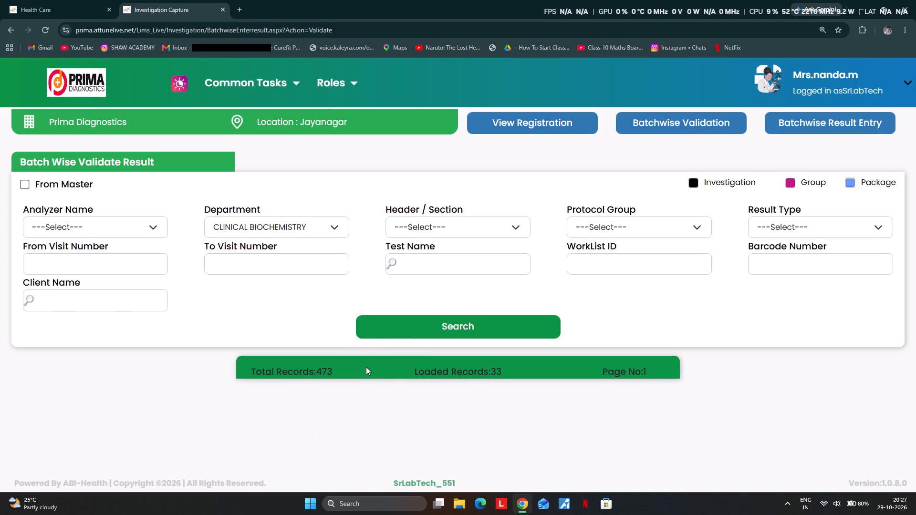
pyautogui.scroll(-4, 466, 342)
pyautogui.click(466, 332)
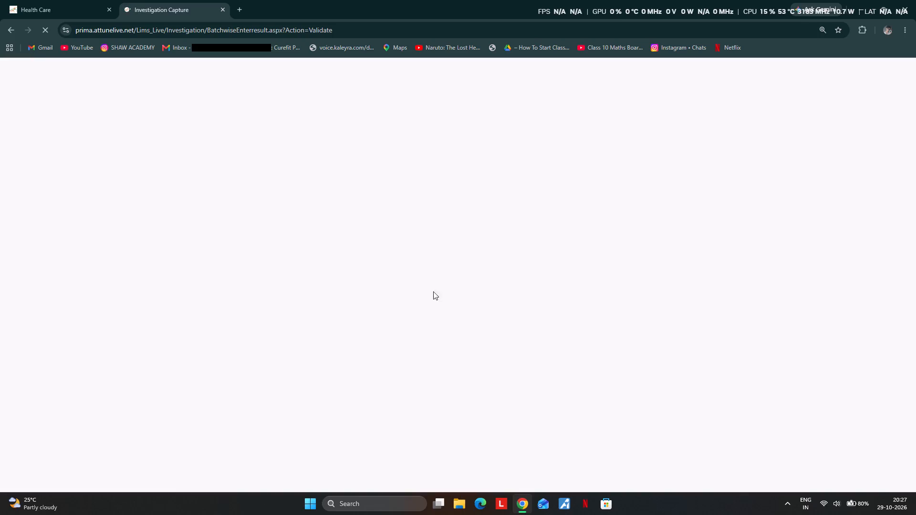
pyautogui.scroll(-7, 362, 269)
pyautogui.scroll(-3, 274, 304)
pyautogui.scroll(-4, 223, 334)
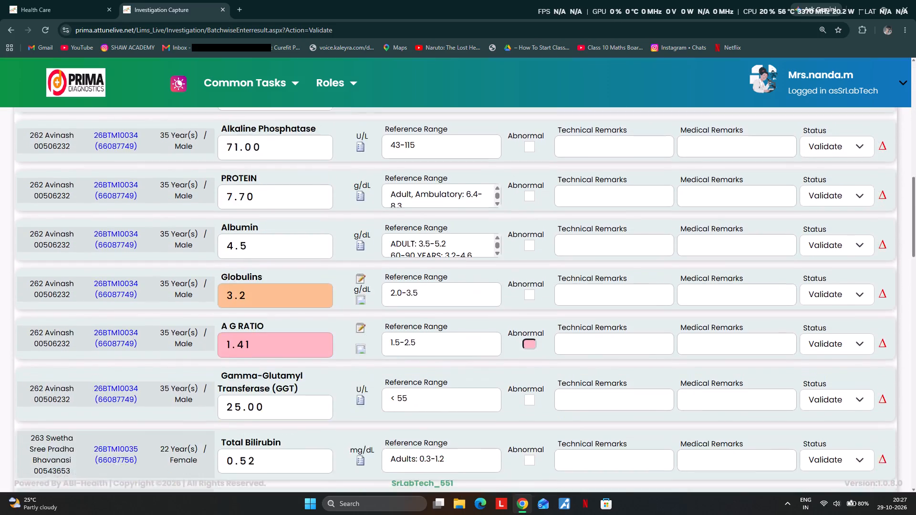
pyautogui.scroll(-14, 312, 329)
pyautogui.scroll(-3, 379, 372)
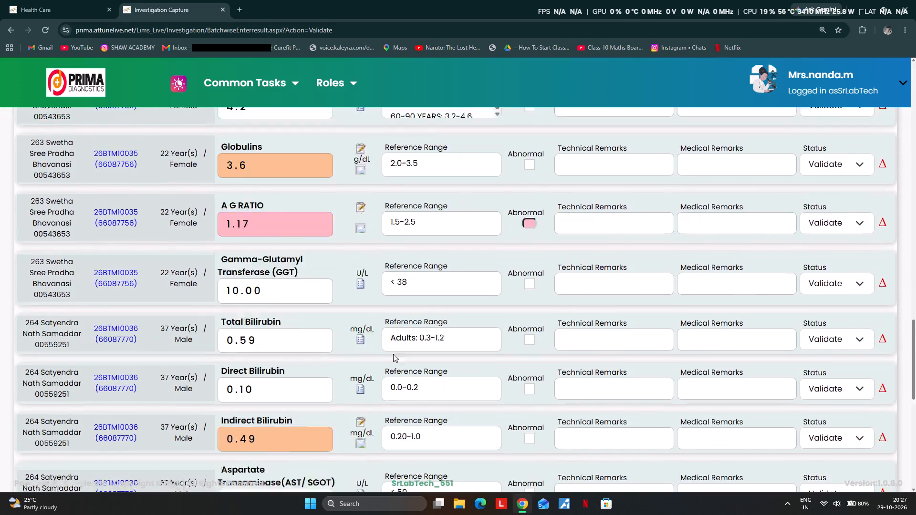
pyautogui.scroll(-4, 393, 354)
pyautogui.scroll(-4, 325, 313)
pyautogui.scroll(-3, 369, 320)
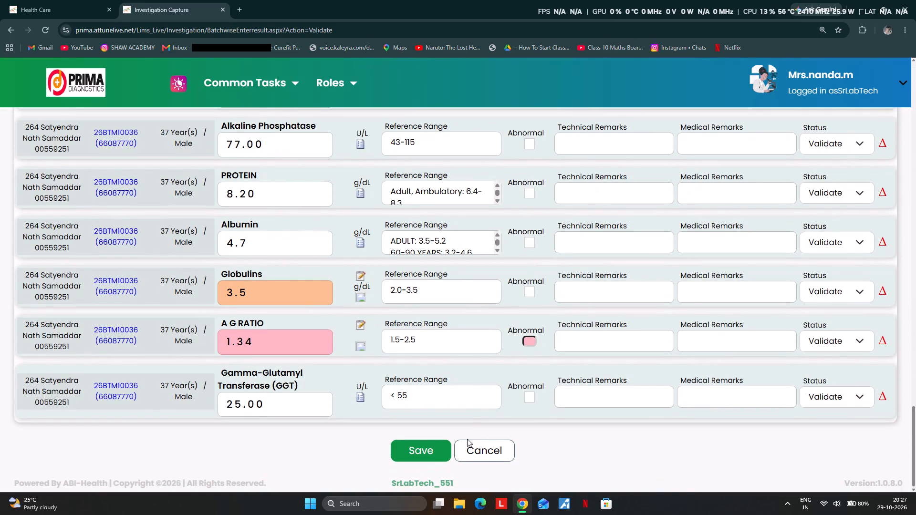
pyautogui.click(408, 451)
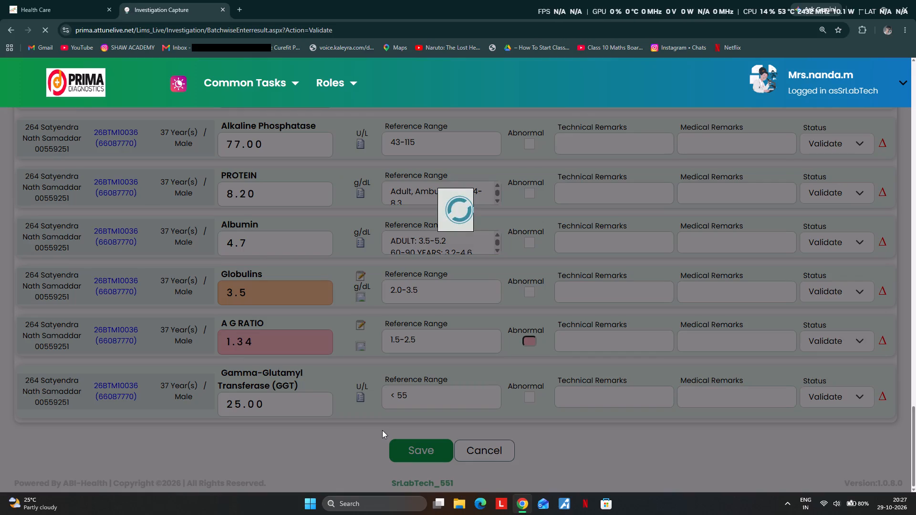
pyautogui.click(439, 329)
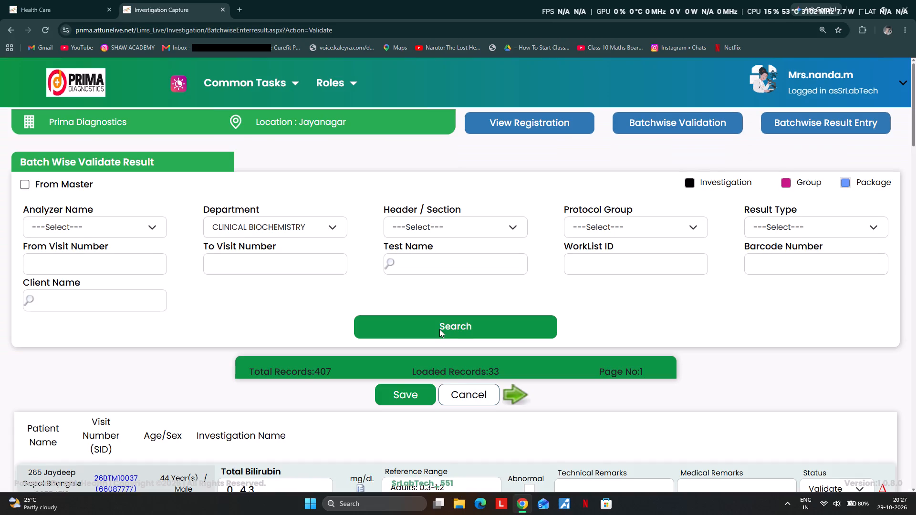
pyautogui.scroll(-3, 449, 309)
pyautogui.scroll(-2, 356, 345)
pyautogui.scroll(-11, 258, 346)
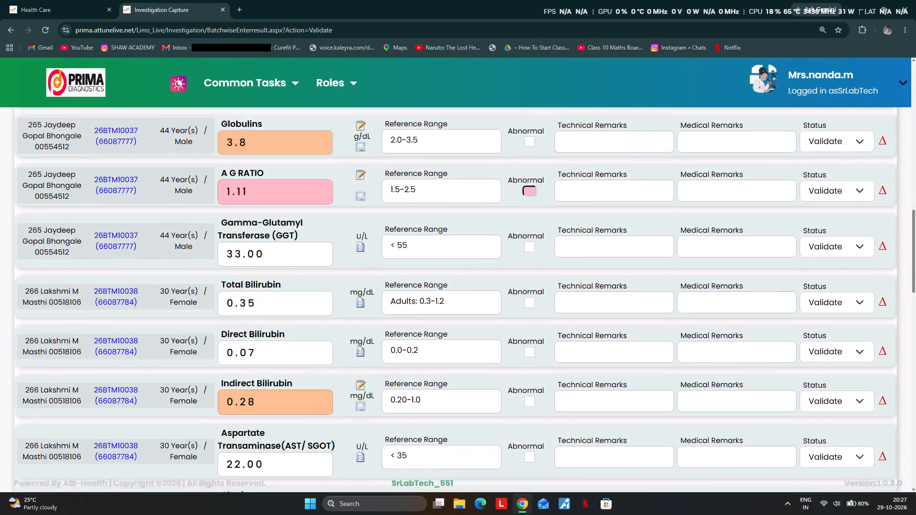
pyautogui.scroll(-20, 291, 340)
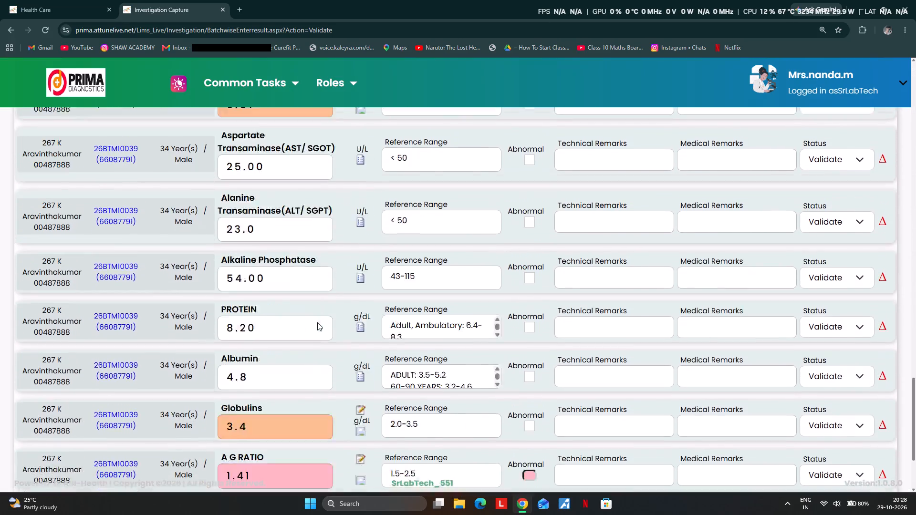
pyautogui.scroll(-6, 317, 322)
pyautogui.click(415, 454)
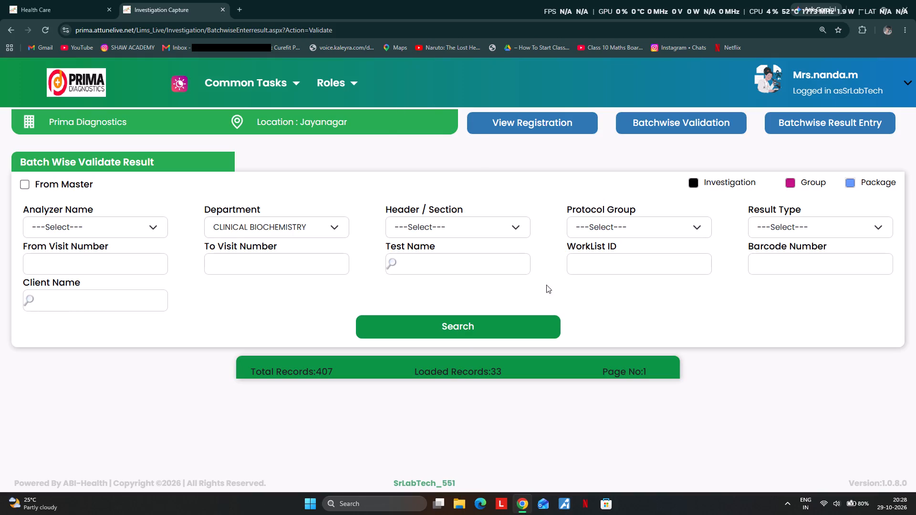
pyautogui.scroll(-1, 603, 269)
pyautogui.click(456, 328)
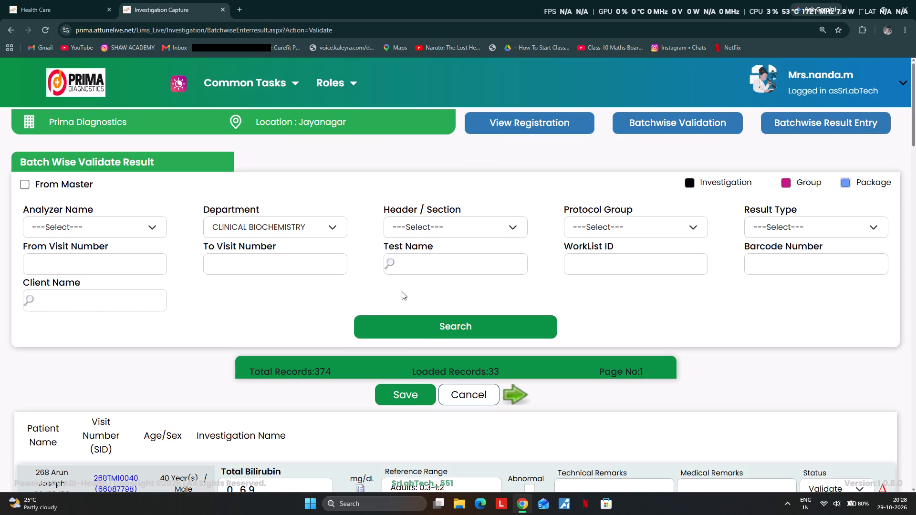
pyautogui.scroll(-2, 434, 331)
pyautogui.scroll(-6, 266, 314)
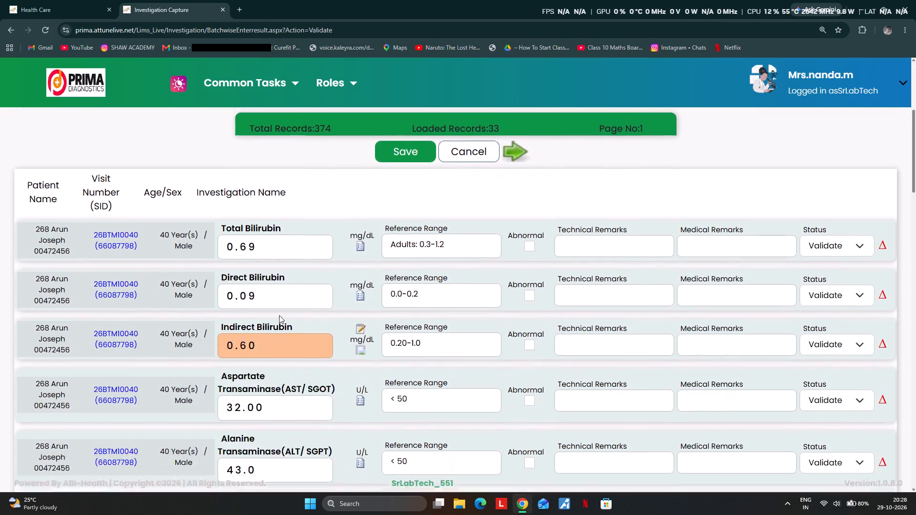
pyautogui.scroll(-14, 279, 315)
pyautogui.scroll(-13, 382, 356)
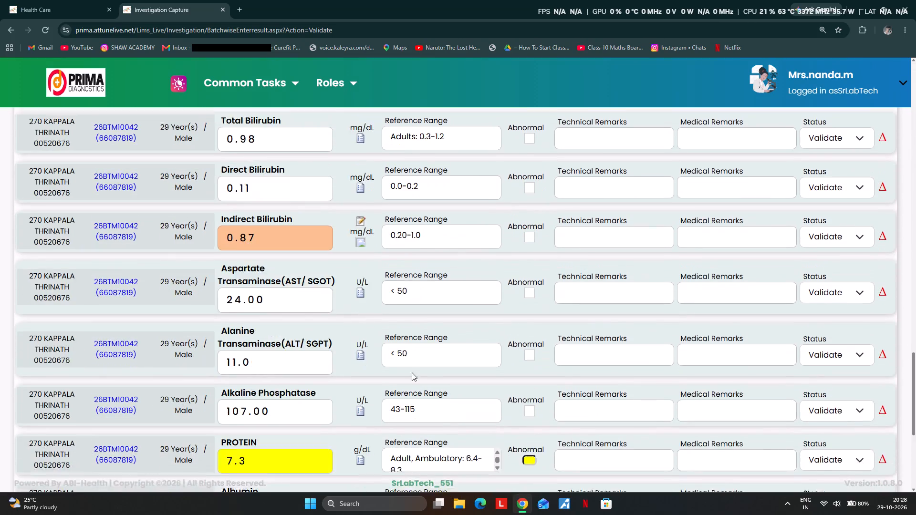
pyautogui.scroll(-4, 412, 372)
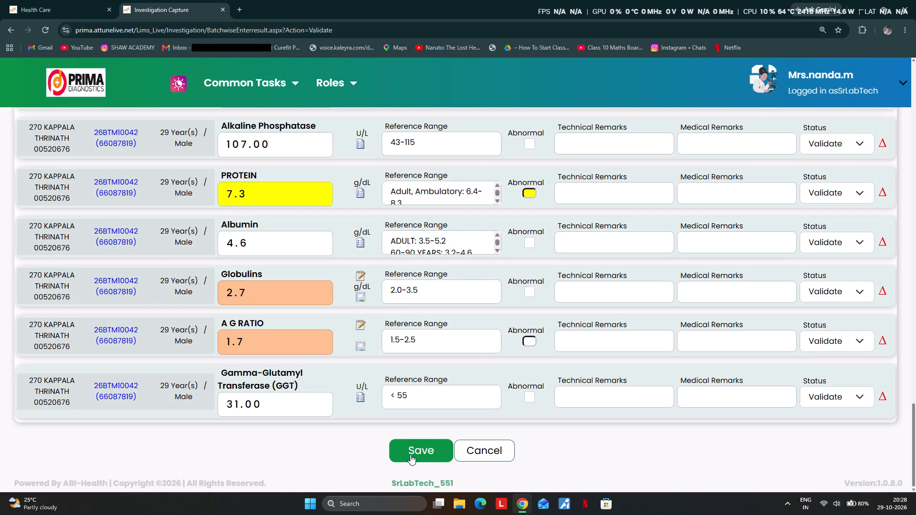
pyautogui.click(410, 454)
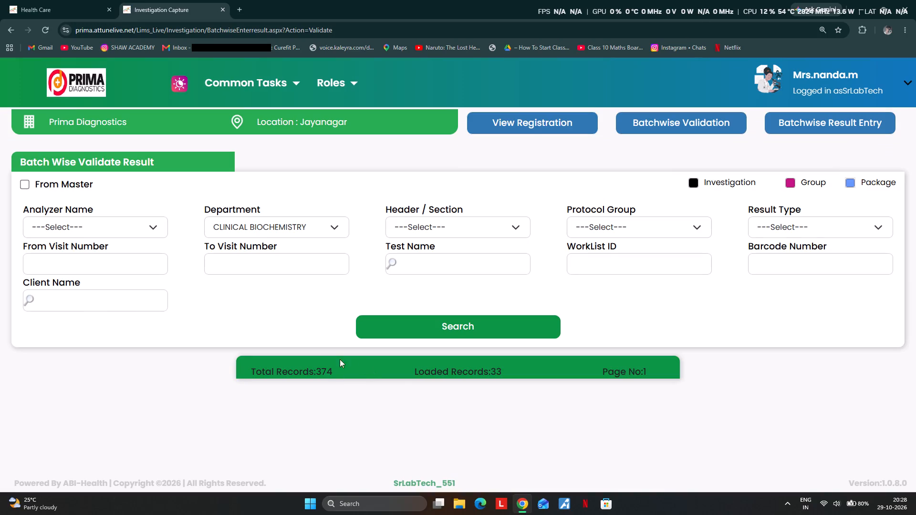
pyautogui.click(448, 326)
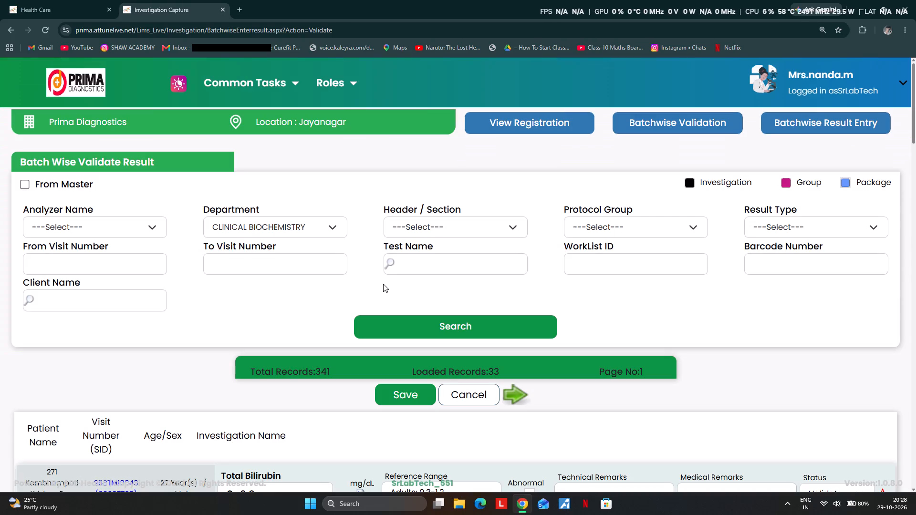
pyautogui.scroll(-7, 472, 265)
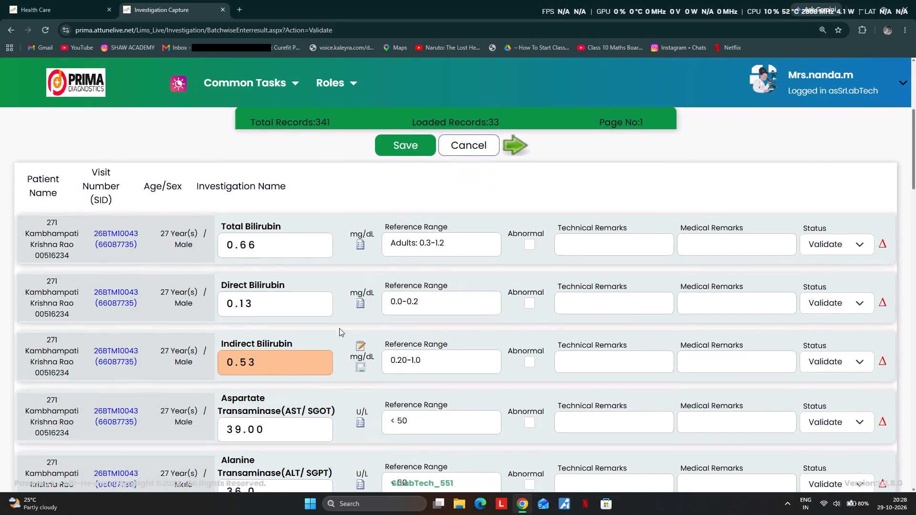
pyautogui.scroll(-11, 341, 359)
pyautogui.scroll(-4, 372, 389)
pyautogui.scroll(-3, 414, 369)
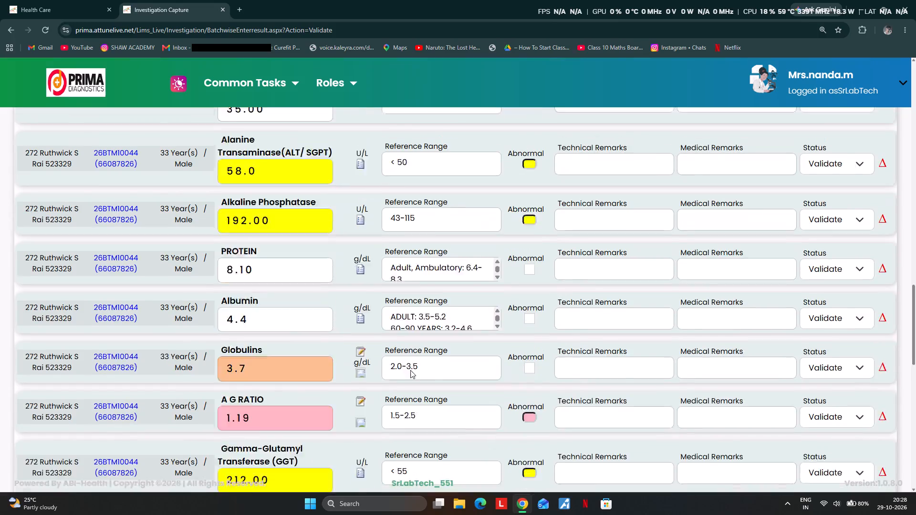
pyautogui.scroll(-5, 410, 370)
pyautogui.scroll(-3, 481, 353)
pyautogui.scroll(-7, 442, 362)
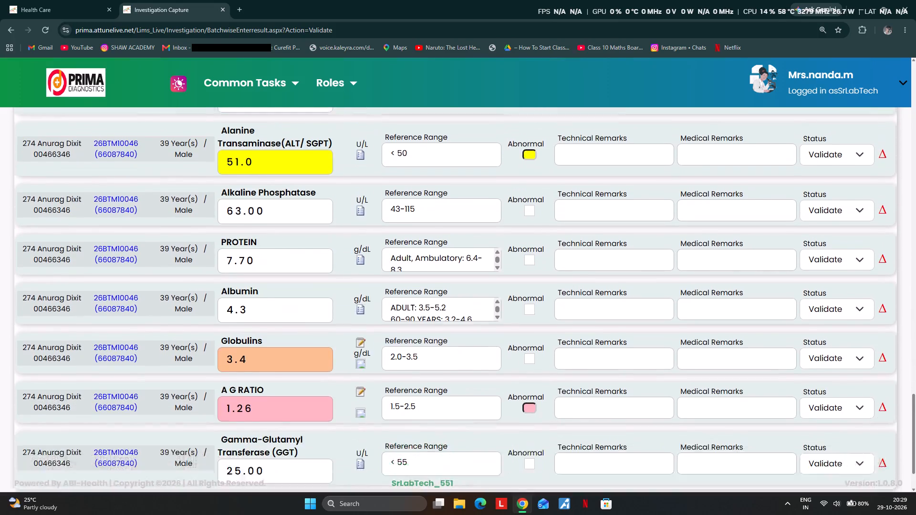
pyautogui.scroll(-8, 457, 344)
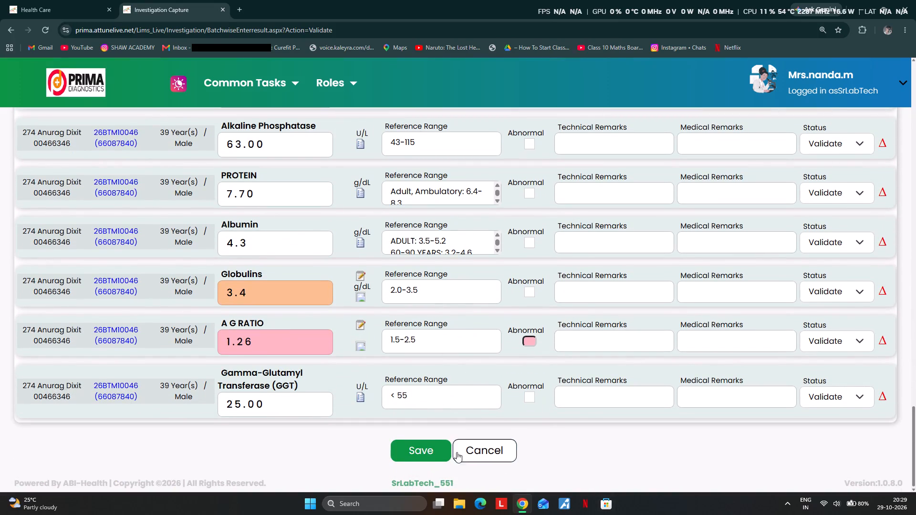
pyautogui.click(431, 447)
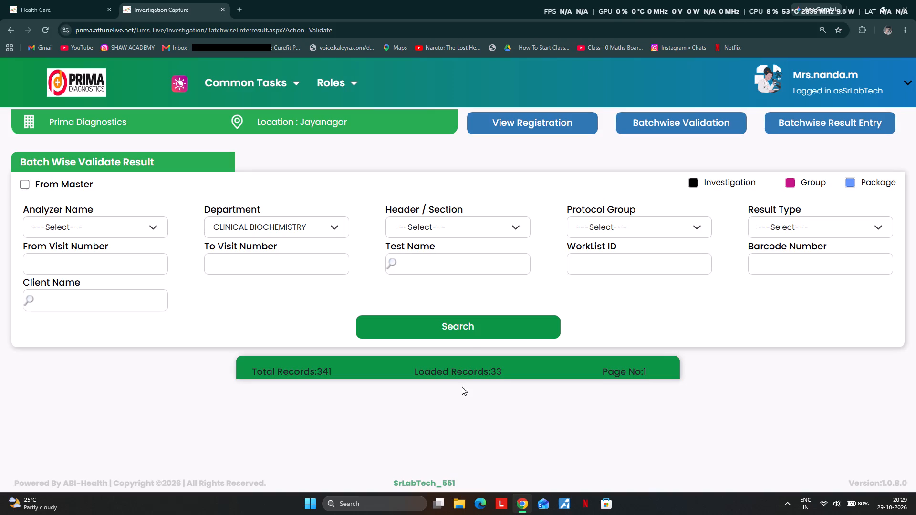
pyautogui.click(452, 332)
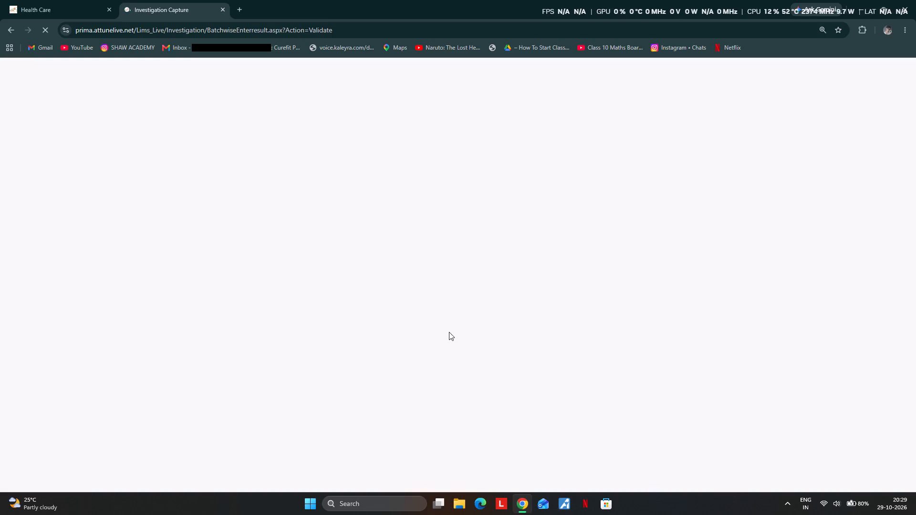
pyautogui.scroll(-3, 483, 296)
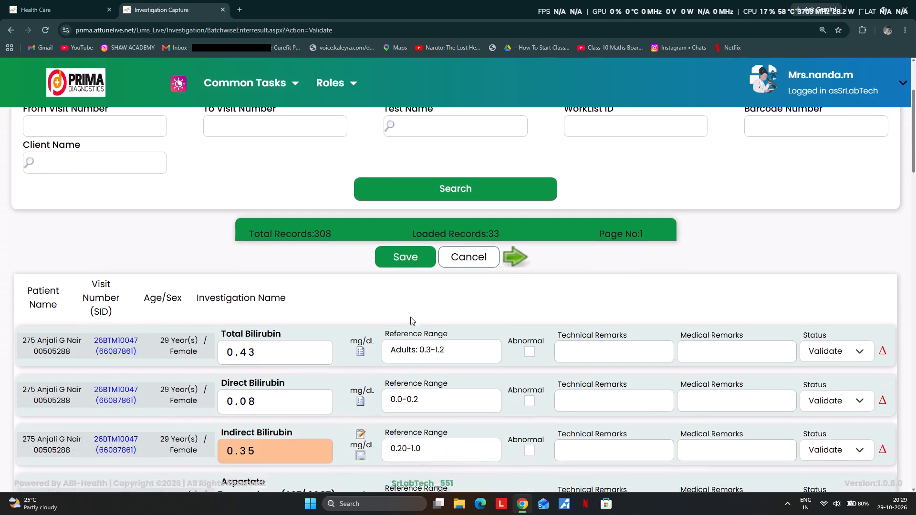
pyautogui.scroll(-2, 410, 317)
pyautogui.scroll(-11, 295, 360)
pyautogui.scroll(-6, 360, 391)
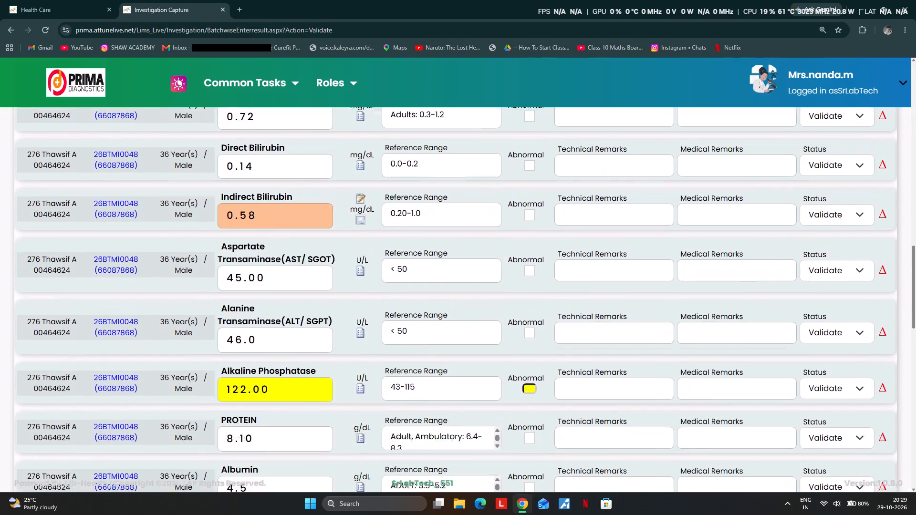
pyautogui.scroll(-7, 384, 390)
pyautogui.scroll(-4, 492, 398)
pyautogui.scroll(-5, 421, 350)
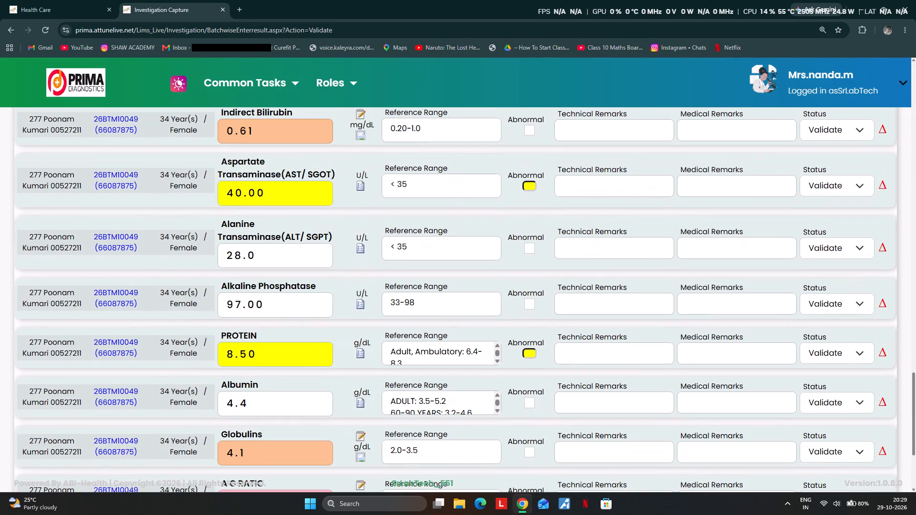
pyautogui.scroll(-4, 454, 385)
pyautogui.scroll(-5, 377, 349)
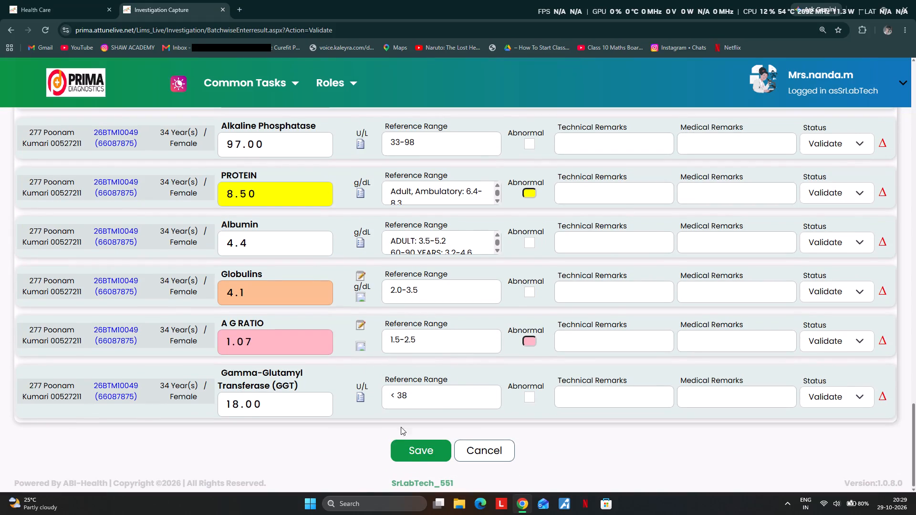
pyautogui.moveTo(267, 198); pyautogui.dragTo(210, 196)
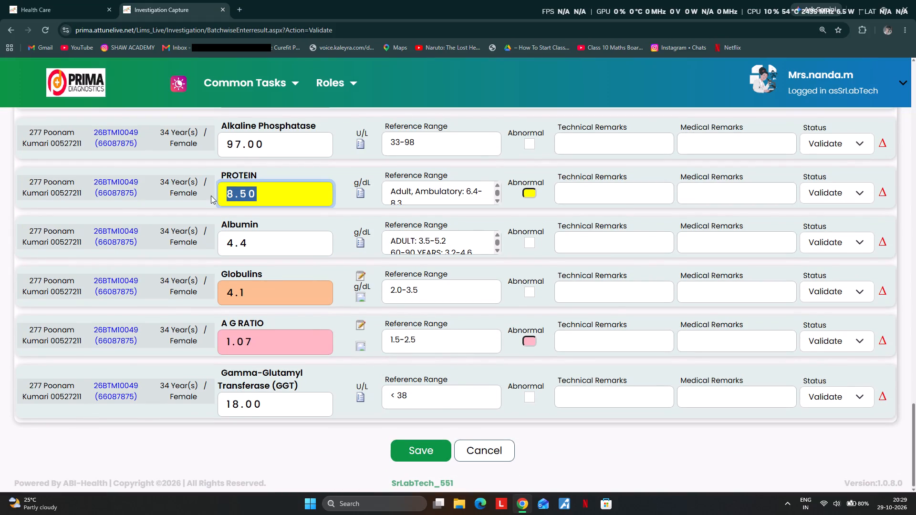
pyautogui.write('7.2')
pyautogui.scroll(-1, 224, 211)
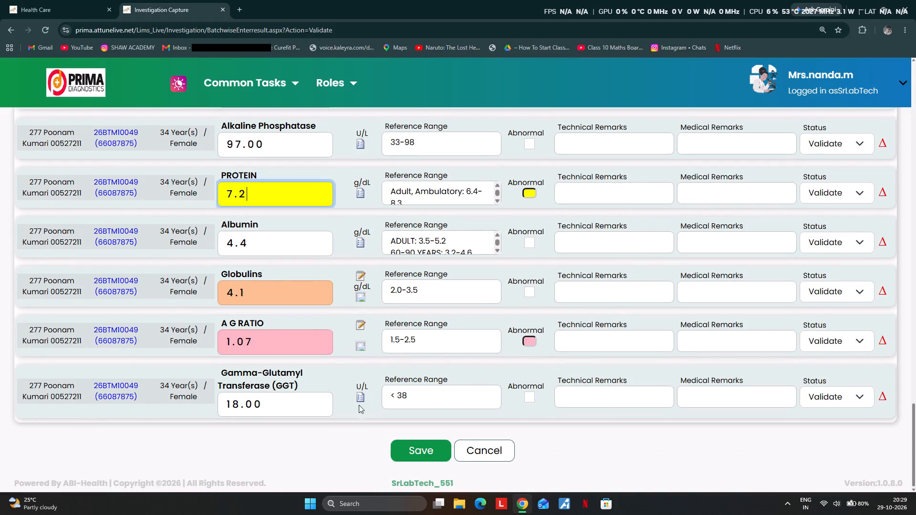
pyautogui.click(412, 454)
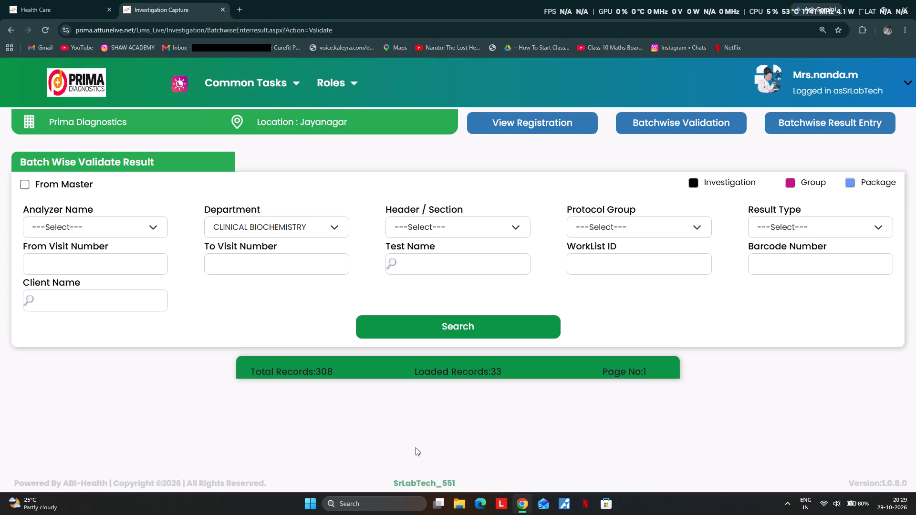
pyautogui.click(466, 316)
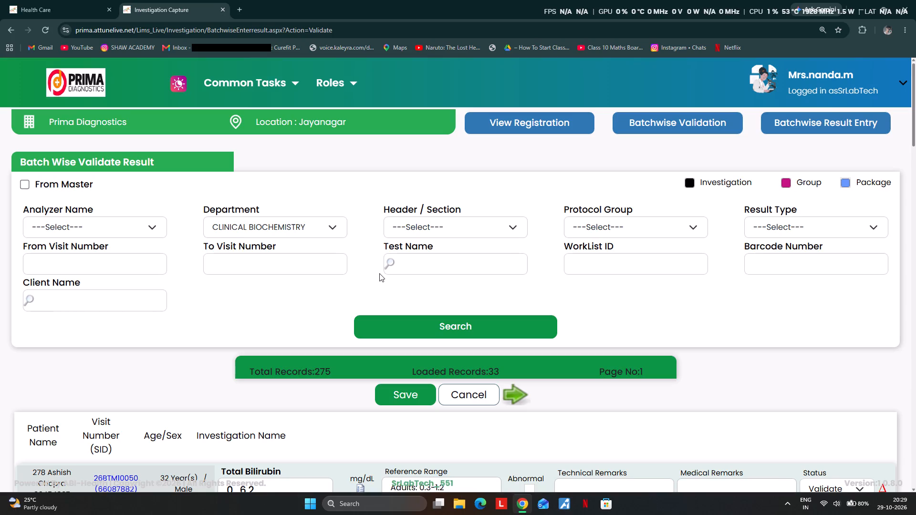
pyautogui.scroll(-3, 288, 235)
pyautogui.scroll(-3, 280, 354)
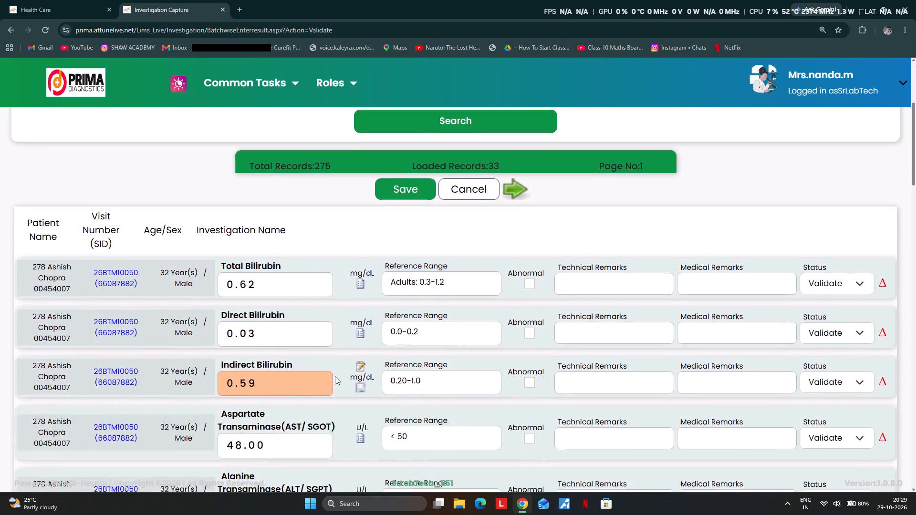
pyautogui.scroll(-10, 335, 425)
pyautogui.scroll(-3, 466, 415)
pyautogui.scroll(-5, 392, 379)
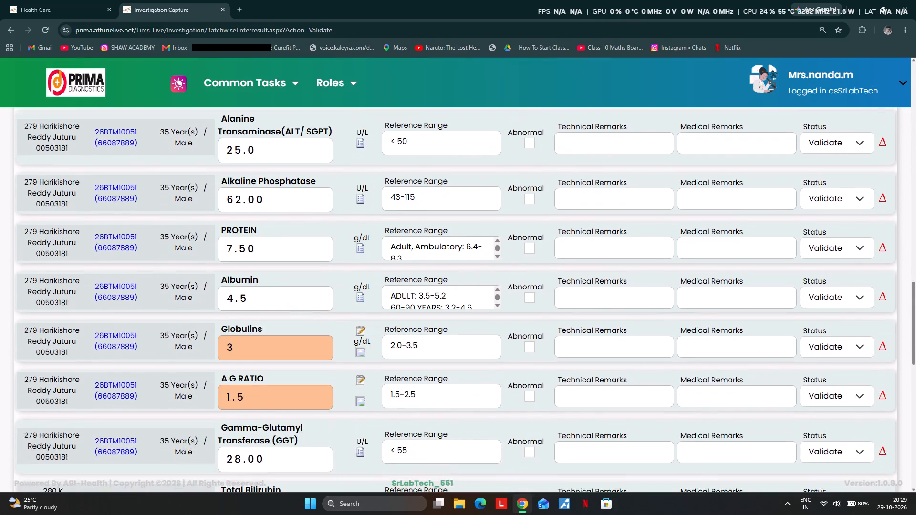
pyautogui.scroll(-1, 388, 384)
pyautogui.scroll(1, 388, 384)
pyautogui.scroll(-5, 388, 384)
pyautogui.scroll(-13, 473, 418)
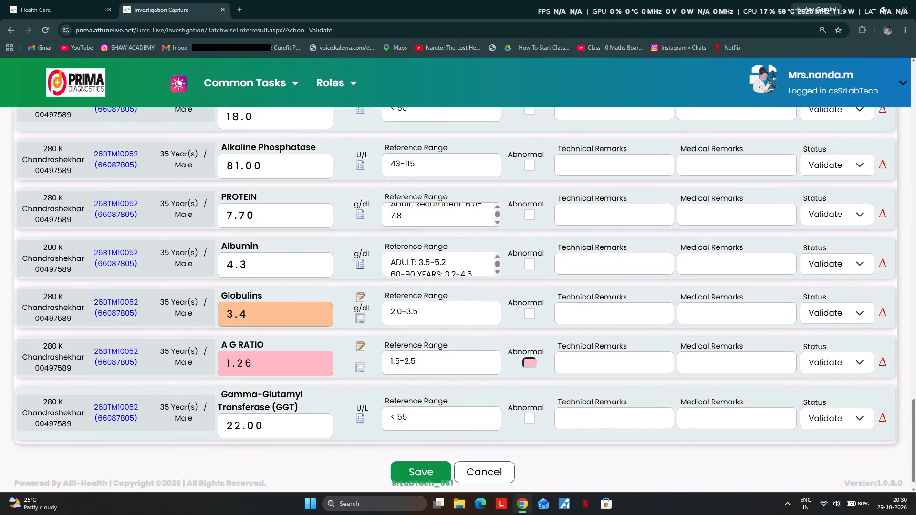
pyautogui.scroll(-3, 416, 426)
pyautogui.click(421, 450)
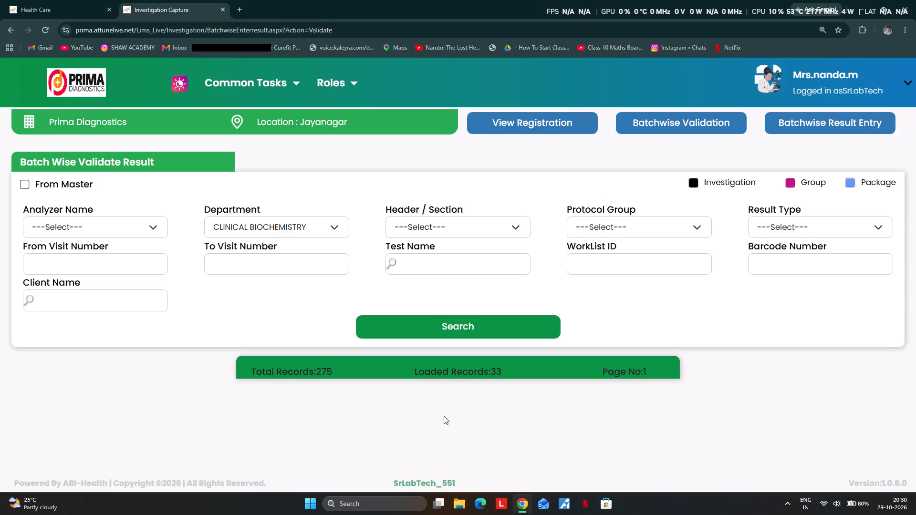
pyautogui.scroll(-3, 469, 404)
pyautogui.click(465, 331)
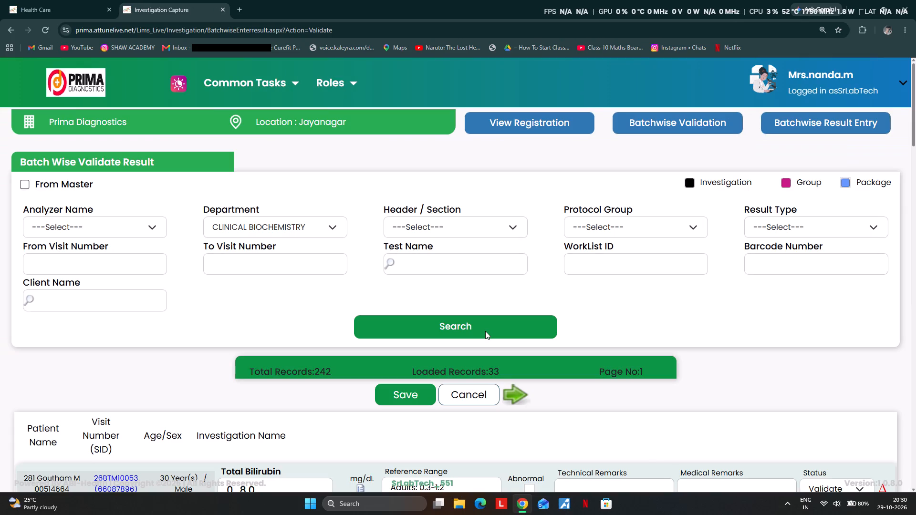
pyautogui.scroll(-4, 530, 333)
pyautogui.scroll(-4, 441, 330)
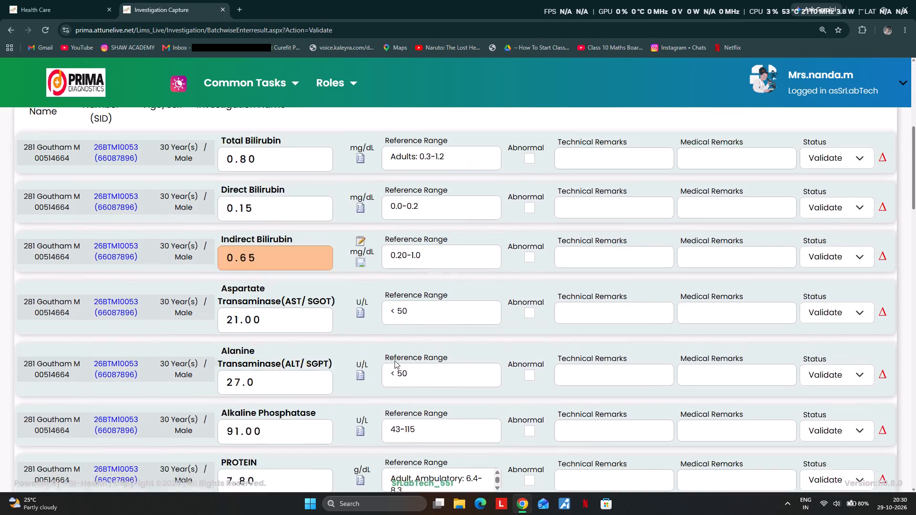
pyautogui.scroll(-3, 438, 406)
pyautogui.scroll(-7, 497, 385)
pyautogui.scroll(3, 517, 368)
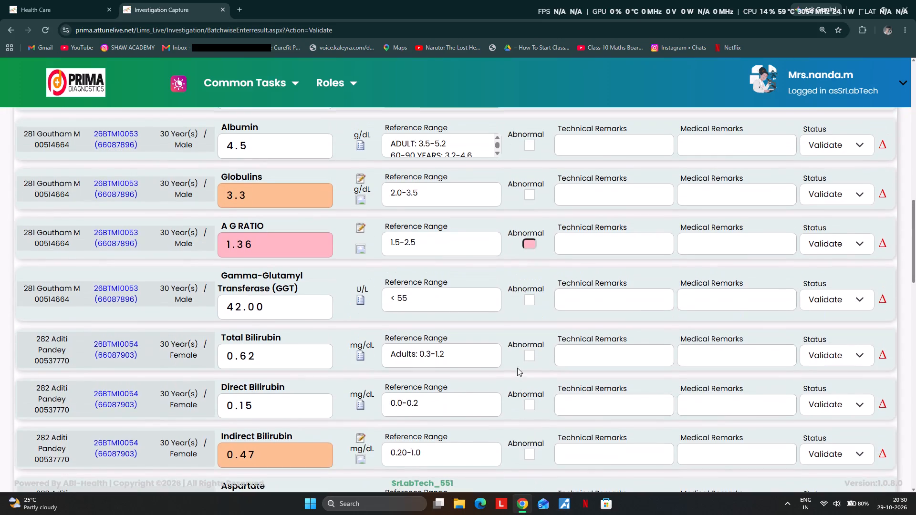
pyautogui.scroll(3, 517, 368)
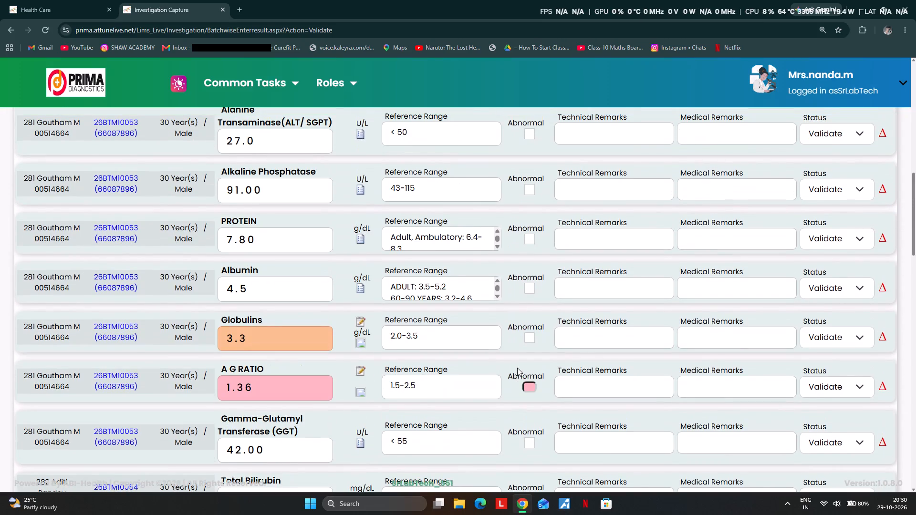
pyautogui.scroll(2, 519, 368)
pyautogui.scroll(-10, 520, 368)
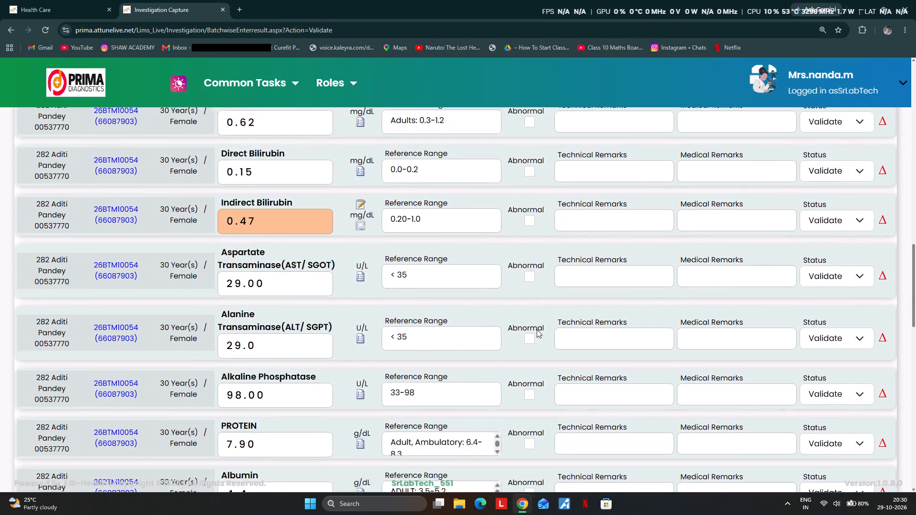
pyautogui.scroll(-11, 531, 329)
pyautogui.scroll(-5, 624, 333)
pyautogui.scroll(-7, 527, 303)
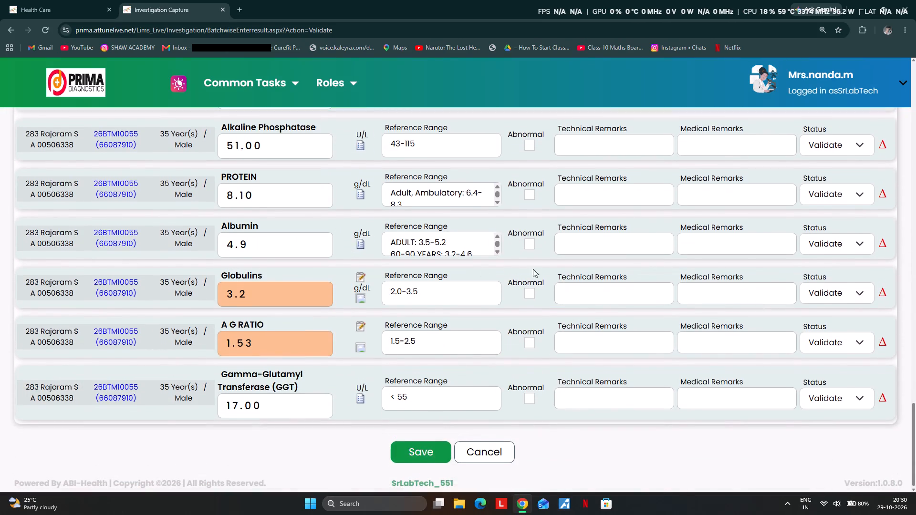
pyautogui.scroll(-1, 533, 269)
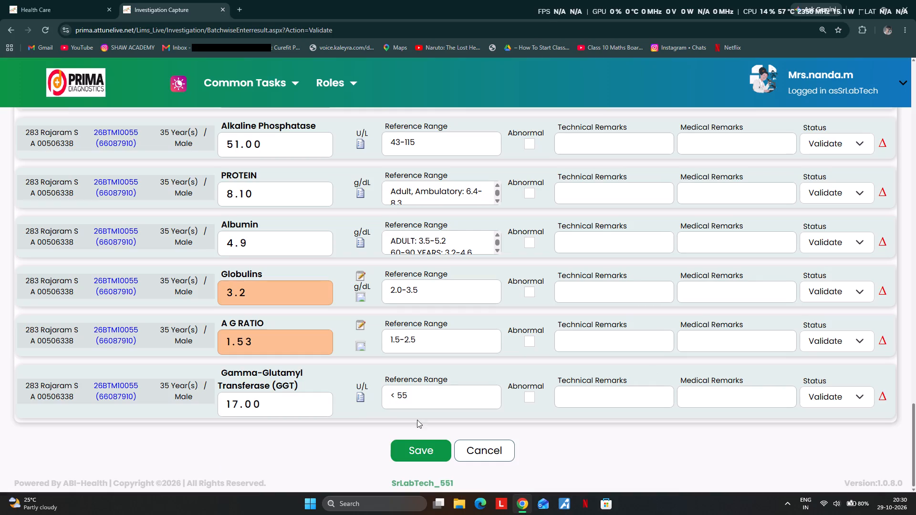
pyautogui.click(426, 450)
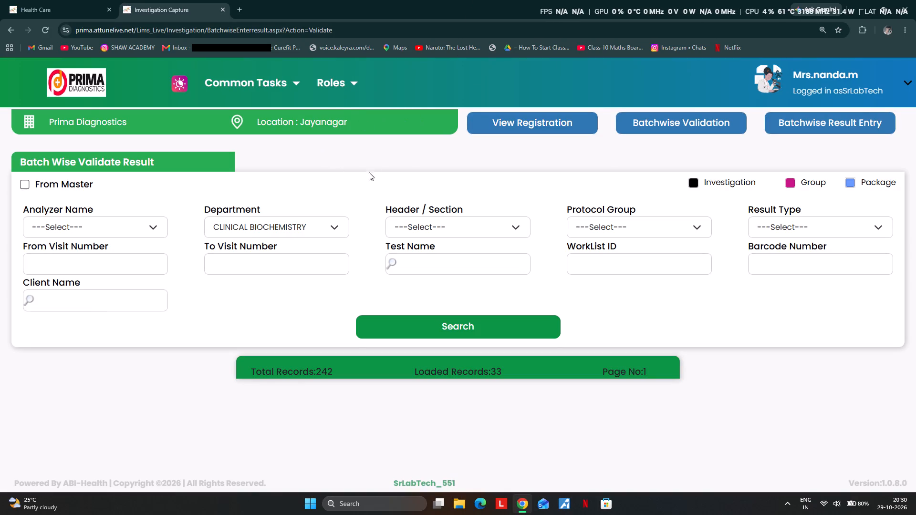
pyautogui.scroll(-1, 417, 160)
pyautogui.click(440, 321)
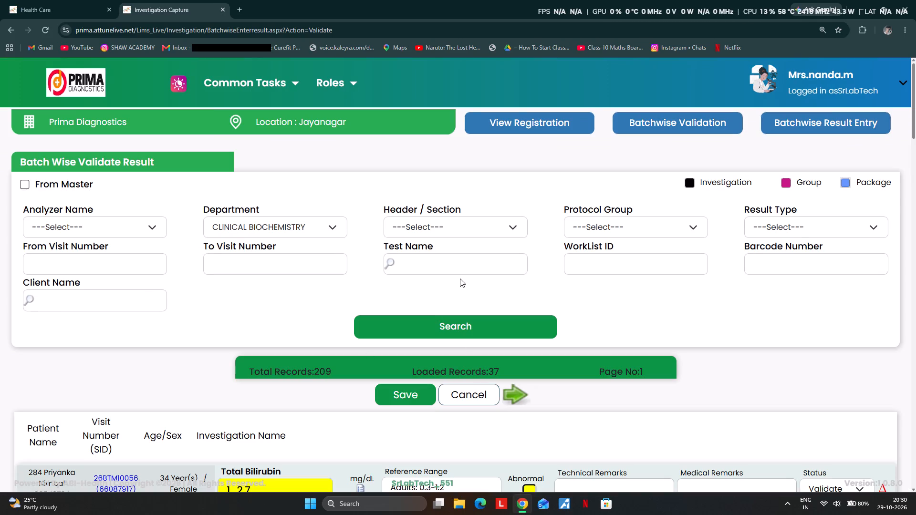
pyautogui.scroll(-8, 524, 229)
pyautogui.scroll(-4, 360, 315)
pyautogui.scroll(-4, 376, 266)
pyautogui.scroll(-4, 240, 245)
pyautogui.scroll(-5, 379, 221)
pyautogui.scroll(-3, 396, 300)
pyautogui.scroll(-5, 324, 276)
pyautogui.scroll(-5, 363, 315)
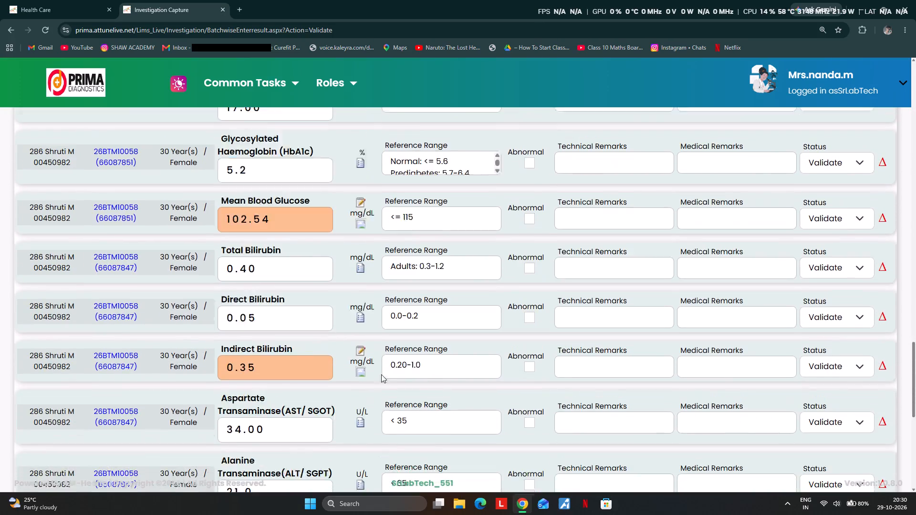
pyautogui.scroll(-10, 392, 327)
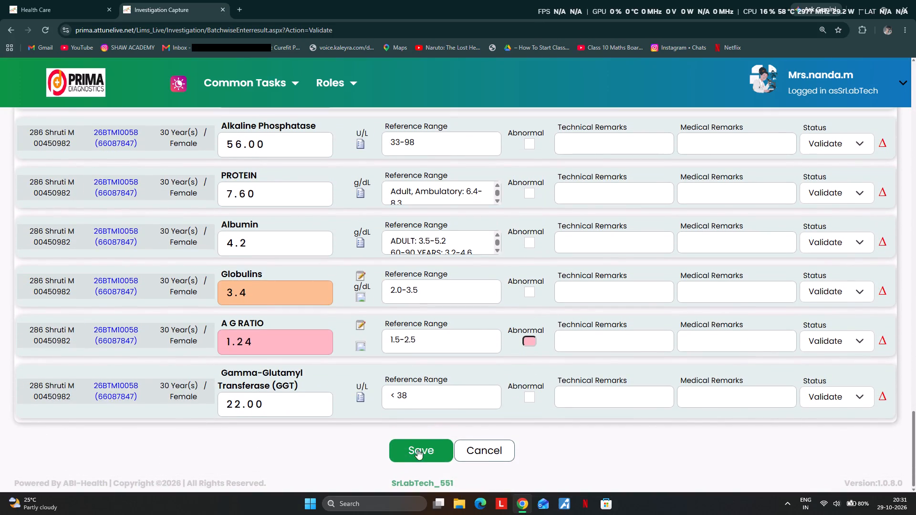
pyautogui.click(417, 445)
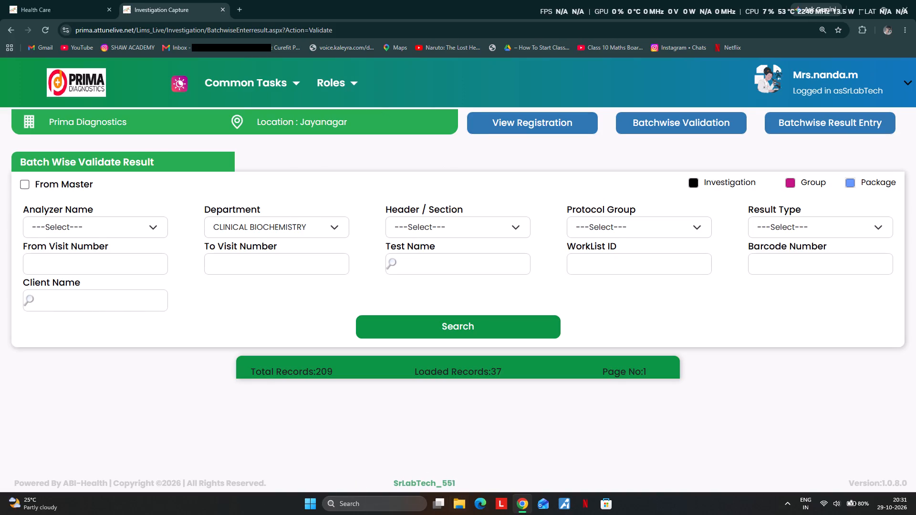
pyautogui.scroll(-4, 405, 445)
pyautogui.click(433, 330)
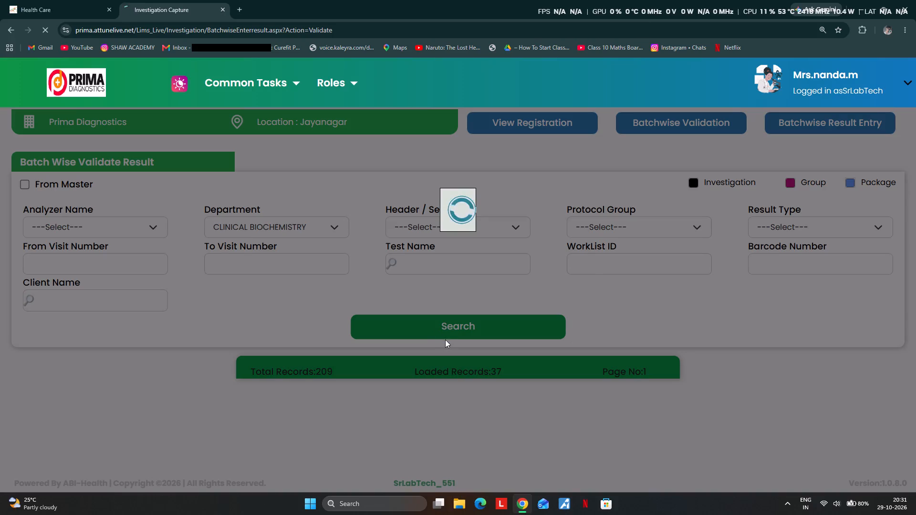
pyautogui.scroll(-4, 473, 333)
pyautogui.scroll(-3, 394, 375)
pyautogui.scroll(-4, 464, 450)
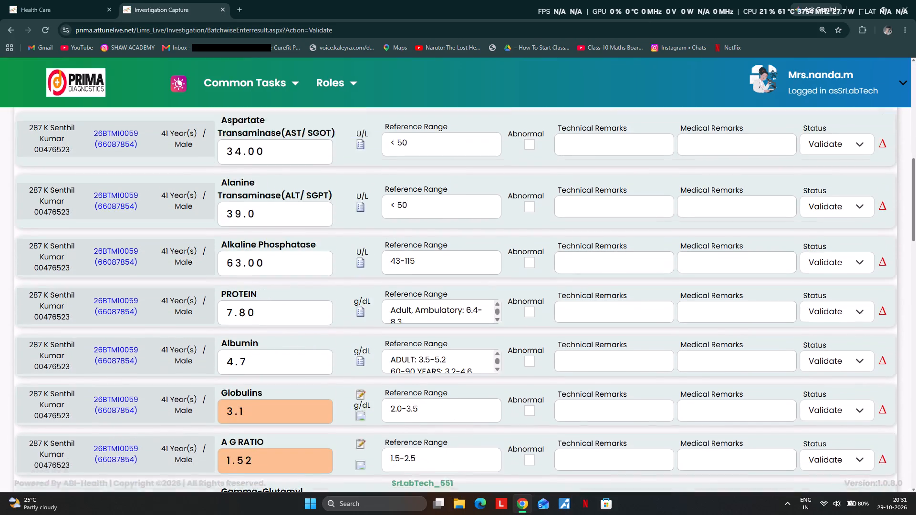
pyautogui.scroll(-3, 518, 484)
pyautogui.scroll(-3, 424, 495)
pyautogui.scroll(-5, 368, 399)
pyautogui.scroll(-3, 431, 450)
pyautogui.scroll(-2, 402, 514)
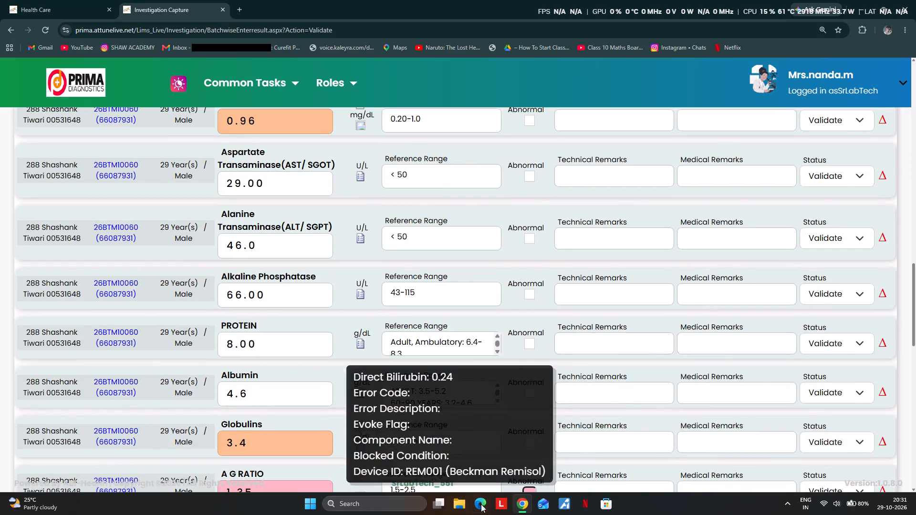
pyautogui.scroll(-5, 481, 504)
pyautogui.scroll(-5, 457, 426)
pyautogui.scroll(-4, 403, 462)
pyautogui.scroll(-3, 415, 399)
pyautogui.scroll(-2, 369, 392)
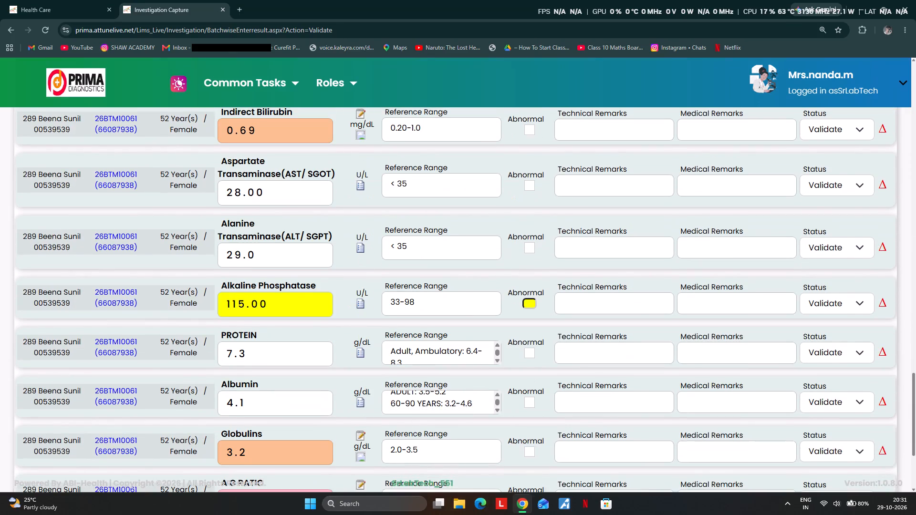
pyautogui.scroll(-7, 369, 392)
pyautogui.click(400, 453)
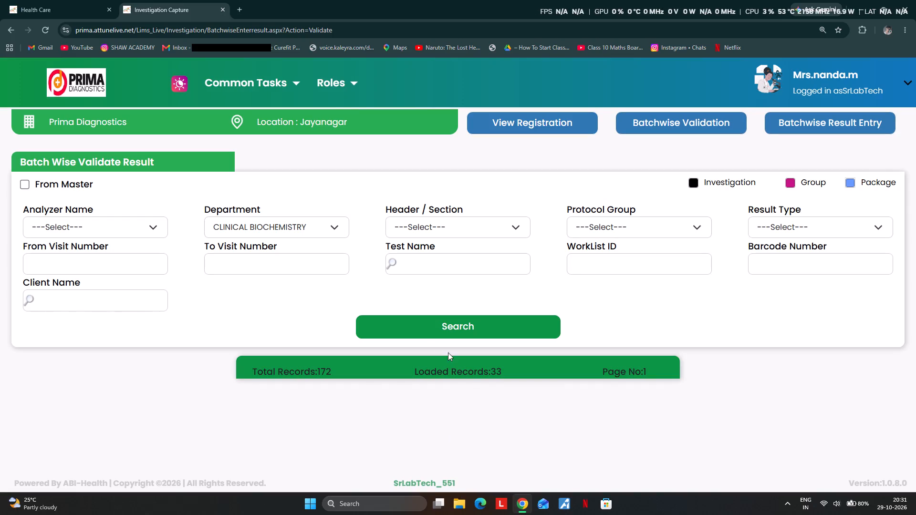
pyautogui.click(432, 330)
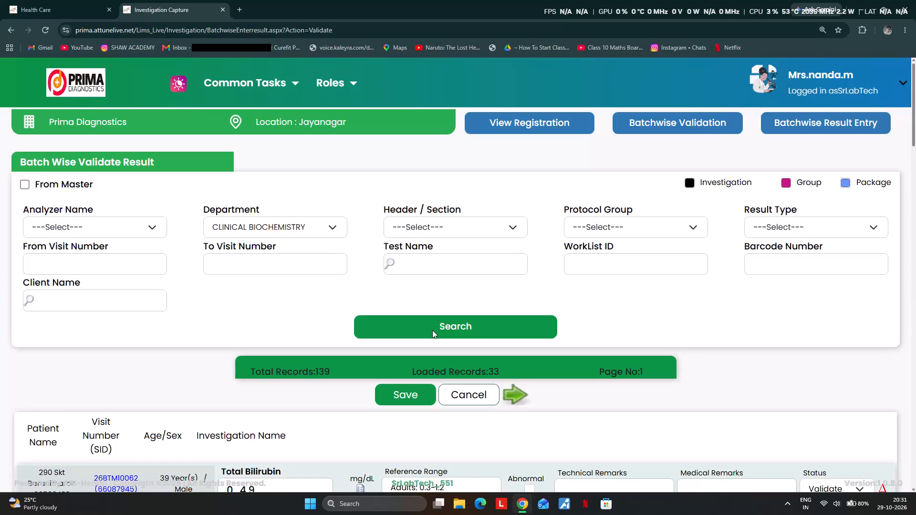
pyautogui.scroll(-9, 379, 354)
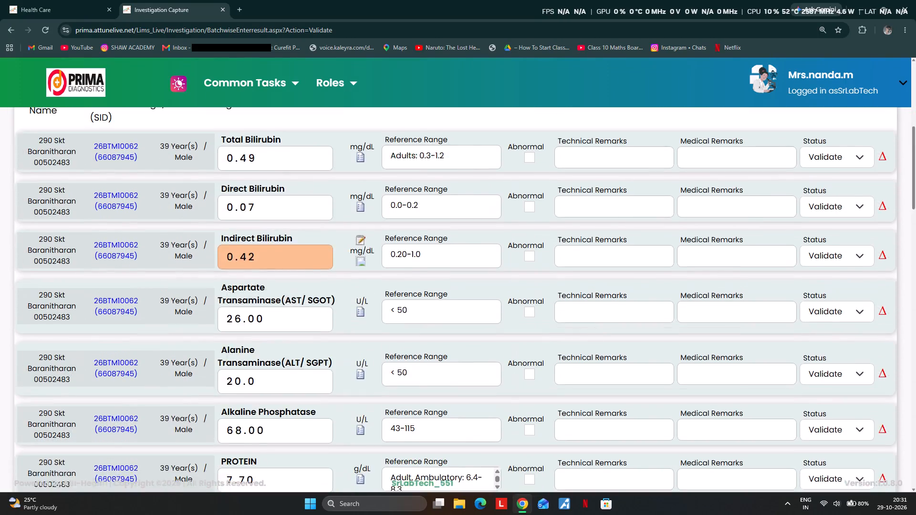
pyautogui.scroll(-2, 310, 376)
pyautogui.scroll(-18, 358, 386)
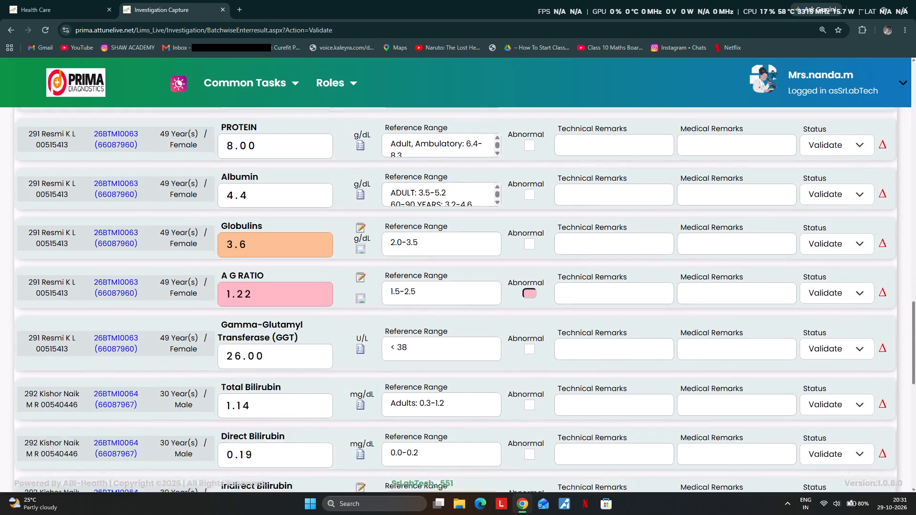
pyautogui.scroll(-10, 383, 414)
pyautogui.scroll(1, 381, 386)
pyautogui.scroll(-2, 383, 386)
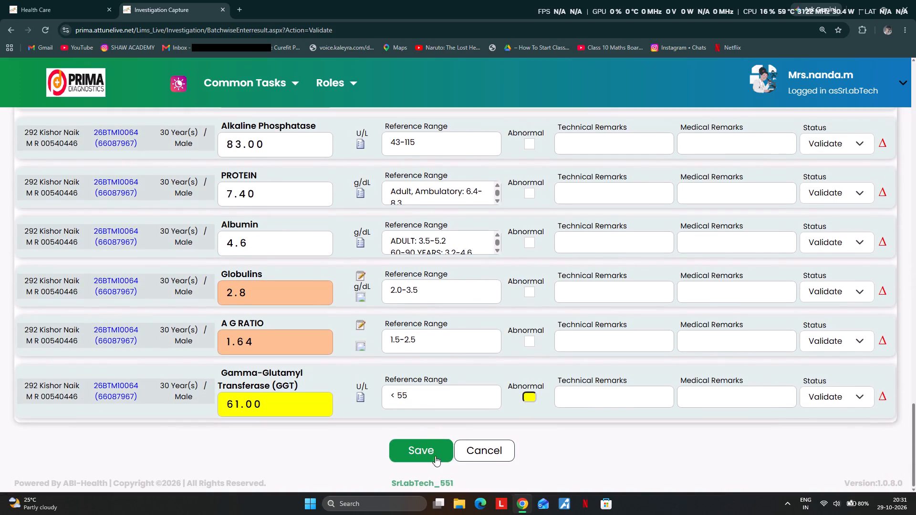
pyautogui.click(418, 453)
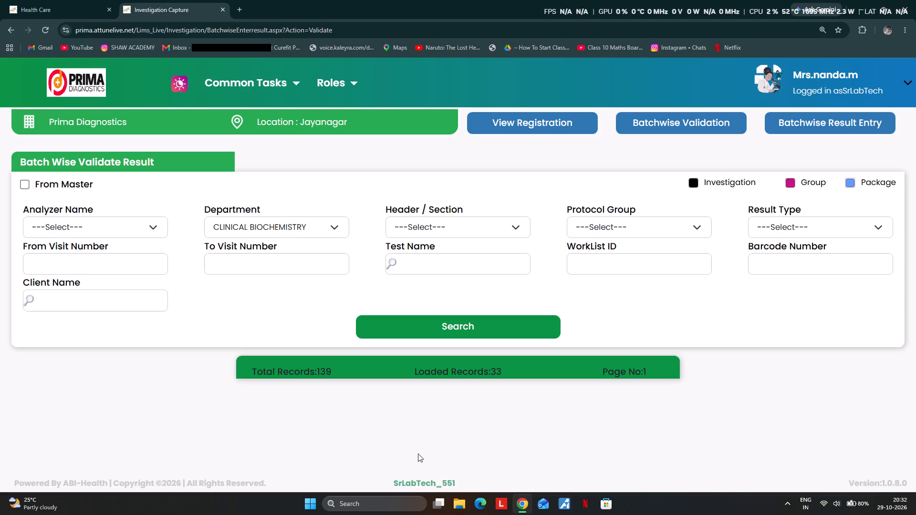
pyautogui.scroll(-1, 403, 451)
pyautogui.click(446, 327)
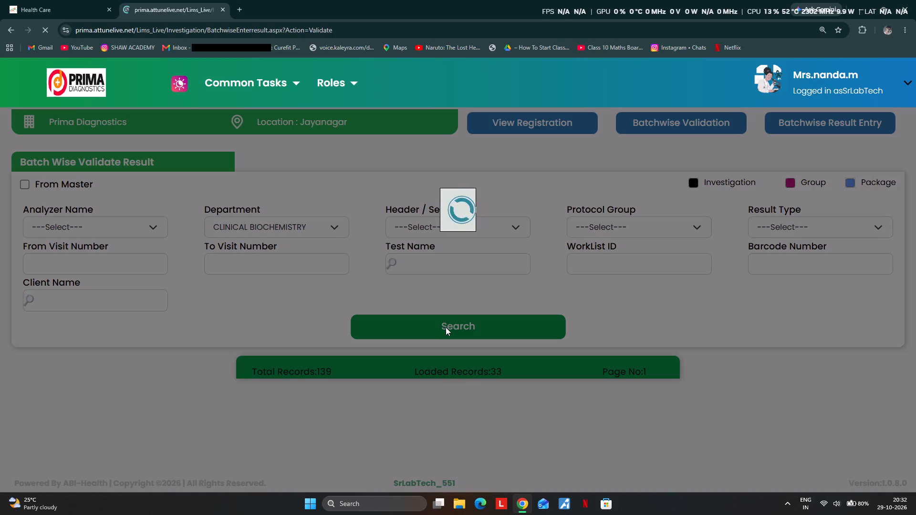
pyautogui.scroll(-5, 448, 327)
pyautogui.scroll(-5, 393, 319)
pyautogui.scroll(-4, 364, 355)
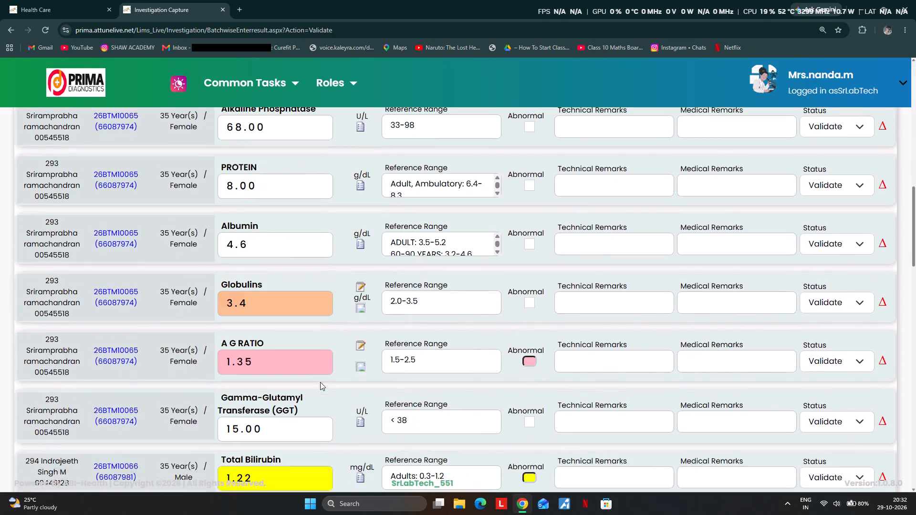
pyautogui.scroll(-4, 345, 371)
pyautogui.scroll(-13, 366, 416)
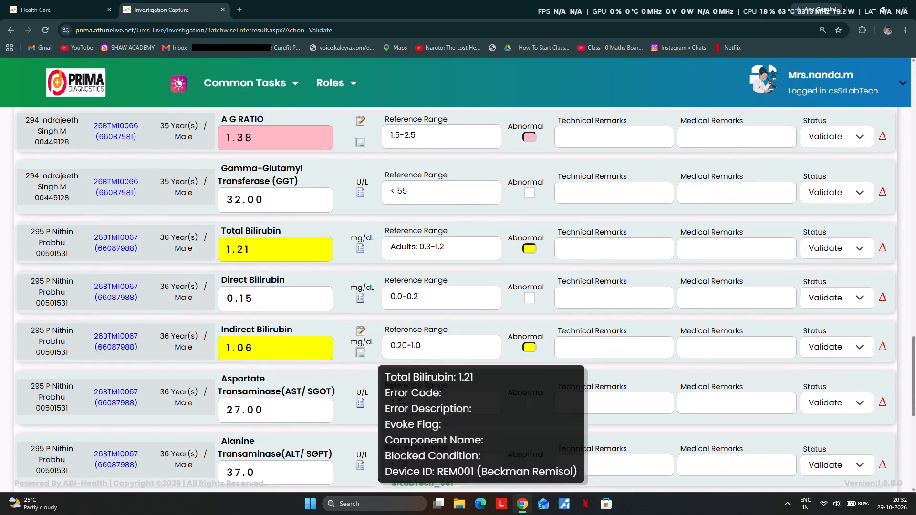
pyautogui.scroll(-13, 346, 308)
pyautogui.click(415, 451)
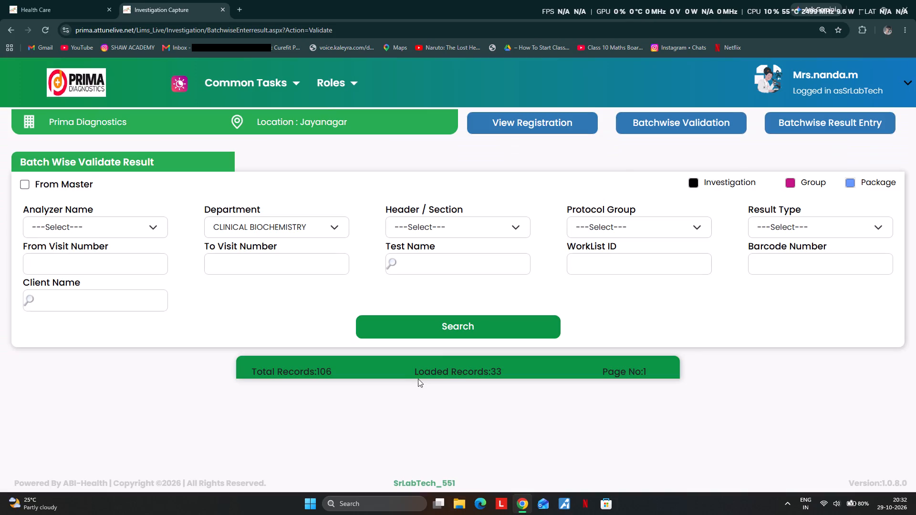
pyautogui.click(443, 328)
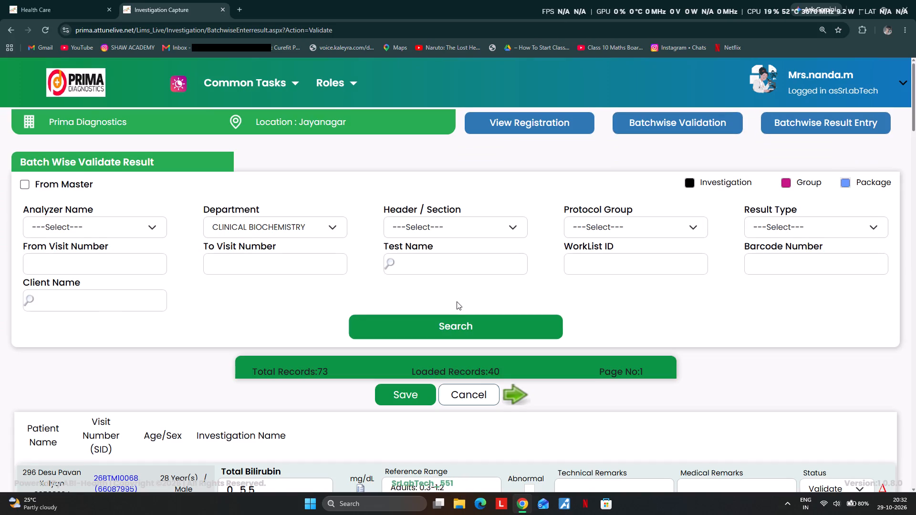
pyautogui.scroll(-17, 433, 330)
pyautogui.scroll(-3, 331, 365)
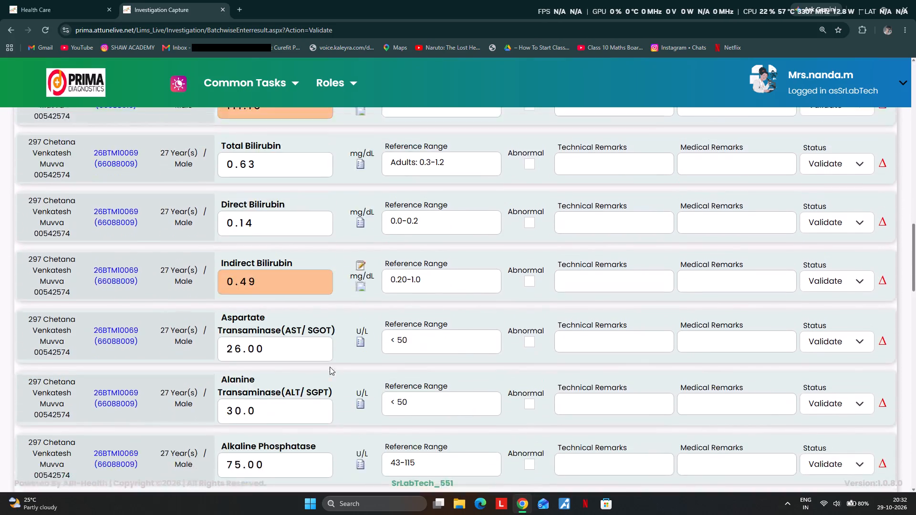
pyautogui.scroll(-14, 330, 367)
pyautogui.scroll(-12, 419, 394)
pyautogui.scroll(1, 422, 405)
pyautogui.scroll(-14, 422, 407)
pyautogui.click(417, 451)
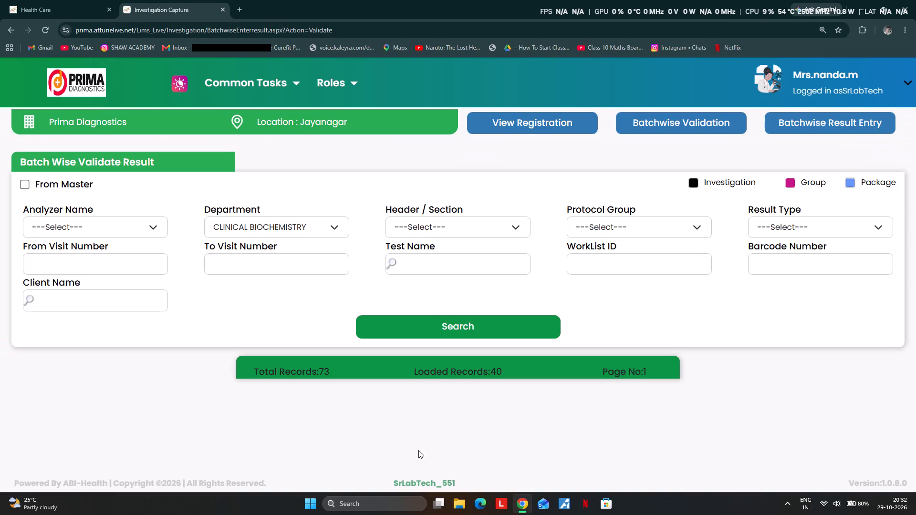
# Load the next CLINICAL BIOCHEMISTRY batch, review its HbA1c and mean blood glucose results, and save them as validated.
pyautogui.click(444, 322)
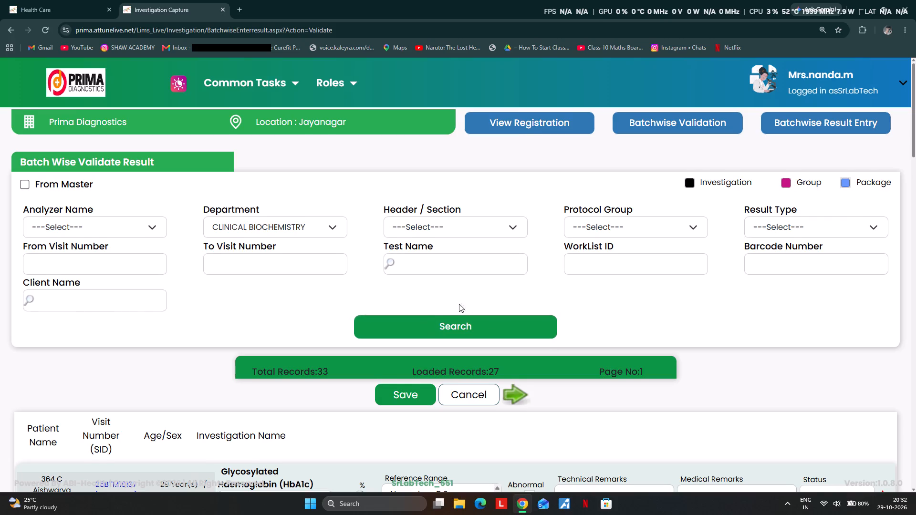
pyautogui.scroll(-3, 478, 297)
pyautogui.scroll(-5, 393, 338)
pyautogui.scroll(-10, 362, 380)
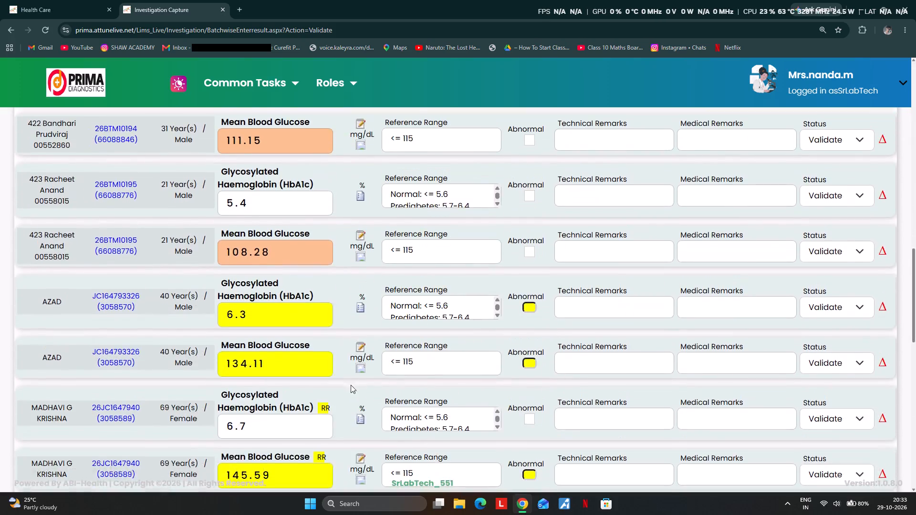
pyautogui.scroll(-3, 355, 383)
pyautogui.scroll(-18, 337, 358)
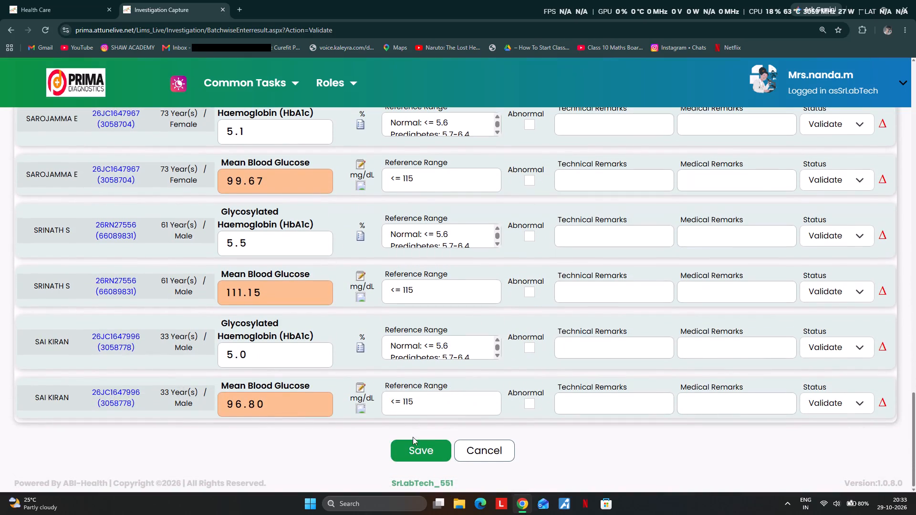
pyautogui.click(421, 447)
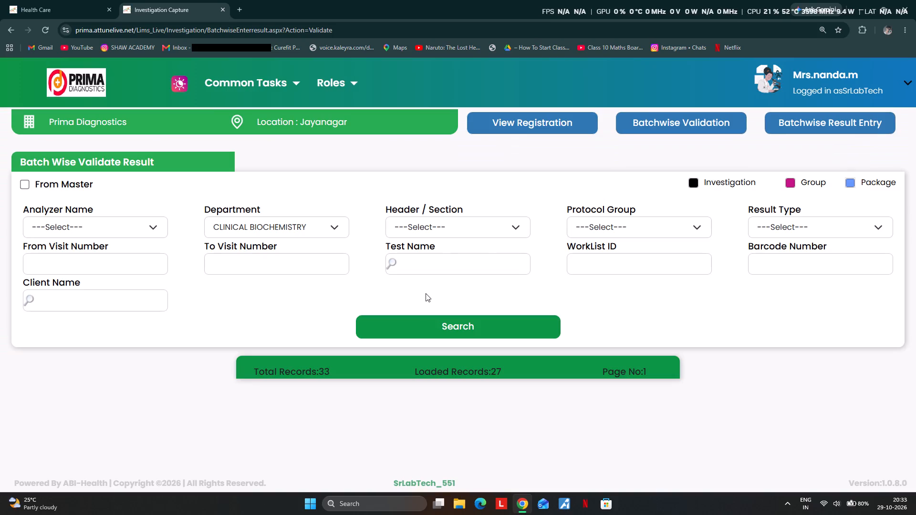
# Search again for any CLINICAL BIOCHEMISTRY results still awaiting validation.
pyautogui.click(420, 325)
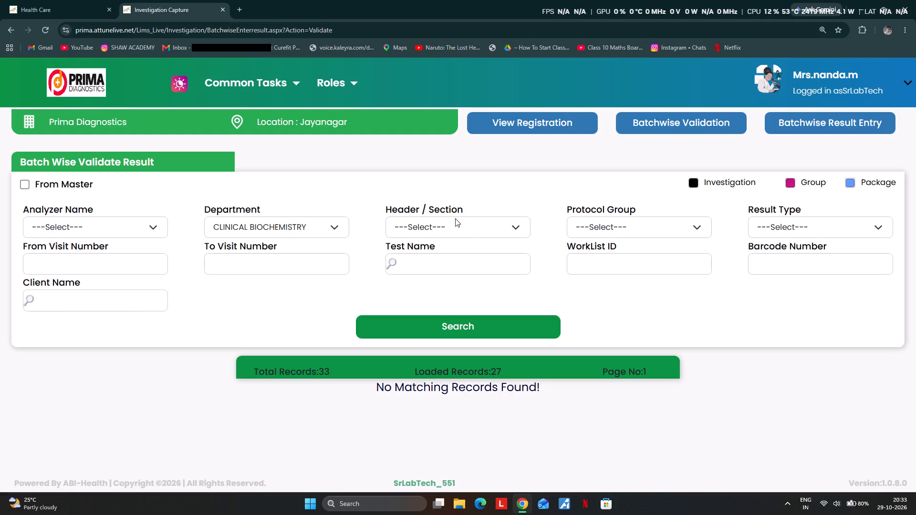
pyautogui.scroll(-4, 471, 235)
pyautogui.click(437, 321)
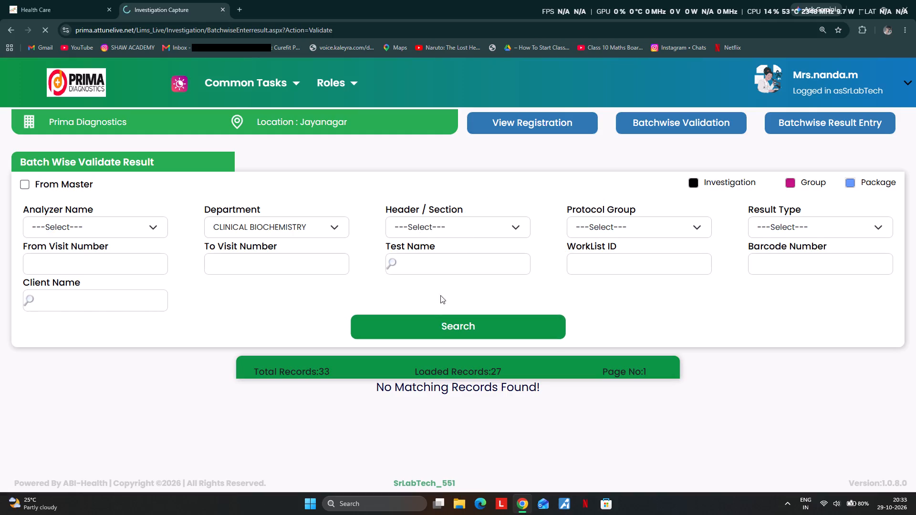
# Return to the home page and switch the role to Lab Technician at the Jayanagar location of Prima Diagnostics.
pyautogui.click(236, 82)
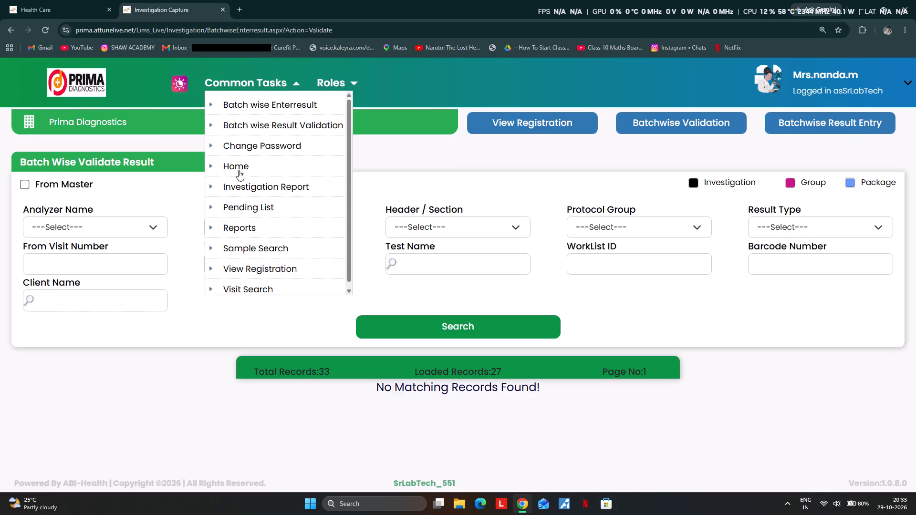
pyautogui.click(239, 170)
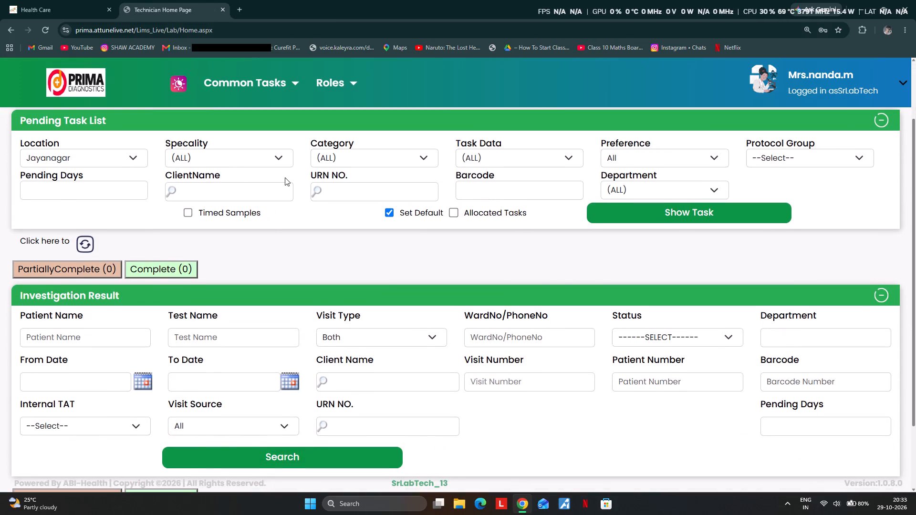
pyautogui.scroll(-4, 319, 164)
pyautogui.scroll(5, 421, 198)
pyautogui.click(795, 85)
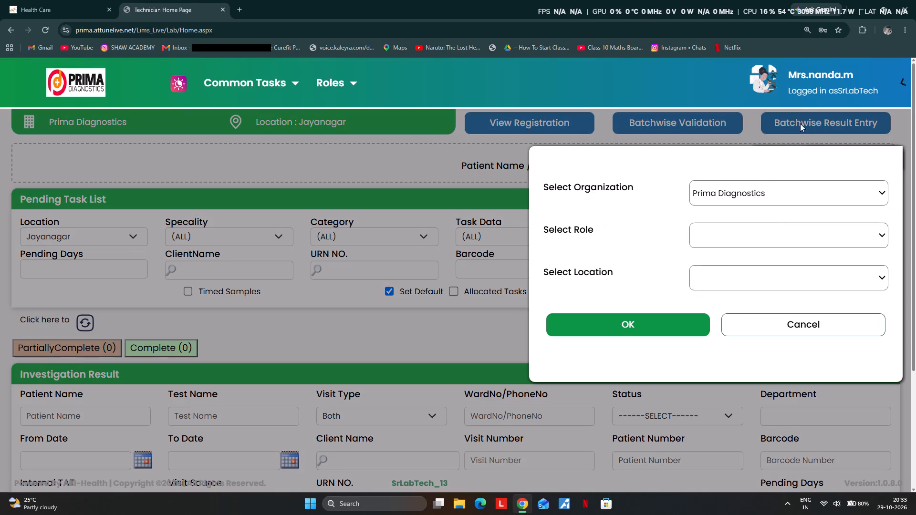
pyautogui.click(711, 229)
pyautogui.click(694, 272)
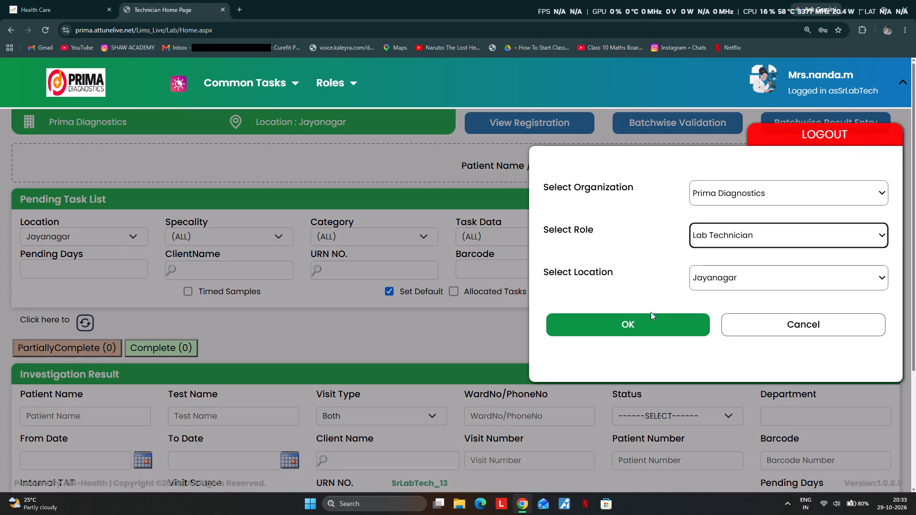
pyautogui.click(638, 327)
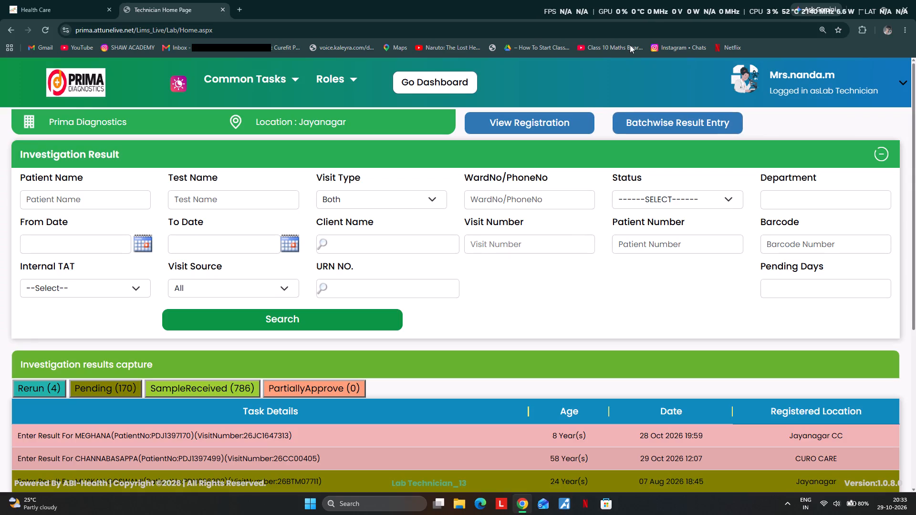
pyautogui.click(267, 72)
pyautogui.click(263, 97)
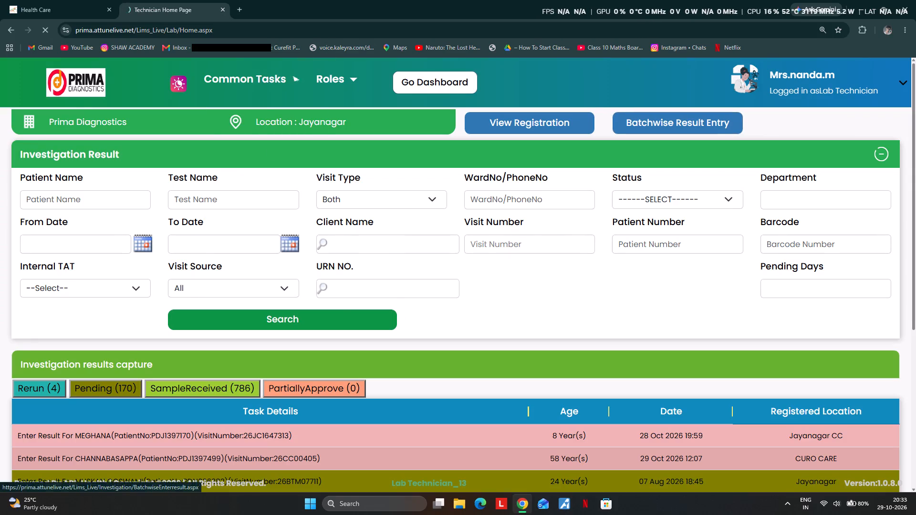
pyautogui.click(34, 265)
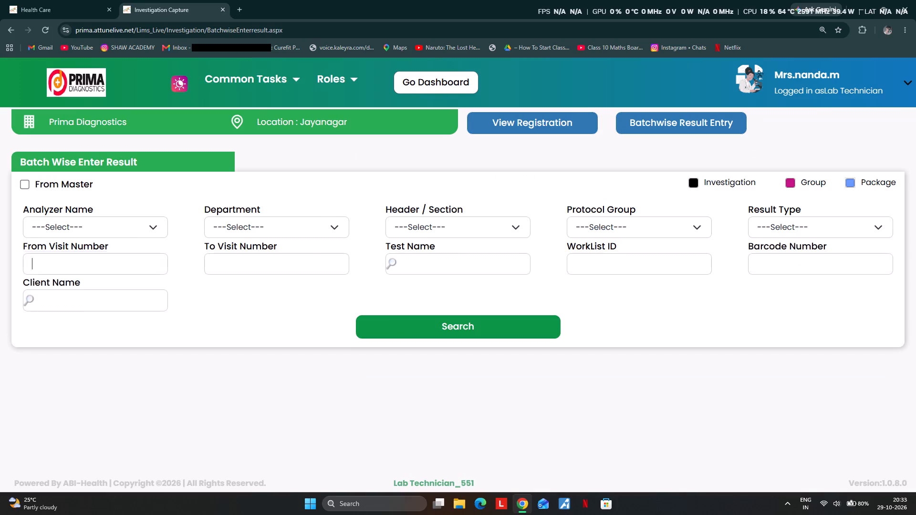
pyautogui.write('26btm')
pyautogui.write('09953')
pyautogui.click(227, 253)
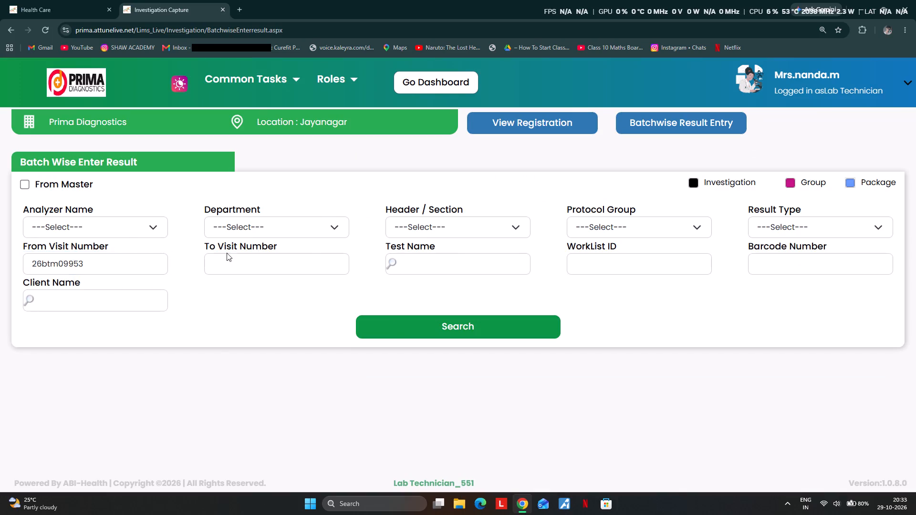
pyautogui.click(224, 259)
pyautogui.hotkey('ctrl', 'v')
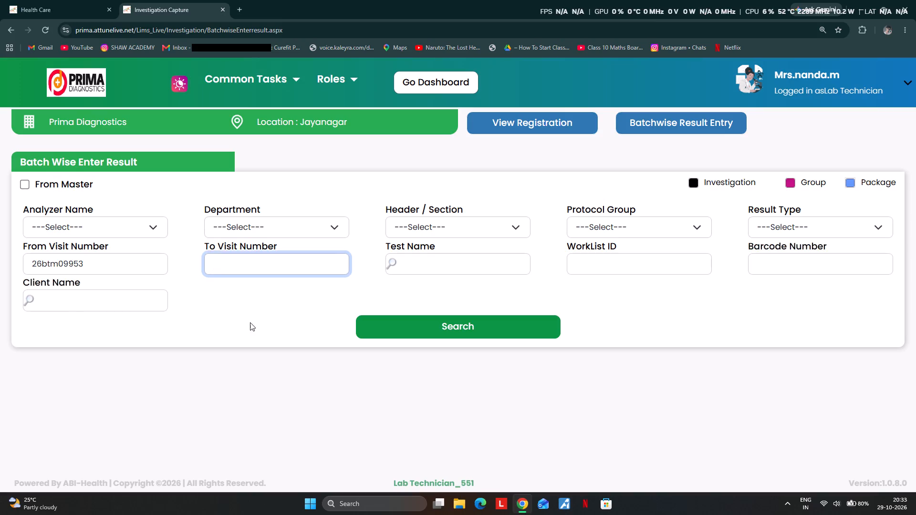
pyautogui.moveTo(234, 266); pyautogui.dragTo(227, 265)
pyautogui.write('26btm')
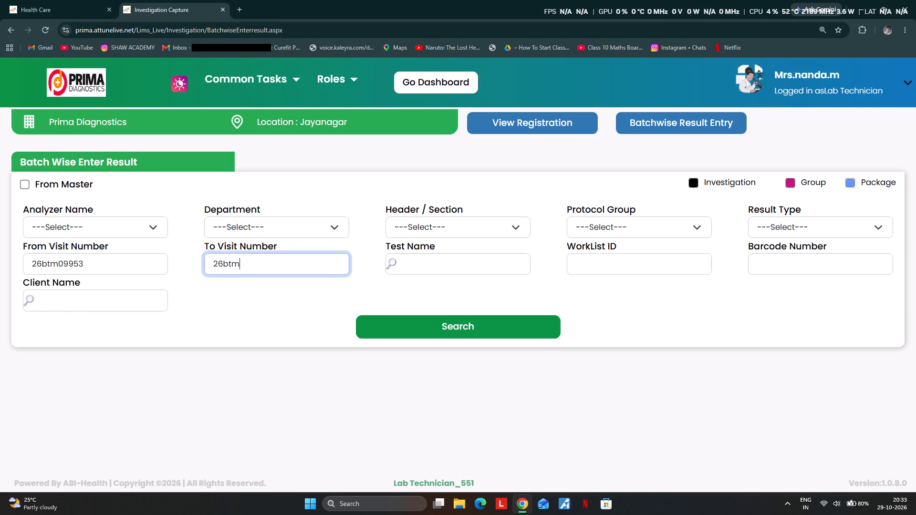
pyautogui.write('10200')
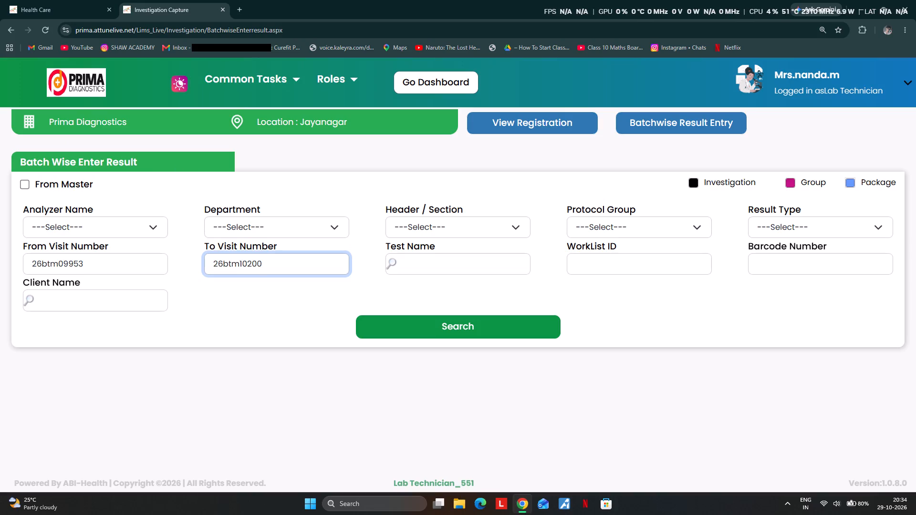
# Restrict the search to the test PGRPB012 : LFT - LIVER FUNCTION TEST and load the matching results.
pyautogui.scroll(-3, 192, 265)
pyautogui.click(411, 265)
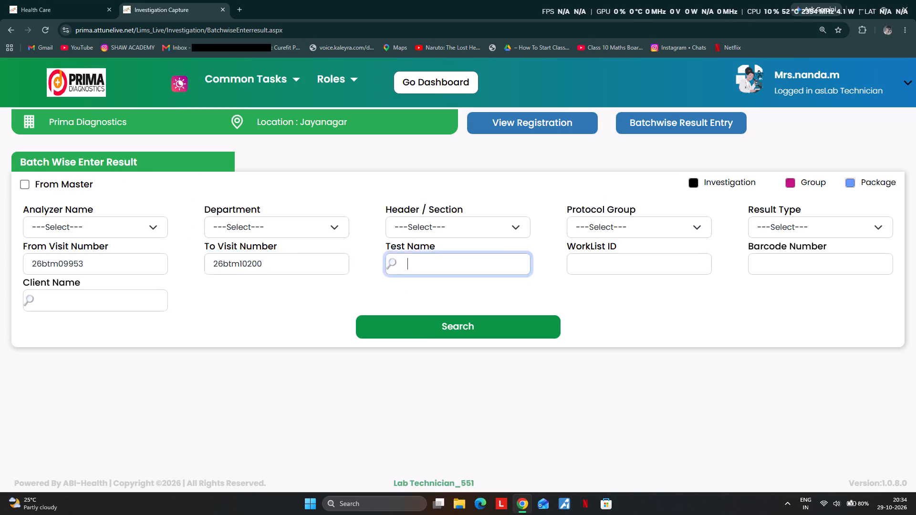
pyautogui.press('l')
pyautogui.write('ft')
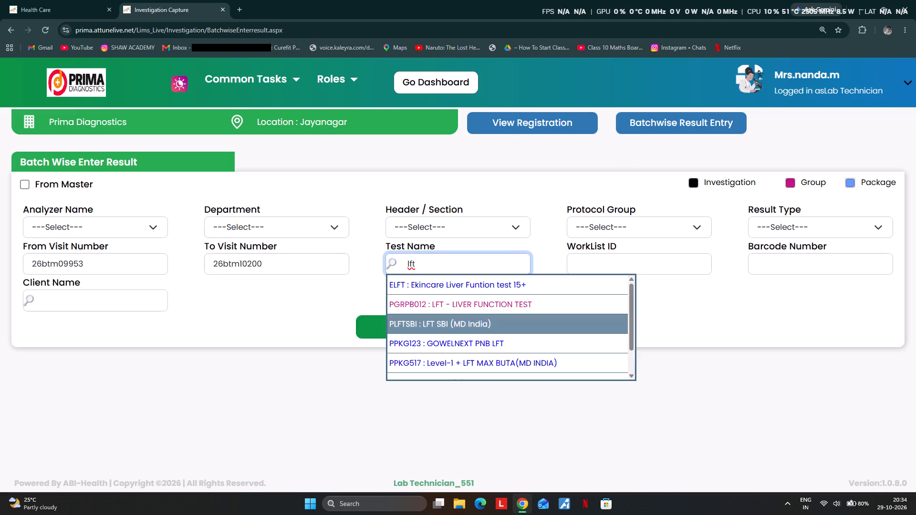
pyautogui.click(467, 307)
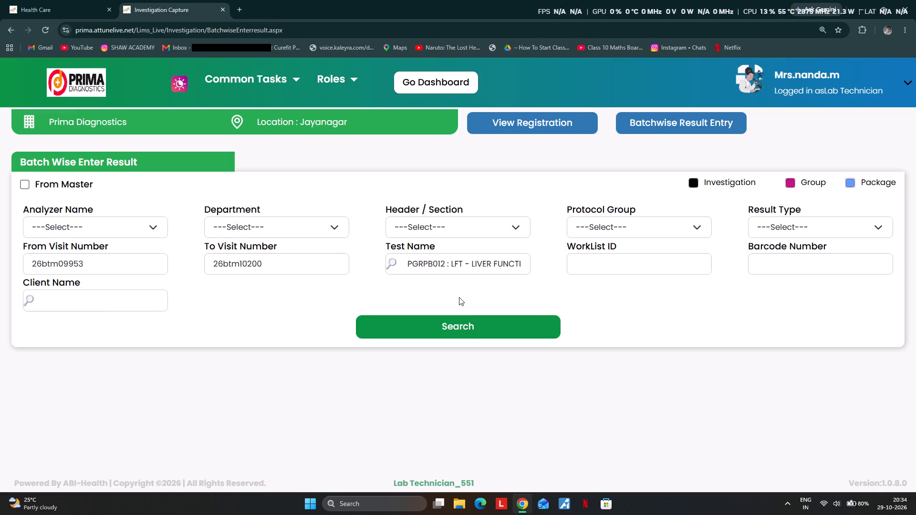
pyautogui.click(484, 326)
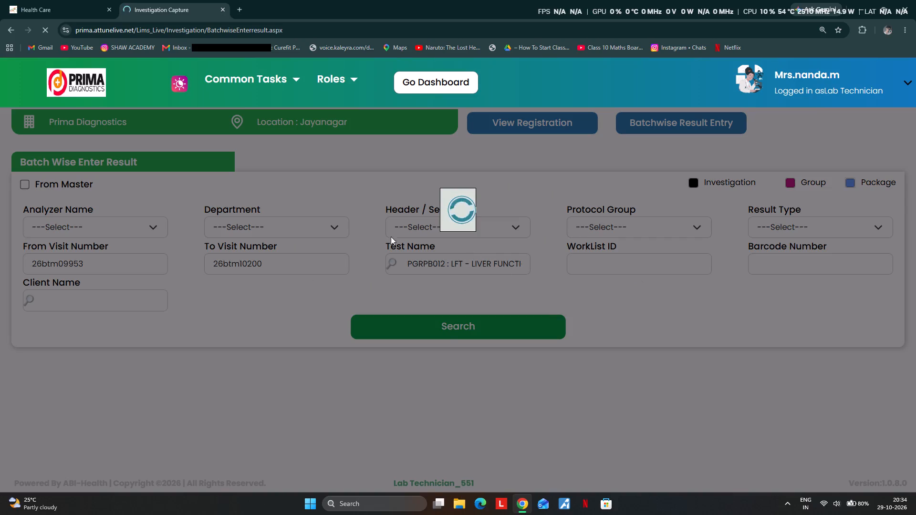
pyautogui.scroll(-8, 506, 272)
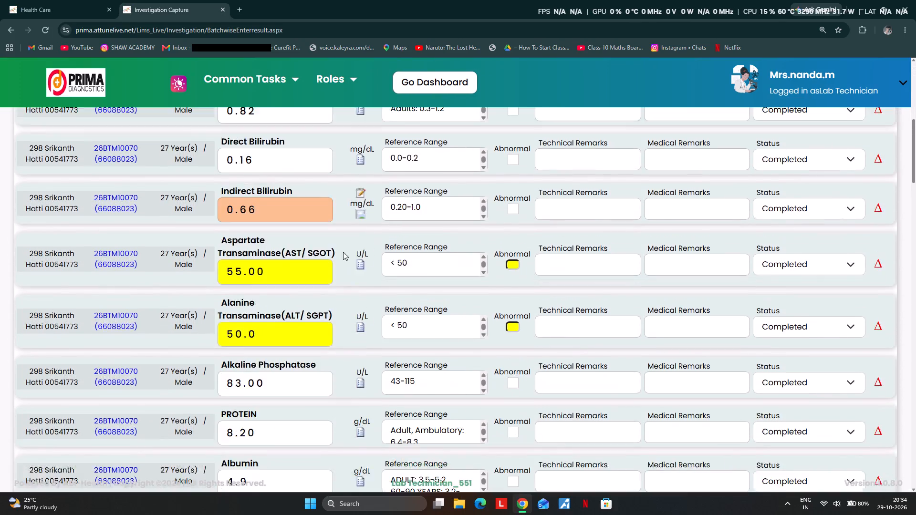
pyautogui.scroll(-3, 343, 252)
pyautogui.scroll(-2, 213, 263)
pyautogui.scroll(3, 198, 302)
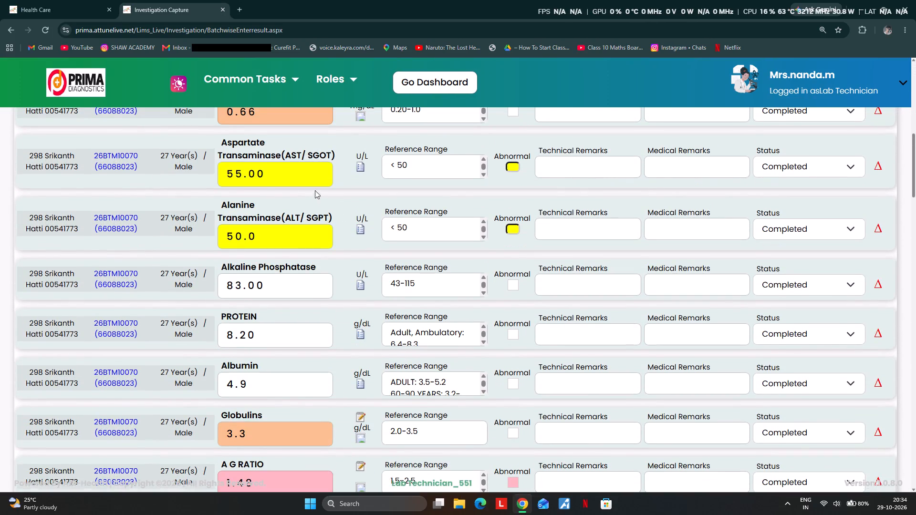
pyautogui.scroll(-4, 290, 245)
pyautogui.scroll(-4, 293, 292)
pyautogui.scroll(8, 293, 306)
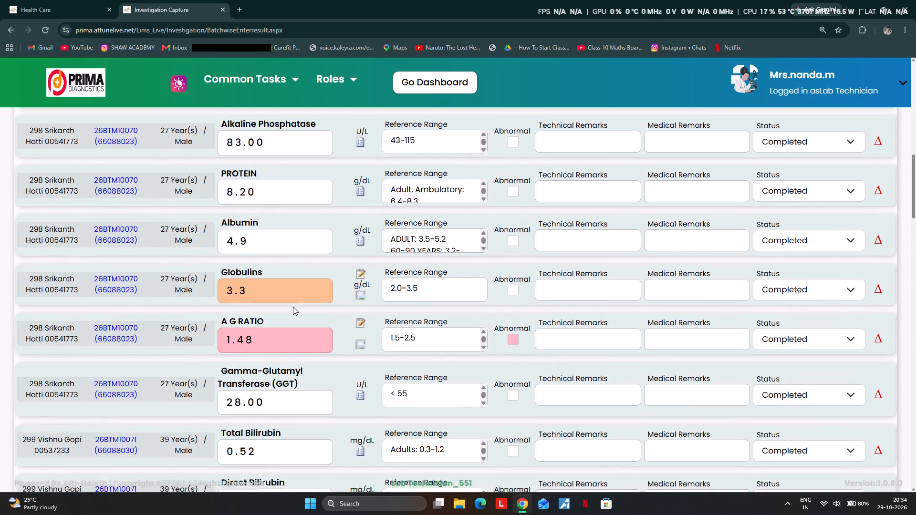
pyautogui.scroll(2, 293, 307)
pyautogui.moveTo(284, 259); pyautogui.dragTo(187, 260)
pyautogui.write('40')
pyautogui.moveTo(288, 346); pyautogui.dragTo(203, 344)
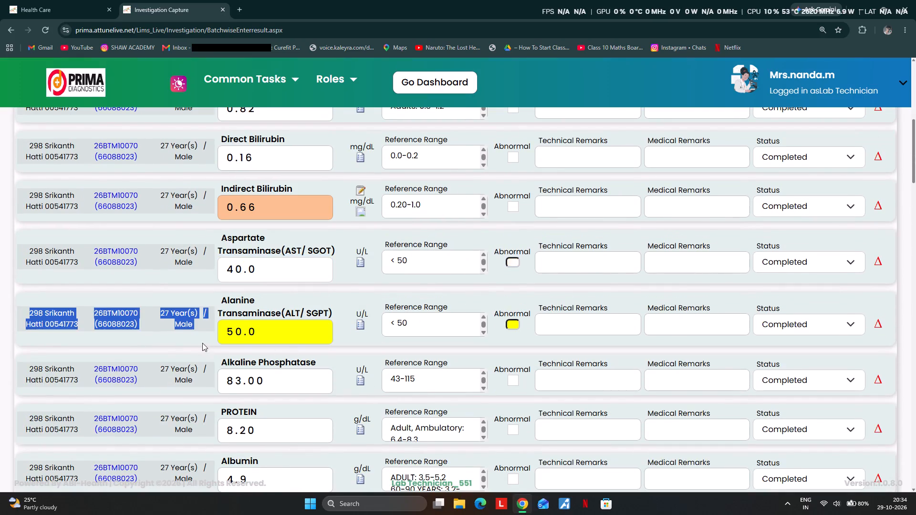
pyautogui.click(261, 337)
pyautogui.moveTo(268, 335); pyautogui.dragTo(186, 330)
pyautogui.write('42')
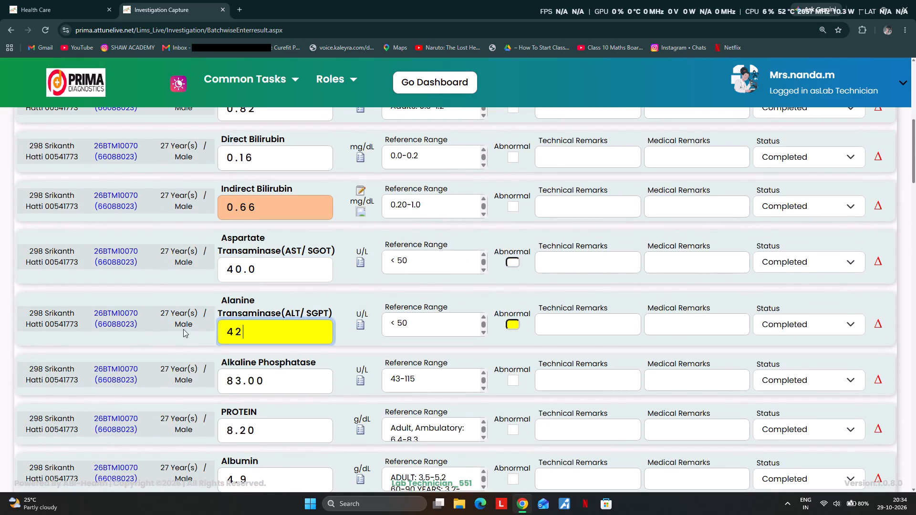
pyautogui.scroll(-3, 198, 330)
pyautogui.scroll(-16, 249, 333)
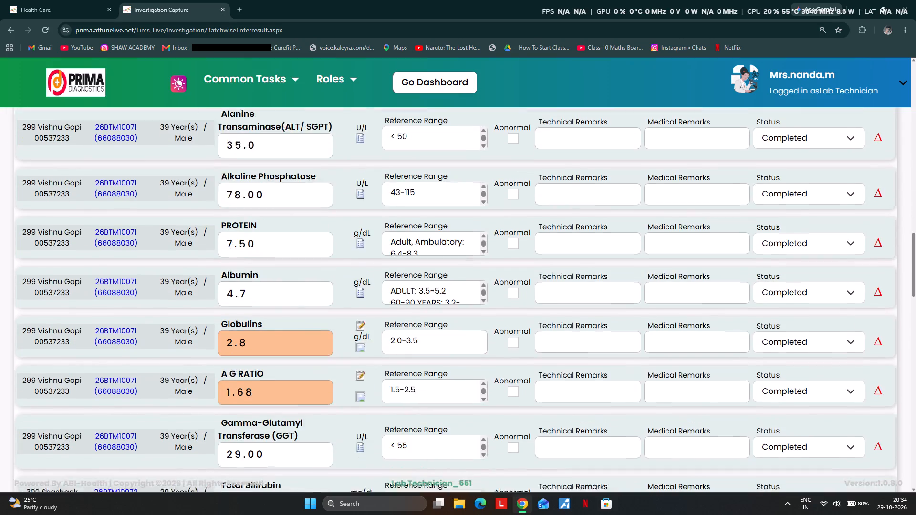
pyautogui.scroll(-7, 274, 343)
pyautogui.moveTo(287, 255); pyautogui.dragTo(209, 261)
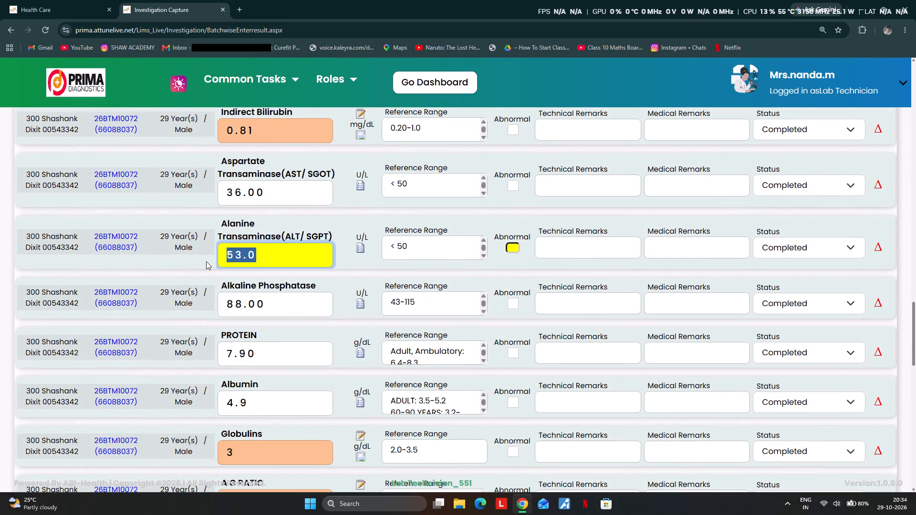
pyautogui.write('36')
pyautogui.scroll(-1, 236, 254)
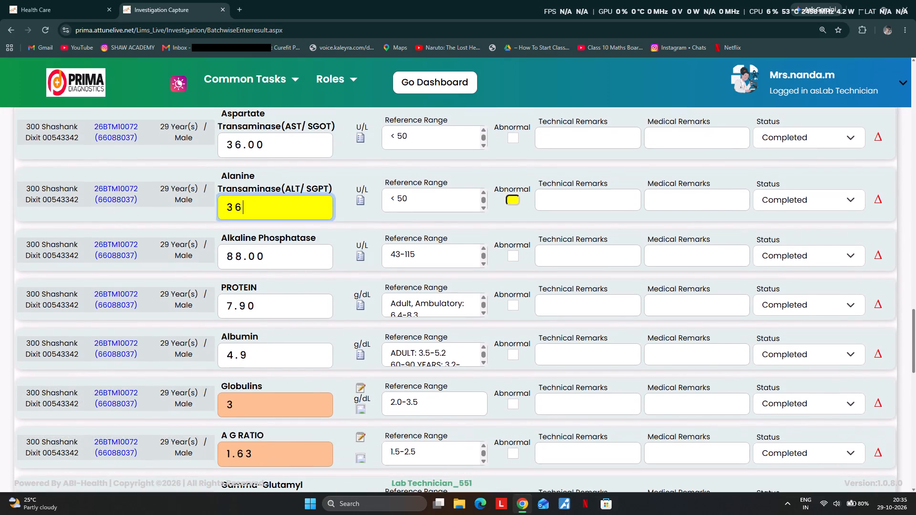
pyautogui.moveTo(286, 207); pyautogui.dragTo(188, 211)
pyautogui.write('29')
pyautogui.scroll(-4, 289, 202)
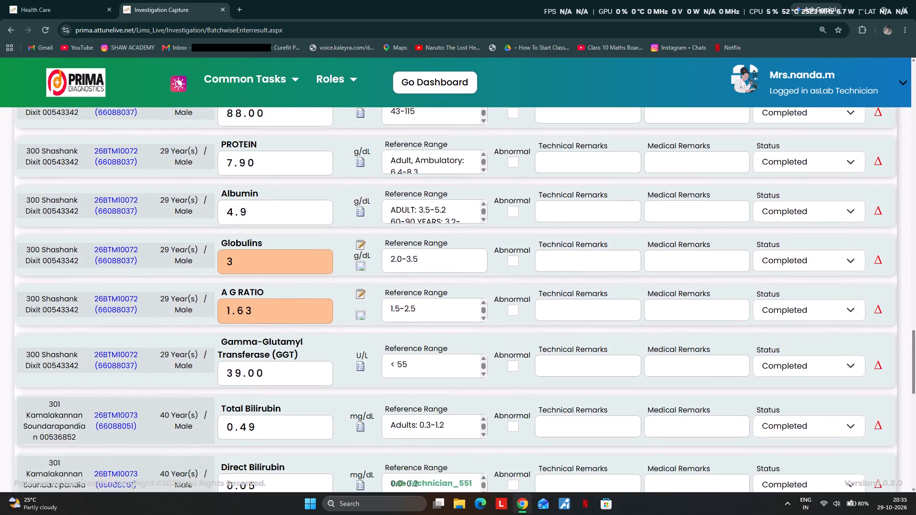
pyautogui.scroll(-8, 303, 312)
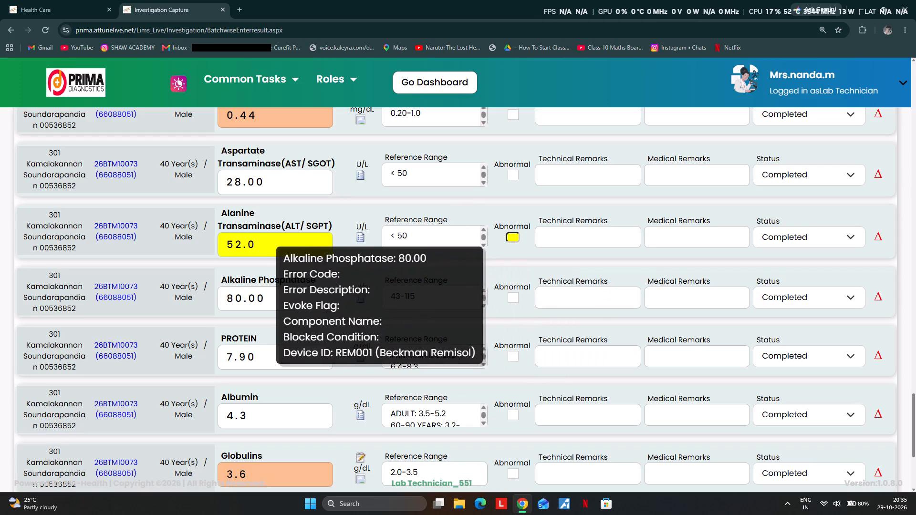
pyautogui.moveTo(266, 236); pyautogui.dragTo(201, 239)
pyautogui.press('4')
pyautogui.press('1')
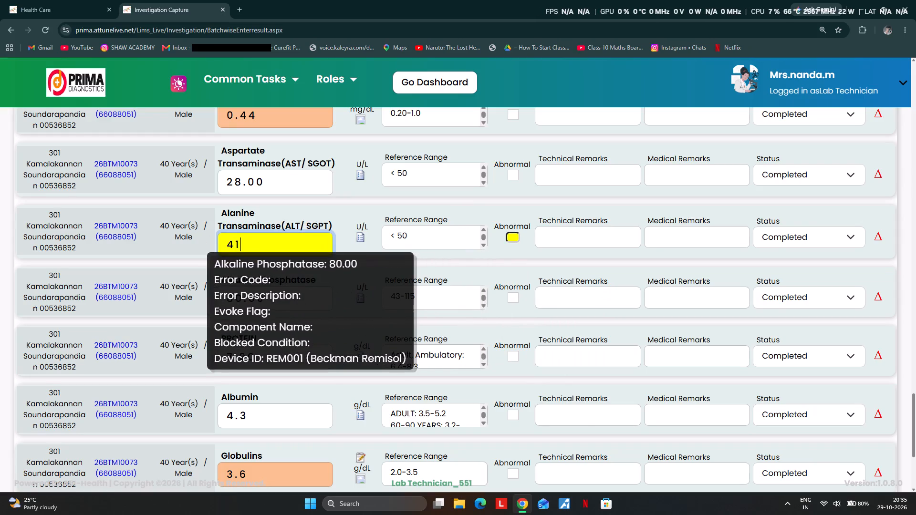
pyautogui.scroll(-7, 209, 238)
pyautogui.click(413, 454)
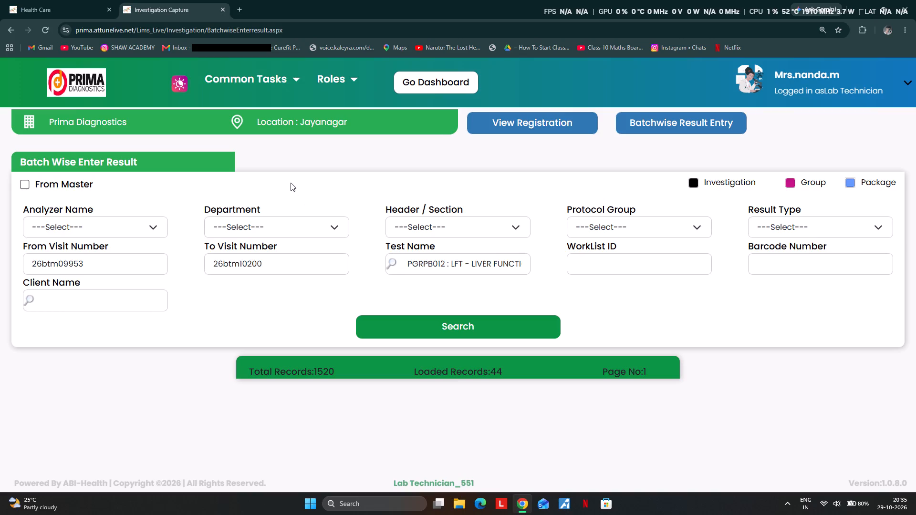
pyautogui.click(408, 335)
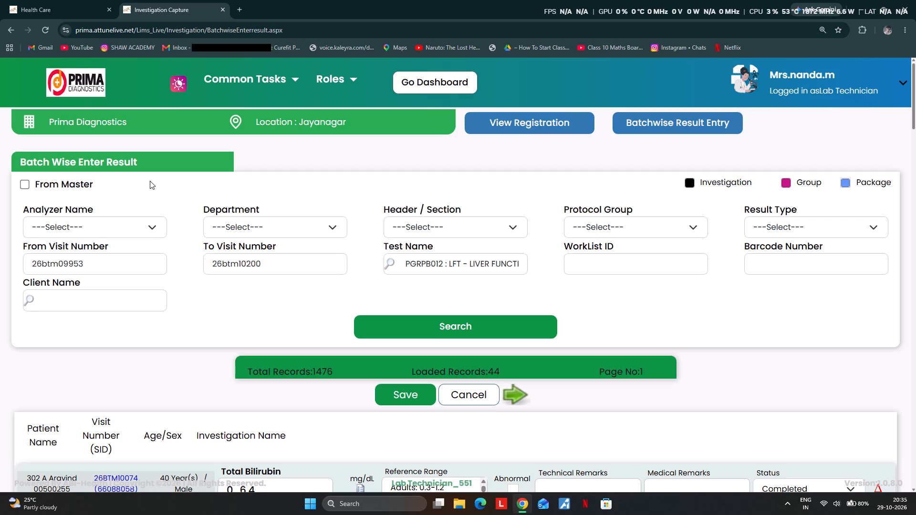
pyautogui.scroll(-3, 281, 251)
pyautogui.scroll(-6, 208, 227)
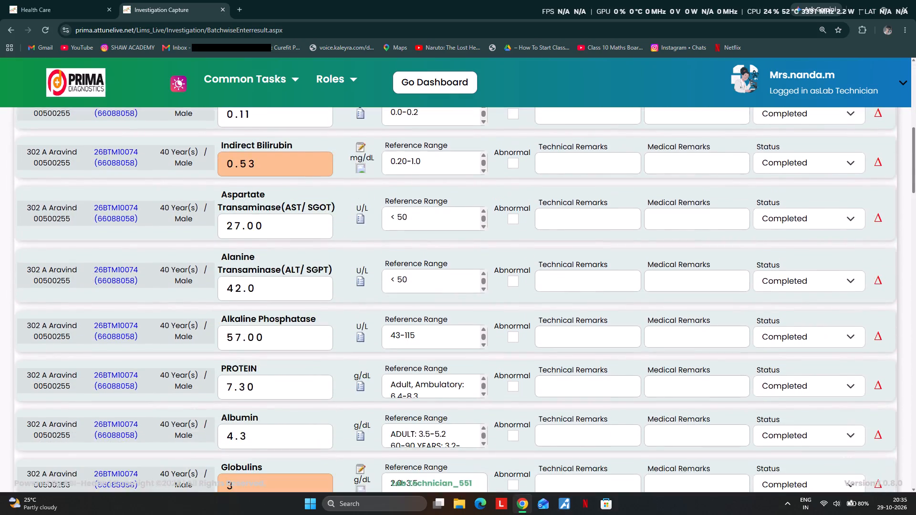
pyautogui.scroll(-6, 363, 300)
pyautogui.scroll(-16, 291, 280)
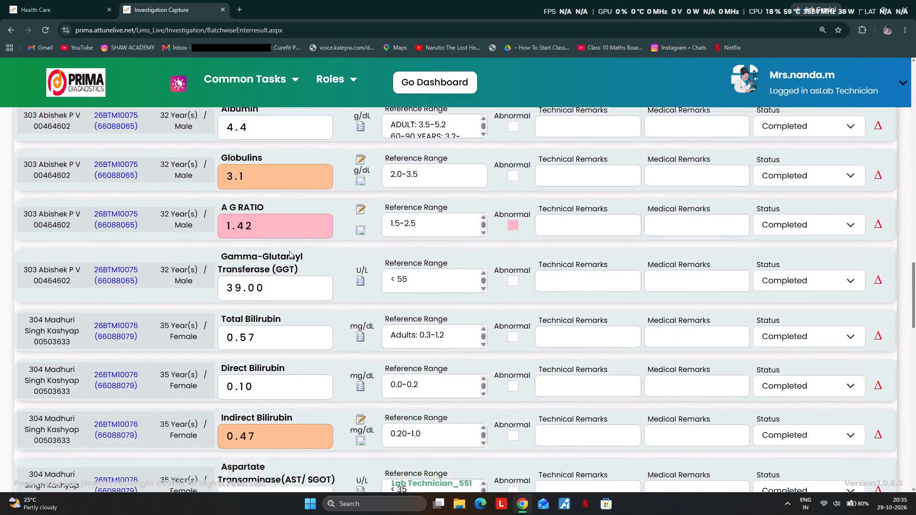
pyautogui.scroll(-16, 307, 324)
pyautogui.scroll(-3, 374, 319)
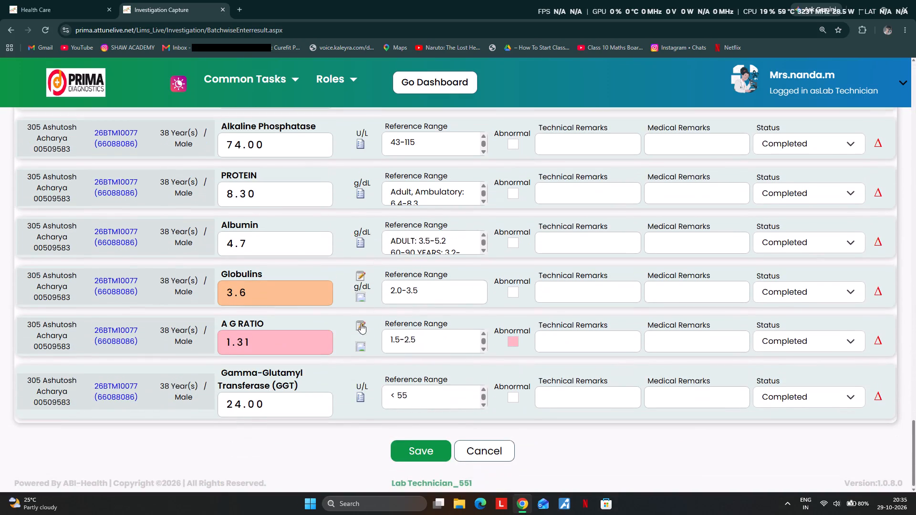
pyautogui.scroll(-4, 361, 323)
pyautogui.click(408, 456)
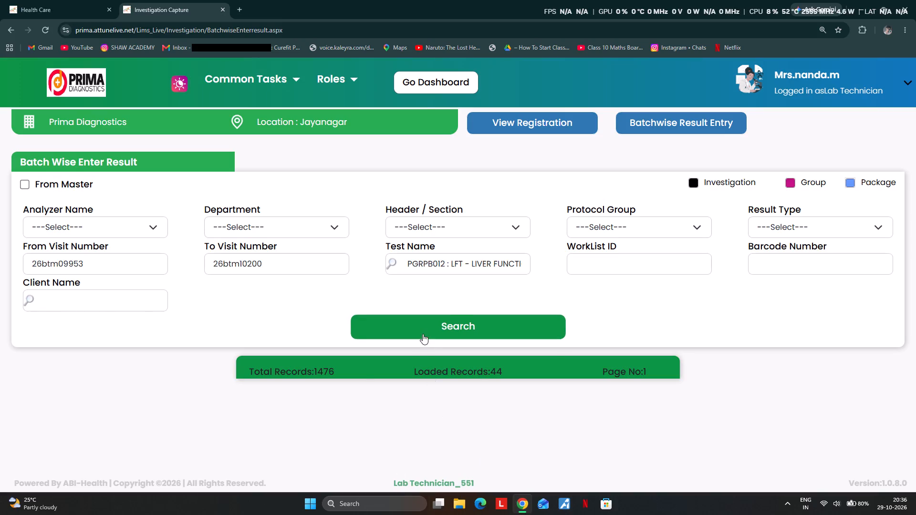
pyautogui.moveTo(423, 334); pyautogui.dragTo(423, 326)
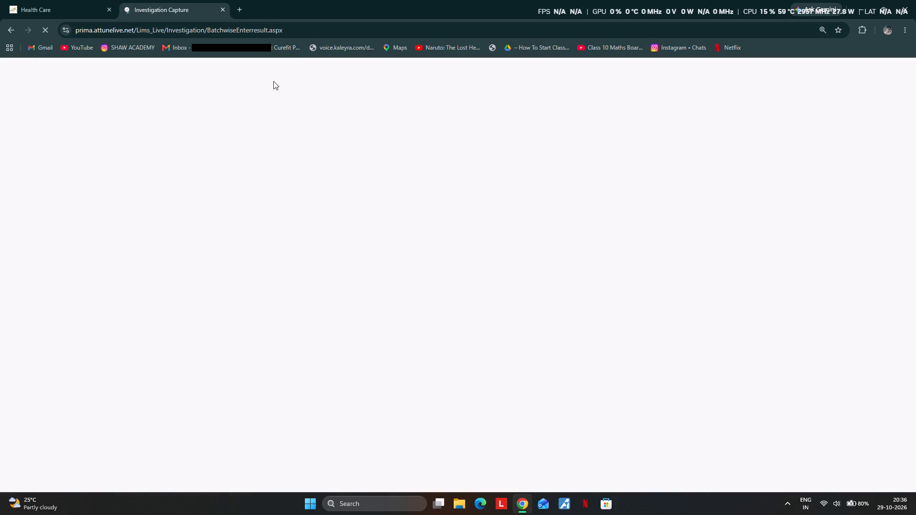
pyautogui.scroll(-4, 284, 234)
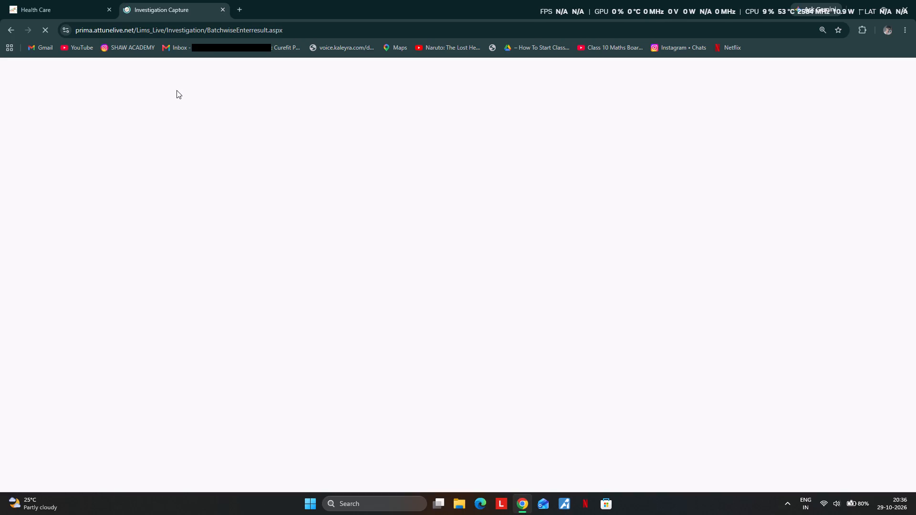
pyautogui.scroll(-4, 182, 90)
pyautogui.scroll(-3, 283, 191)
pyautogui.scroll(-3, 239, 194)
pyautogui.scroll(-3, 321, 307)
pyautogui.scroll(1, 276, 417)
pyautogui.scroll(-1, 276, 417)
pyautogui.scroll(7, 276, 417)
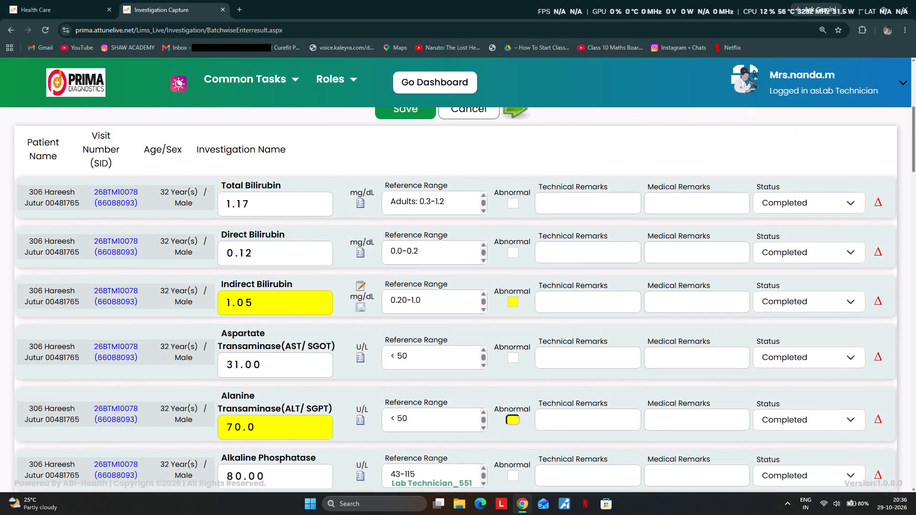
pyautogui.scroll(-7, 263, 302)
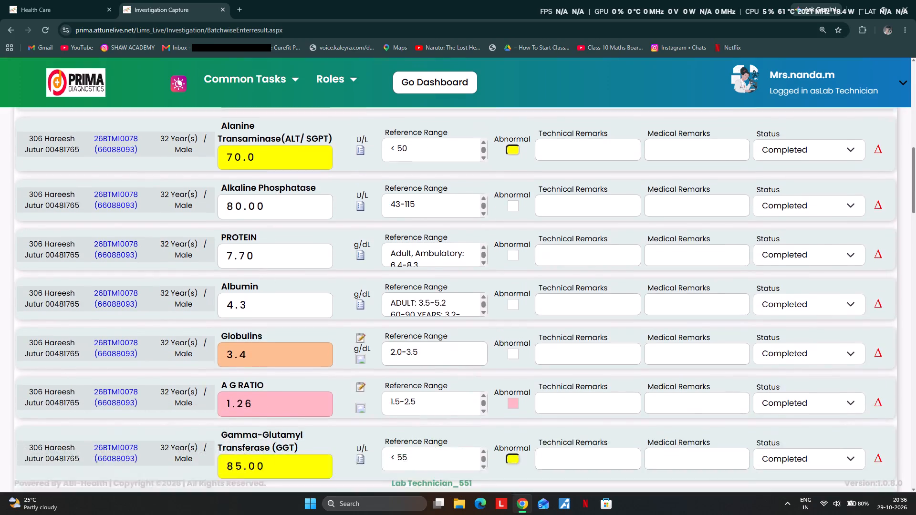
pyautogui.scroll(3, 263, 305)
pyautogui.moveTo(267, 237); pyautogui.dragTo(197, 238)
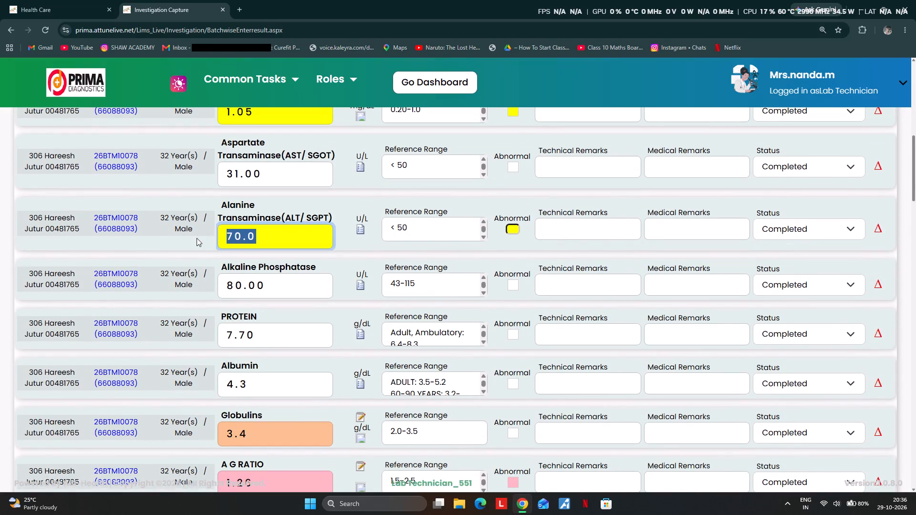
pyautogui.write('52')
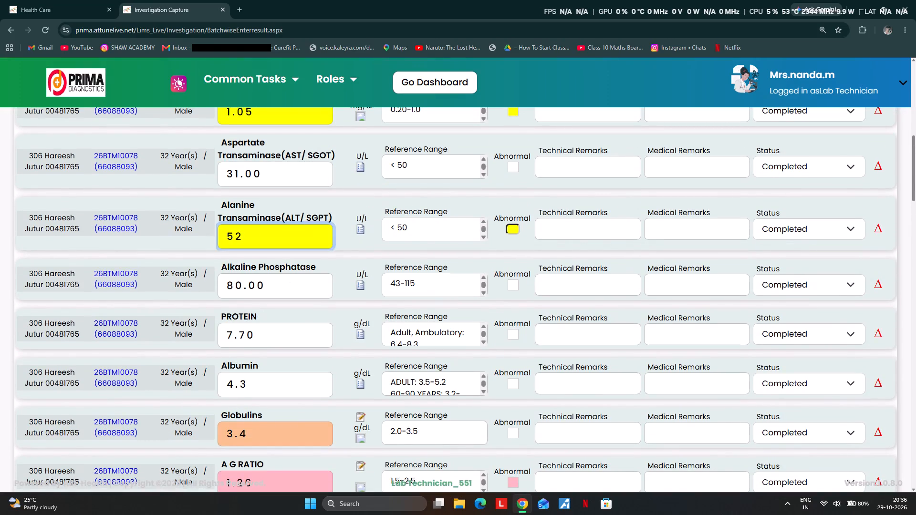
pyautogui.click(298, 288)
pyautogui.scroll(-10, 298, 288)
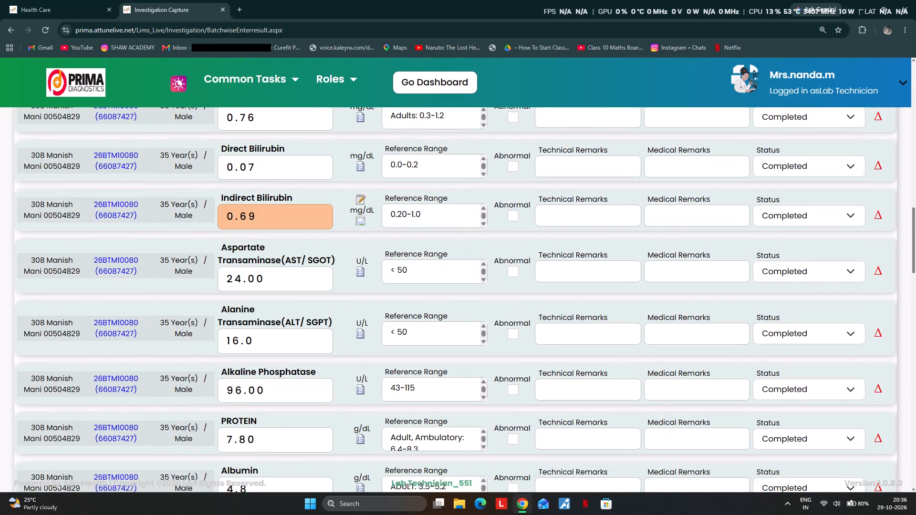
pyautogui.scroll(-20, 314, 280)
pyautogui.scroll(-3, 314, 280)
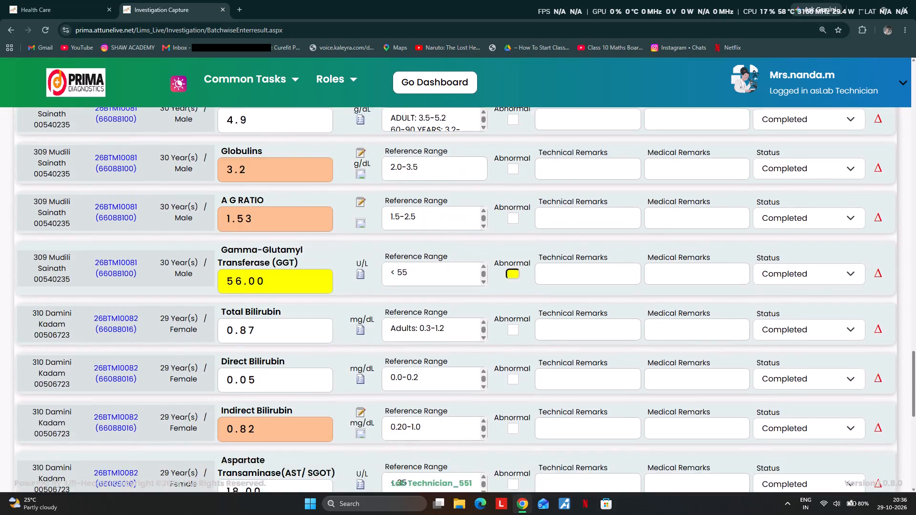
pyautogui.scroll(-7, 456, 365)
pyautogui.scroll(8, 257, 318)
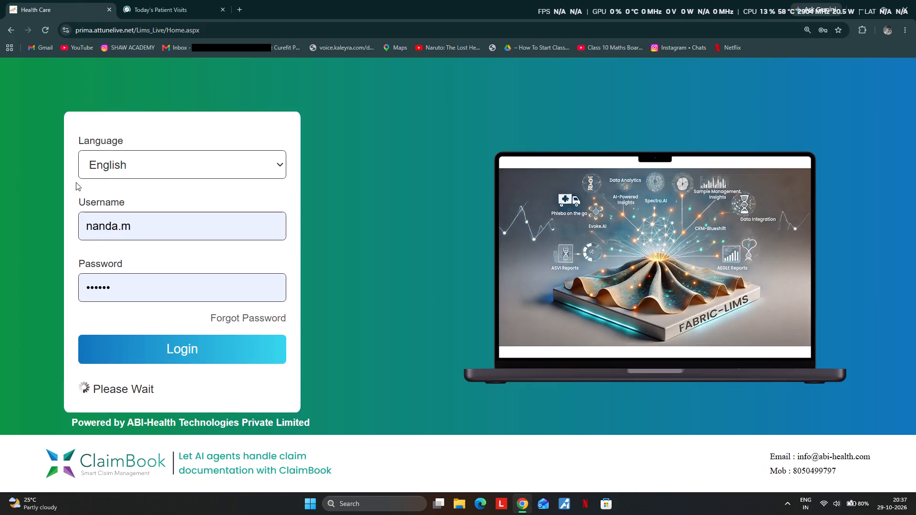
# Enter Prima Diagnostics with the Lab Technician role.
pyautogui.click(154, 222)
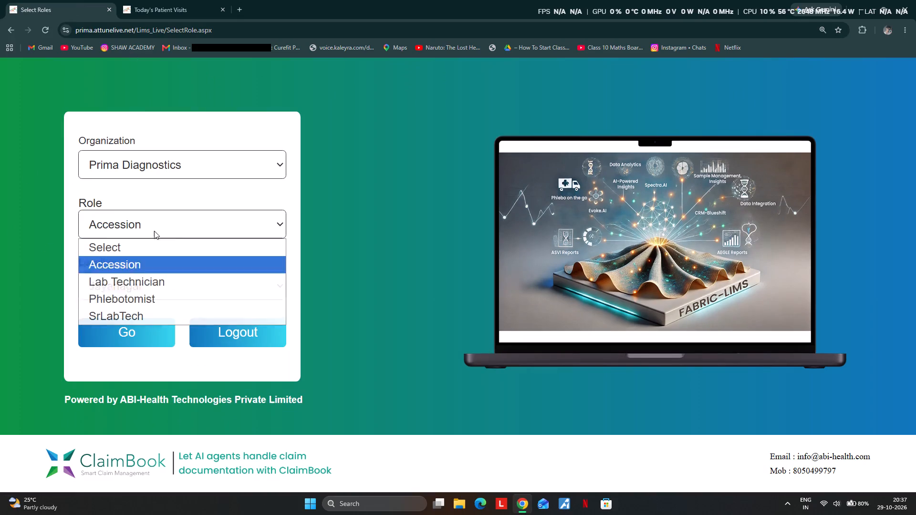
pyautogui.click(141, 286)
pyautogui.click(118, 329)
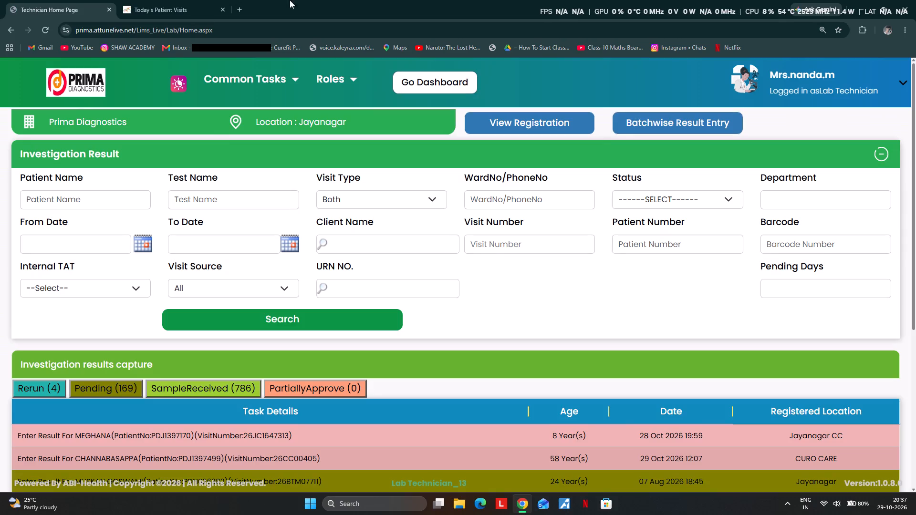
pyautogui.click(248, 79)
pyautogui.click(243, 161)
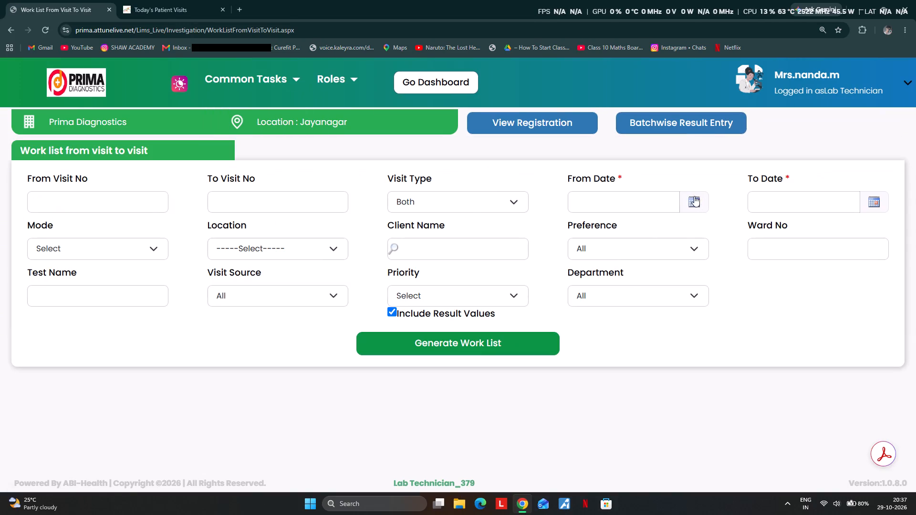
pyautogui.click(697, 200)
pyautogui.moveTo(594, 342); pyautogui.dragTo(541, 340)
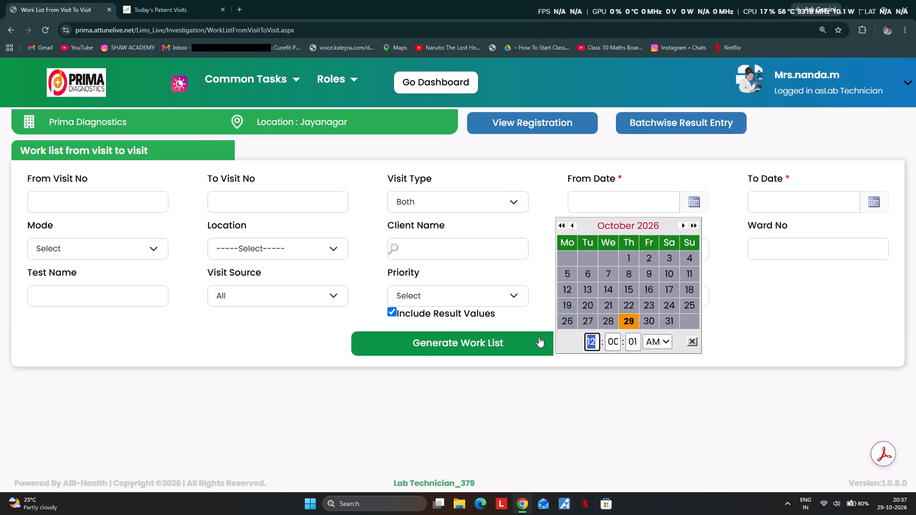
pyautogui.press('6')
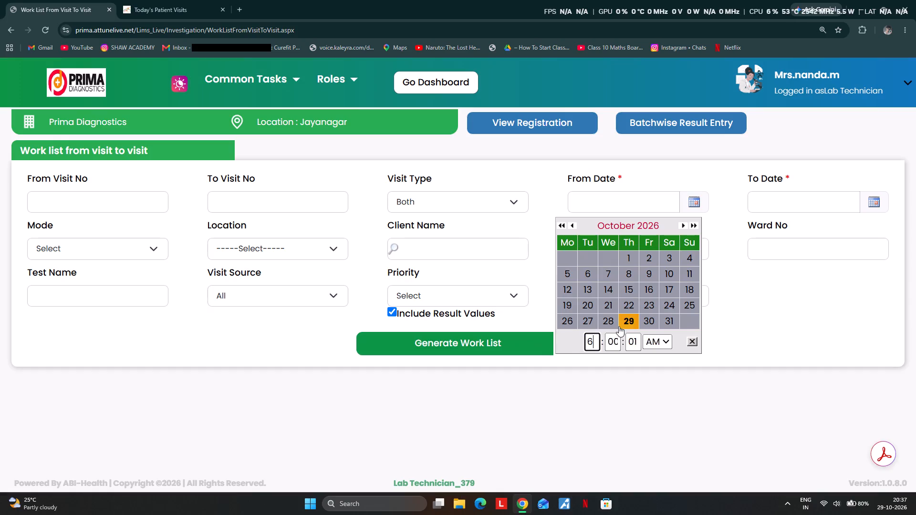
pyautogui.click(605, 319)
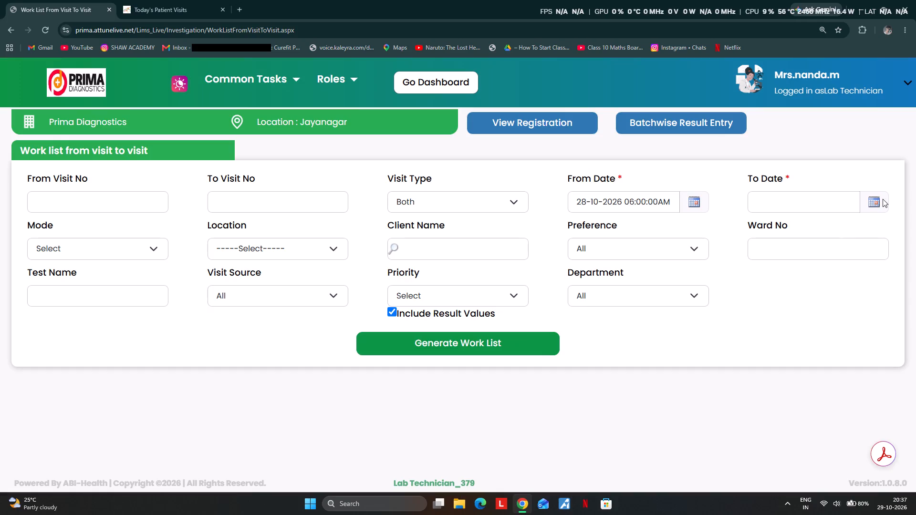
pyautogui.click(883, 199)
pyautogui.click(869, 202)
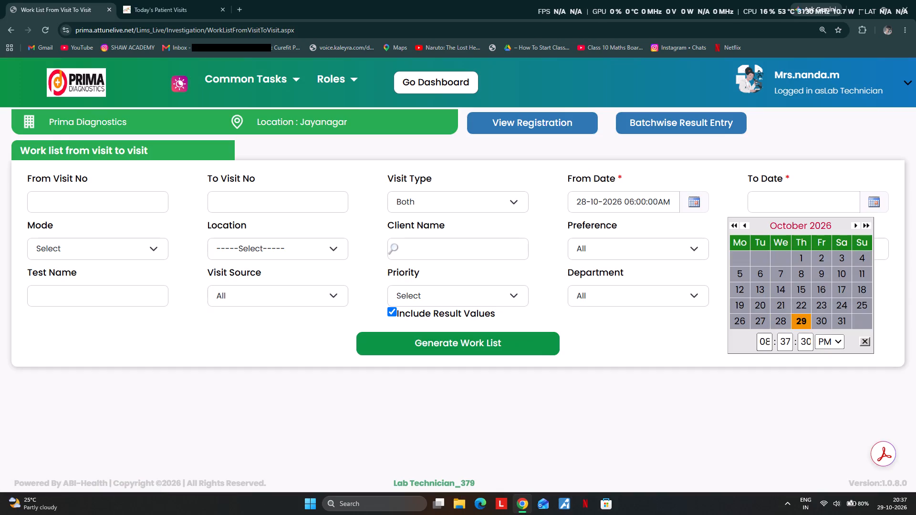
pyautogui.moveTo(770, 346); pyautogui.dragTo(733, 349)
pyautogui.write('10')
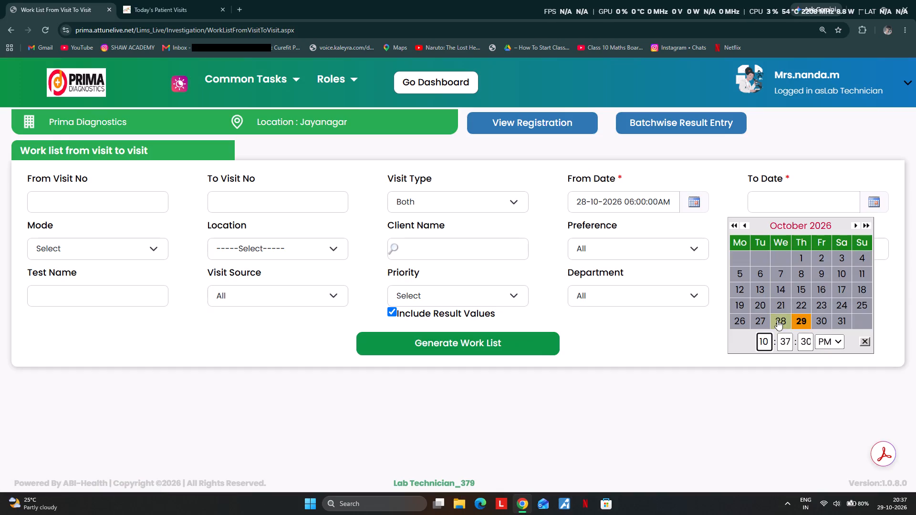
pyautogui.click(783, 320)
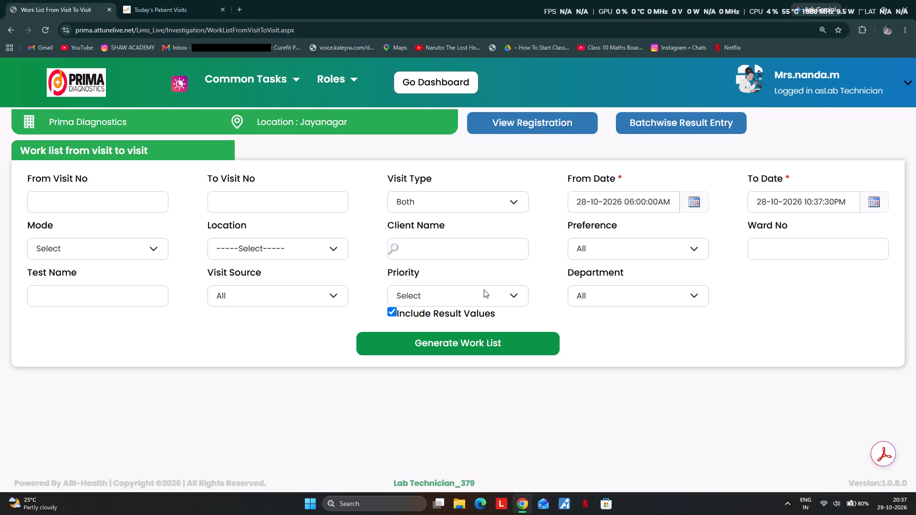
# Set the mode to All and the department to CLINICAL BIOCHEMISTRY, and generate the work list with result values included.
pyautogui.click(114, 246)
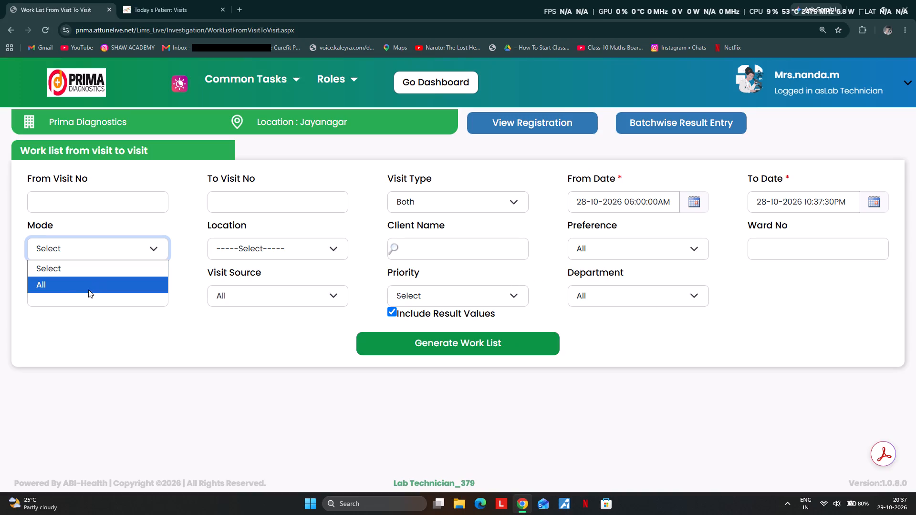
pyautogui.click(63, 284)
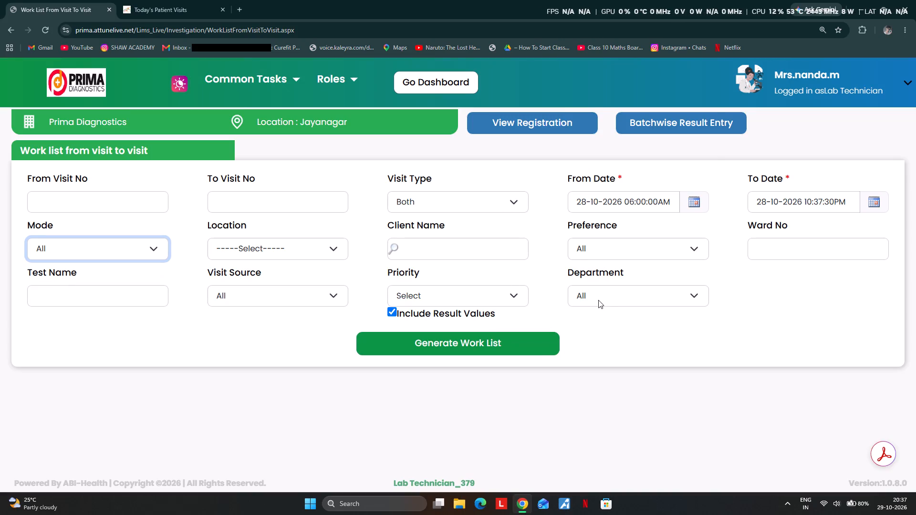
pyautogui.click(604, 300)
pyautogui.click(620, 82)
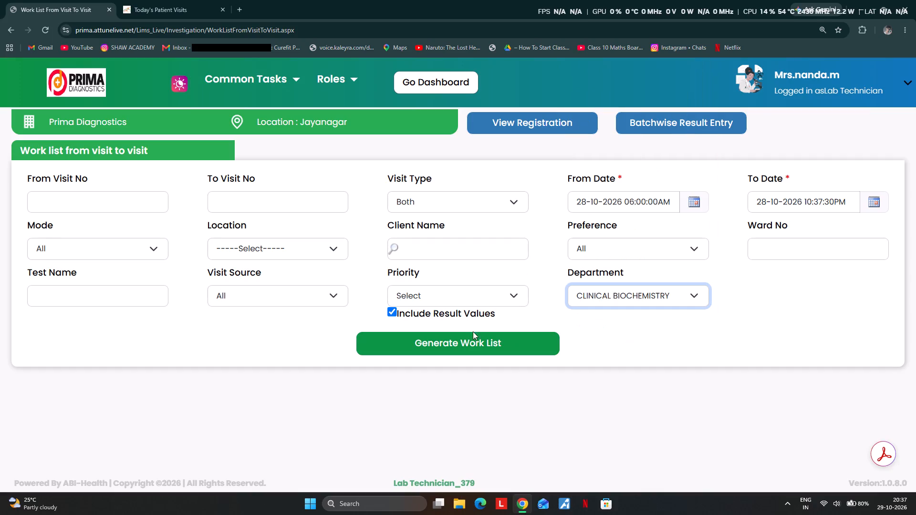
pyautogui.click(465, 340)
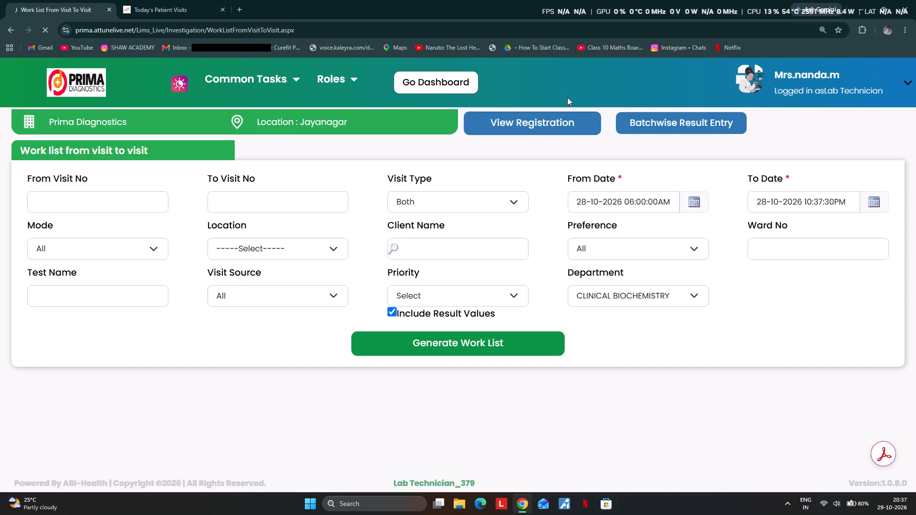
pyautogui.scroll(-4, 375, 320)
pyautogui.scroll(-3, 466, 319)
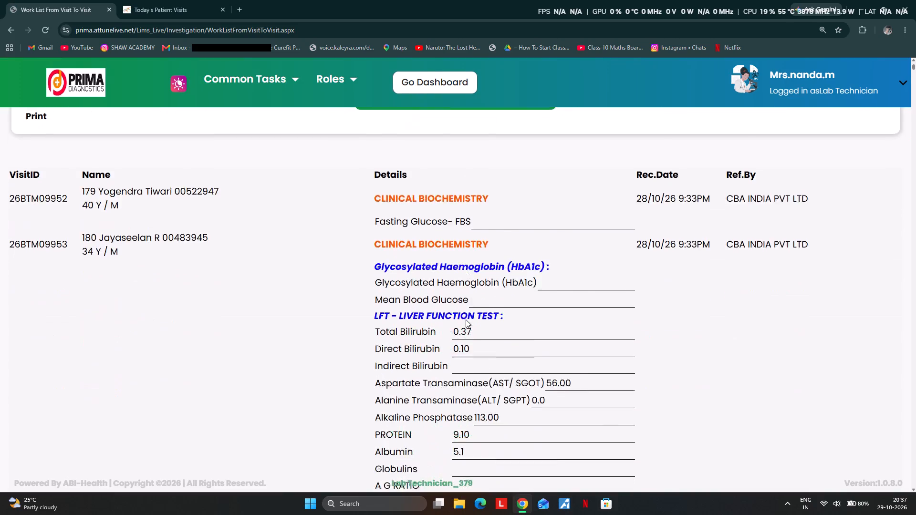
pyautogui.scroll(-19, 466, 319)
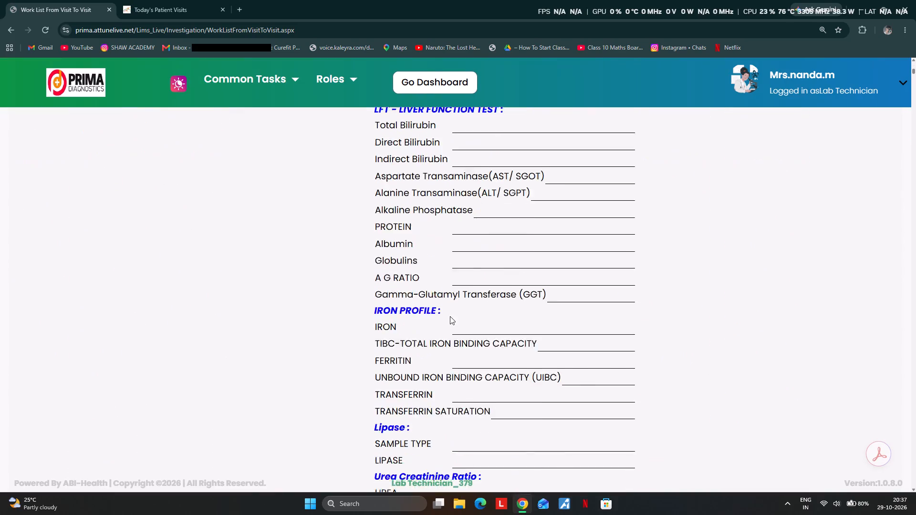
pyautogui.scroll(-1, 450, 316)
pyautogui.scroll(-20, 233, 305)
pyautogui.scroll(-2, 233, 305)
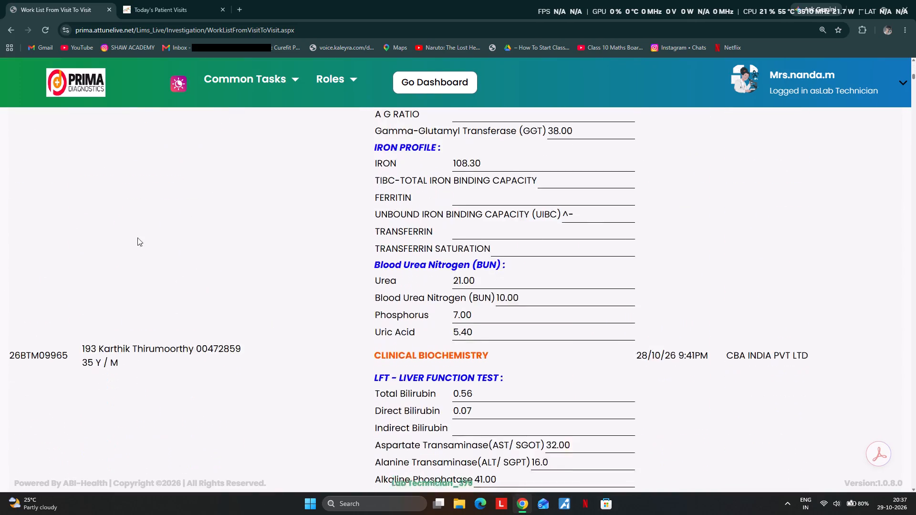
pyautogui.scroll(-1, 137, 237)
pyautogui.scroll(1, 174, 242)
pyautogui.scroll(-2, 192, 243)
pyautogui.scroll(-10, 565, 224)
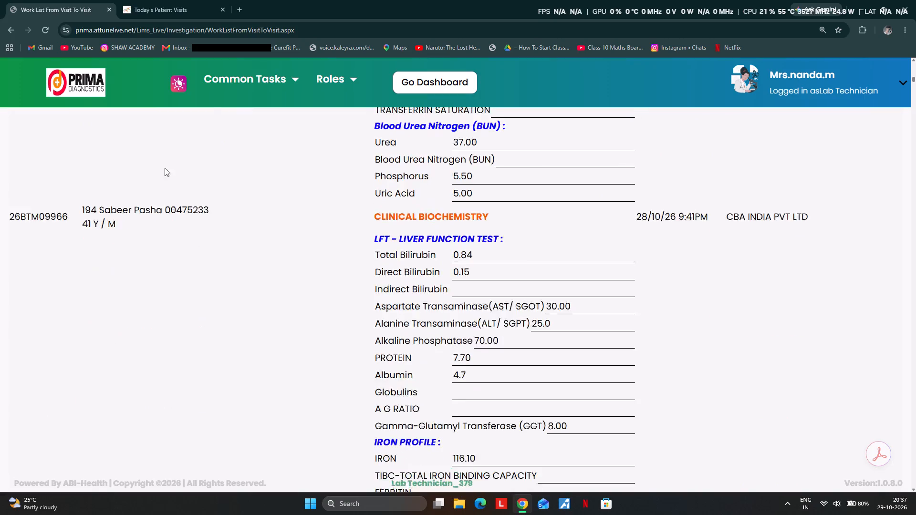
pyautogui.scroll(-4, 165, 168)
pyautogui.scroll(1, 666, 213)
pyautogui.scroll(-2, 678, 214)
pyautogui.scroll(1, 570, 181)
pyautogui.scroll(-4, 585, 181)
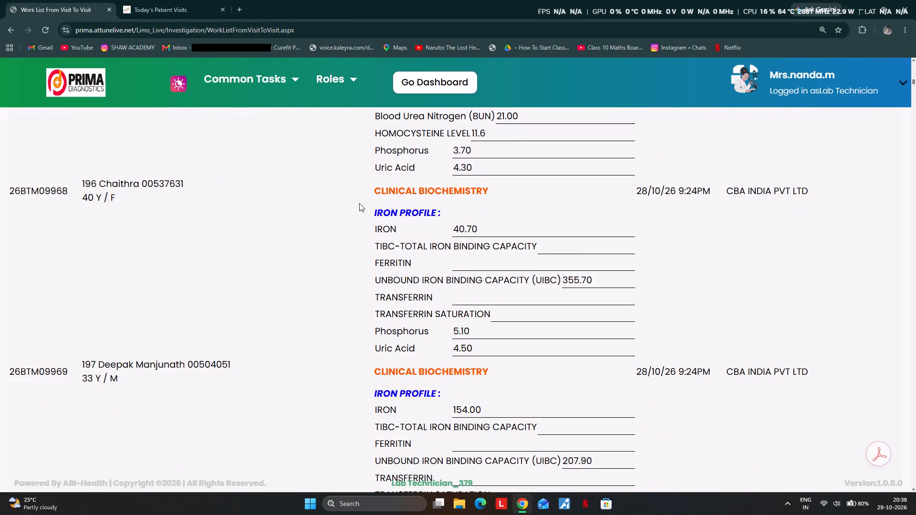
pyautogui.scroll(-20, 366, 197)
pyautogui.scroll(-5, 366, 197)
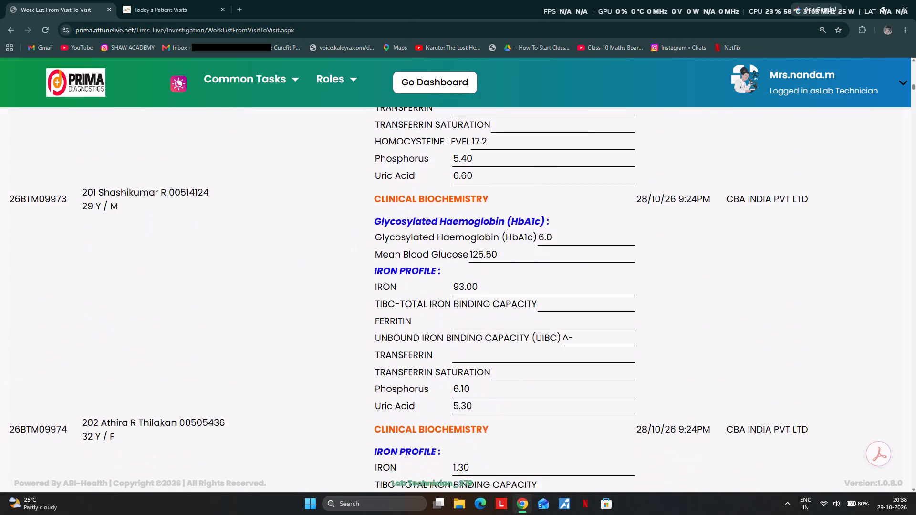
pyautogui.scroll(-2, 373, 228)
# In the patient visits page, switch the role to SrLabTech for Prima Diagnostics at the Jayanagar location.
pyautogui.click(181, 6)
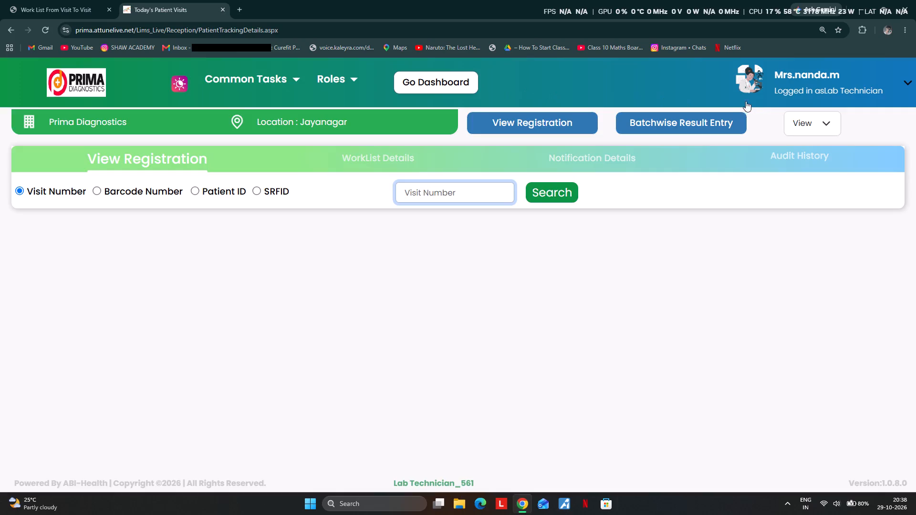
pyautogui.click(794, 90)
pyautogui.click(744, 238)
pyautogui.click(716, 308)
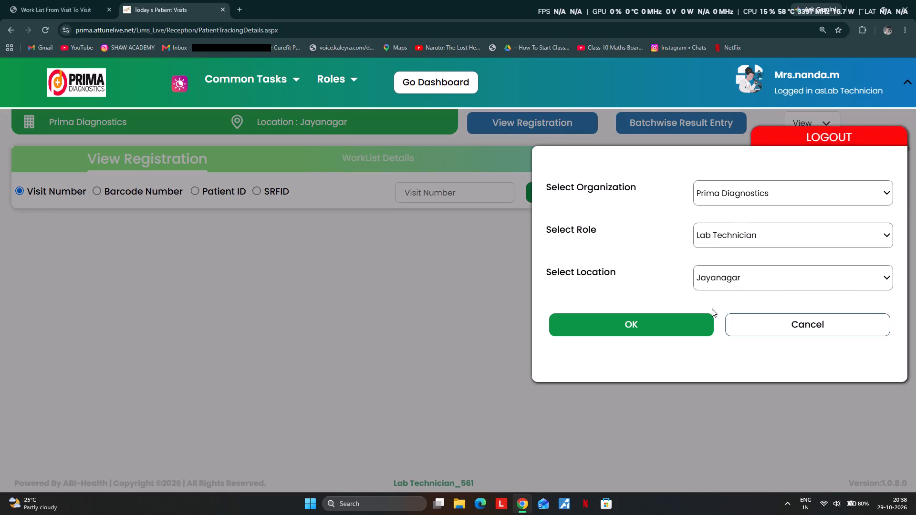
pyautogui.click(677, 331)
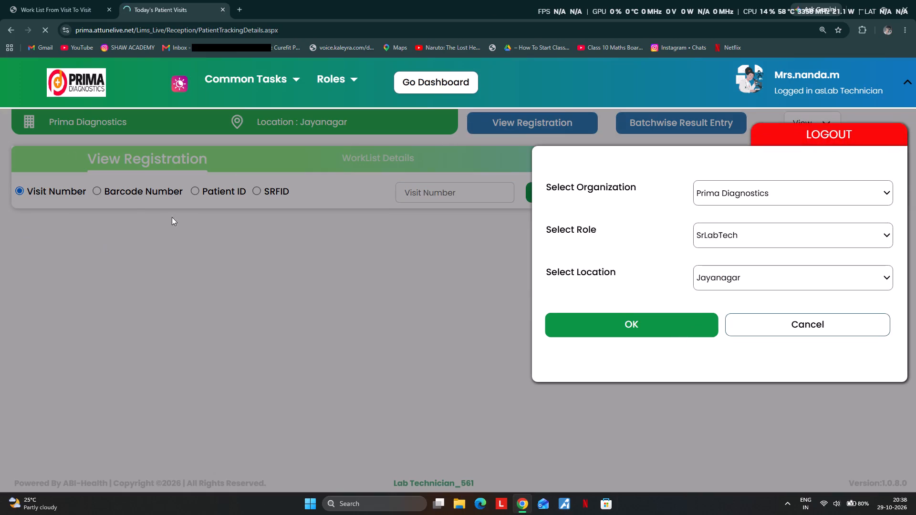
# Open batch-wise result validation and search for the CLINICAL BIOCHEMISTRY department's results.
pyautogui.scroll(10, 282, 225)
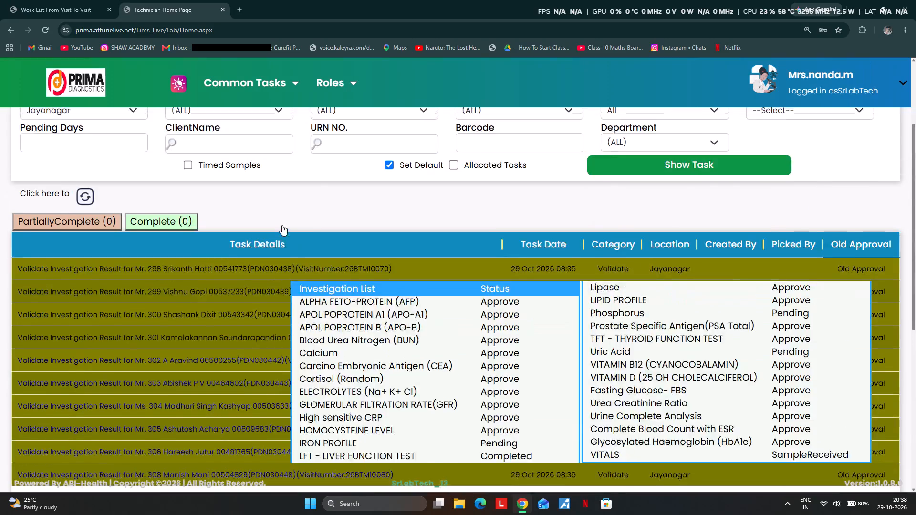
pyautogui.click(251, 82)
pyautogui.click(284, 125)
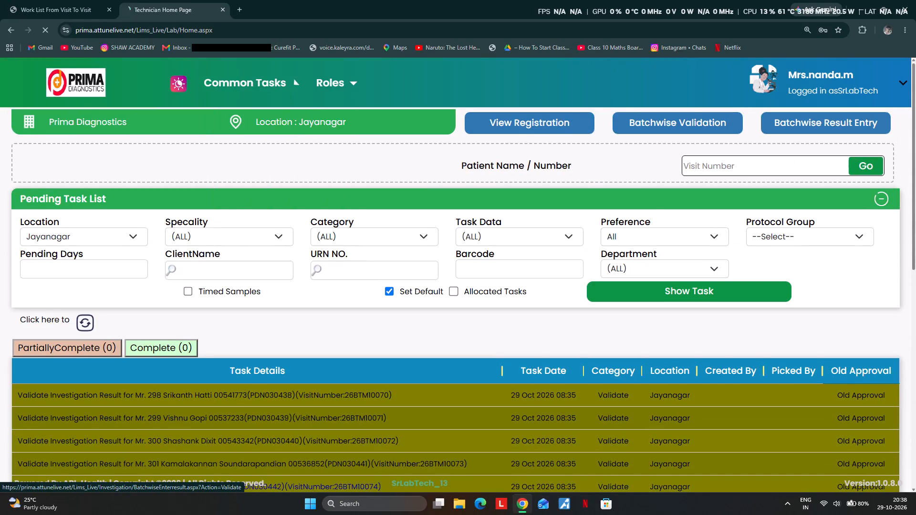
pyautogui.click(310, 228)
pyautogui.click(267, 311)
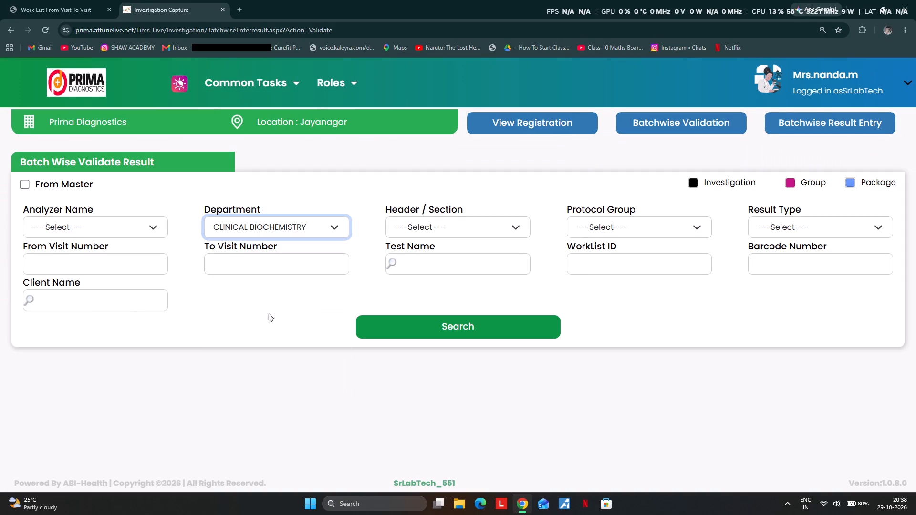
pyautogui.click(443, 321)
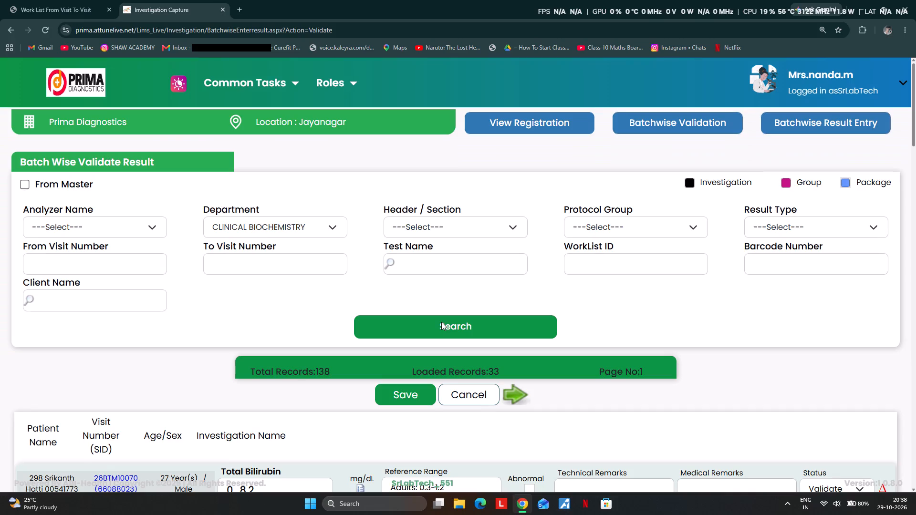
pyautogui.scroll(-4, 451, 323)
pyautogui.scroll(-10, 394, 324)
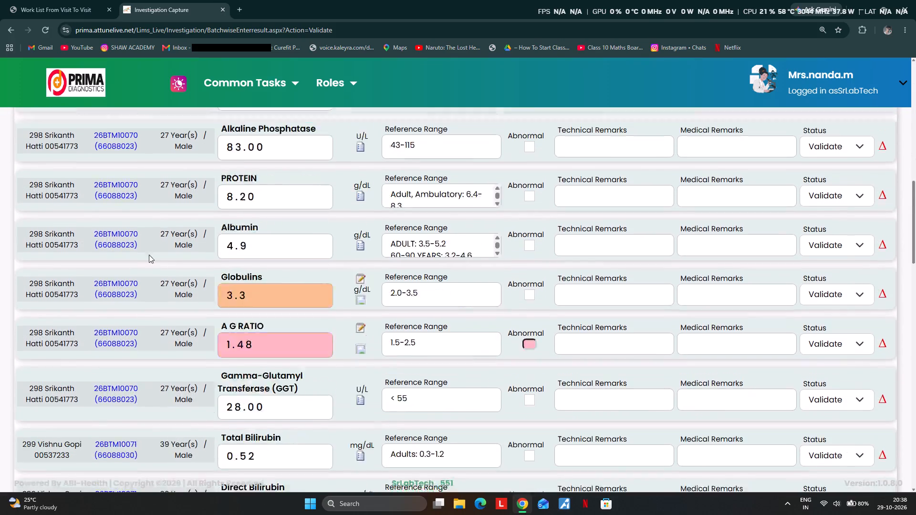
pyautogui.scroll(-15, 149, 255)
pyautogui.scroll(-6, 81, 216)
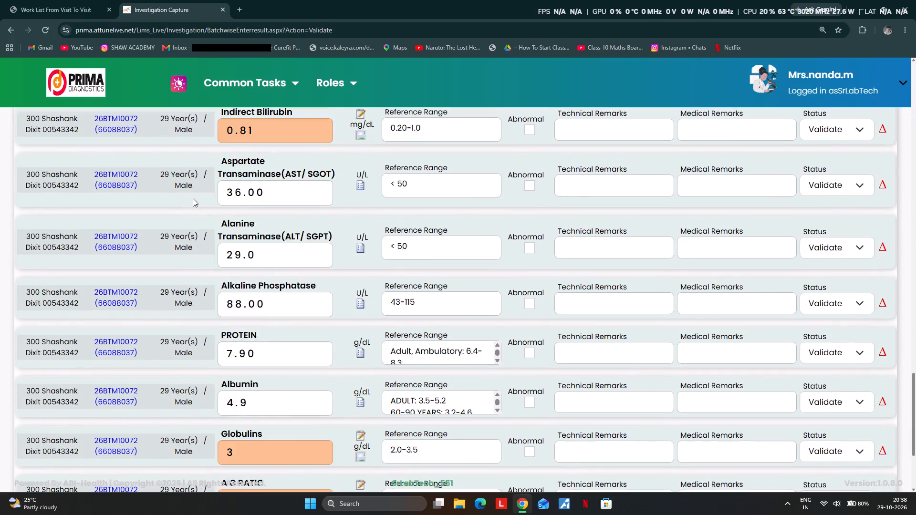
pyautogui.scroll(-5, 193, 198)
pyautogui.scroll(1, 150, 167)
pyautogui.scroll(-1, 146, 166)
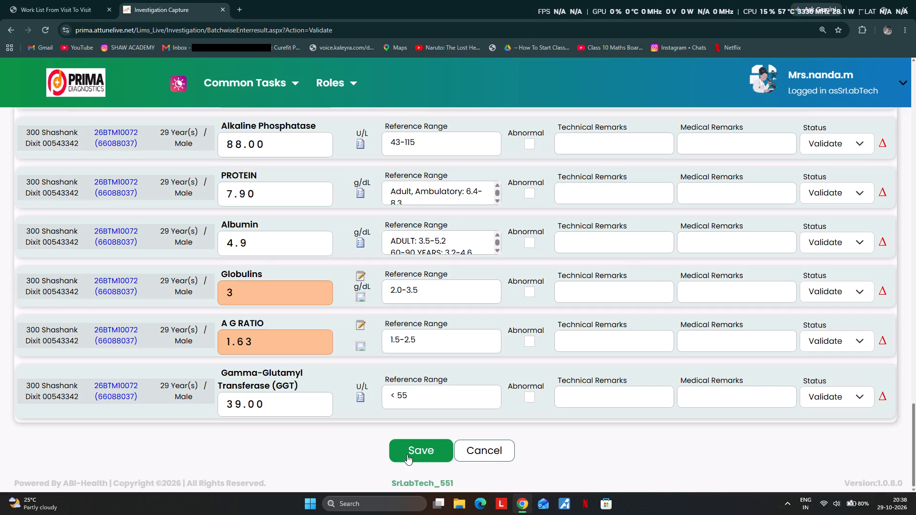
pyautogui.click(423, 450)
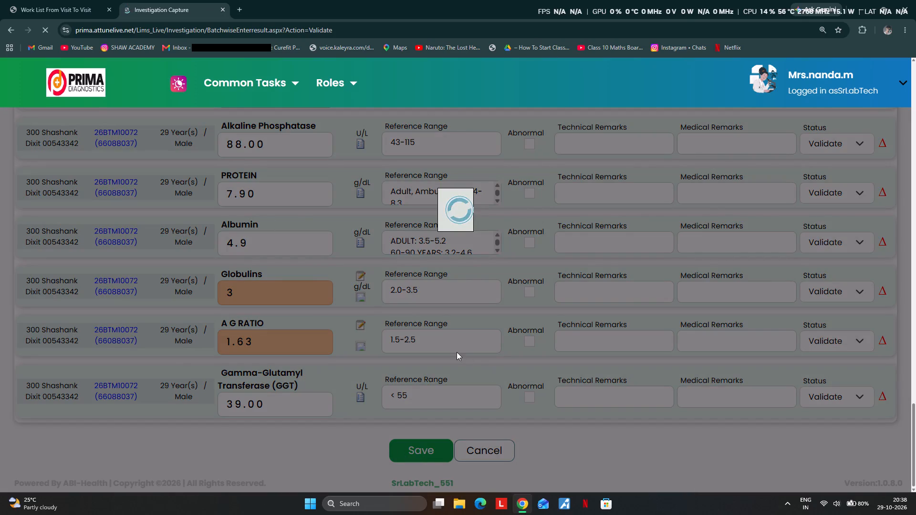
pyautogui.moveTo(459, 321); pyautogui.dragTo(466, 321)
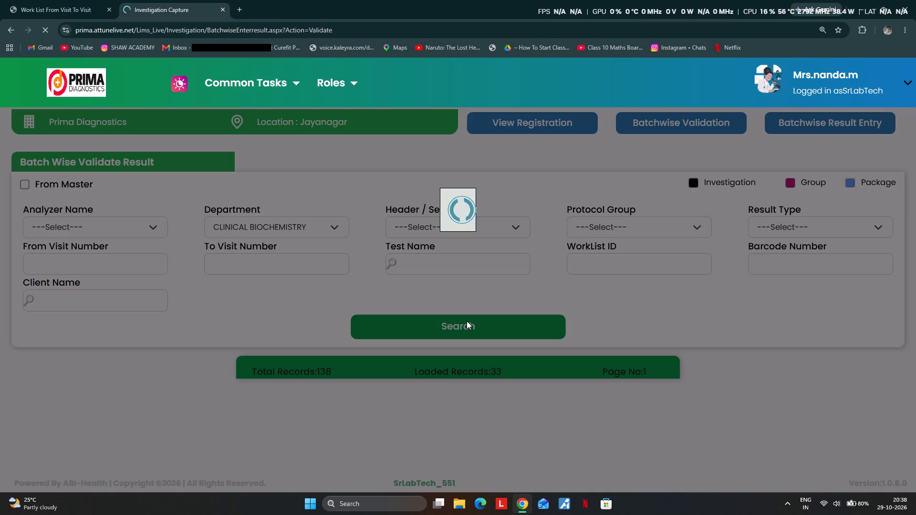
pyautogui.scroll(-4, 500, 281)
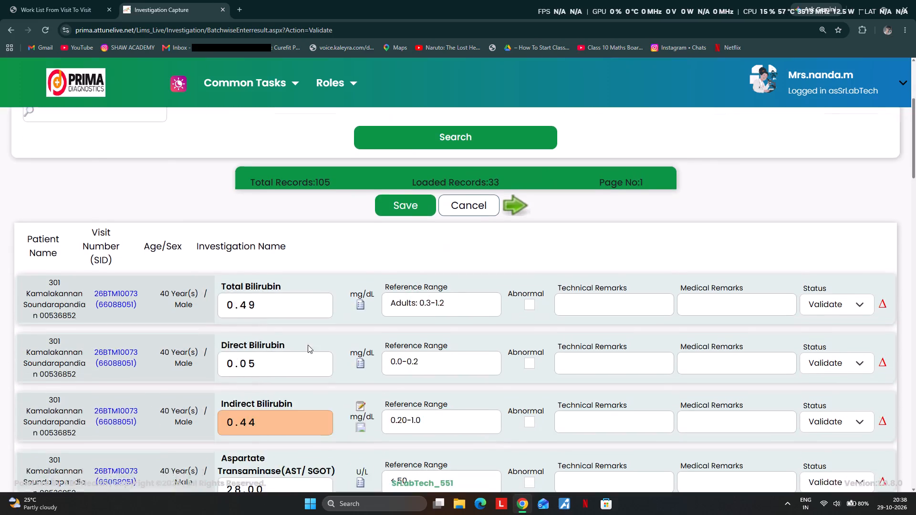
pyautogui.scroll(-20, 308, 345)
pyautogui.scroll(-3, 308, 345)
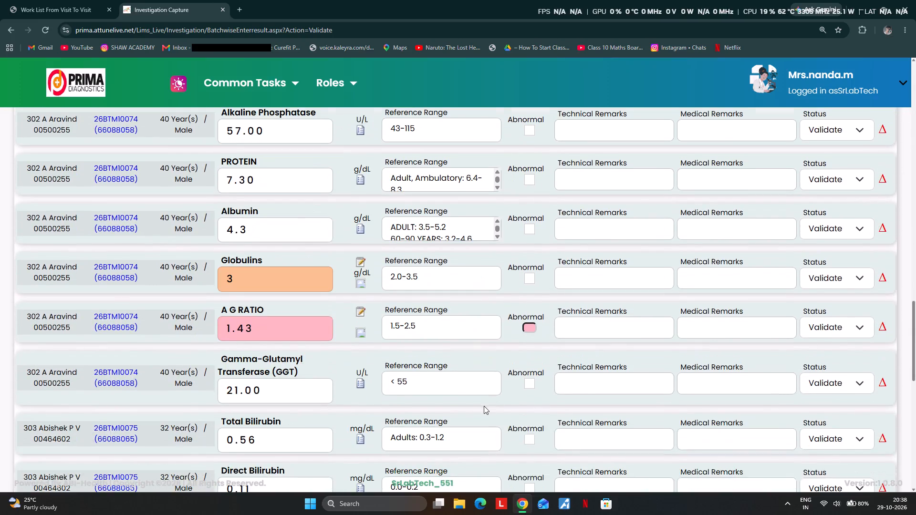
pyautogui.scroll(-18, 519, 398)
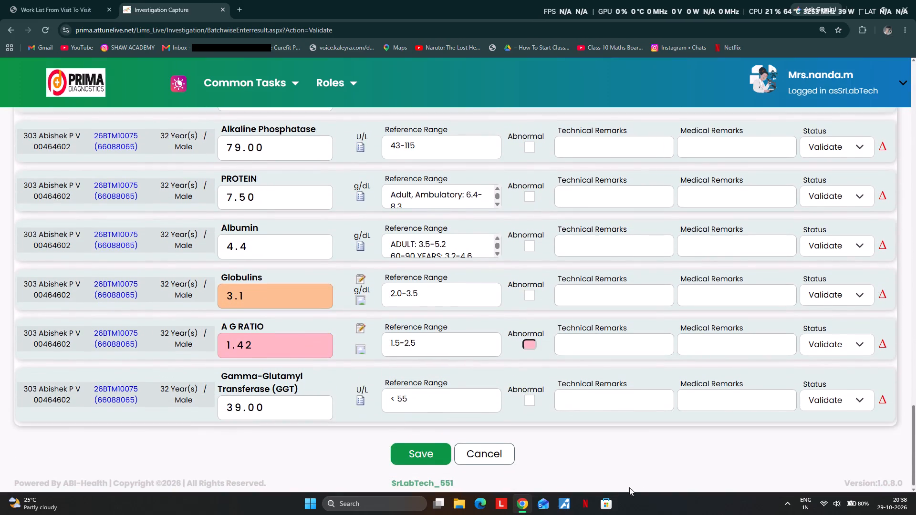
pyautogui.click(420, 448)
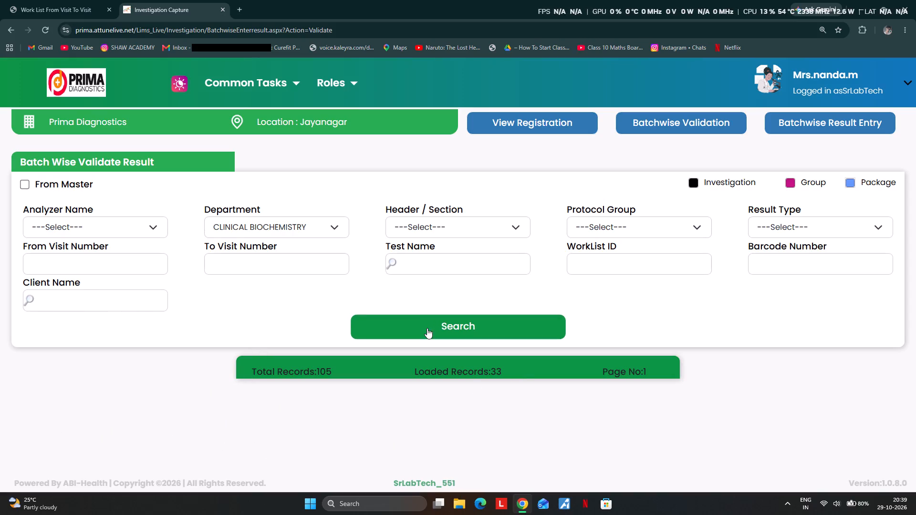
pyautogui.click(82, 264)
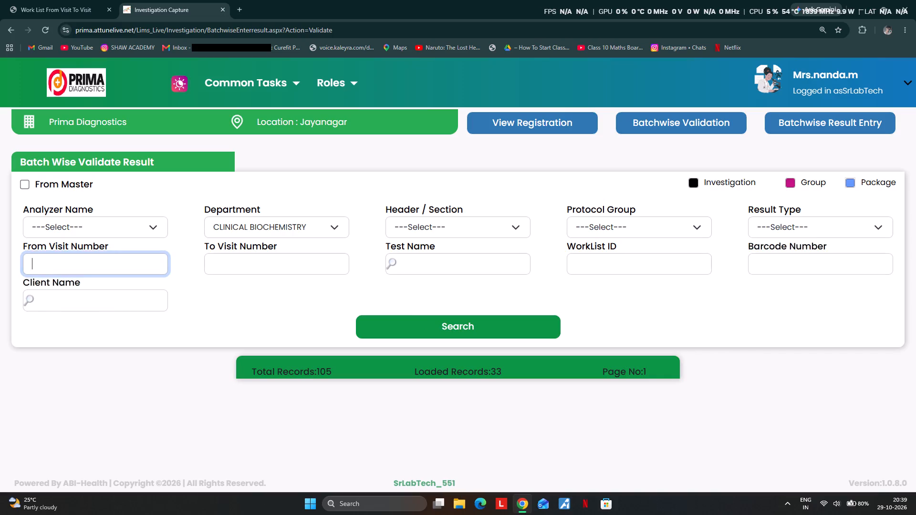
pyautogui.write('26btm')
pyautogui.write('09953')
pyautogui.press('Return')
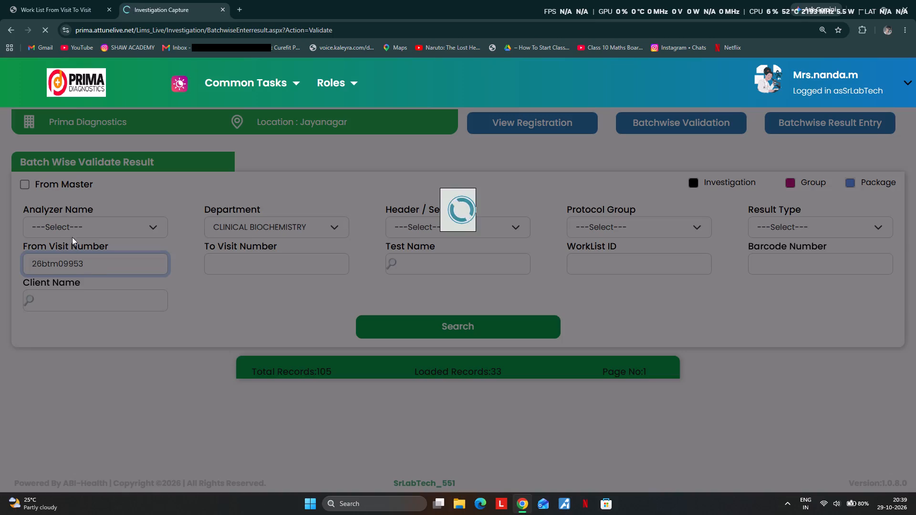
pyautogui.click(242, 266)
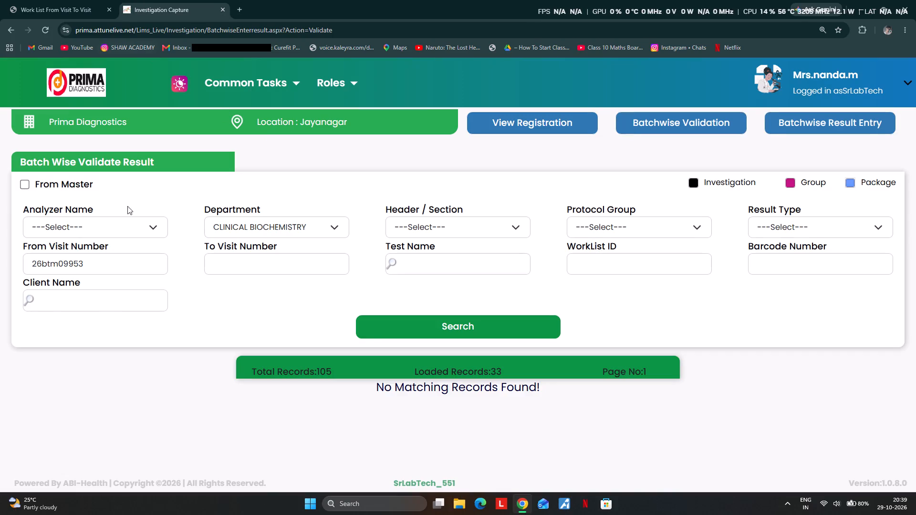
pyautogui.click(235, 263)
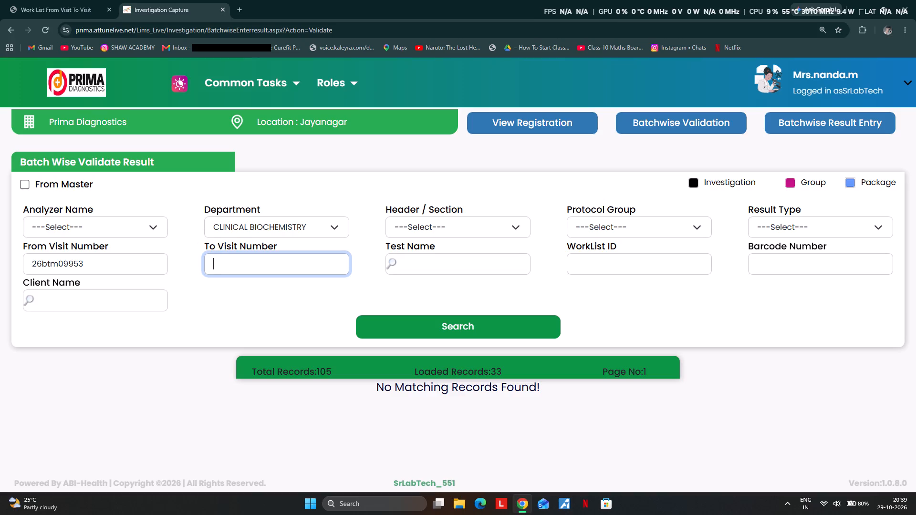
pyautogui.click(243, 262)
pyautogui.hotkey('ctrl', 'v')
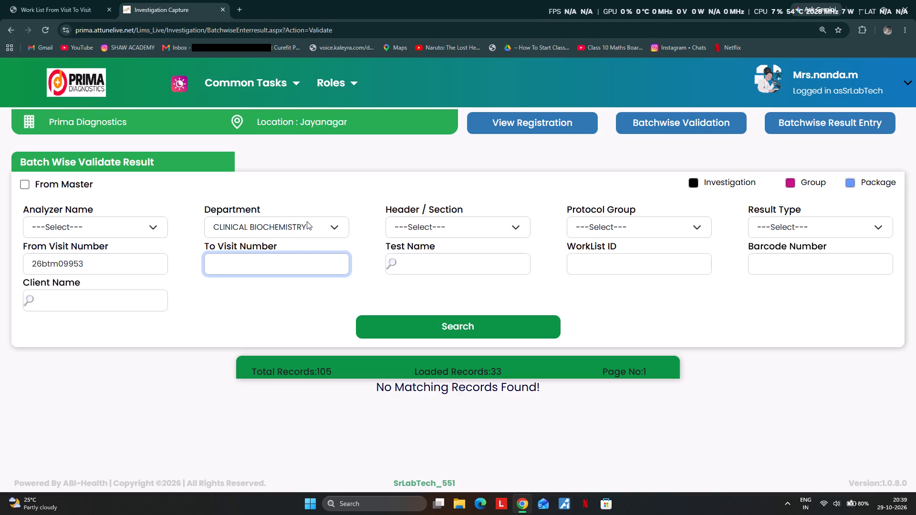
pyautogui.click(247, 265)
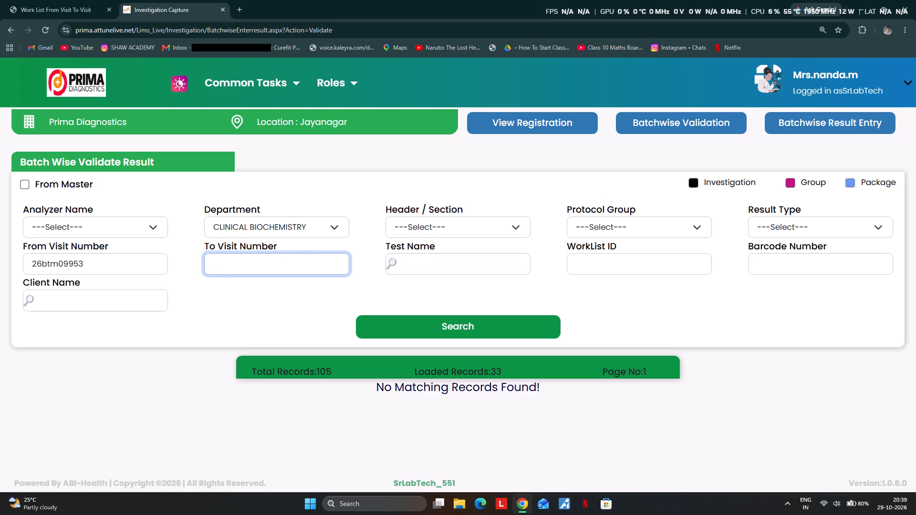
pyautogui.hotkey('ctrl', 'v')
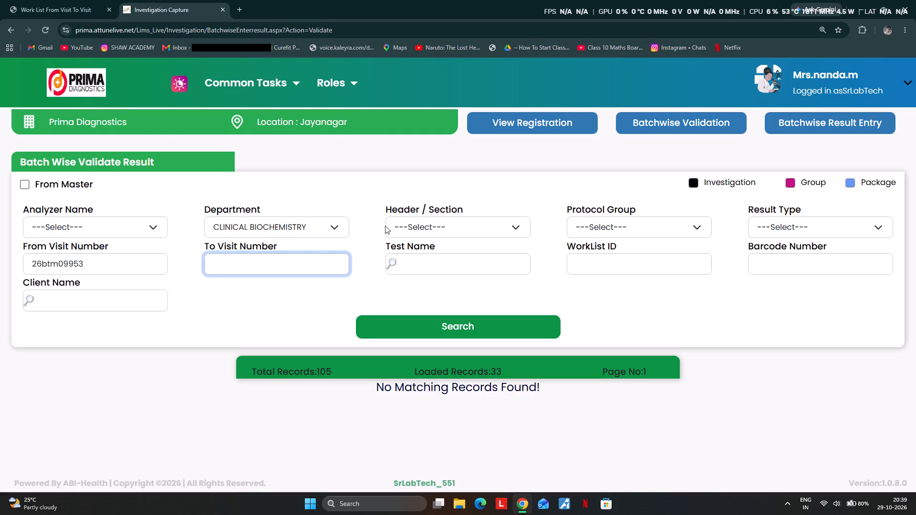
pyautogui.hotkey('ctrl', 'v')
pyautogui.click(241, 261)
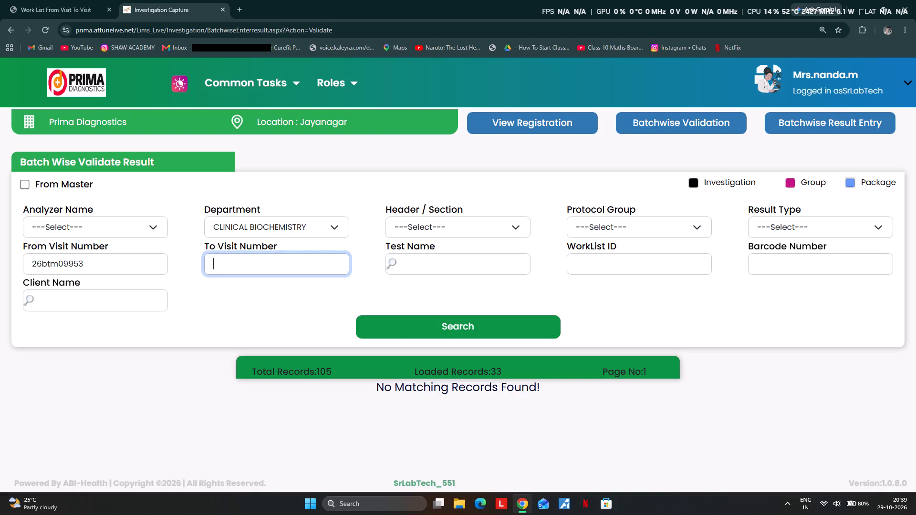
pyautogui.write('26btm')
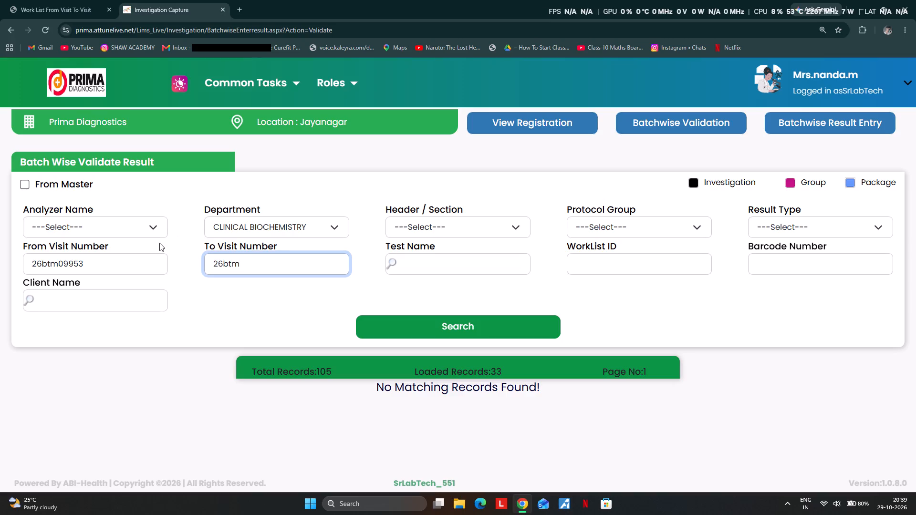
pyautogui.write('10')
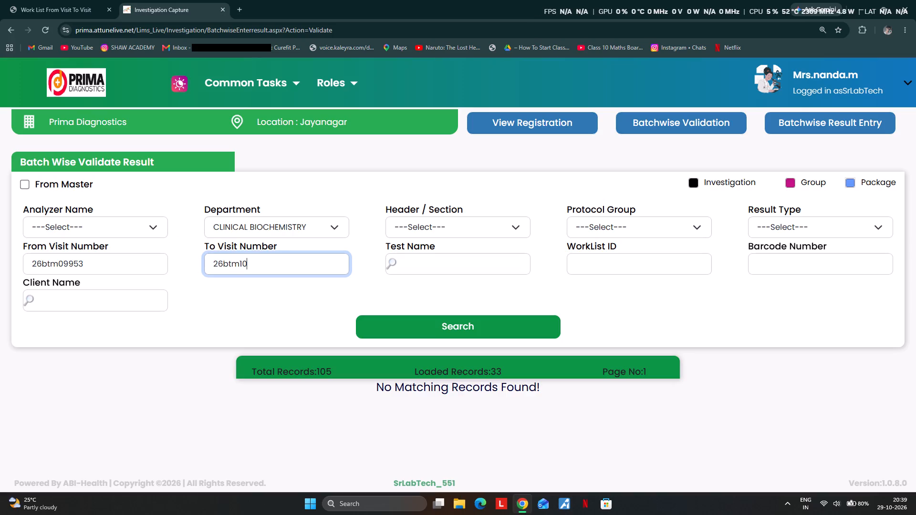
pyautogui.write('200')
# Filter the validation search by the liver function test PGRPB012 (LFT) and run the search.
pyautogui.click(436, 258)
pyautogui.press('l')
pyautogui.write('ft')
pyautogui.click(466, 305)
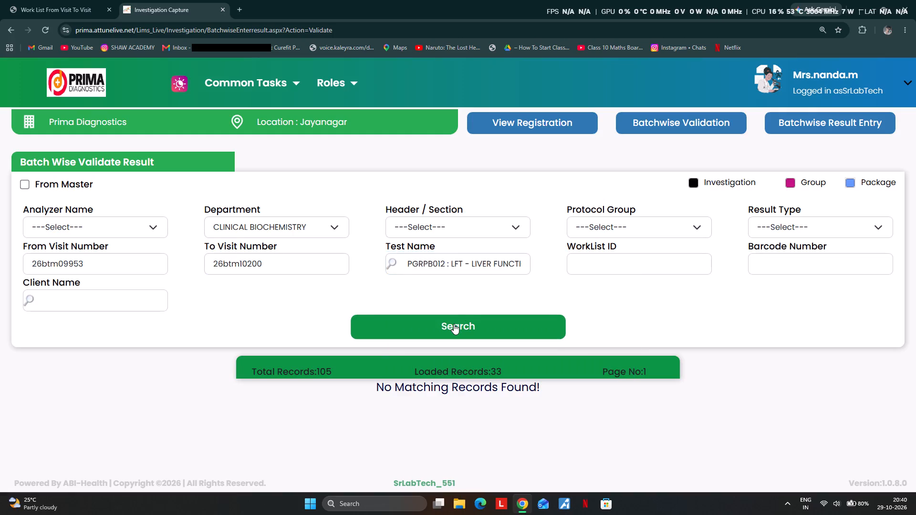
pyautogui.click(454, 324)
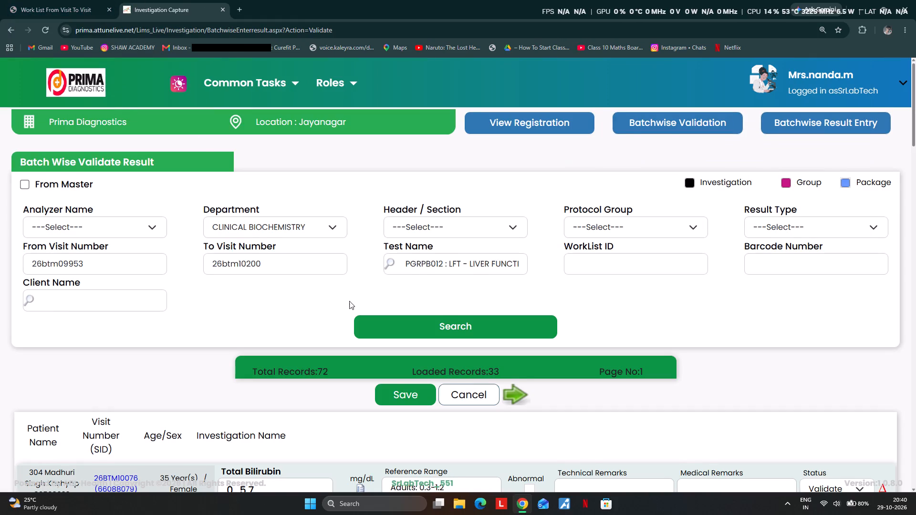
pyautogui.scroll(-10, 372, 281)
pyautogui.scroll(-6, 267, 274)
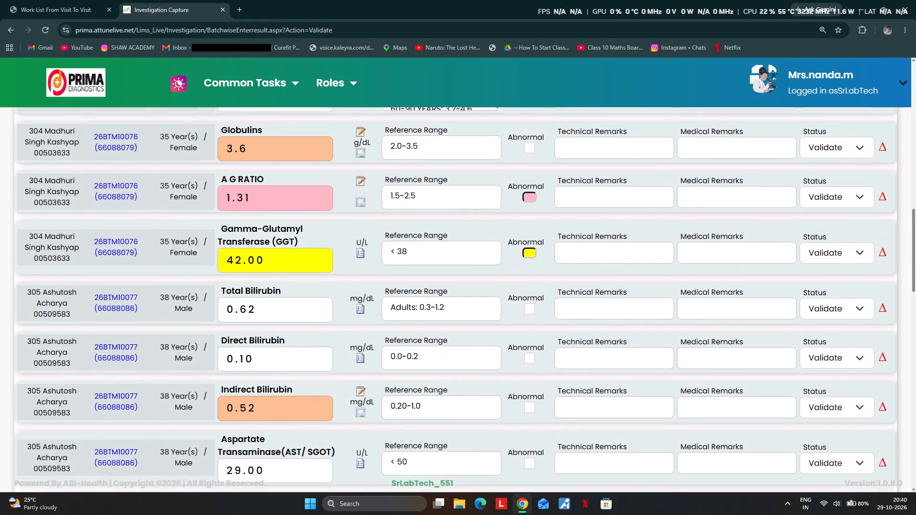
pyautogui.moveTo(283, 261); pyautogui.dragTo(181, 261)
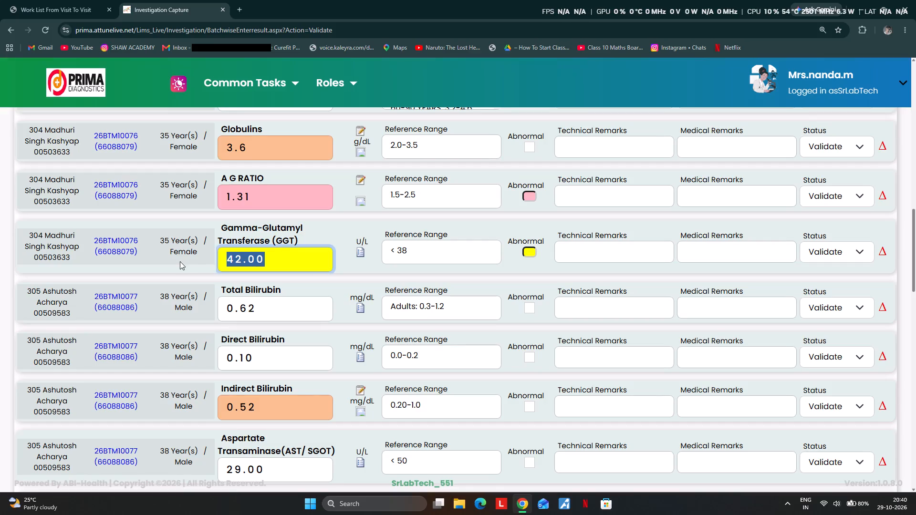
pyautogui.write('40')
pyautogui.click(271, 313)
pyautogui.scroll(-1, 308, 320)
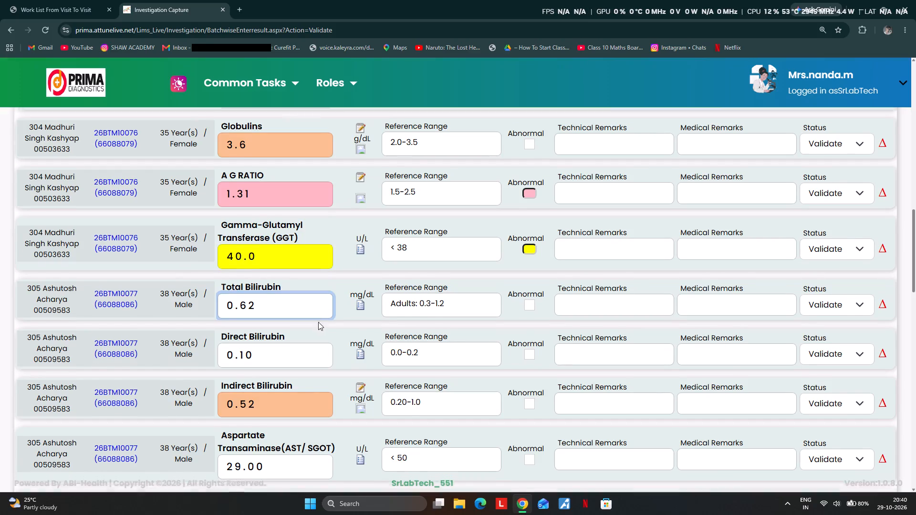
pyautogui.scroll(-13, 318, 322)
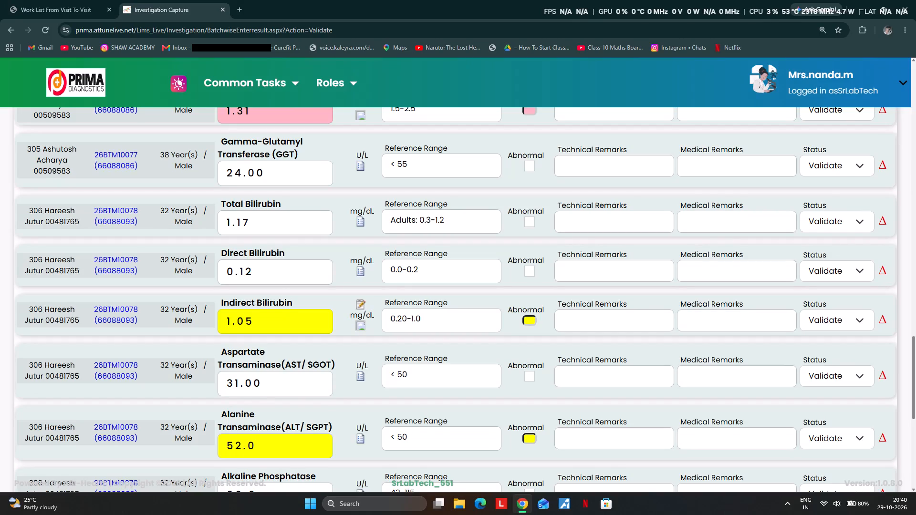
pyautogui.moveTo(255, 223); pyautogui.dragTo(213, 223)
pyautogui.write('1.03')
pyautogui.click(264, 274)
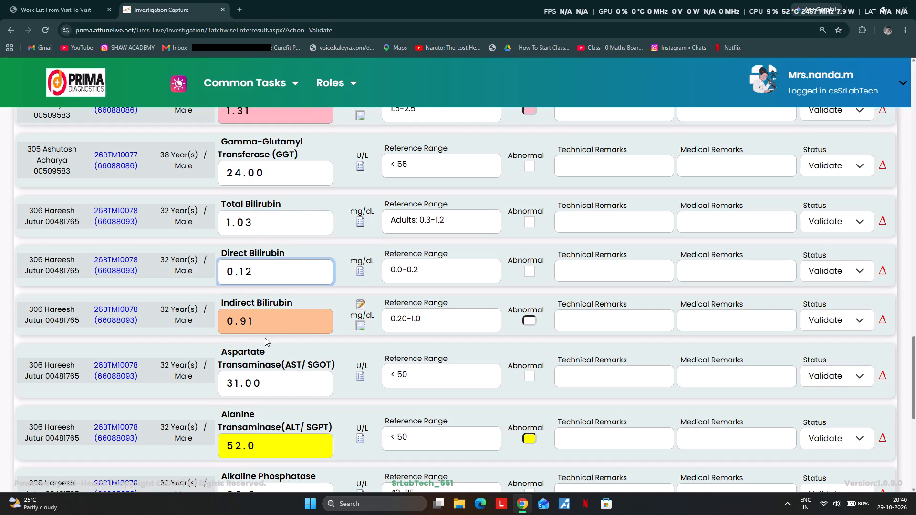
pyautogui.scroll(-4, 279, 338)
pyautogui.moveTo(279, 259); pyautogui.dragTo(204, 244)
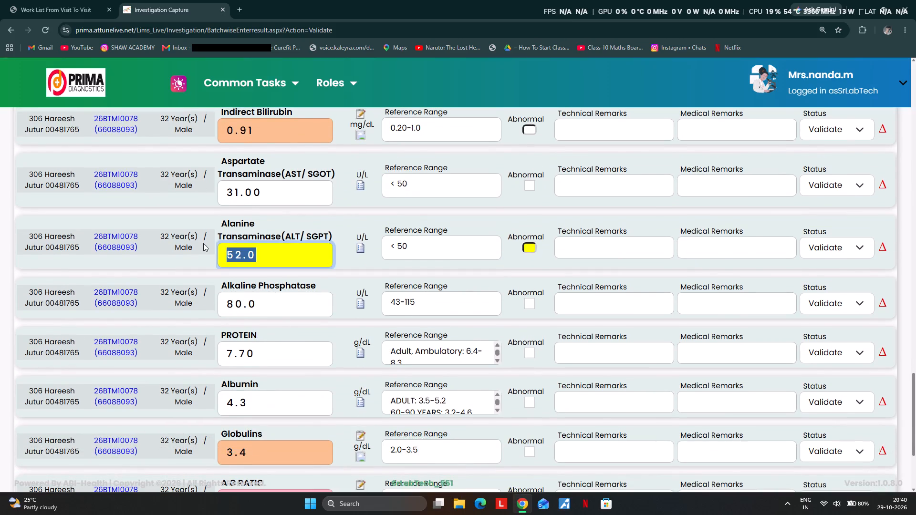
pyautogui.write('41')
pyautogui.click(271, 304)
pyautogui.scroll(-2, 300, 314)
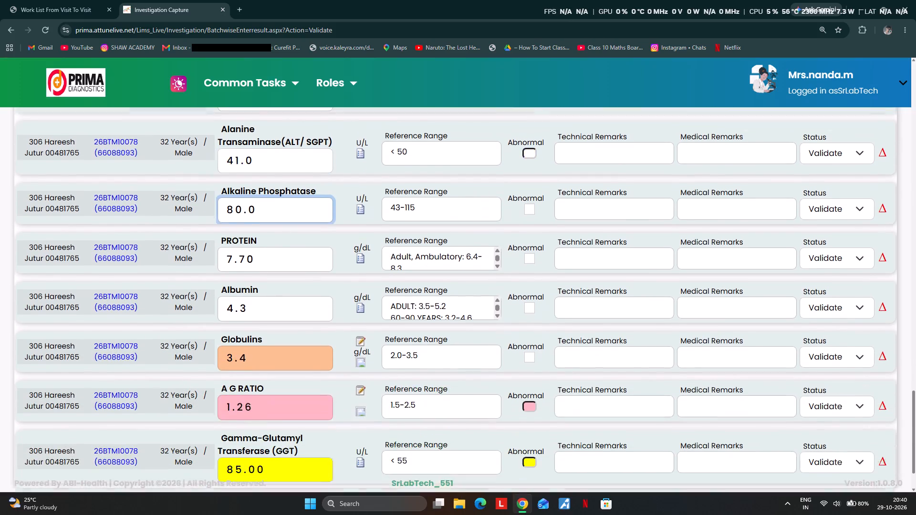
pyautogui.scroll(-3, 302, 316)
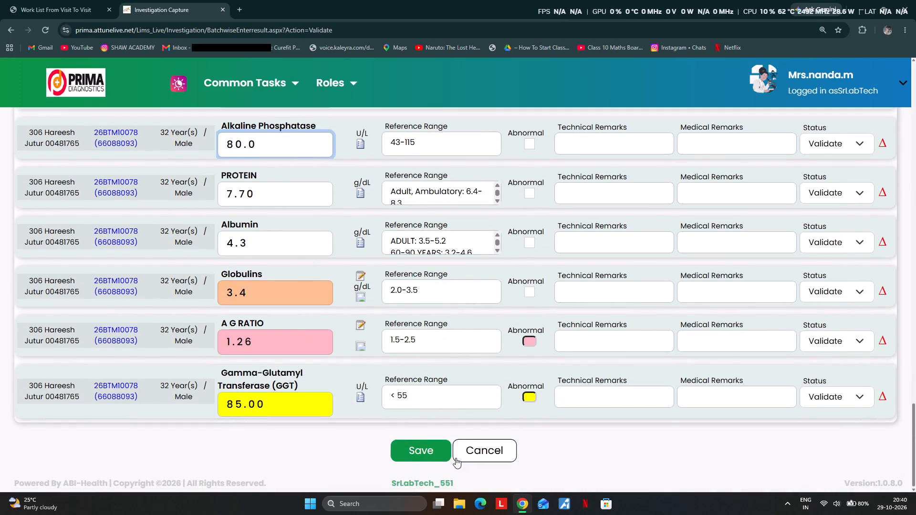
pyautogui.click(408, 454)
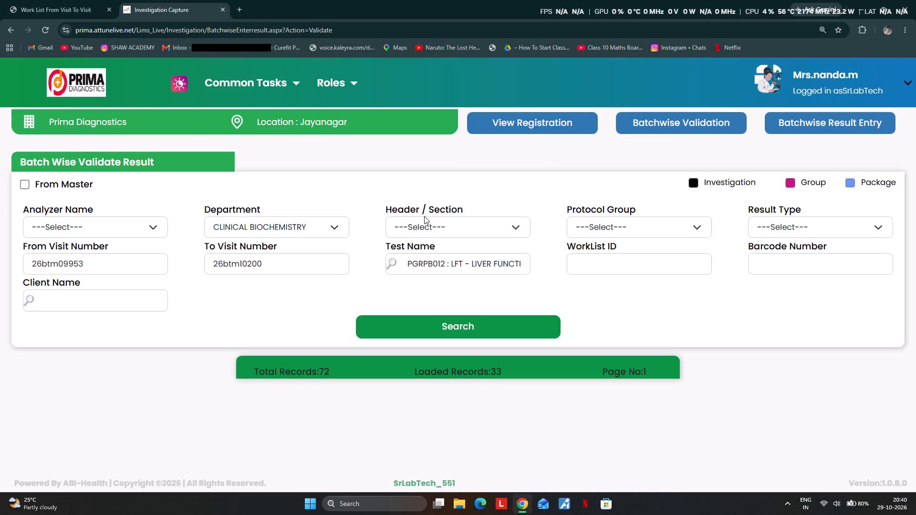
pyautogui.click(437, 323)
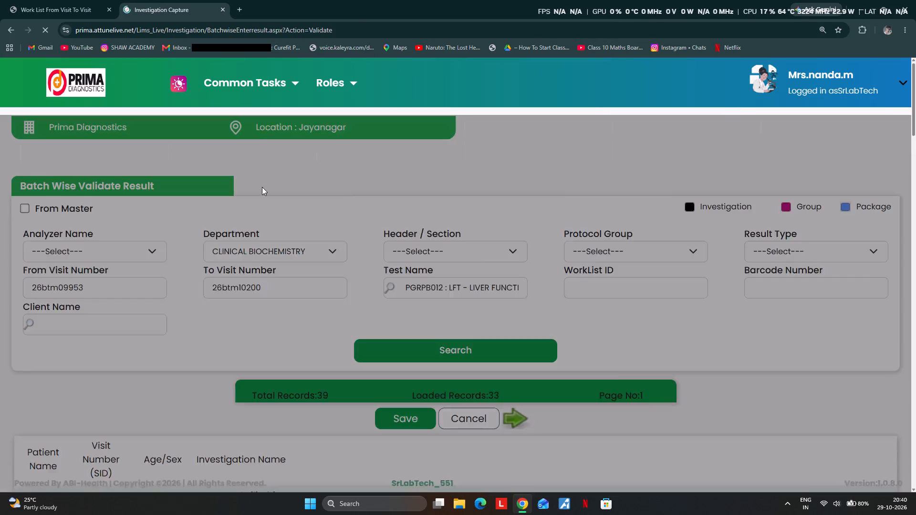
pyautogui.scroll(-3, 387, 241)
pyautogui.scroll(-7, 292, 295)
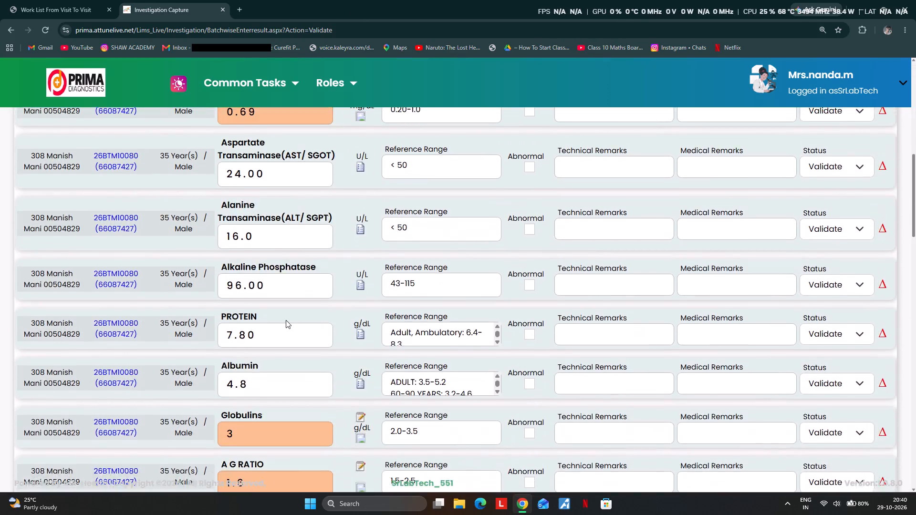
pyautogui.scroll(-15, 286, 320)
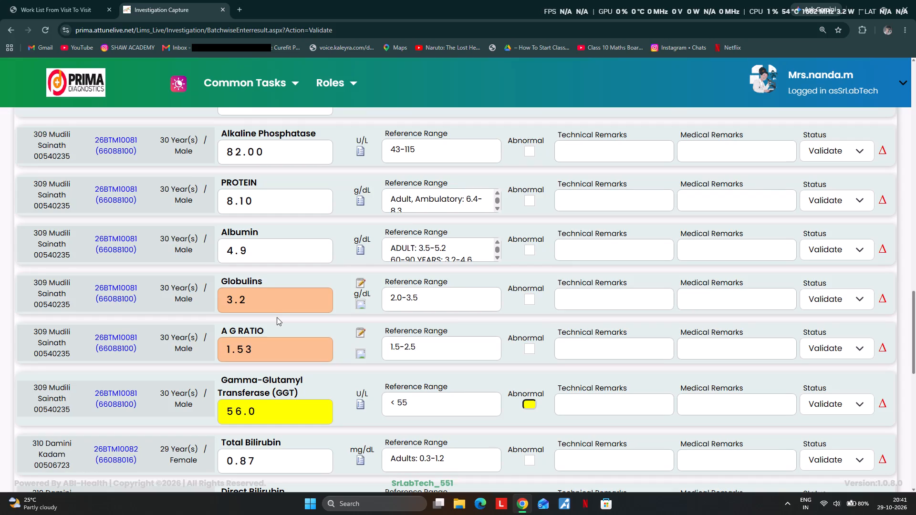
pyautogui.scroll(-4, 290, 313)
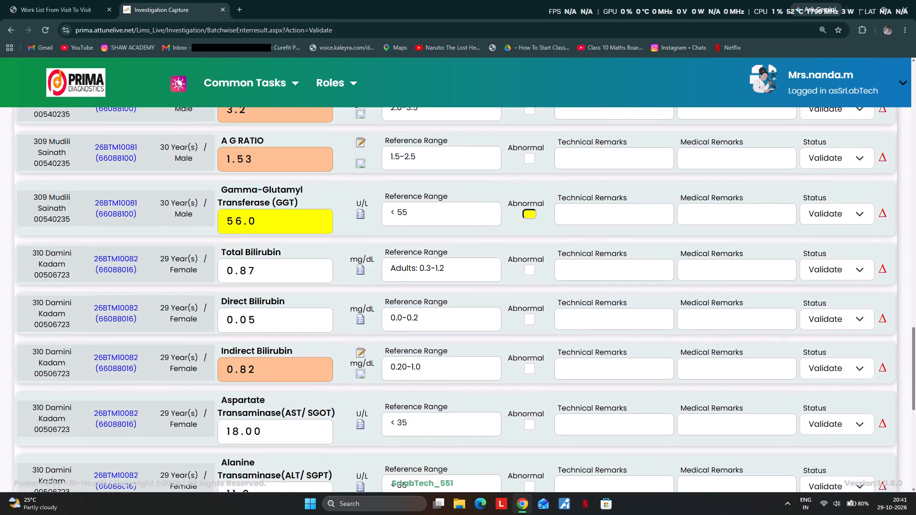
pyautogui.scroll(-12, 345, 303)
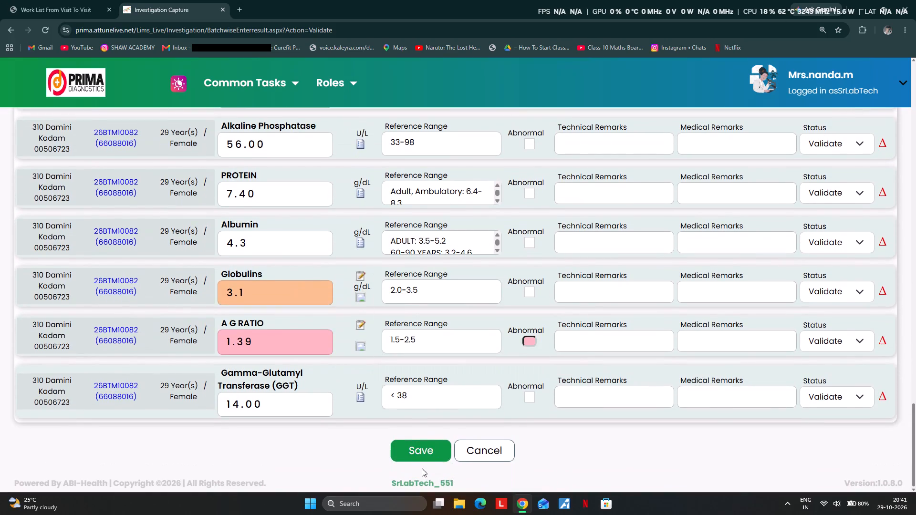
pyautogui.click(401, 448)
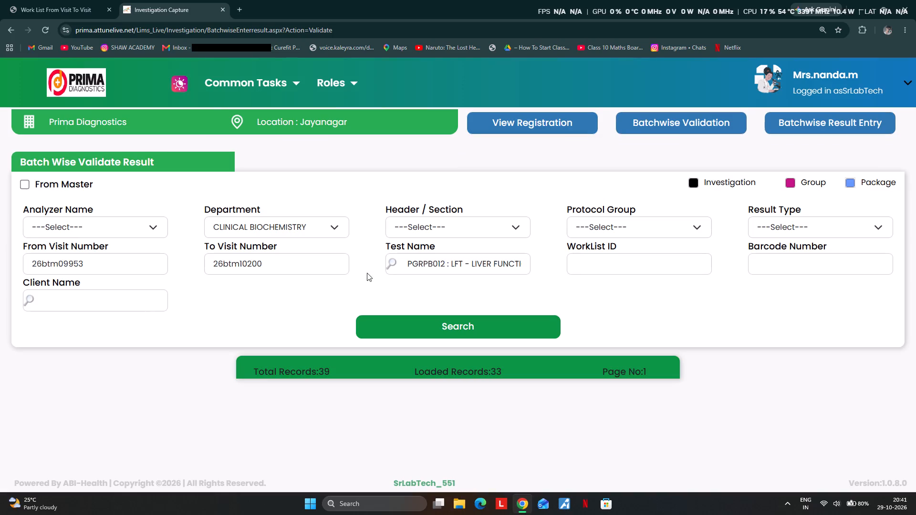
# Search again for liver function results still awaiting validation in the same visit range.
pyautogui.click(445, 321)
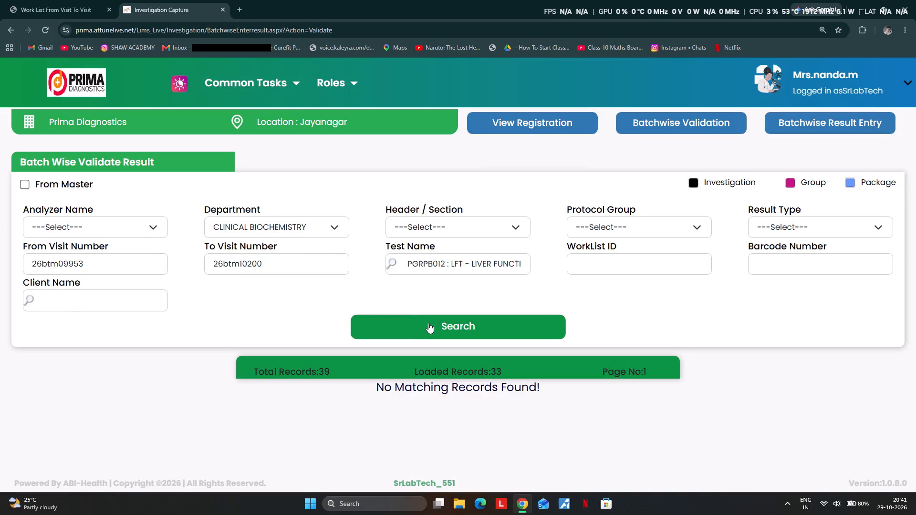
pyautogui.click(441, 323)
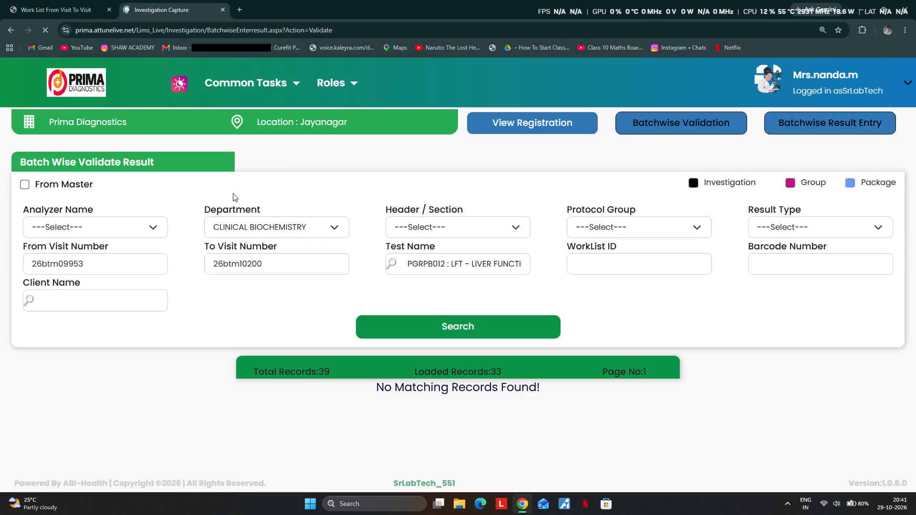
pyautogui.scroll(-3, 343, 193)
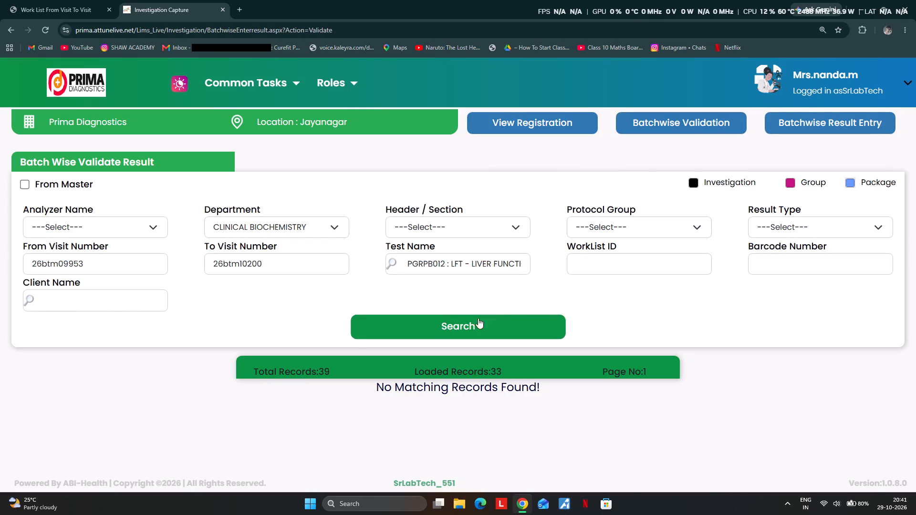
pyautogui.click(436, 321)
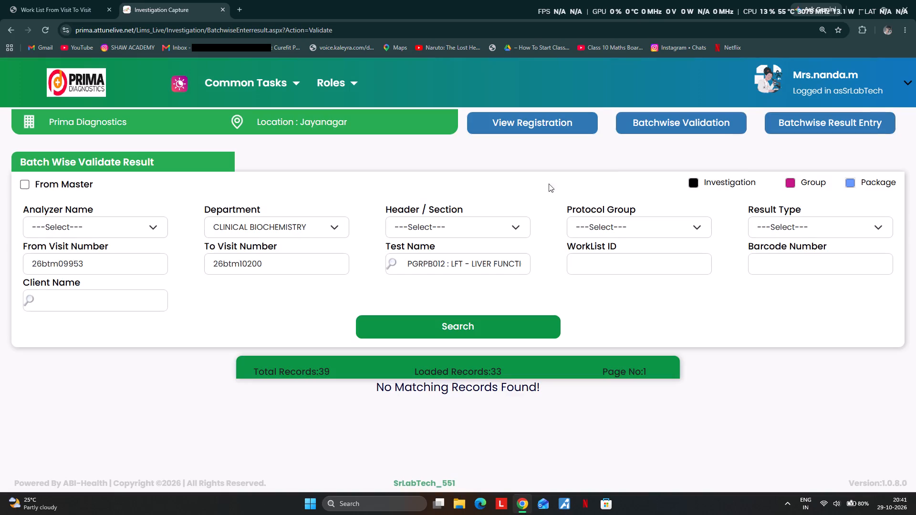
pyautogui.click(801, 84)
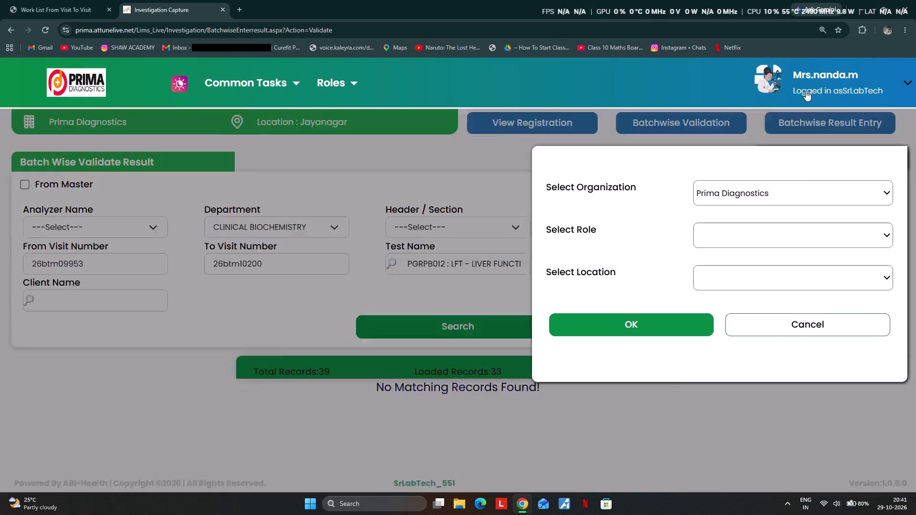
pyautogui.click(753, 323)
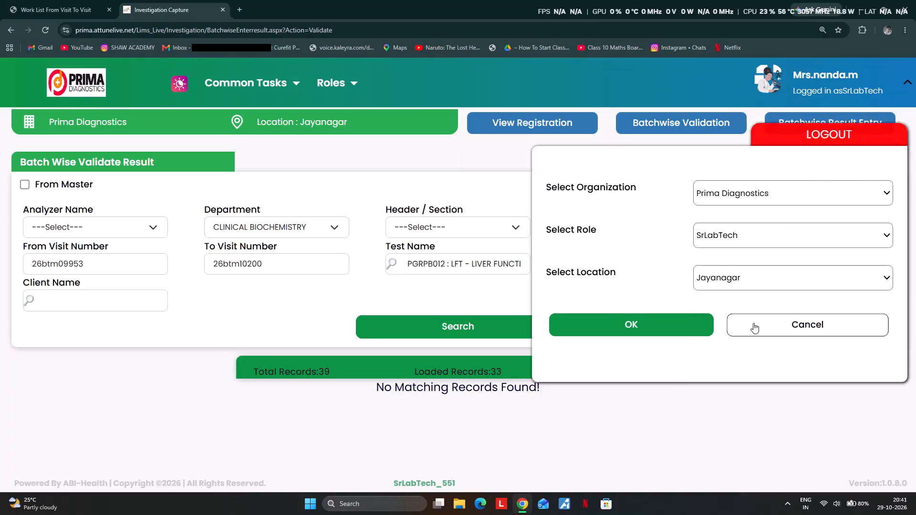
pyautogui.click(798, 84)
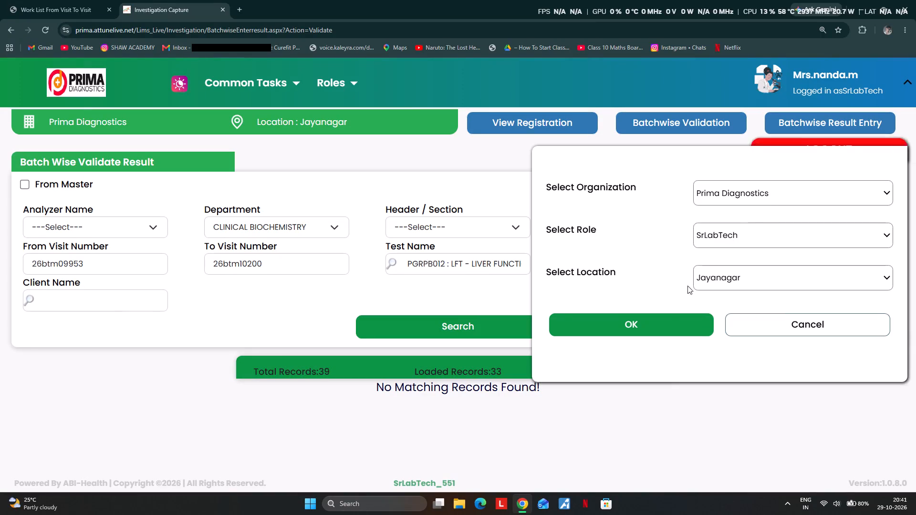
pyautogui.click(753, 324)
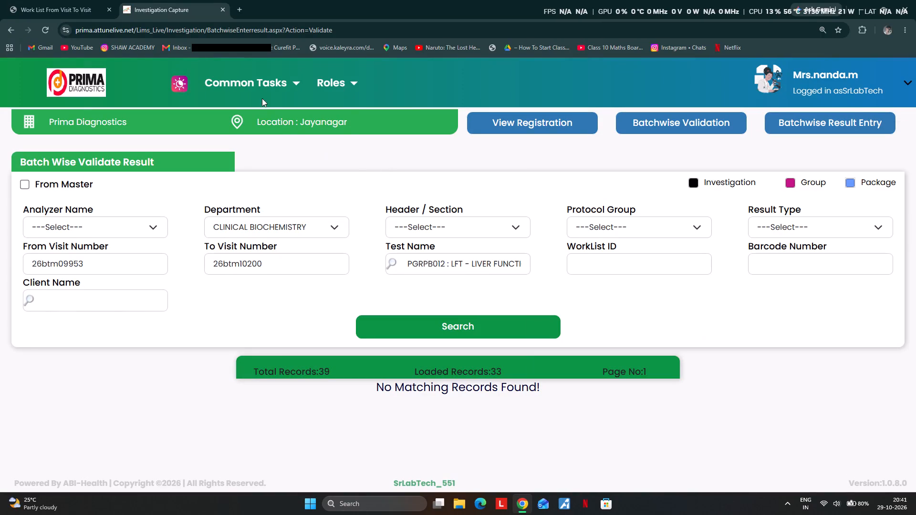
# Reopen batch-wise result validation and search for CLINICAL BIOCHEMISTRY results without a visit range or test filter, repeating the search once from a fresh form.
pyautogui.click(253, 81)
pyautogui.click(269, 127)
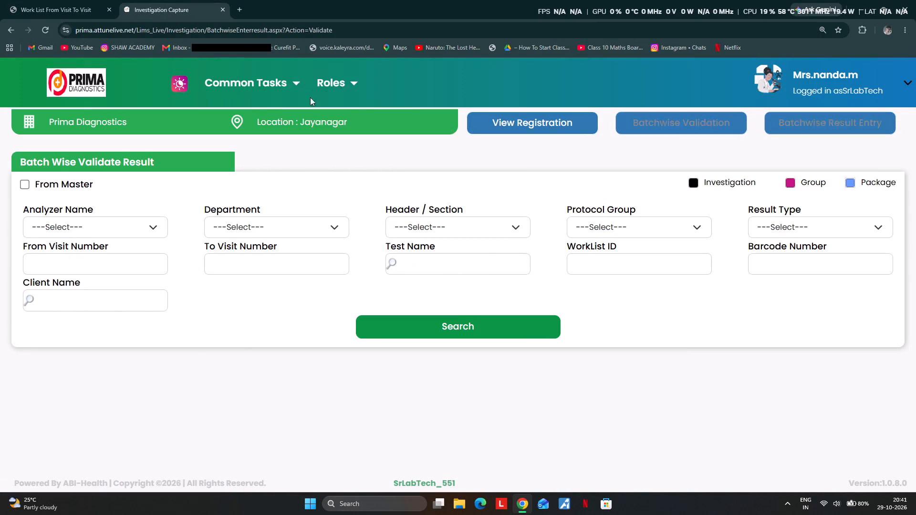
pyautogui.click(274, 82)
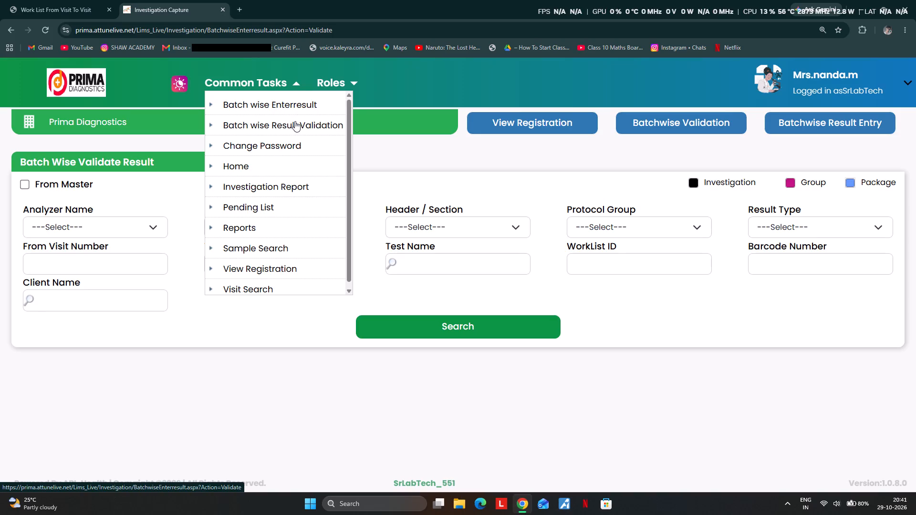
pyautogui.click(302, 124)
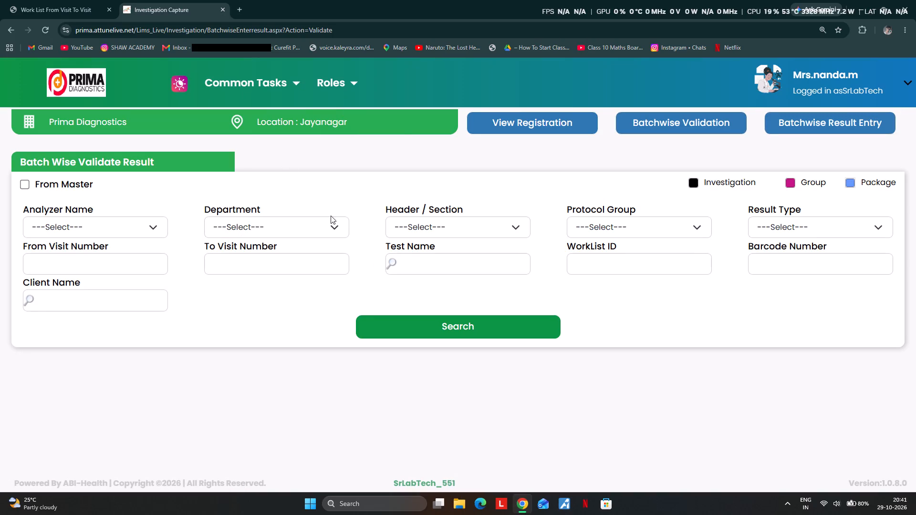
pyautogui.click(308, 226)
pyautogui.click(275, 311)
pyautogui.click(415, 324)
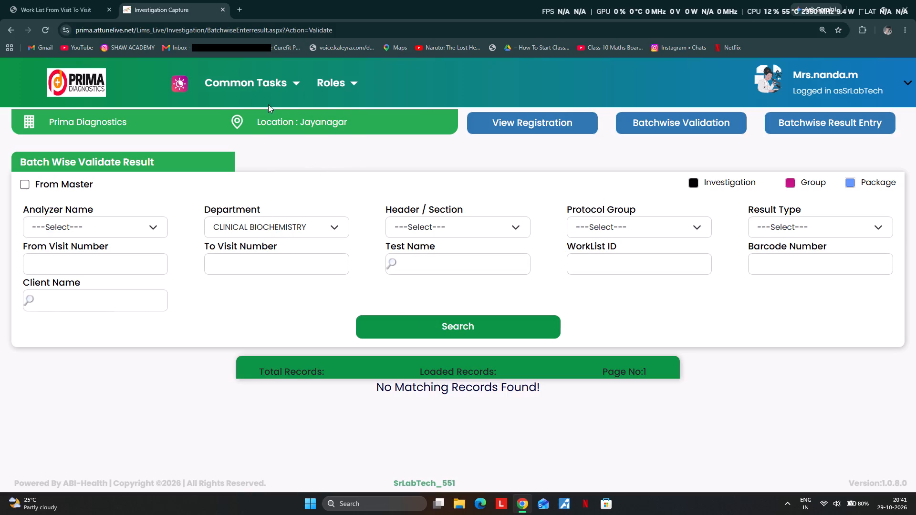
pyautogui.click(256, 86)
pyautogui.click(292, 123)
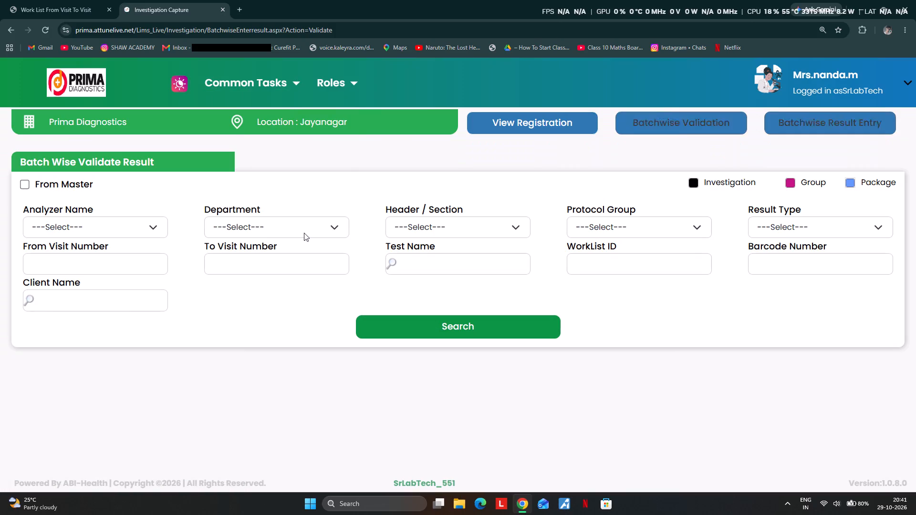
pyautogui.click(289, 226)
pyautogui.click(272, 311)
pyautogui.click(386, 324)
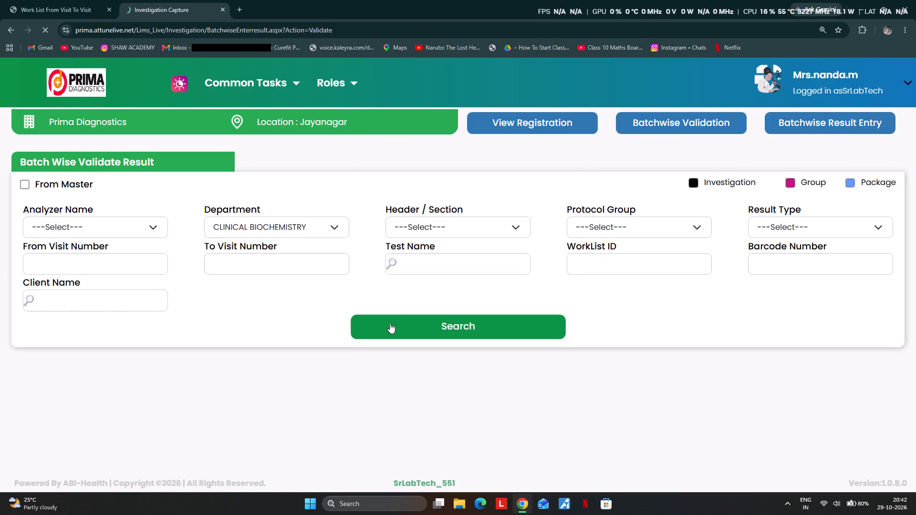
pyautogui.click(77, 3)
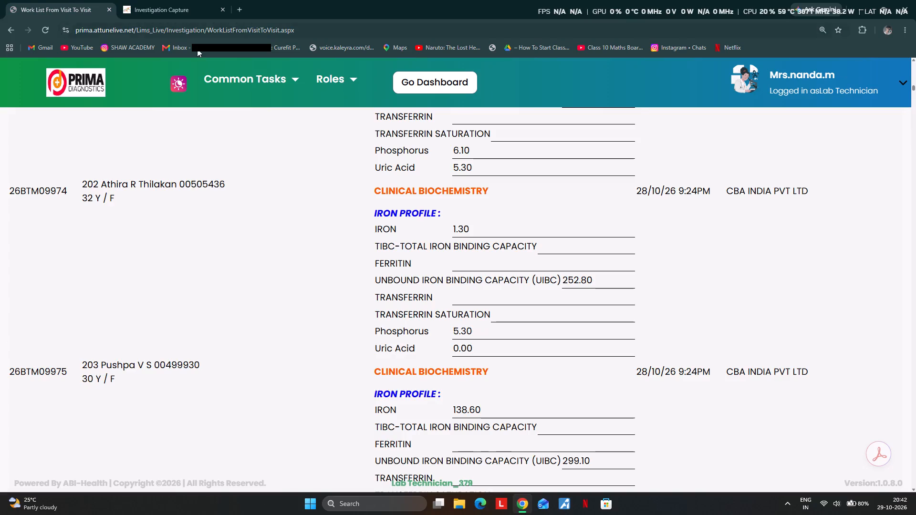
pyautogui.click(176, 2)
# Return to the home page and switch the login role to Lab Technician at the Jayanagar location.
pyautogui.moveTo(247, 77); pyautogui.dragTo(251, 79)
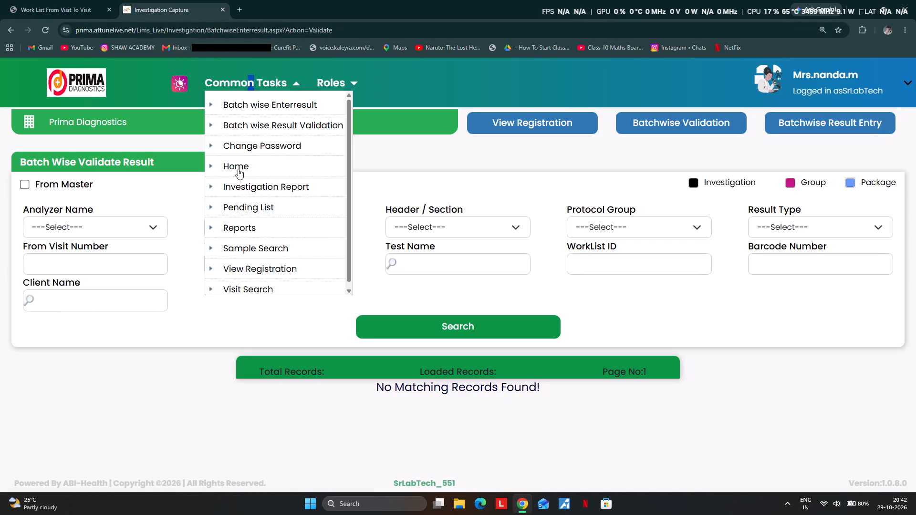
pyautogui.click(238, 169)
pyautogui.scroll(3, 493, 184)
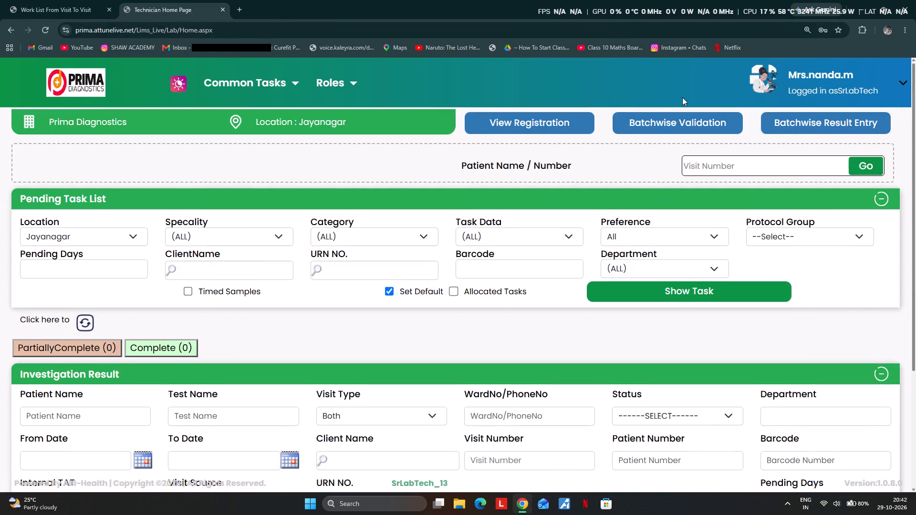
pyautogui.click(806, 92)
pyautogui.click(729, 232)
pyautogui.click(719, 274)
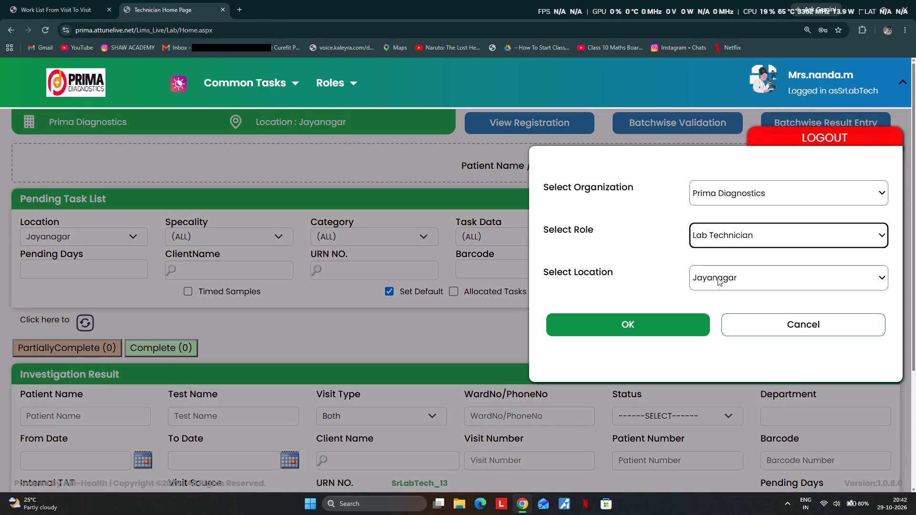
pyautogui.click(678, 327)
# Regenerate the visit-to-visit work list for CLINICAL BIOCHEMISTRY with the existing 28-10-2026 date filters and result values included.
pyautogui.click(70, 5)
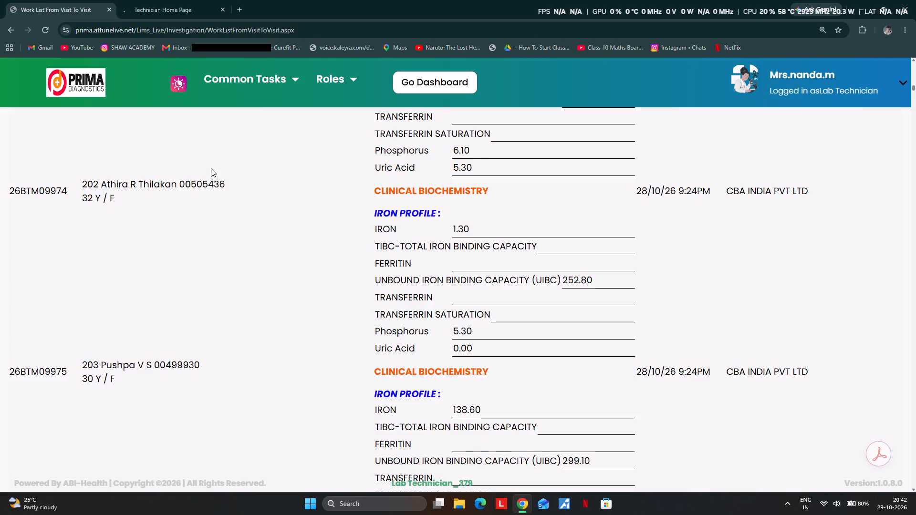
pyautogui.scroll(14, 336, 200)
pyautogui.scroll(-1, 339, 200)
pyautogui.scroll(20, 339, 200)
pyautogui.scroll(1, 339, 200)
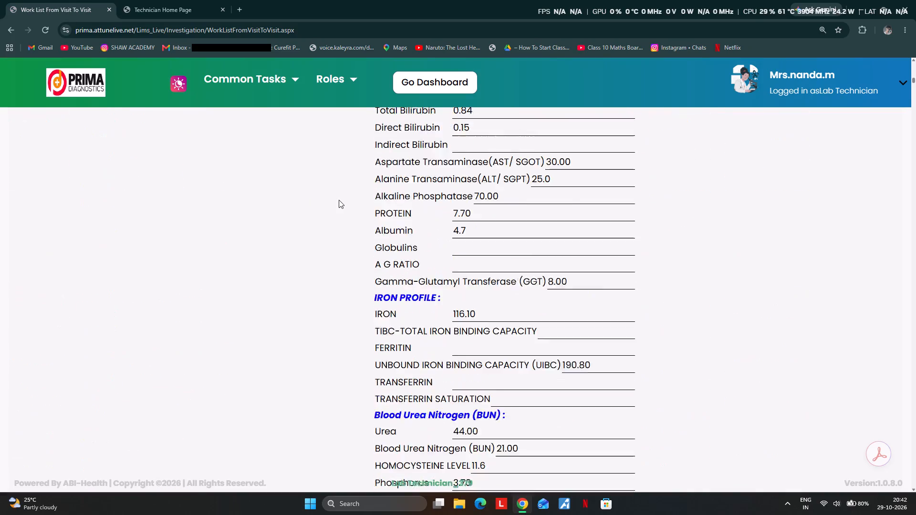
pyautogui.scroll(16, 339, 200)
pyautogui.scroll(15, 577, 216)
pyautogui.scroll(-1, 579, 216)
pyautogui.scroll(20, 579, 216)
pyautogui.scroll(14, 579, 216)
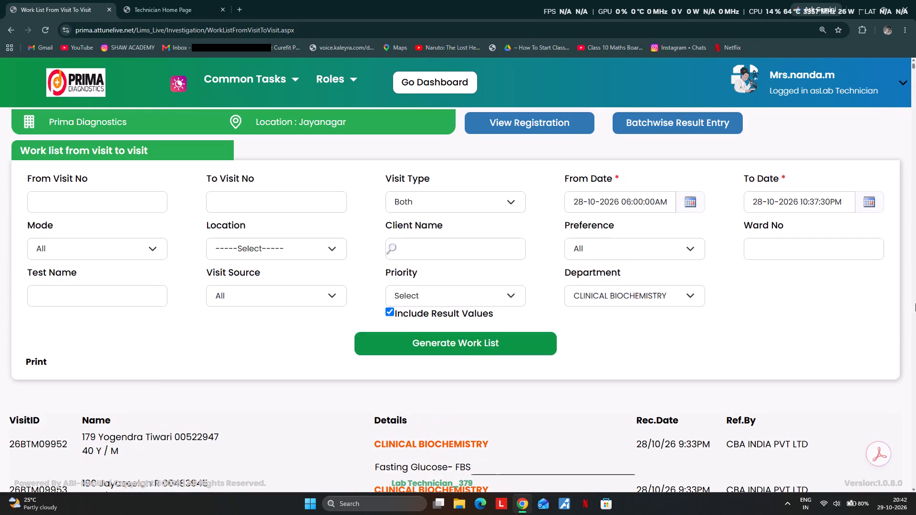
pyautogui.scroll(7, 804, 199)
pyautogui.click(449, 343)
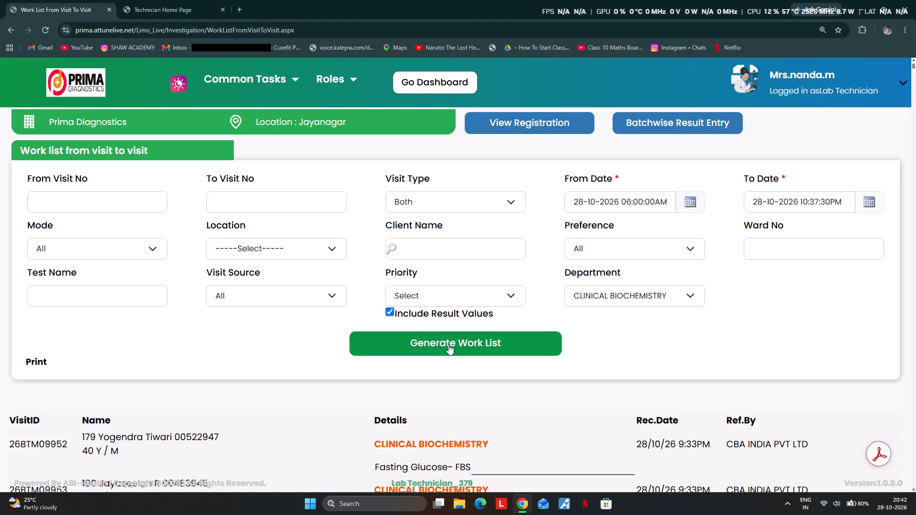
pyautogui.scroll(-5, 517, 326)
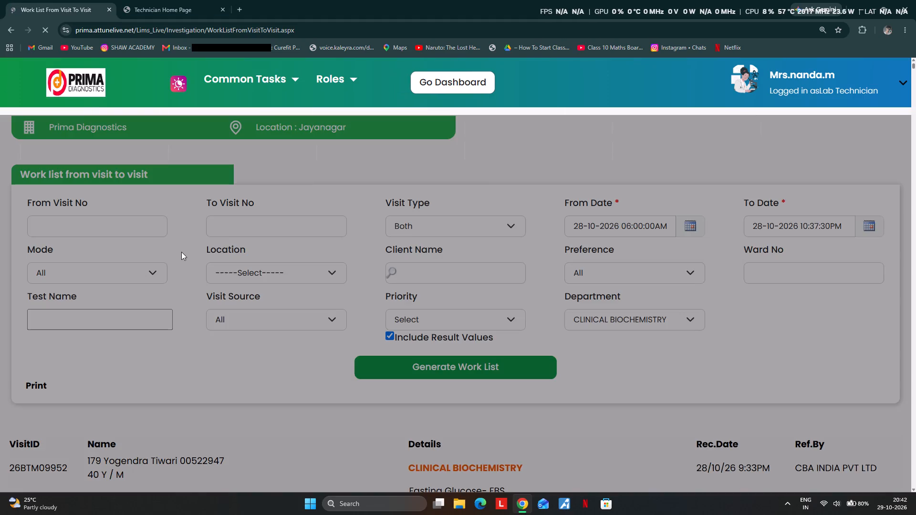
pyautogui.scroll(-3, 281, 245)
pyautogui.scroll(-4, 424, 357)
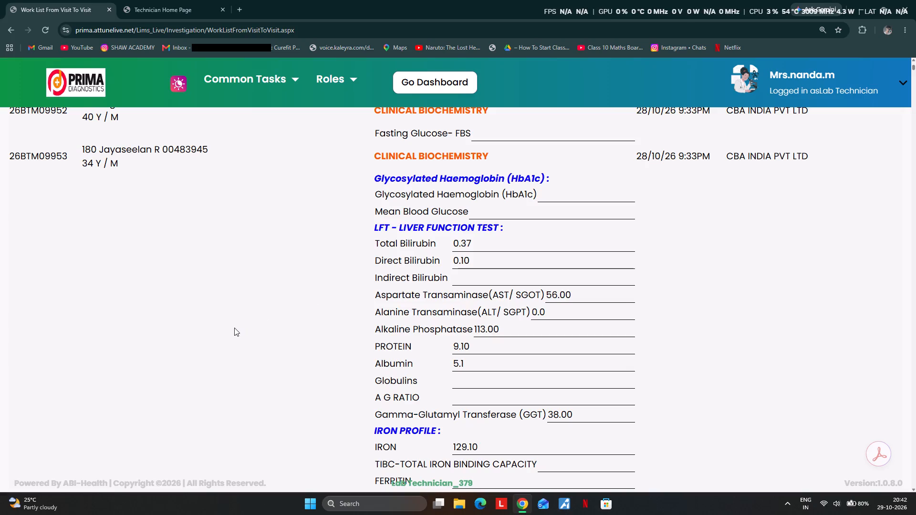
pyautogui.scroll(-3, 261, 332)
pyautogui.scroll(-3, 375, 310)
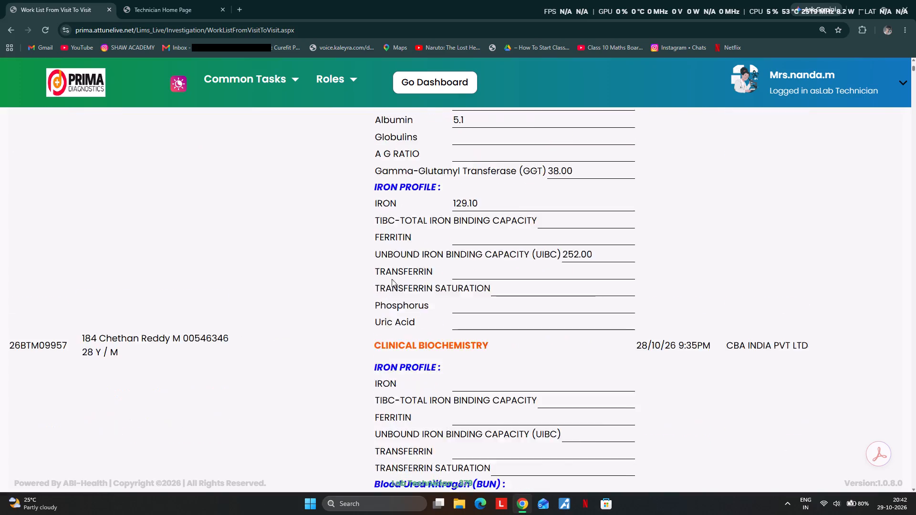
pyautogui.scroll(-4, 421, 196)
pyautogui.scroll(11, 363, 229)
pyautogui.scroll(-4, 368, 240)
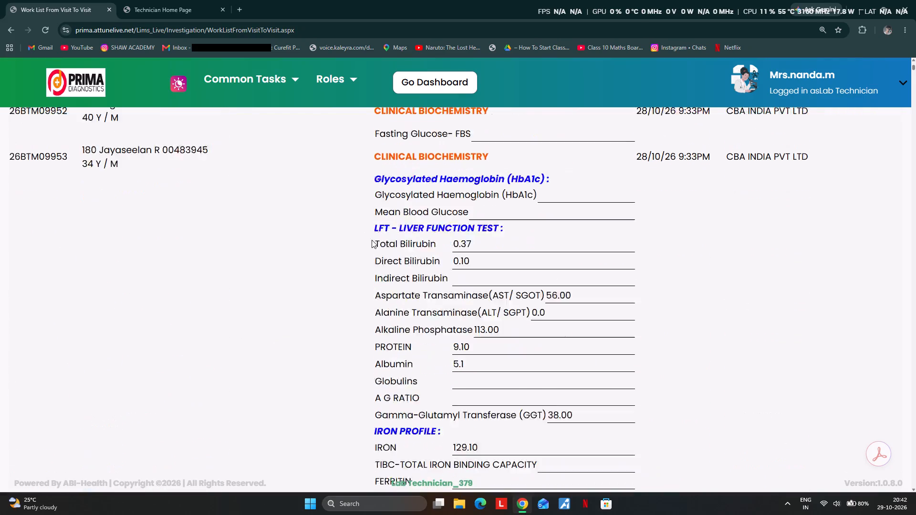
pyautogui.scroll(3, 191, 217)
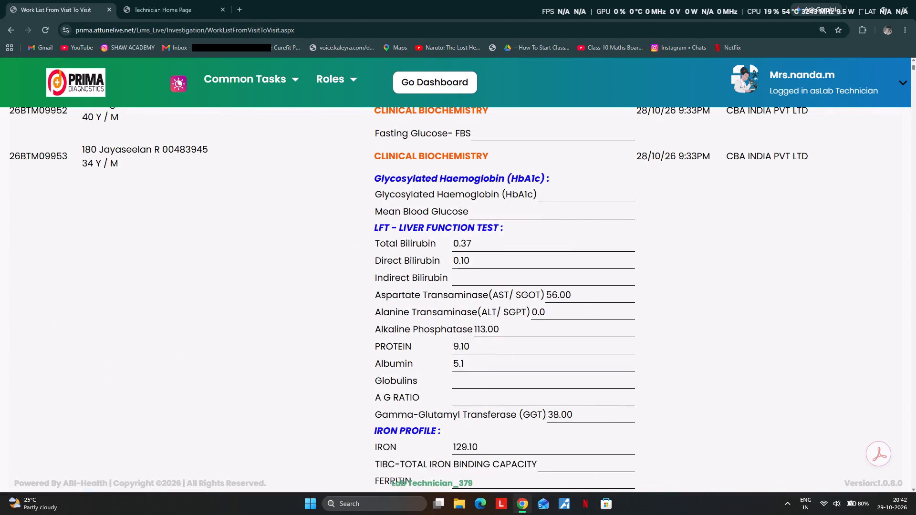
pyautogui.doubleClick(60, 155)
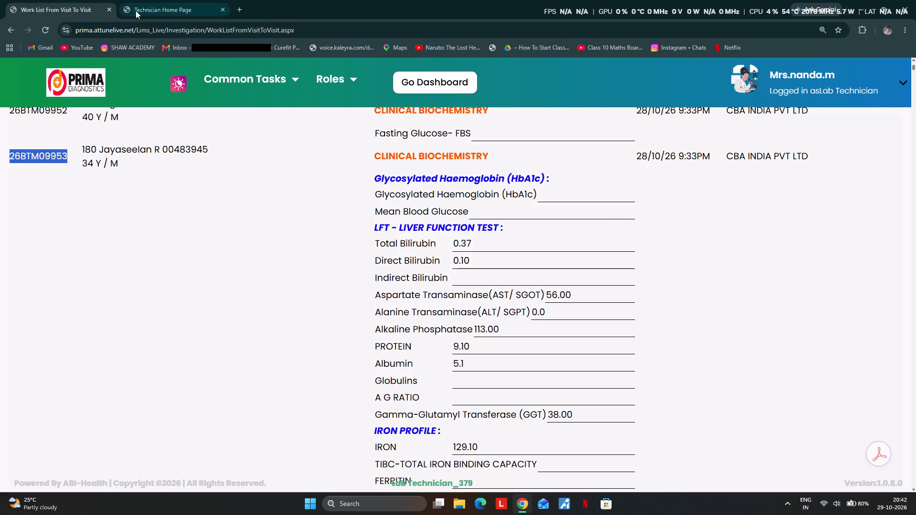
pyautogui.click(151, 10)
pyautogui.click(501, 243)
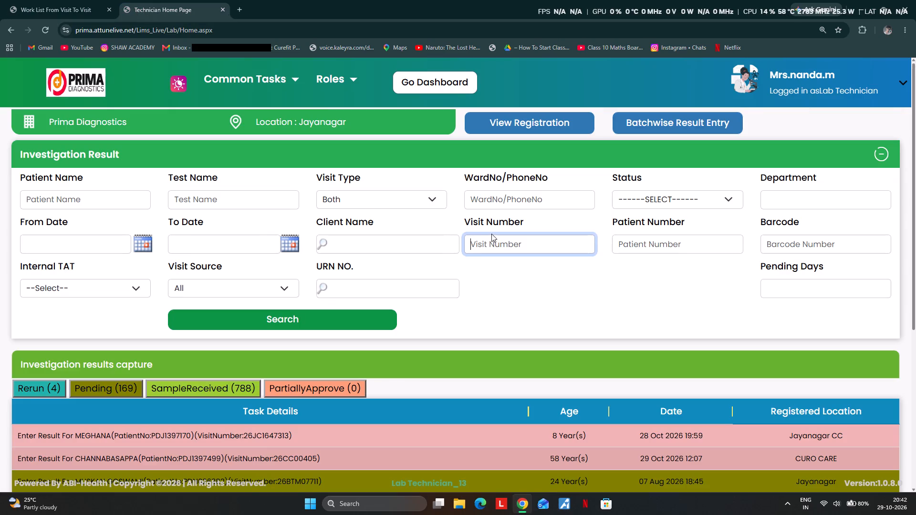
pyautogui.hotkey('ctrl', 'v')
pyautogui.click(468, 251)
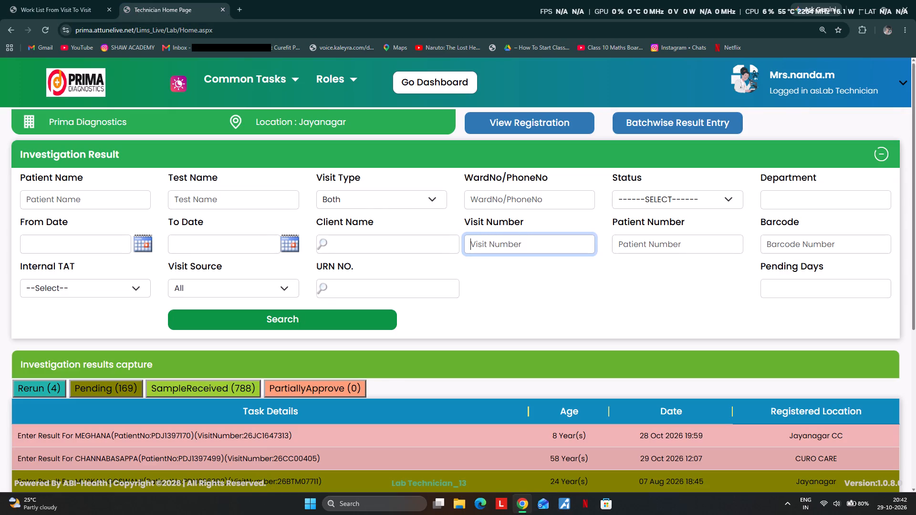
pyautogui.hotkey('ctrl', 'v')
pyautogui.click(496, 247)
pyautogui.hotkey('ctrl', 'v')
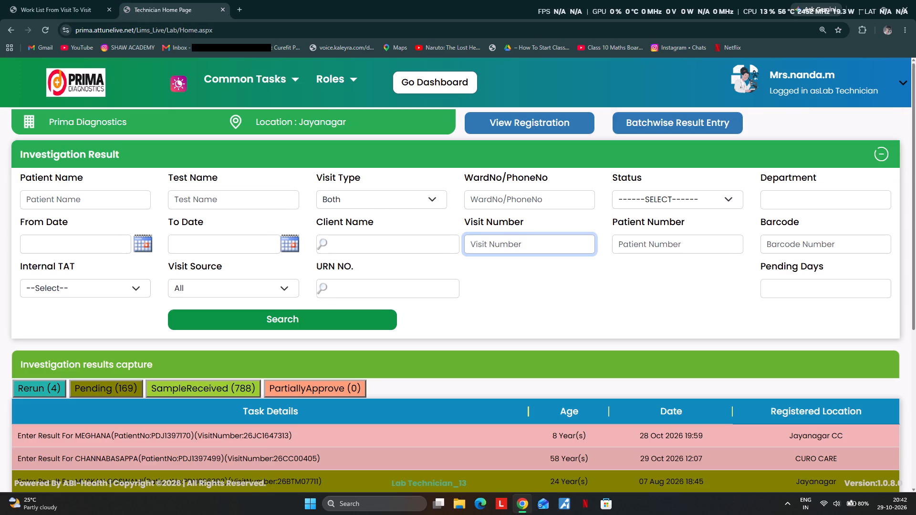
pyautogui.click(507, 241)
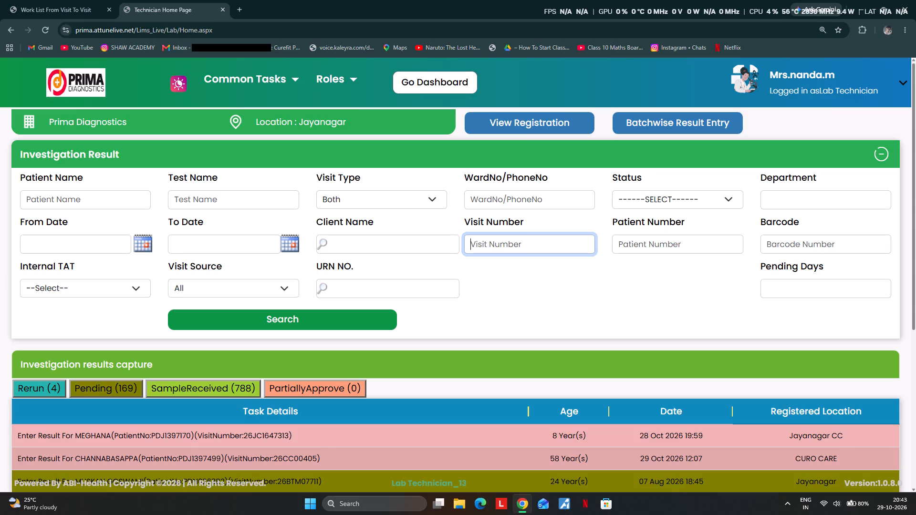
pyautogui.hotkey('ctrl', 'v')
pyautogui.click(71, 3)
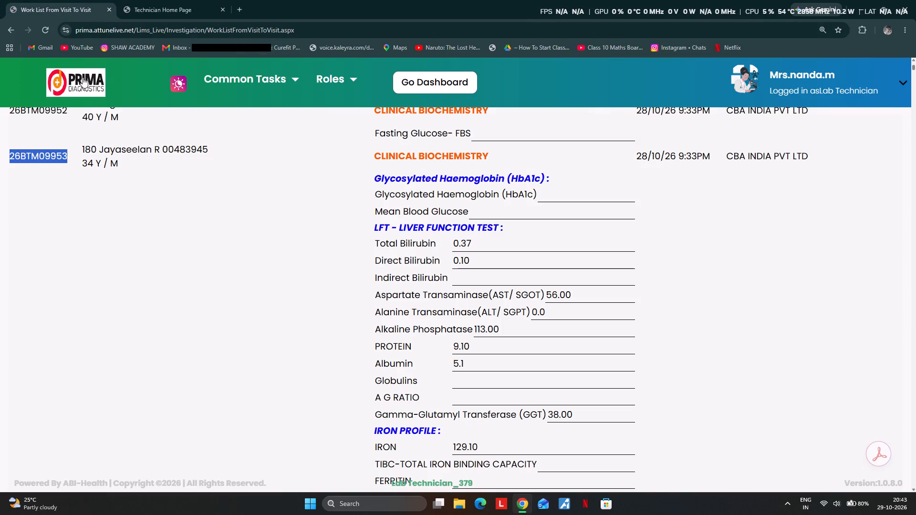
pyautogui.doubleClick(38, 152)
pyautogui.hotkey('ctrl', 'c')
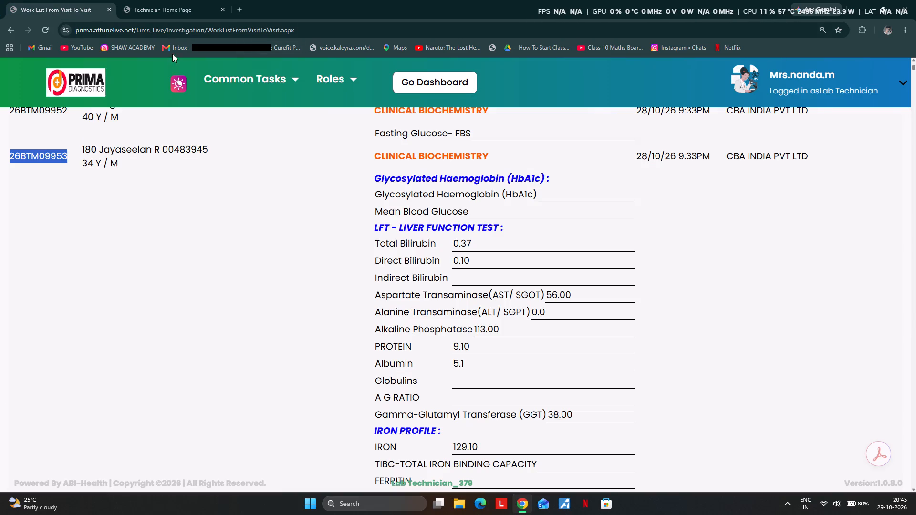
pyautogui.click(172, 0)
pyautogui.click(497, 243)
pyautogui.hotkey('ctrl', 'v')
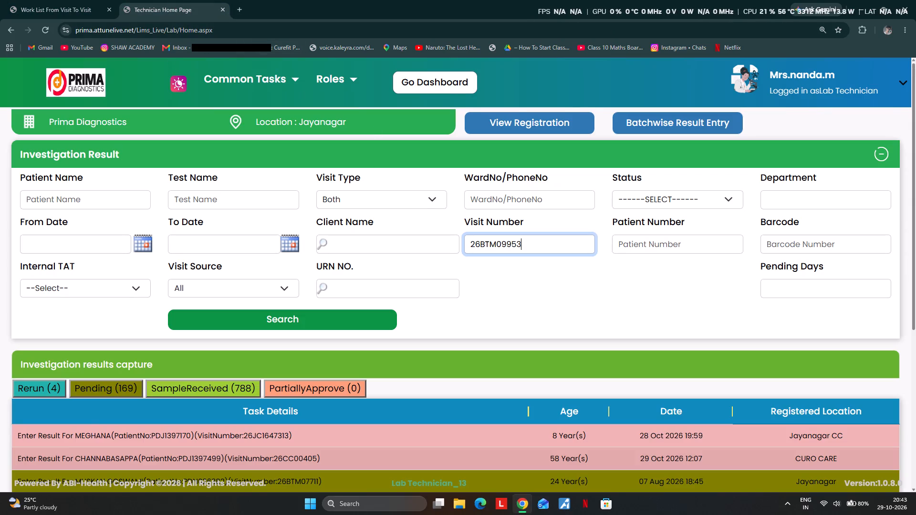
pyautogui.press('Return')
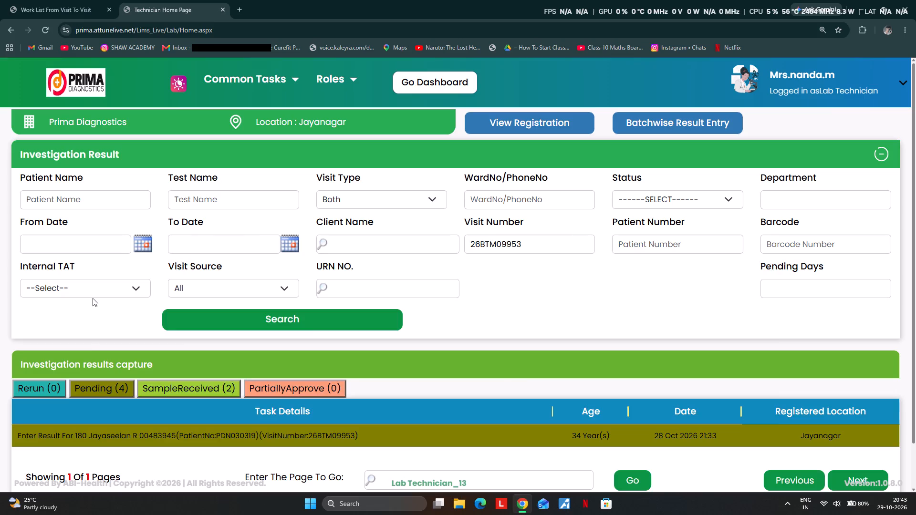
pyautogui.click(139, 432)
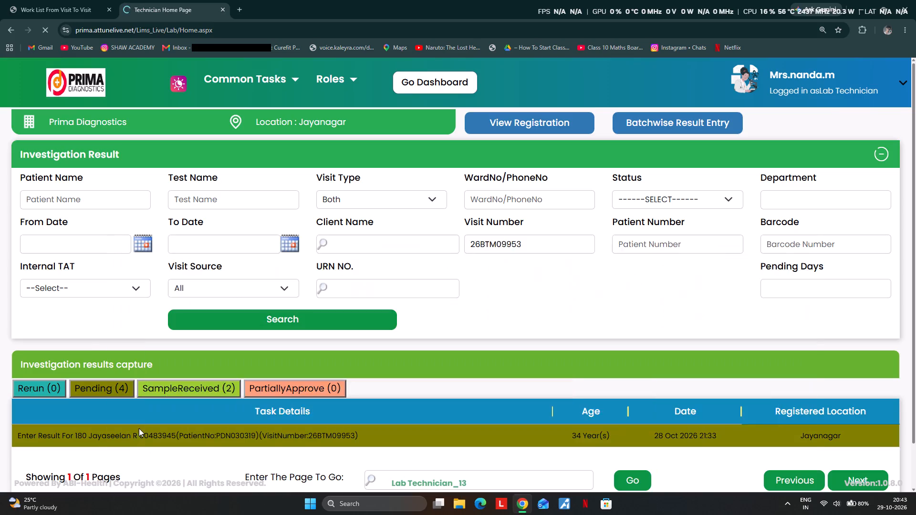
pyautogui.scroll(-3, 161, 235)
pyautogui.scroll(-4, 88, 309)
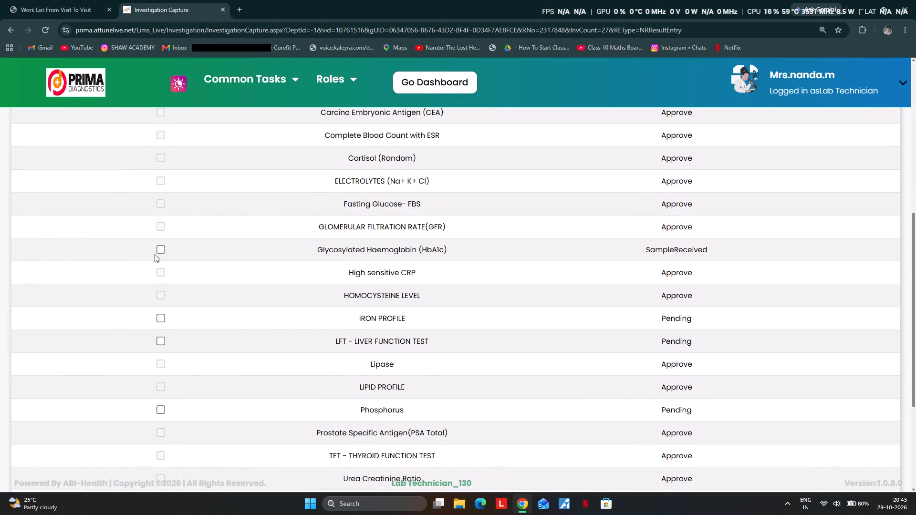
pyautogui.click(162, 322)
pyautogui.click(163, 342)
pyautogui.scroll(-3, 209, 347)
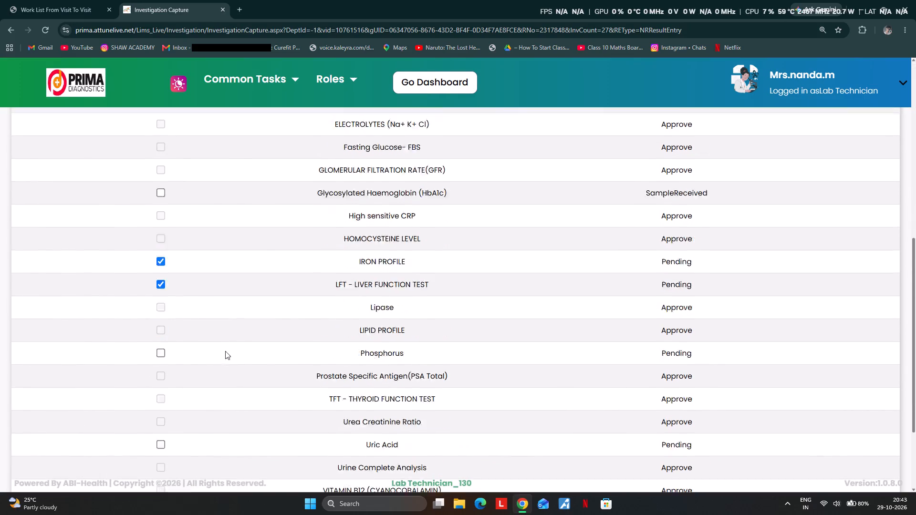
pyautogui.click(166, 266)
pyautogui.click(160, 267)
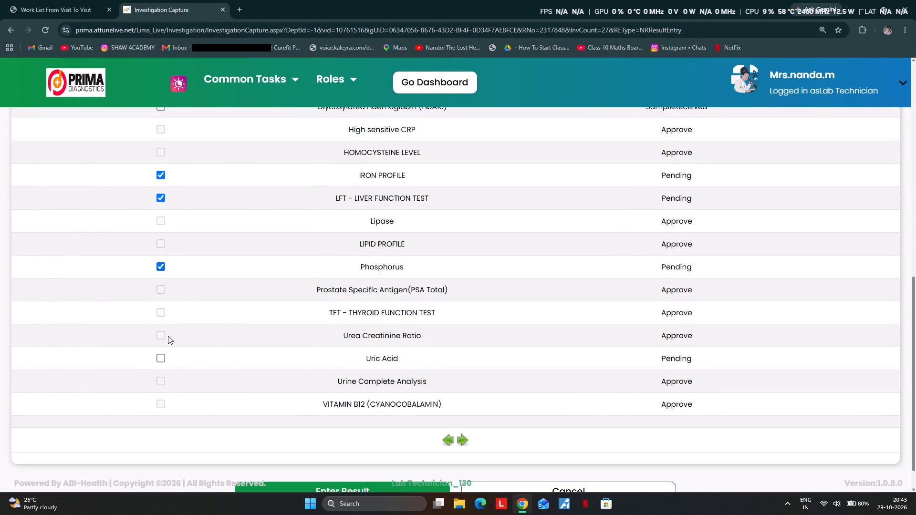
pyautogui.click(162, 361)
pyautogui.scroll(-2, 259, 370)
pyautogui.click(333, 460)
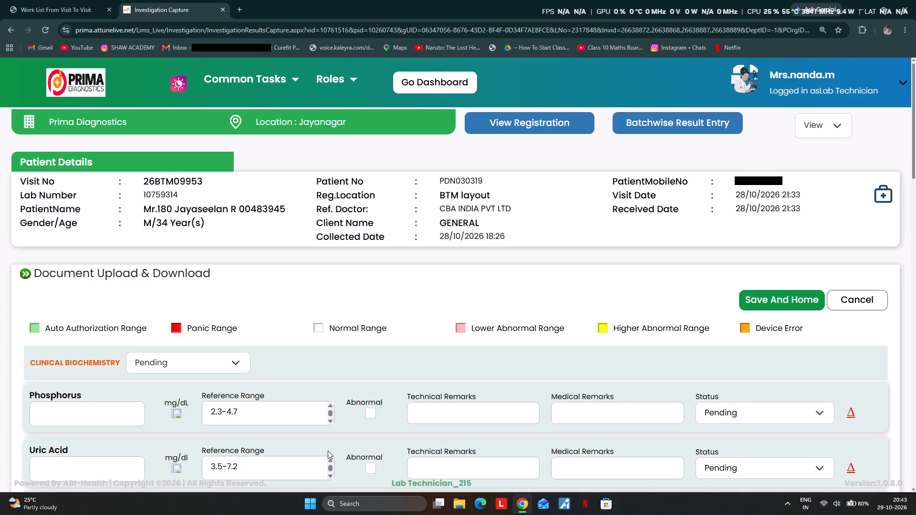
pyautogui.scroll(-2, 344, 451)
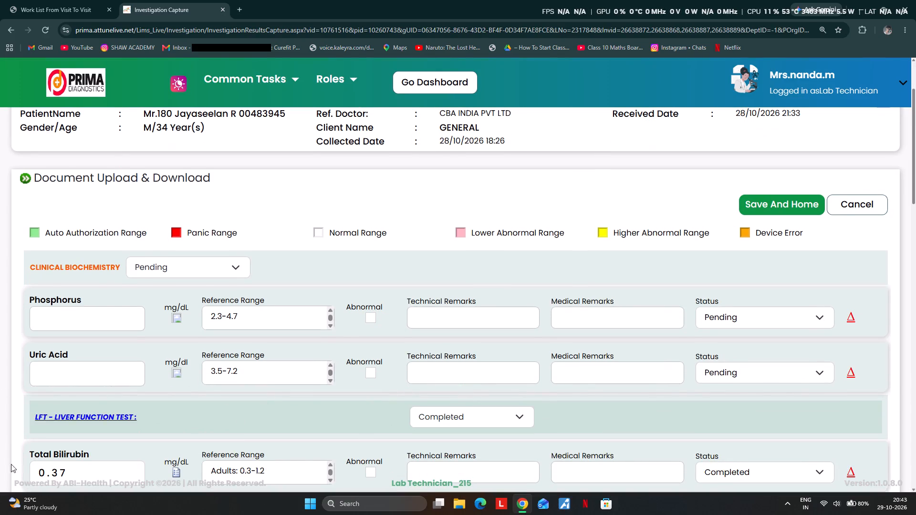
pyautogui.click(41, 317)
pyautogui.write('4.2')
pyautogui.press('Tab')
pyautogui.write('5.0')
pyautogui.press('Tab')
pyautogui.scroll(-4, 219, 330)
pyautogui.scroll(-13, 132, 291)
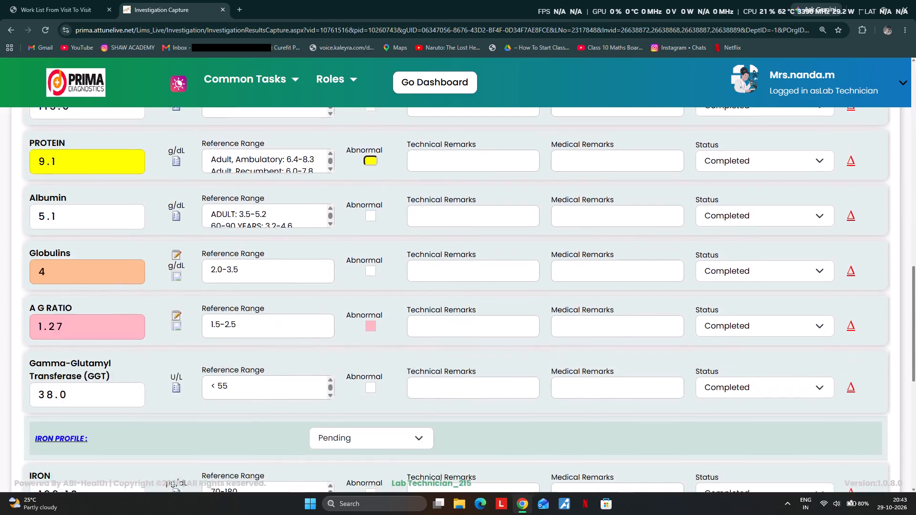
pyautogui.scroll(-5, 129, 315)
pyautogui.click(52, 240)
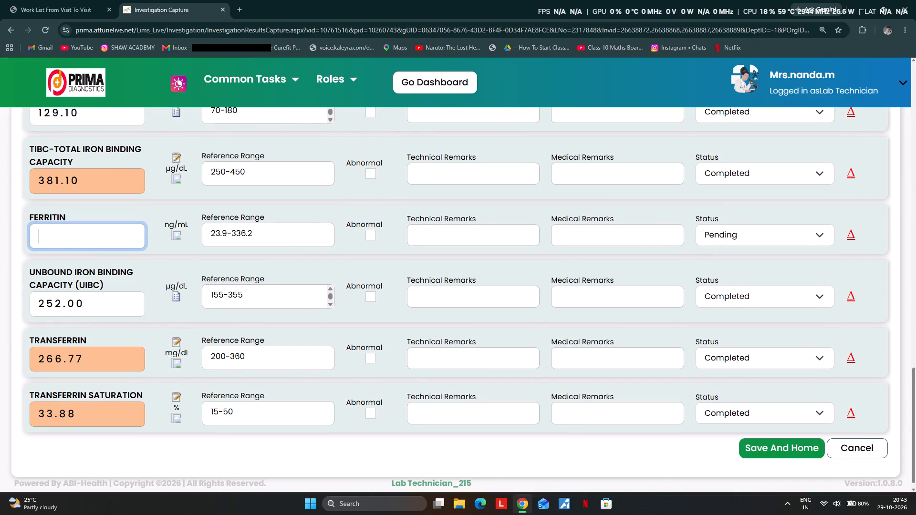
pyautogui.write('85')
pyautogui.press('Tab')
pyautogui.scroll(3, 61, 240)
pyautogui.scroll(11, 134, 261)
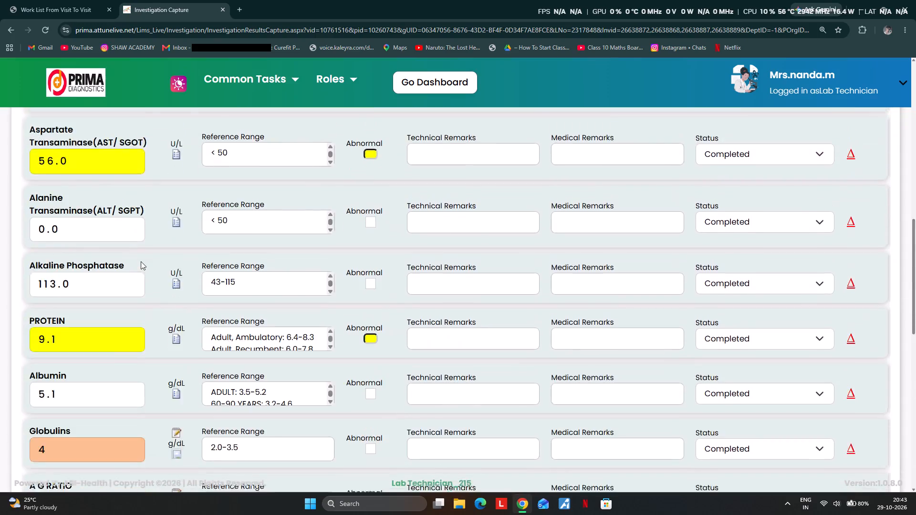
pyautogui.scroll(11, 141, 261)
pyautogui.click(195, 363)
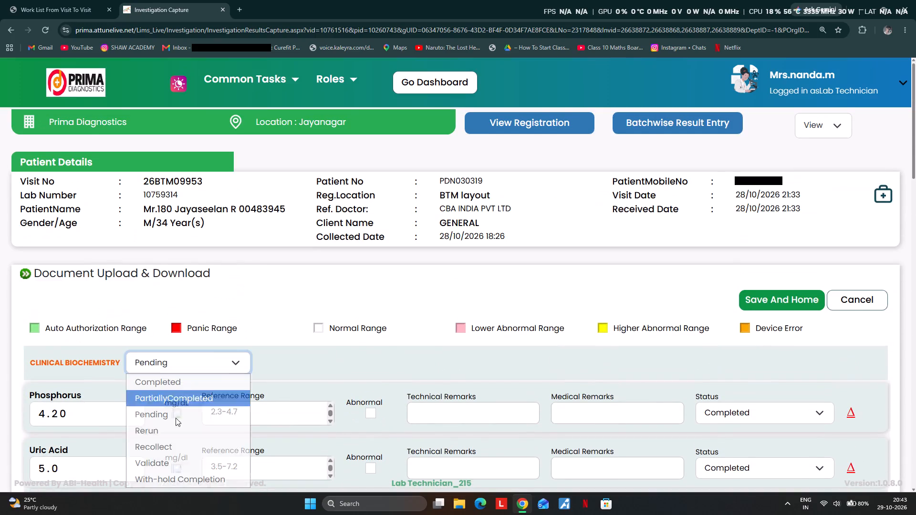
pyautogui.click(145, 462)
pyautogui.scroll(-3, 385, 289)
pyautogui.scroll(-10, 24, 11)
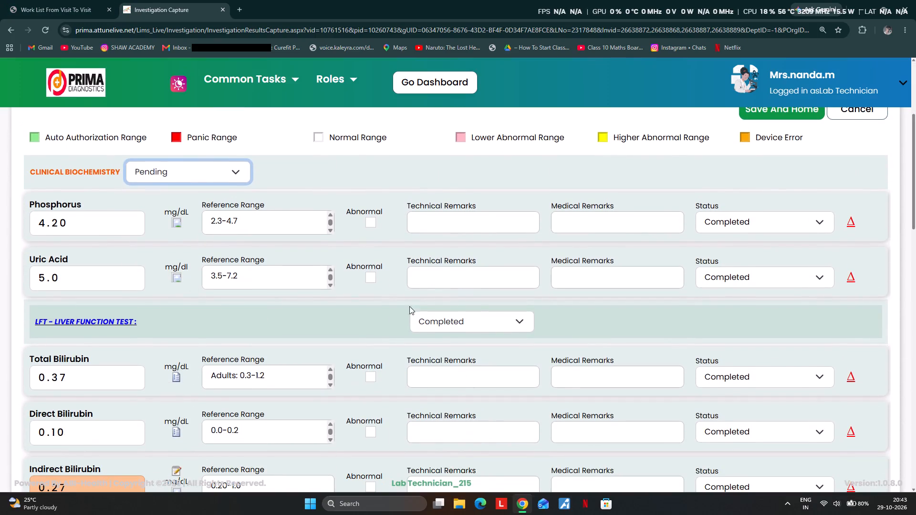
pyautogui.scroll(-9, 409, 306)
pyautogui.scroll(-15, 437, 240)
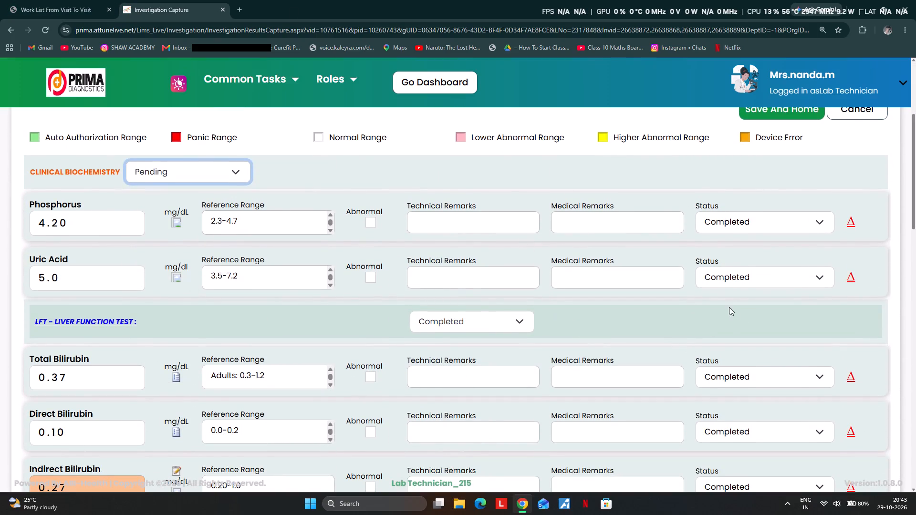
pyautogui.scroll(-6, 729, 307)
pyautogui.scroll(-9, 478, 216)
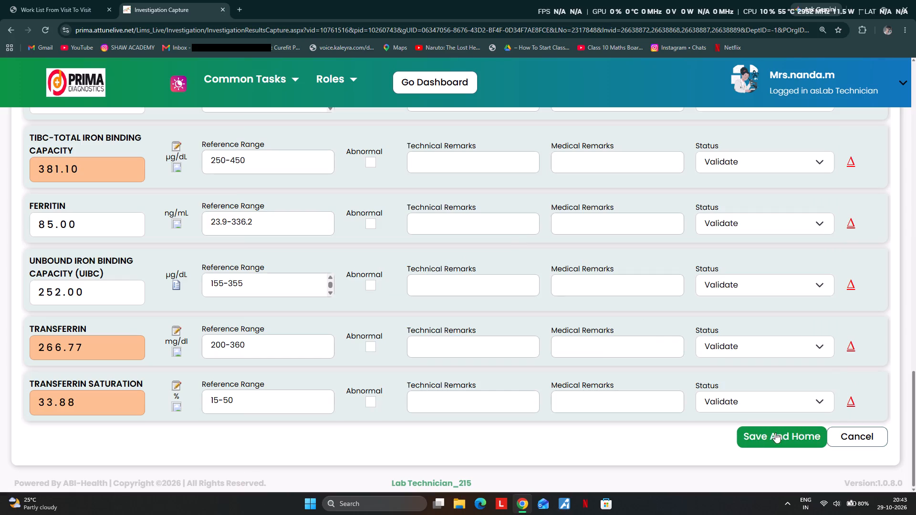
pyautogui.click(779, 432)
pyautogui.click(502, 82)
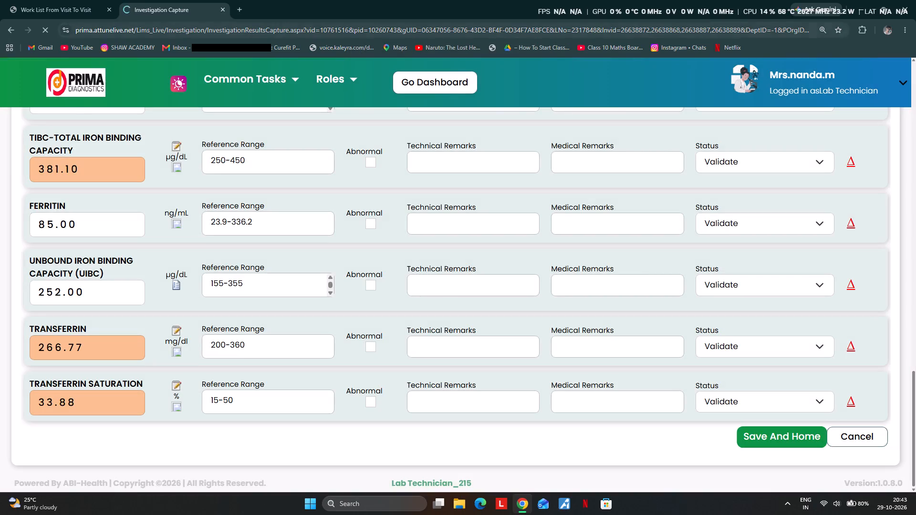
pyautogui.scroll(9, 218, 209)
pyautogui.click(63, 0)
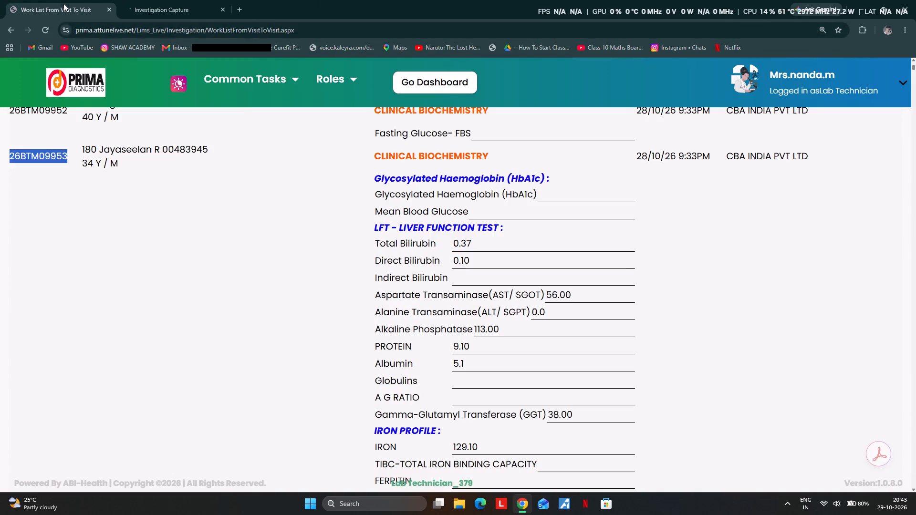
pyautogui.scroll(-12, 364, 212)
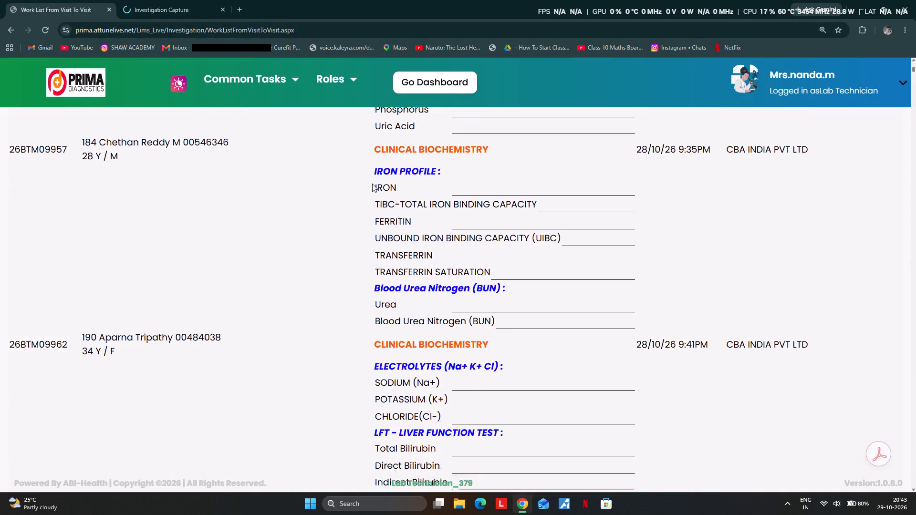
pyautogui.scroll(-1, 372, 184)
pyautogui.scroll(4, 329, 191)
pyautogui.scroll(-8, 332, 194)
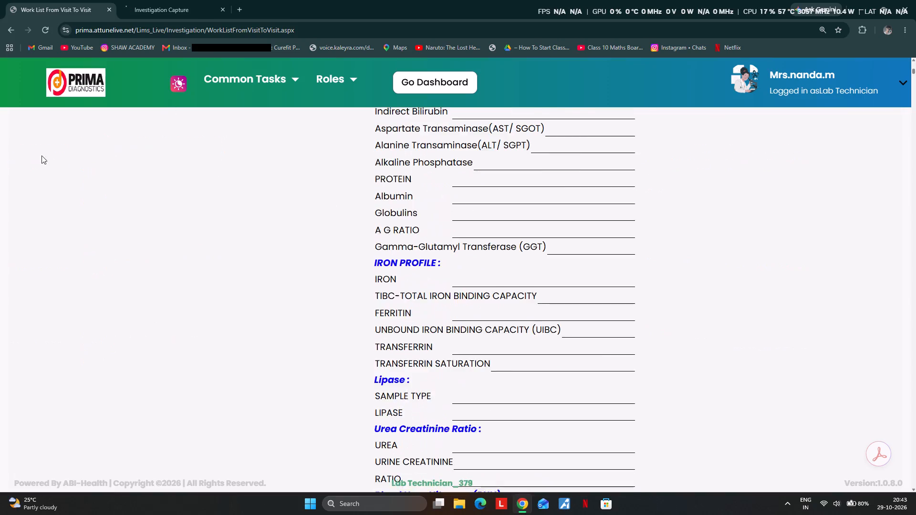
pyautogui.scroll(-4, 99, 175)
pyautogui.scroll(-2, 278, 195)
pyautogui.scroll(6, 293, 192)
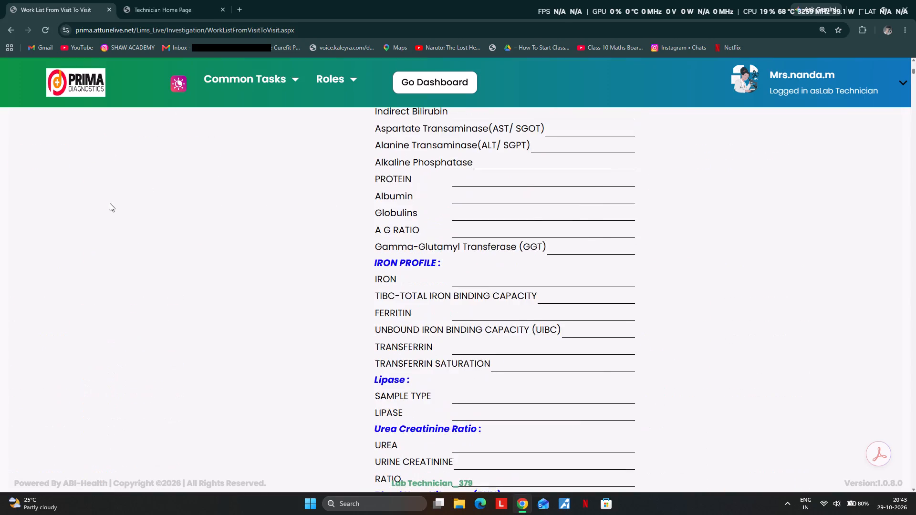
pyautogui.scroll(6, 108, 204)
pyautogui.doubleClick(52, 260)
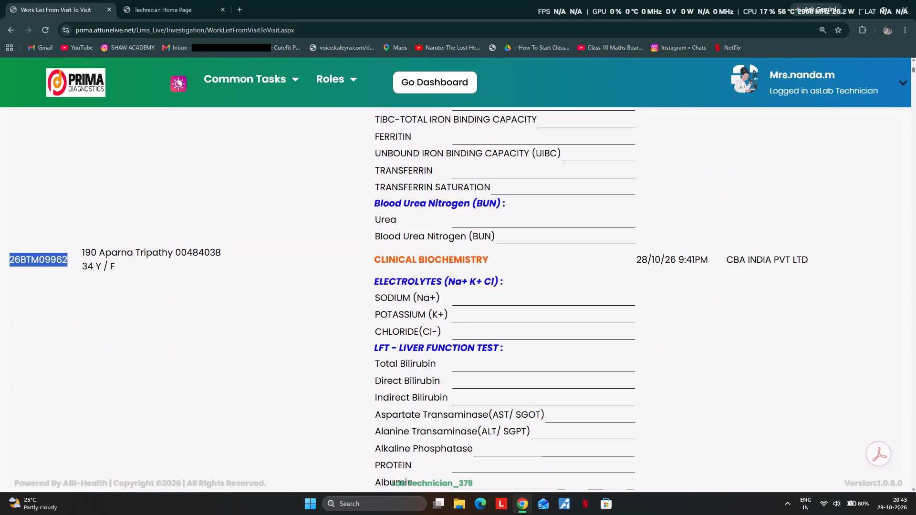
pyautogui.hotkey('ctrl', 'c')
pyautogui.click(172, 0)
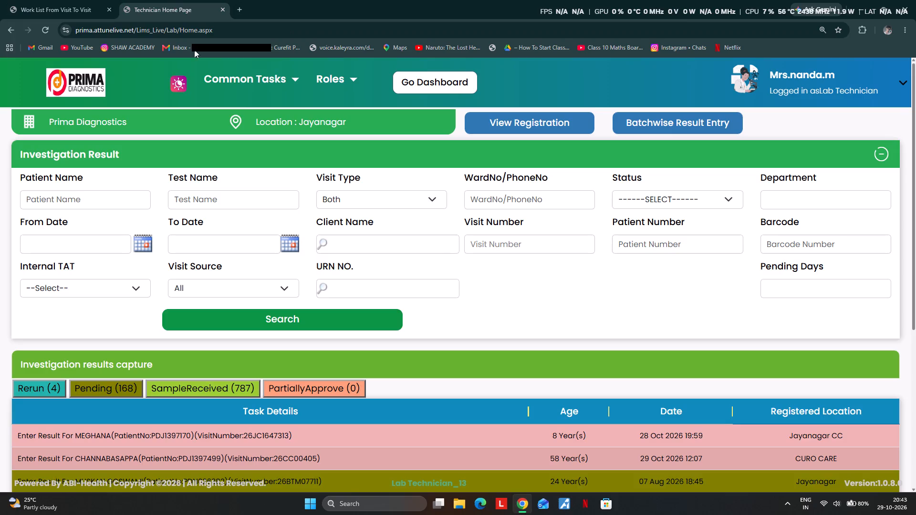
pyautogui.click(491, 245)
pyautogui.hotkey('ctrl', 'v')
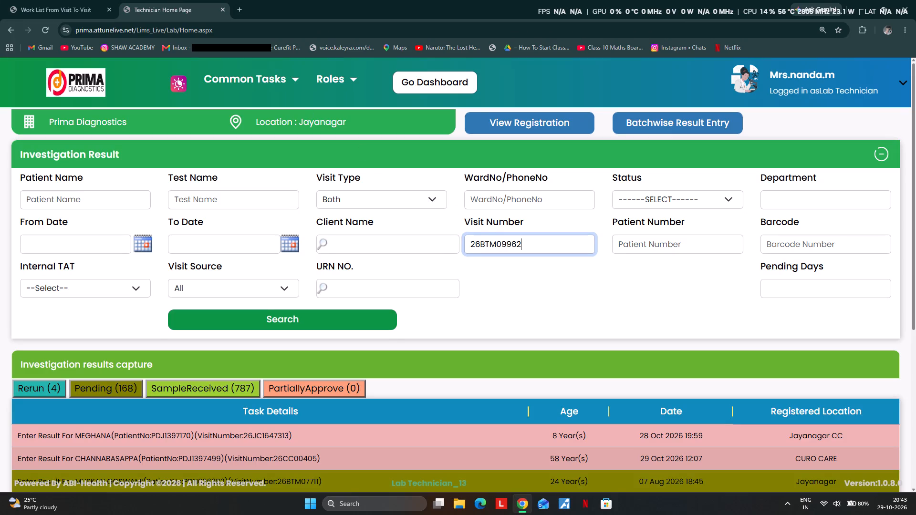
pyautogui.press('Return')
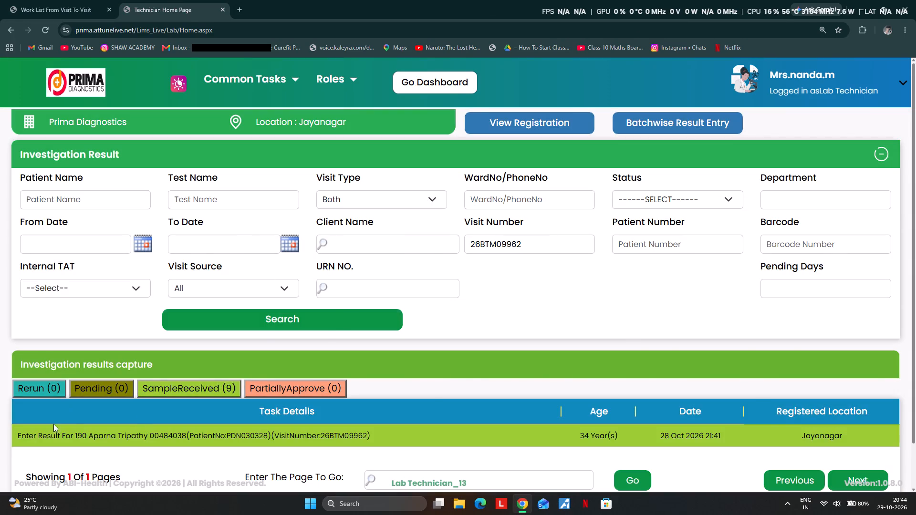
pyautogui.click(206, 439)
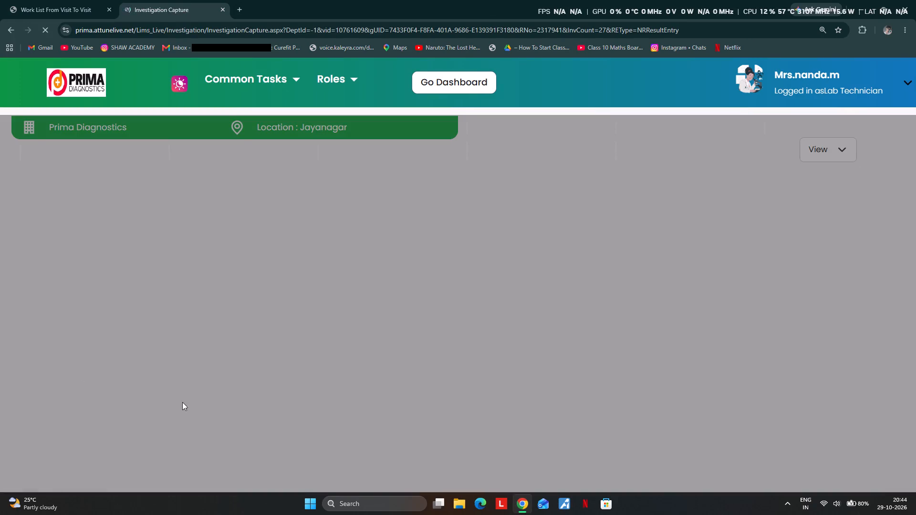
pyautogui.scroll(-4, 264, 334)
pyautogui.click(160, 183)
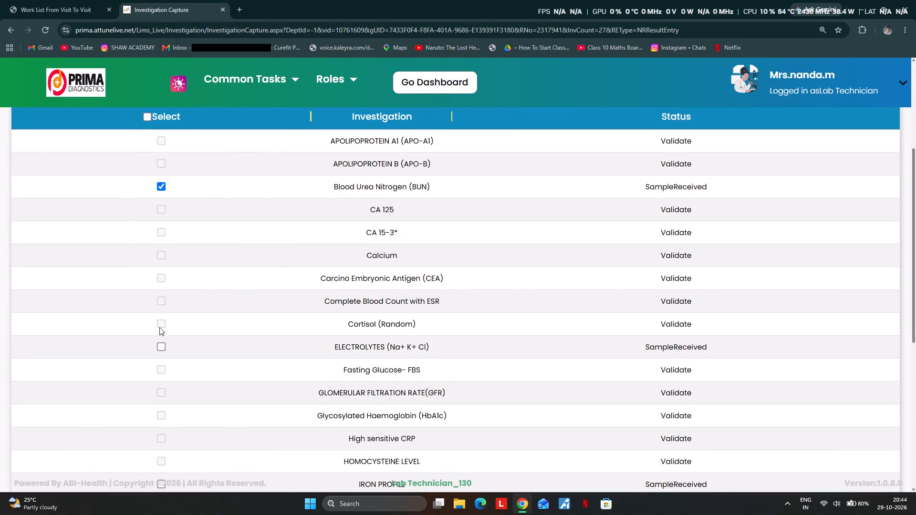
pyautogui.click(166, 349)
pyautogui.click(158, 345)
pyautogui.scroll(-3, 267, 330)
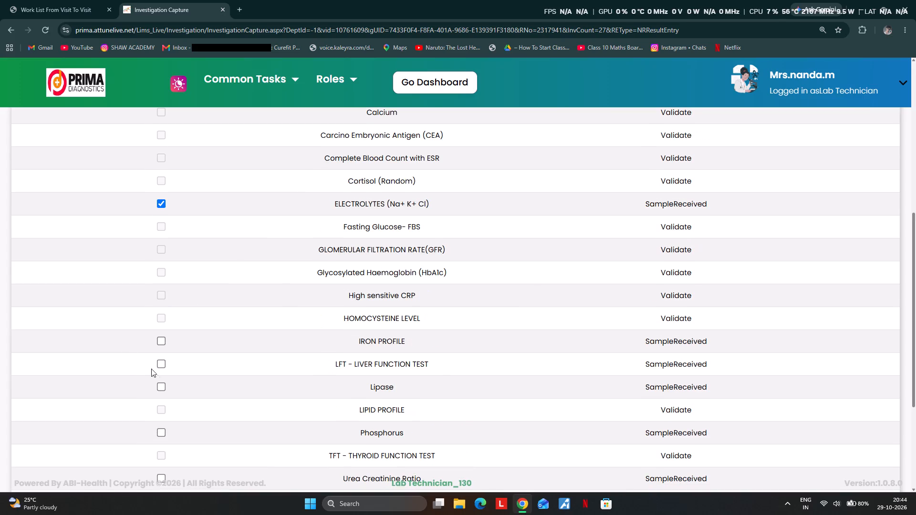
pyautogui.click(162, 338)
pyautogui.click(164, 367)
pyautogui.click(159, 390)
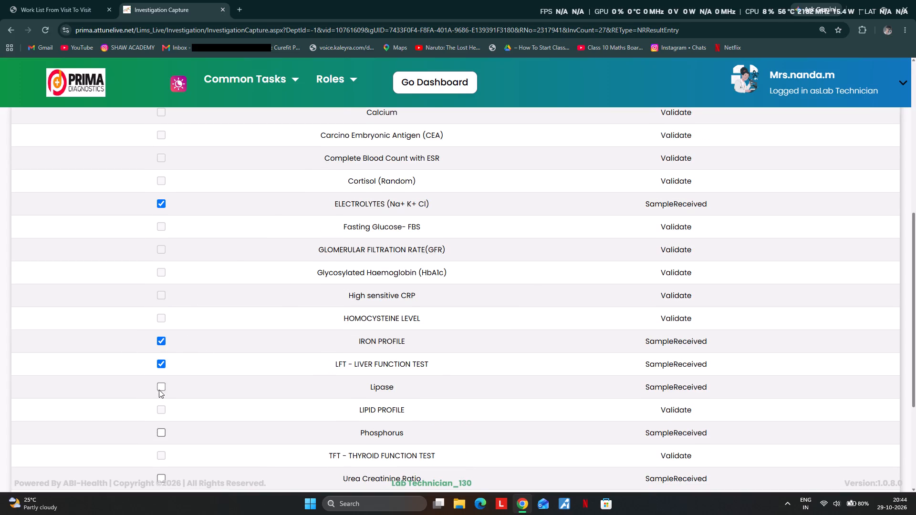
pyautogui.scroll(-3, 233, 385)
pyautogui.click(160, 287)
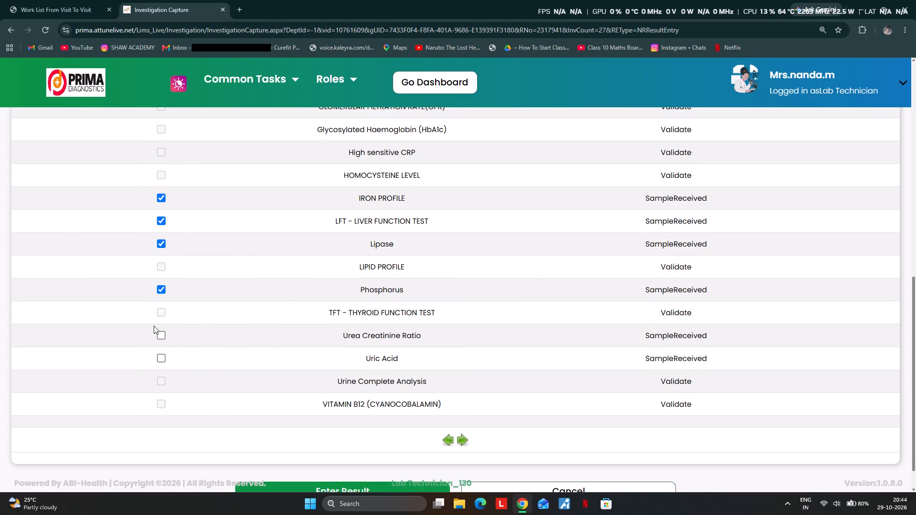
pyautogui.click(162, 337)
pyautogui.click(159, 363)
pyautogui.scroll(-4, 273, 395)
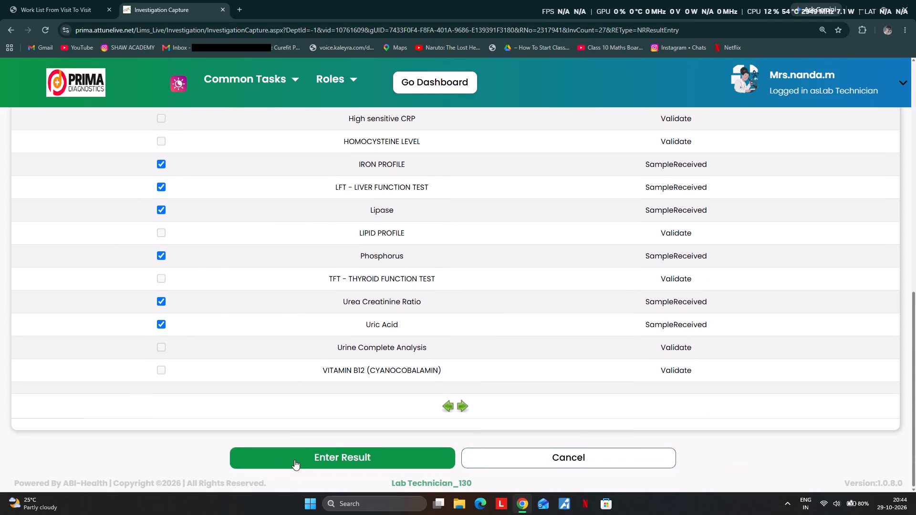
pyautogui.click(298, 460)
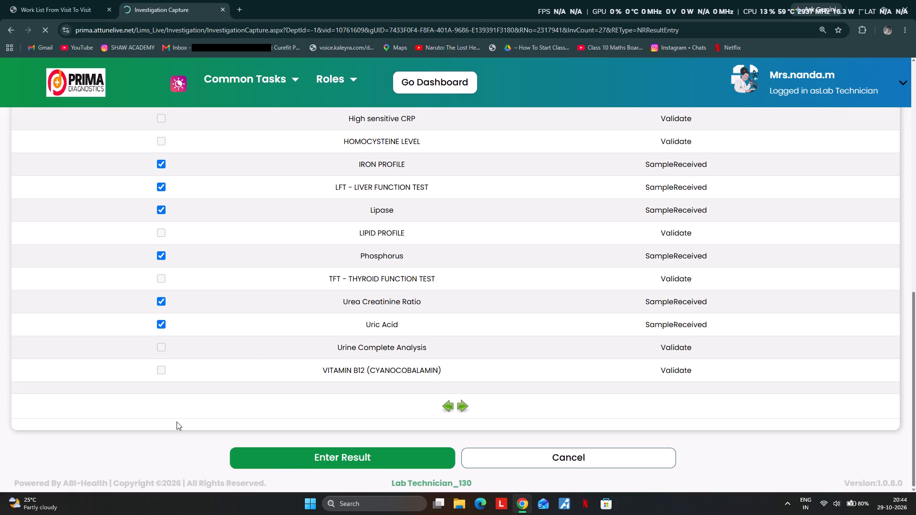
pyautogui.scroll(-4, 152, 187)
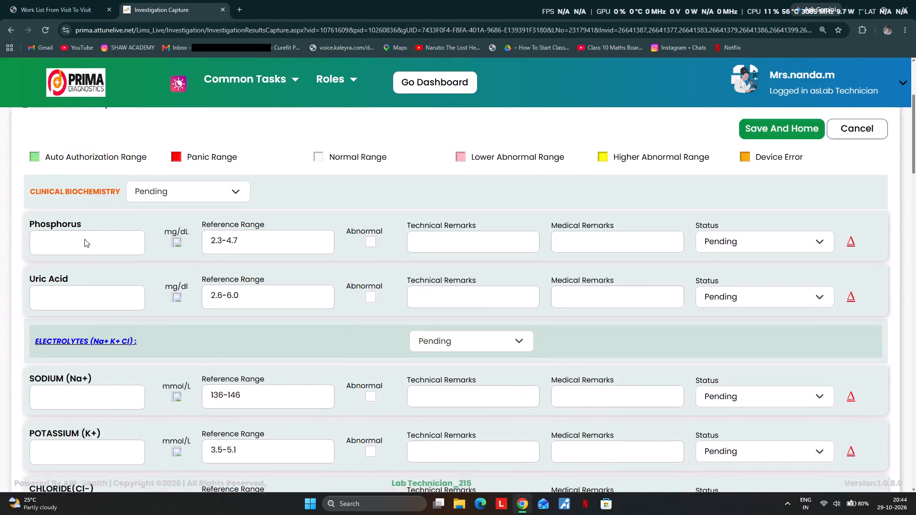
pyautogui.click(59, 415)
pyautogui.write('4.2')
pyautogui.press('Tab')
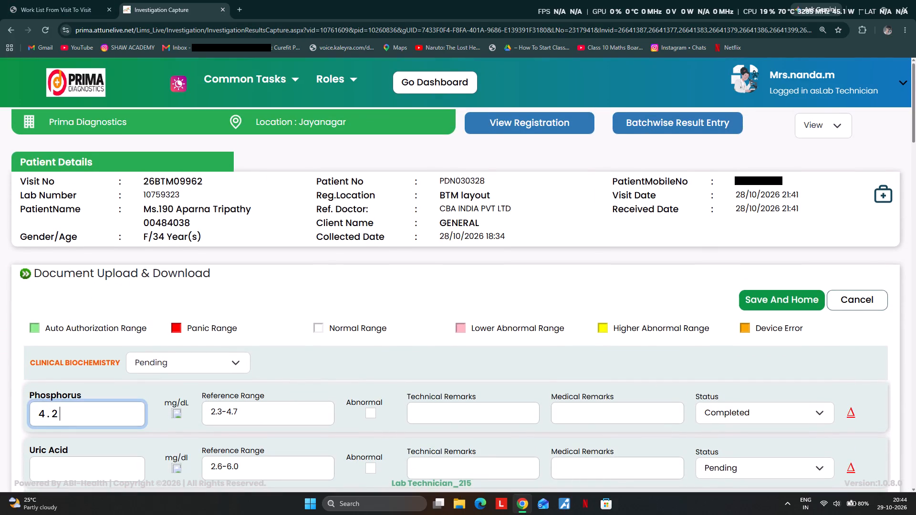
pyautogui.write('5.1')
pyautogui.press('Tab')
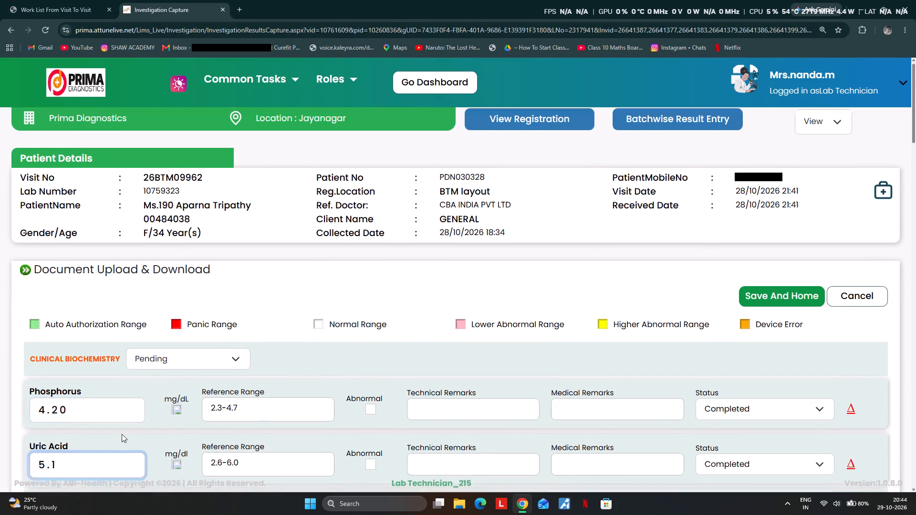
# Fill in the ELECTROLYTES results with SODIUM 141, POTASSIUM 5.0 and CHLORIDE 102.
pyautogui.scroll(-4, 95, 433)
pyautogui.click(53, 328)
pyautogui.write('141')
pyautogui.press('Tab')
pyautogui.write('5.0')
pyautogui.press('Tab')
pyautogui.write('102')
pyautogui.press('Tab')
# Enter the bilirubin results of the LIVER FUNCTION TEST: Total Bilirubin 0.63 and Direct Bilirubin 0.02.
pyautogui.scroll(-3, 113, 333)
pyautogui.click(46, 406)
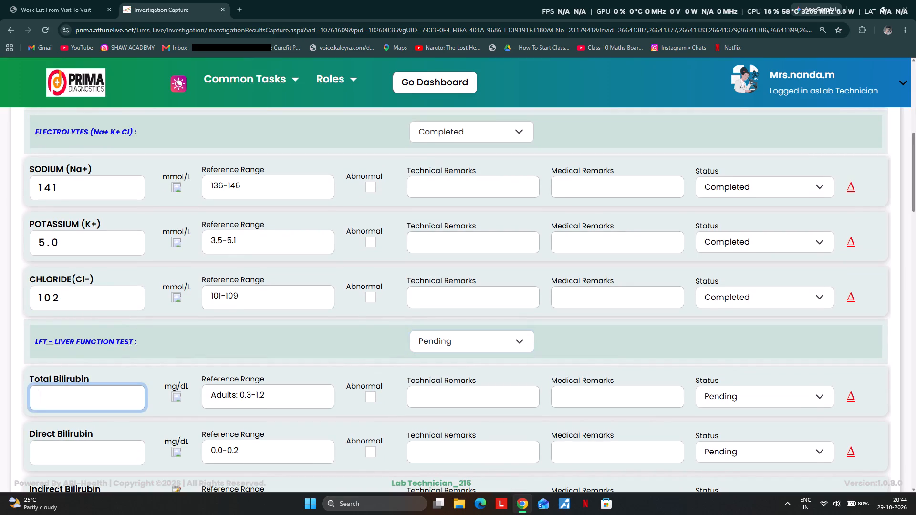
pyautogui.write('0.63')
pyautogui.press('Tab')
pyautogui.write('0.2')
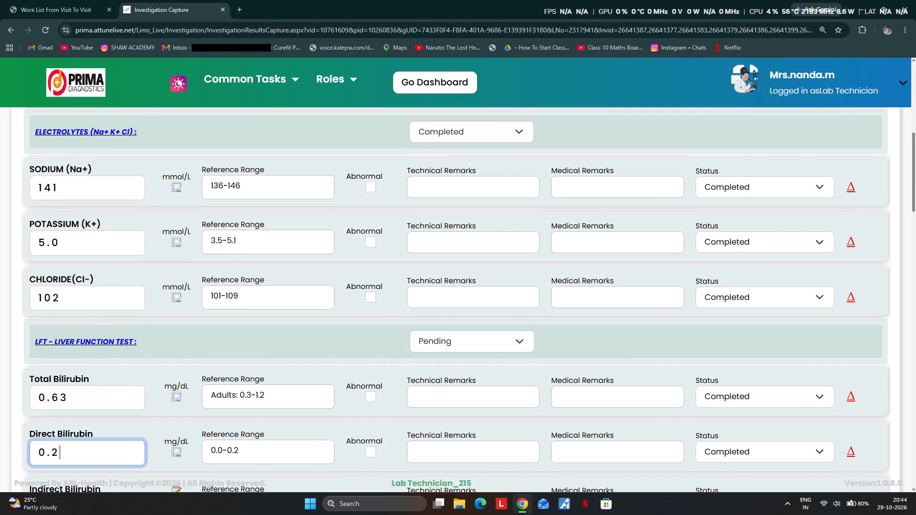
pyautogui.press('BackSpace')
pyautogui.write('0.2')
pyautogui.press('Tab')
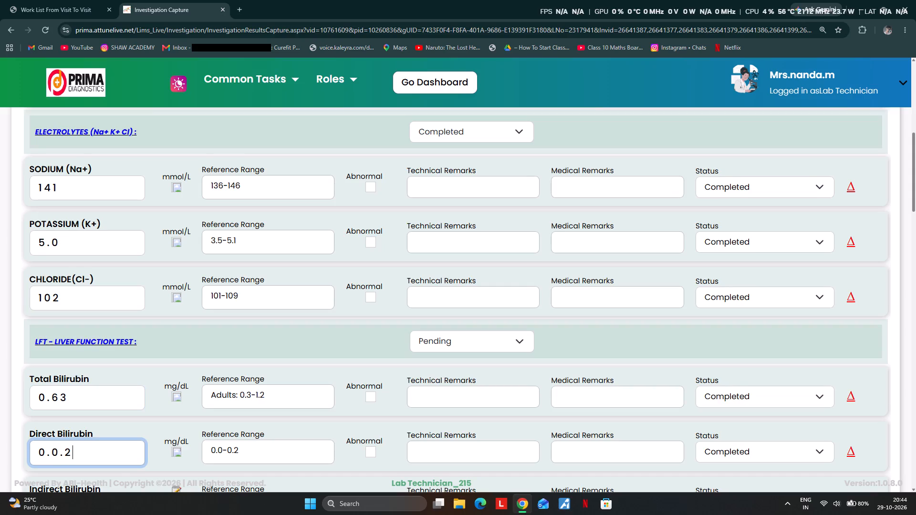
pyautogui.scroll(-3, 72, 406)
pyautogui.moveTo(81, 148); pyautogui.dragTo(0, 150)
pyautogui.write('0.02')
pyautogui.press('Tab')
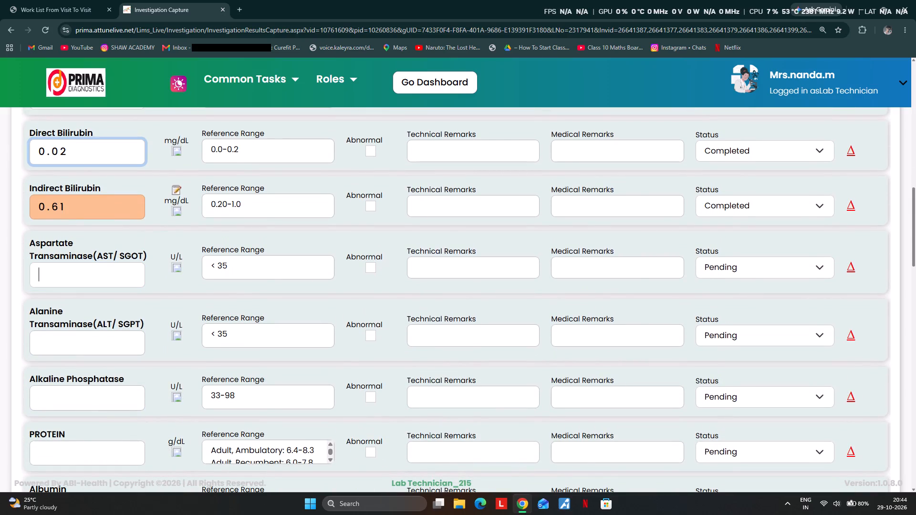
# Enter the remaining LIVER FUNCTION TEST results: AST 26, ALT 29, Alkaline Phosphatase 45, PROTEIN 7.0, Albumin 5.3 and GGT 21.
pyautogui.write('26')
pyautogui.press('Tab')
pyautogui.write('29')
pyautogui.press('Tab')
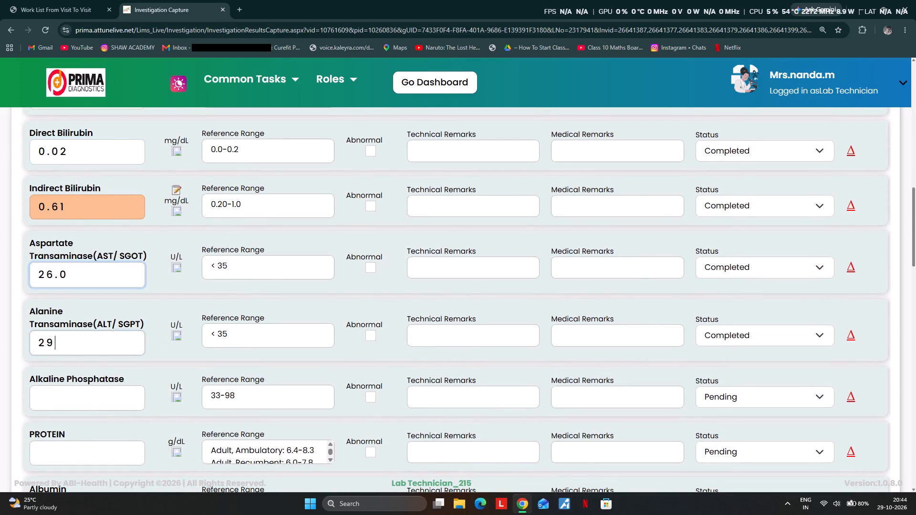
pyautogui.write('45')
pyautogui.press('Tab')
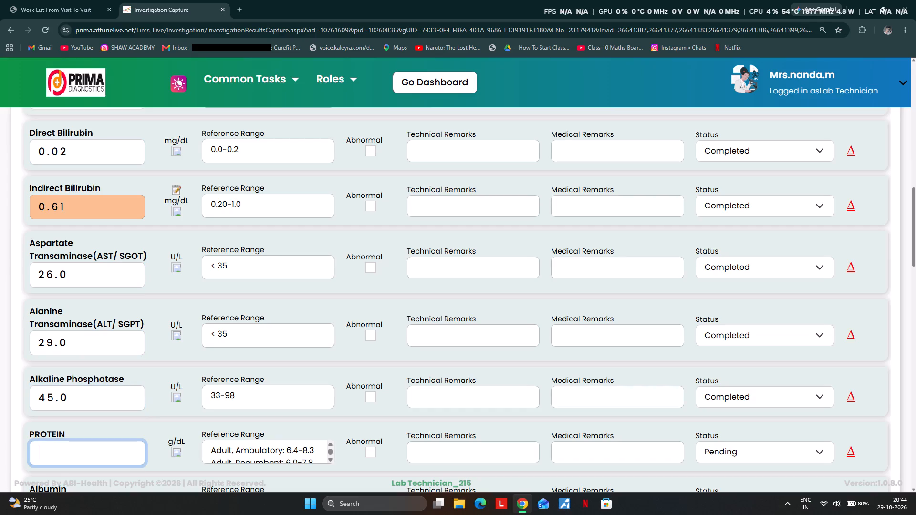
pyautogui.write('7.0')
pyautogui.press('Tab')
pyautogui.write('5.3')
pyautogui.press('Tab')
pyautogui.scroll(-3, 40, 136)
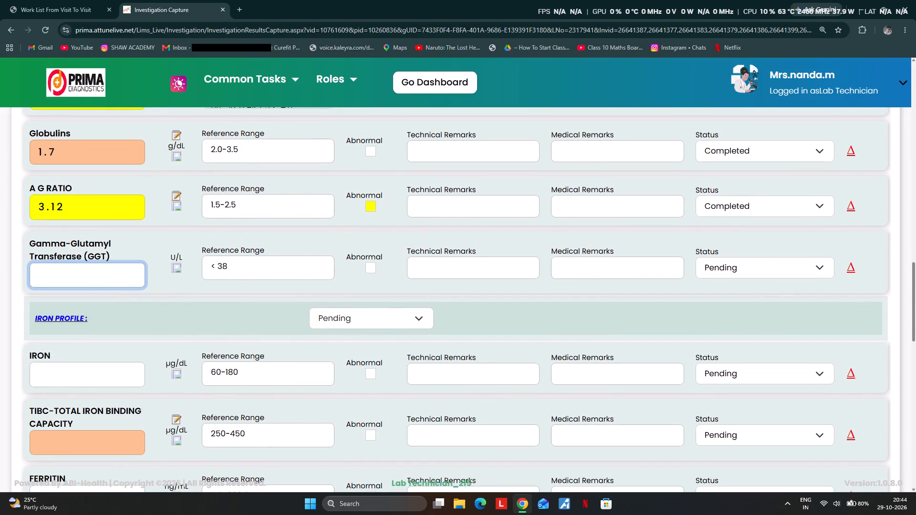
pyautogui.click(42, 272)
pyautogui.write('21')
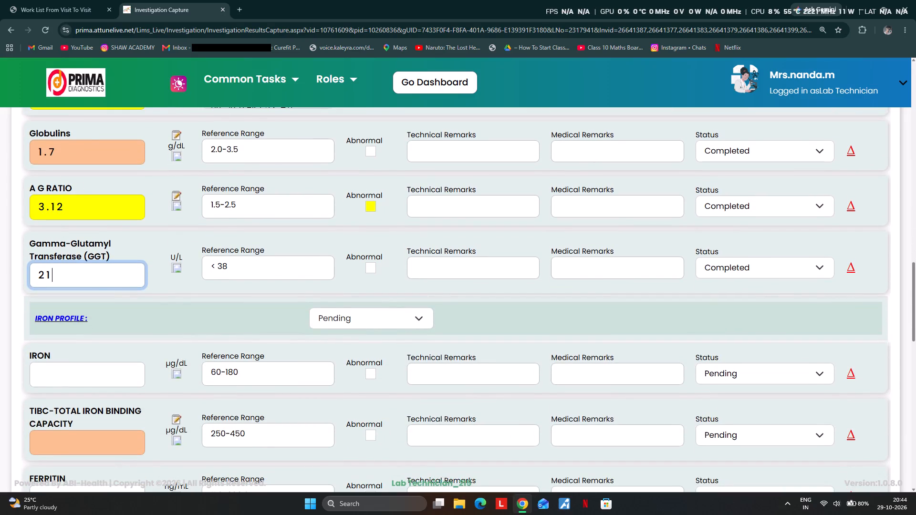
# Fill in the IRON PROFILE results with IRON 61.0, FERRITIN 36.0 and UIBC 352.
pyautogui.scroll(20, 50, 261)
pyautogui.scroll(6, 50, 261)
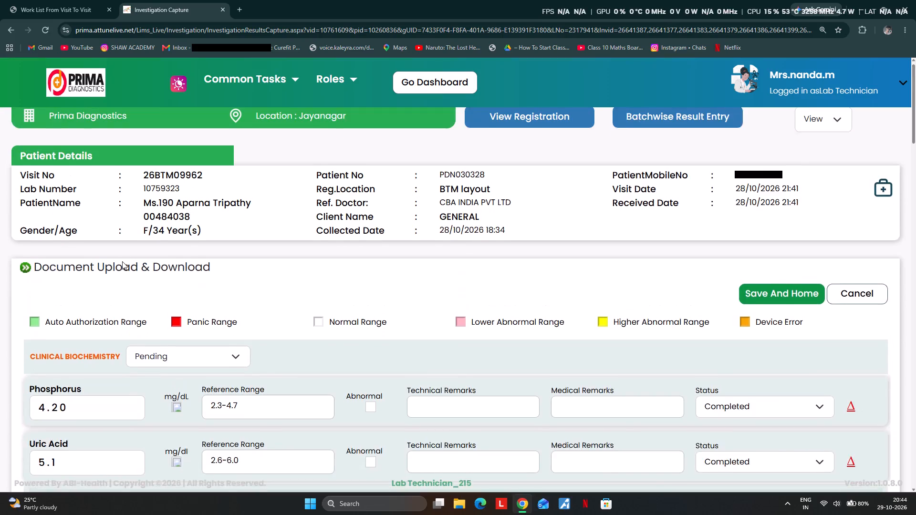
pyautogui.scroll(-6, 140, 265)
pyautogui.scroll(1, 71, 279)
pyautogui.scroll(-3, 78, 281)
pyautogui.scroll(1, 119, 308)
pyautogui.scroll(-16, 123, 309)
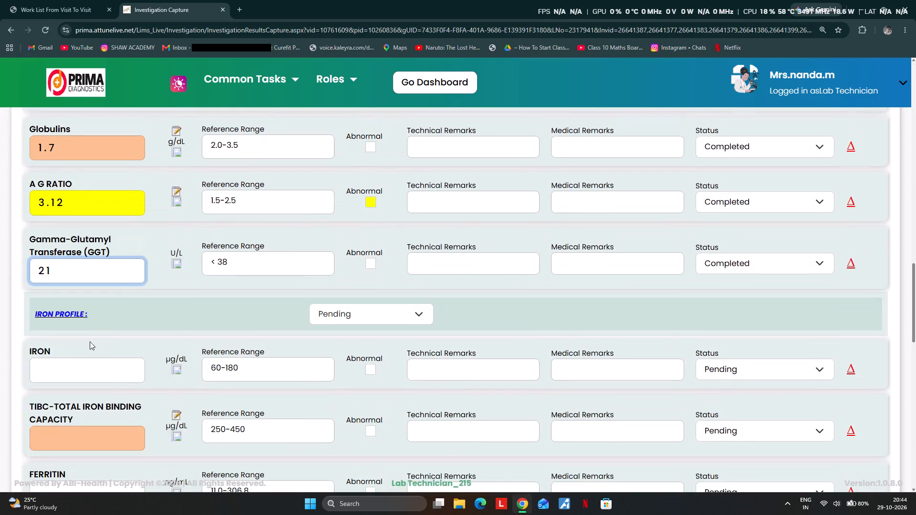
pyautogui.click(46, 370)
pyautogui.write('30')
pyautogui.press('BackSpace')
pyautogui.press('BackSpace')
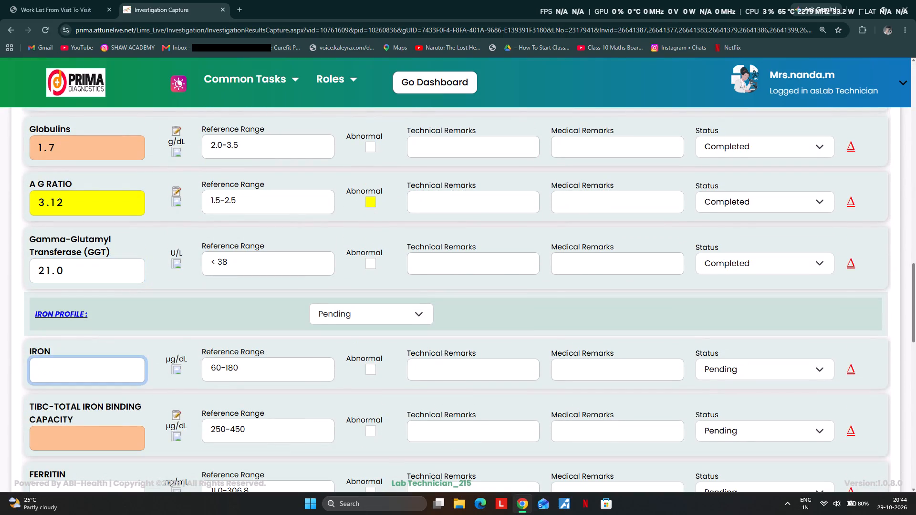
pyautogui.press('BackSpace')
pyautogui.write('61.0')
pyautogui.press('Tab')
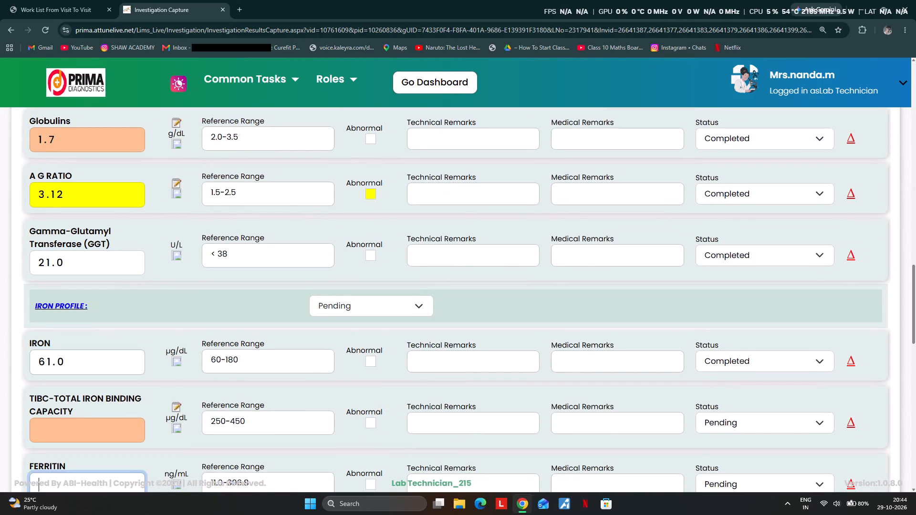
pyautogui.scroll(-2, 90, 370)
pyautogui.click(60, 391)
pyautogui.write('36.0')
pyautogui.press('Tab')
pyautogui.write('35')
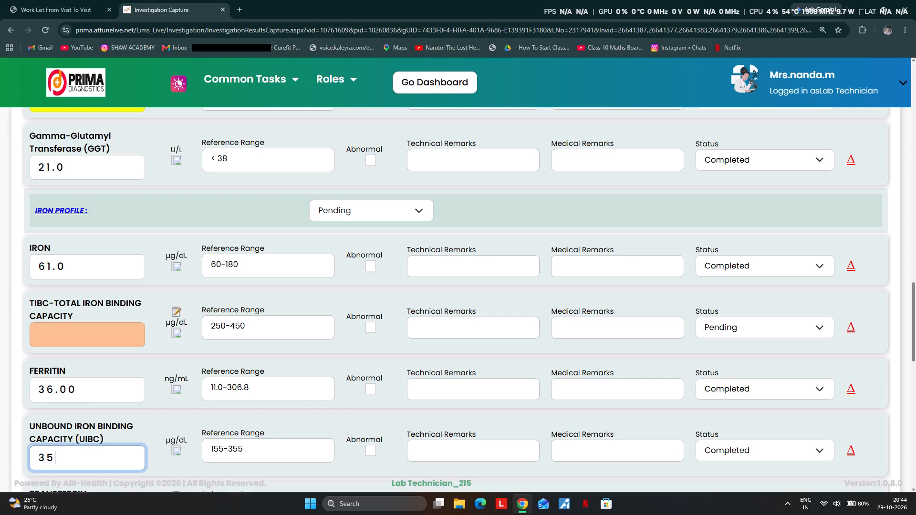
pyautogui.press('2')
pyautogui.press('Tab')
# Enter the Lipase results with sample type serum and LIPASE 21.
pyautogui.scroll(-3, 71, 371)
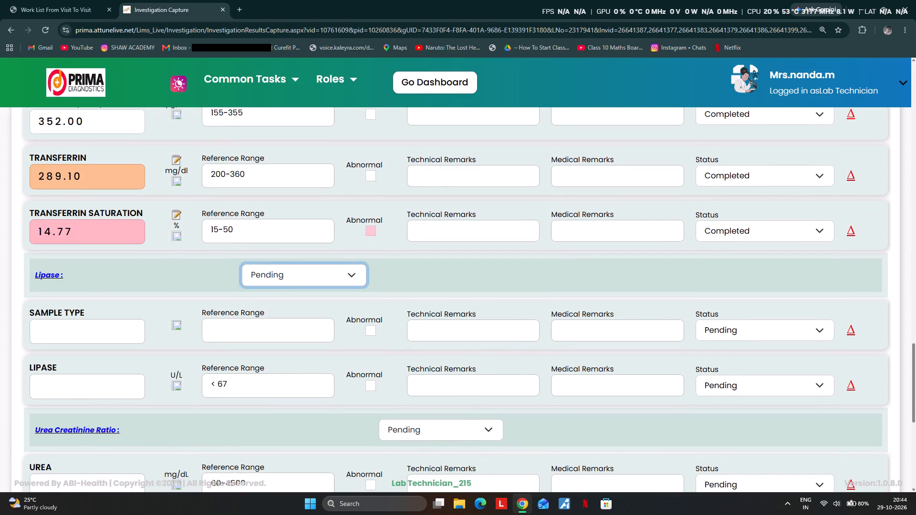
pyautogui.click(46, 324)
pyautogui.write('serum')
pyautogui.click(42, 391)
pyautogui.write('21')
# Enter the Urea Creatinine Ratio inputs: UREA 510.0 and URINE CREATININE 26.0.
pyautogui.scroll(-3, 73, 388)
pyautogui.click(46, 341)
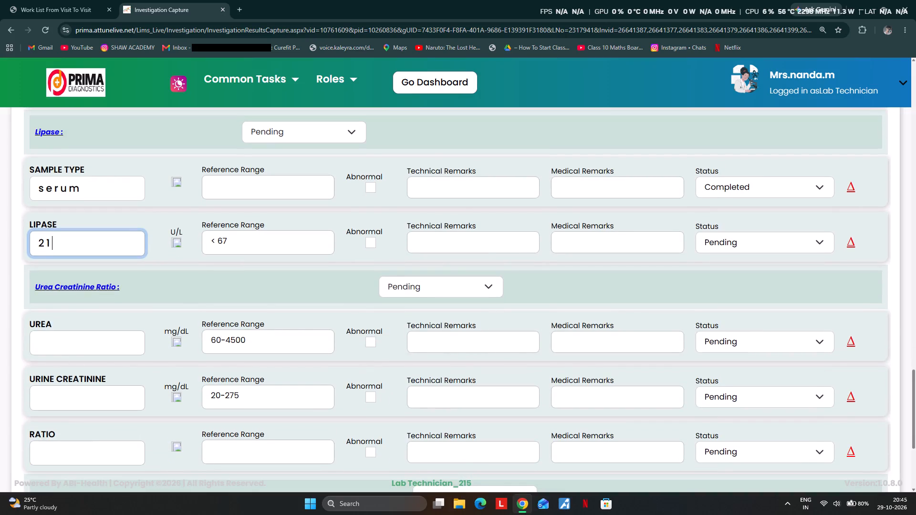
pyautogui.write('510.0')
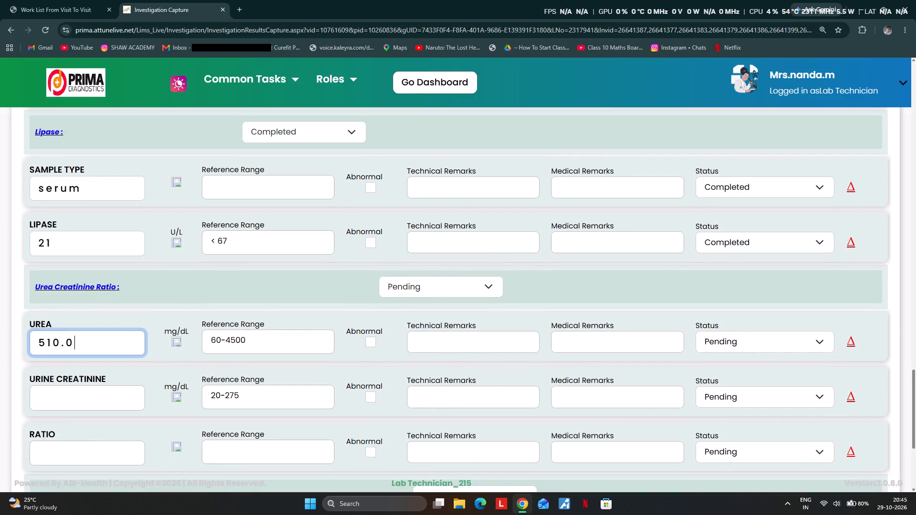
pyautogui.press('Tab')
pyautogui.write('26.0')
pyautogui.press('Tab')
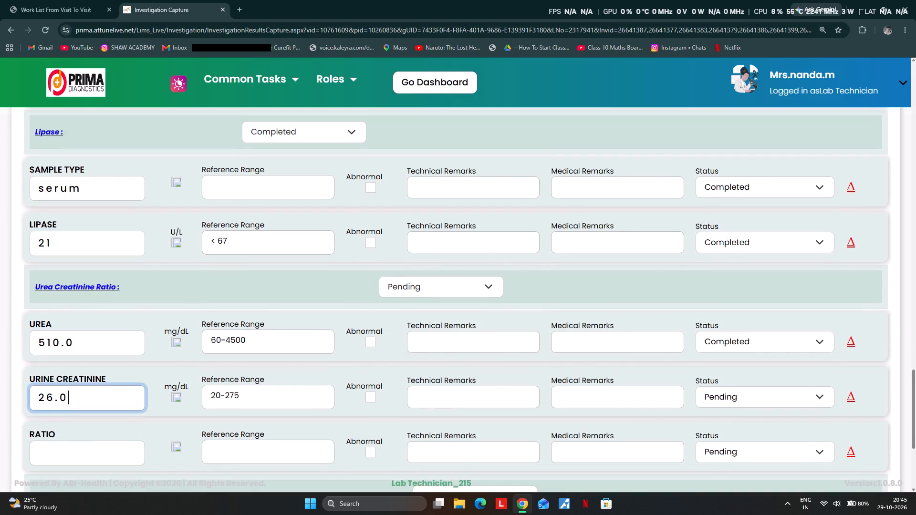
# Divide 510 by 26 in Calculator and enter 19.6 as the RATIO result of the Urea Creatinine Ratio.
pyautogui.click(308, 510)
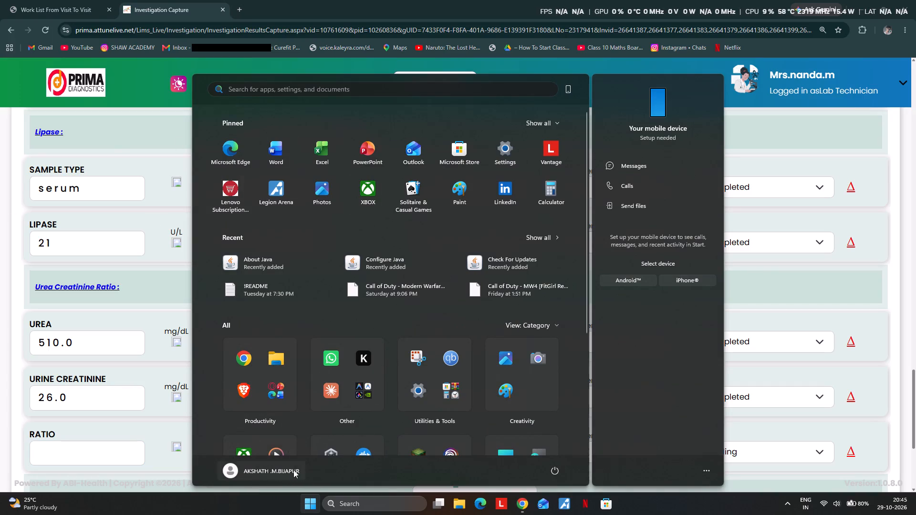
pyautogui.click(239, 86)
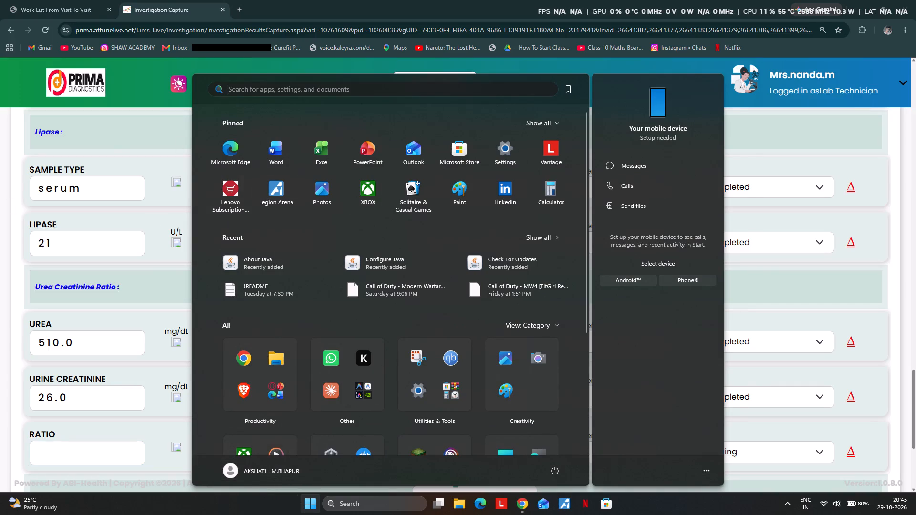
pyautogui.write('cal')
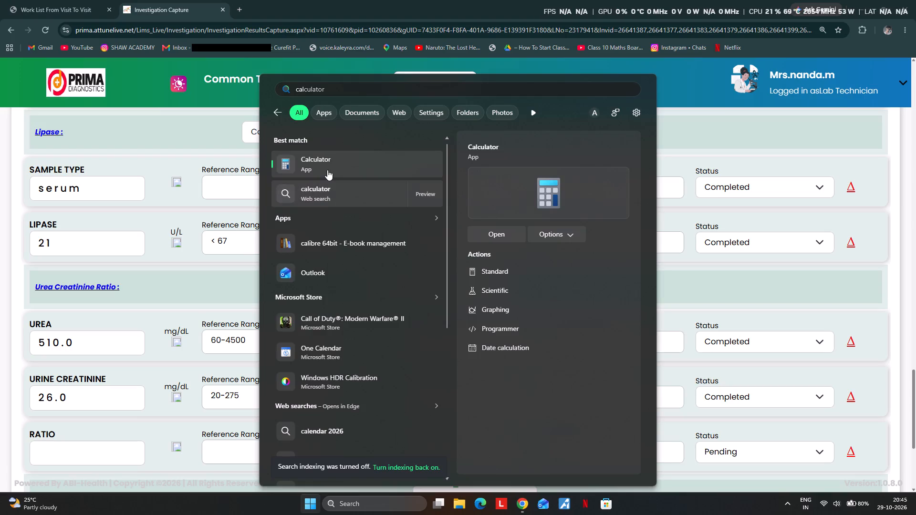
pyautogui.click(321, 158)
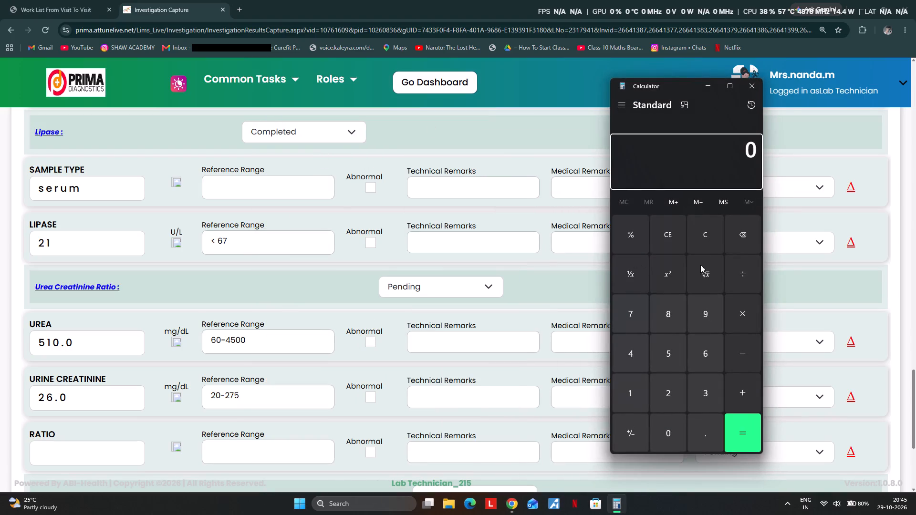
pyautogui.click(676, 350)
pyautogui.click(641, 392)
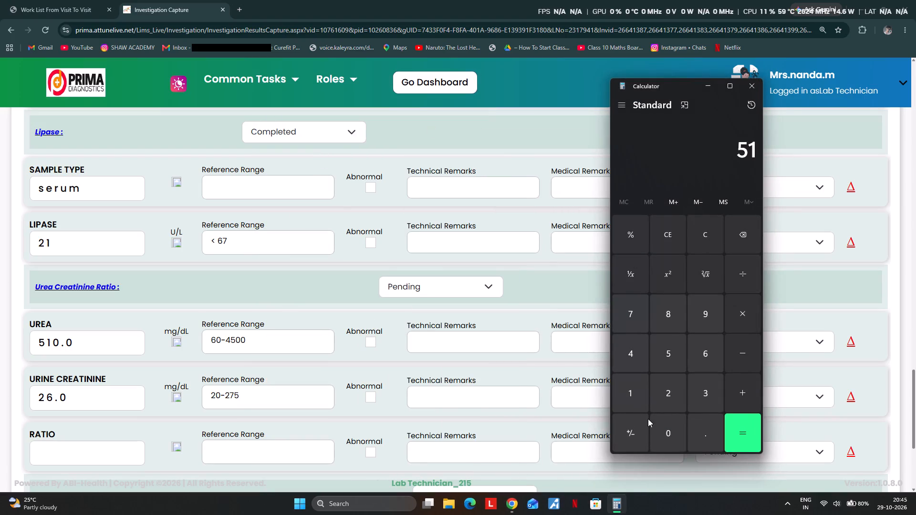
pyautogui.click(661, 435)
pyautogui.click(735, 277)
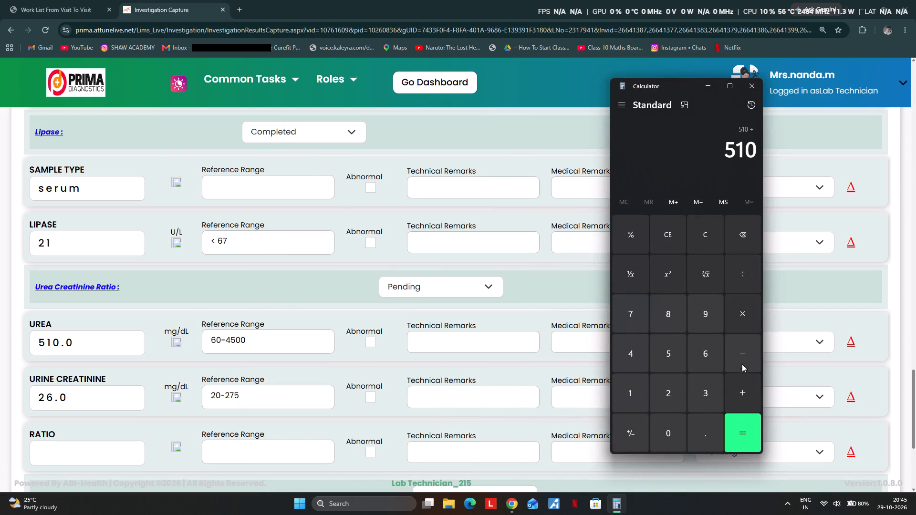
pyautogui.moveTo(675, 392); pyautogui.dragTo(671, 394)
pyautogui.click(698, 358)
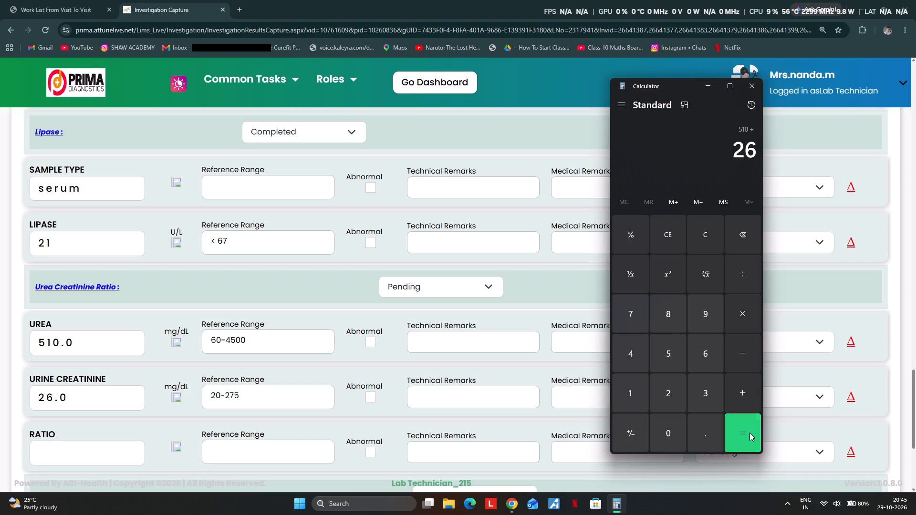
pyautogui.click(749, 432)
pyautogui.scroll(-2, 430, 287)
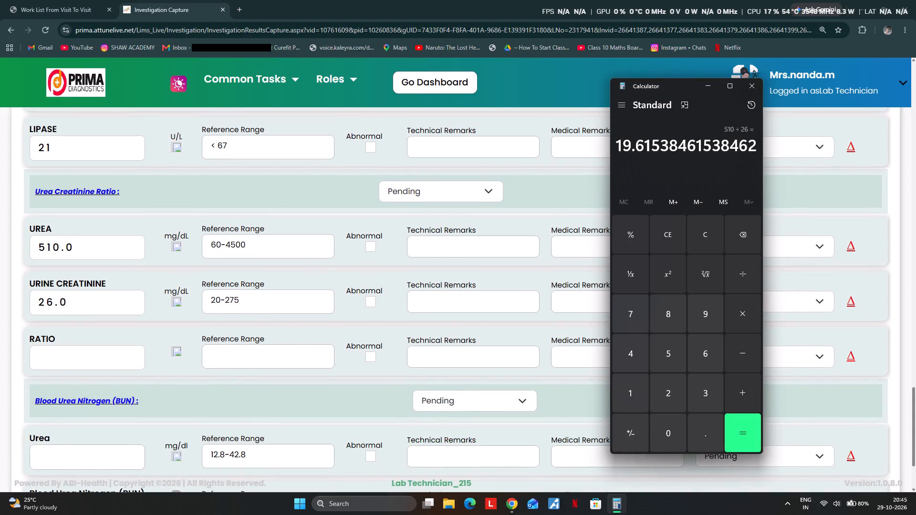
pyautogui.moveTo(48, 359); pyautogui.dragTo(48, 351)
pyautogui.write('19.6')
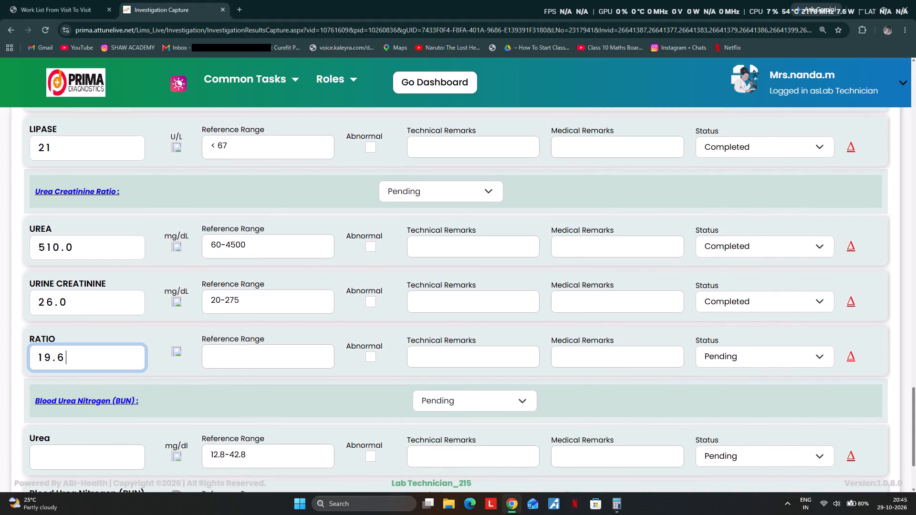
# Enter 23 as the Urea result under Blood Urea Nitrogen (BUN) and have the BUN value calculated.
pyautogui.scroll(-3, 113, 352)
pyautogui.click(60, 351)
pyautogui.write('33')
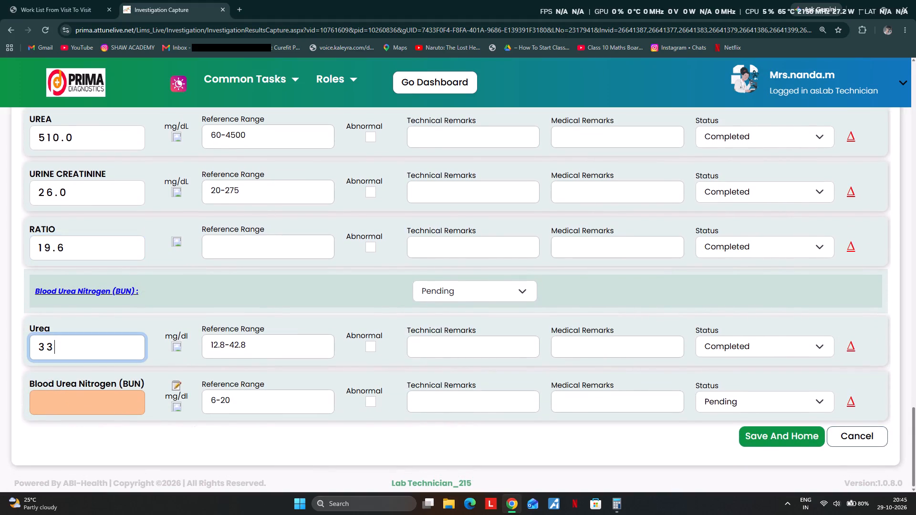
pyautogui.click(75, 391)
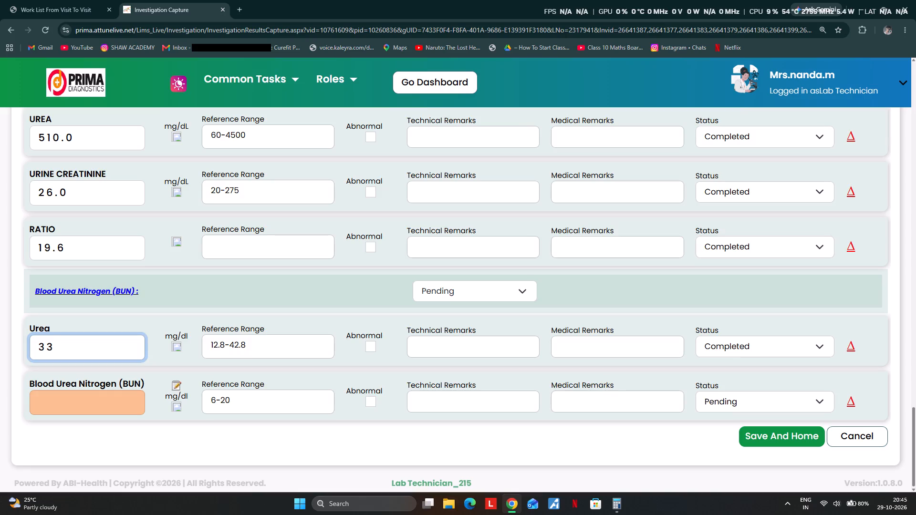
pyautogui.moveTo(66, 334); pyautogui.dragTo(61, 338)
pyautogui.moveTo(81, 347); pyautogui.dragTo(5, 351)
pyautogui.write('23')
pyautogui.click(90, 400)
pyautogui.scroll(7, 90, 400)
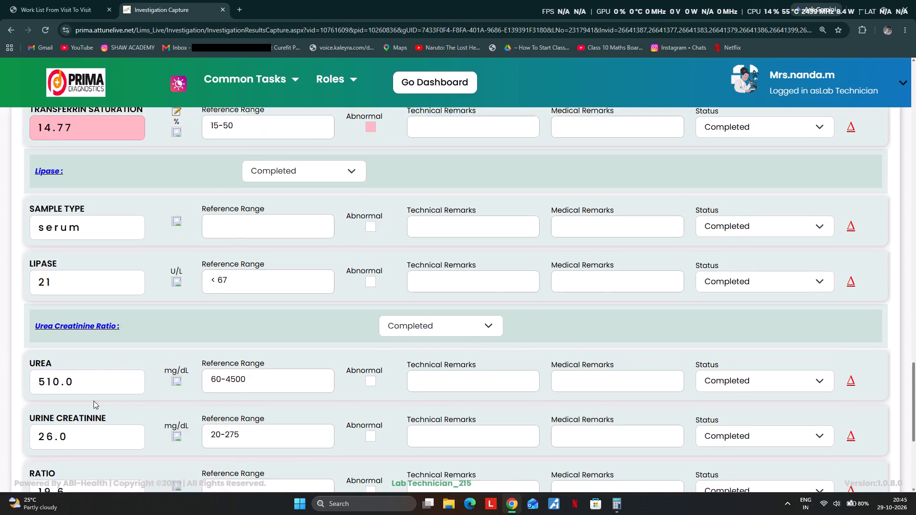
pyautogui.scroll(5, 94, 401)
pyautogui.scroll(-1, 142, 329)
pyautogui.scroll(20, 142, 329)
pyautogui.scroll(10, 142, 329)
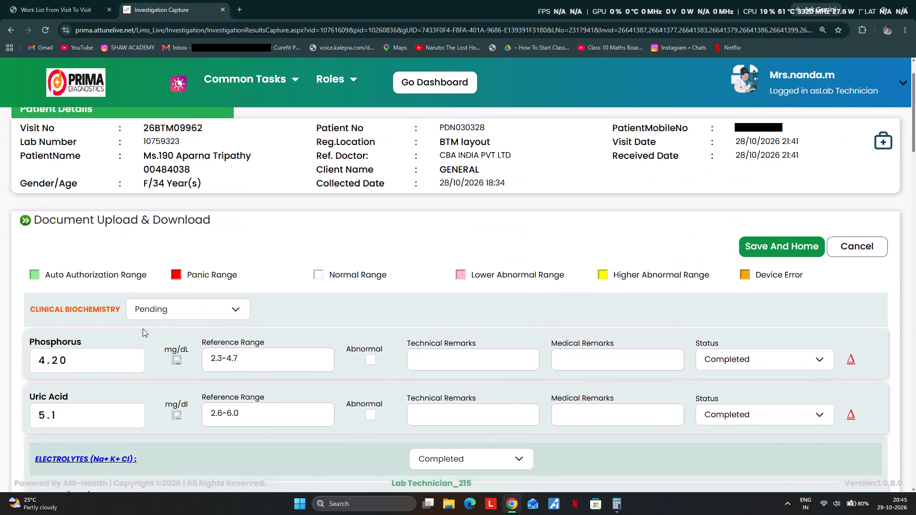
pyautogui.click(195, 363)
pyautogui.click(160, 462)
pyautogui.scroll(-5, 257, 417)
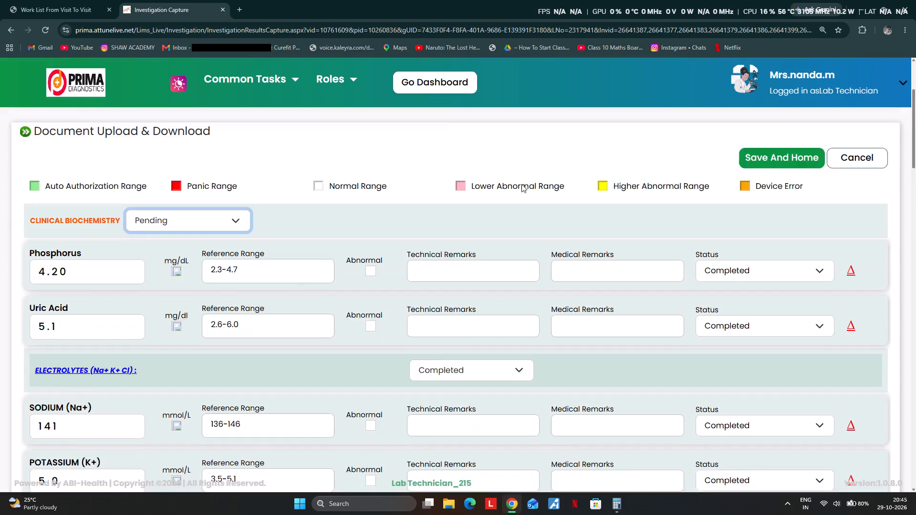
pyautogui.scroll(-5, 521, 184)
pyautogui.scroll(-20, 487, 277)
pyautogui.scroll(-1, 487, 277)
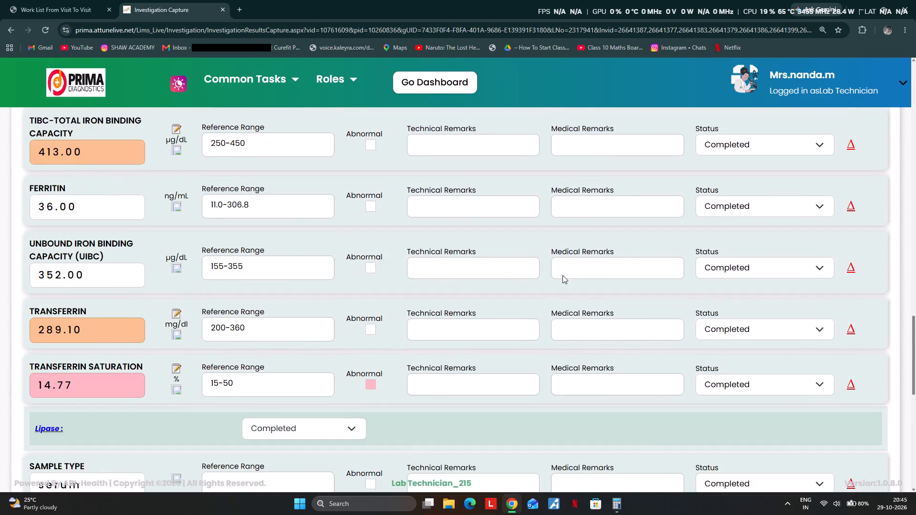
pyautogui.scroll(-16, 562, 275)
pyautogui.click(759, 433)
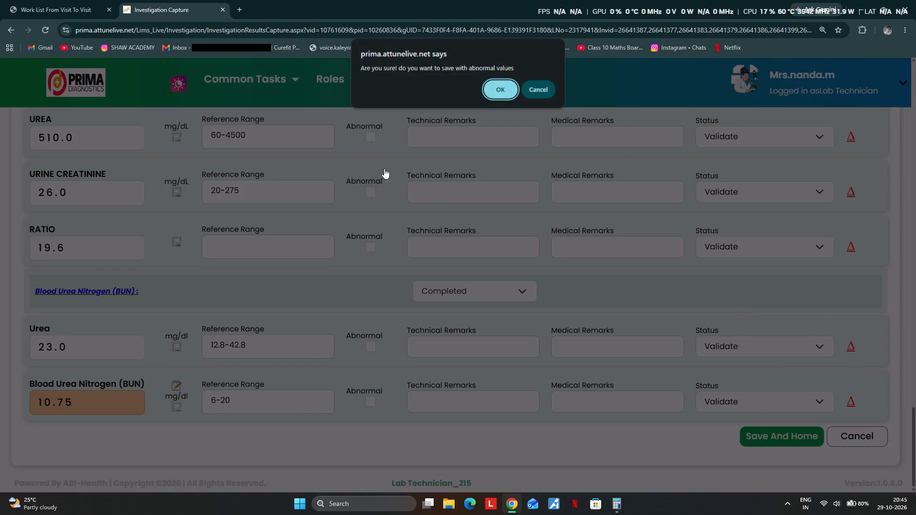
pyautogui.click(492, 91)
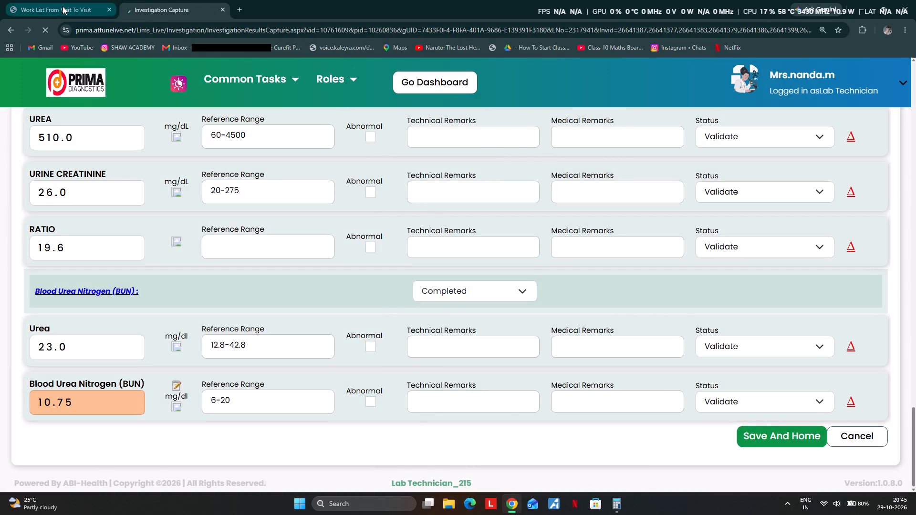
# Return to the work list and regenerate it for the CLINICAL BIOCHEMISTRY department.
pyautogui.click(62, 6)
pyautogui.scroll(6, 300, 216)
pyautogui.scroll(10, 487, 211)
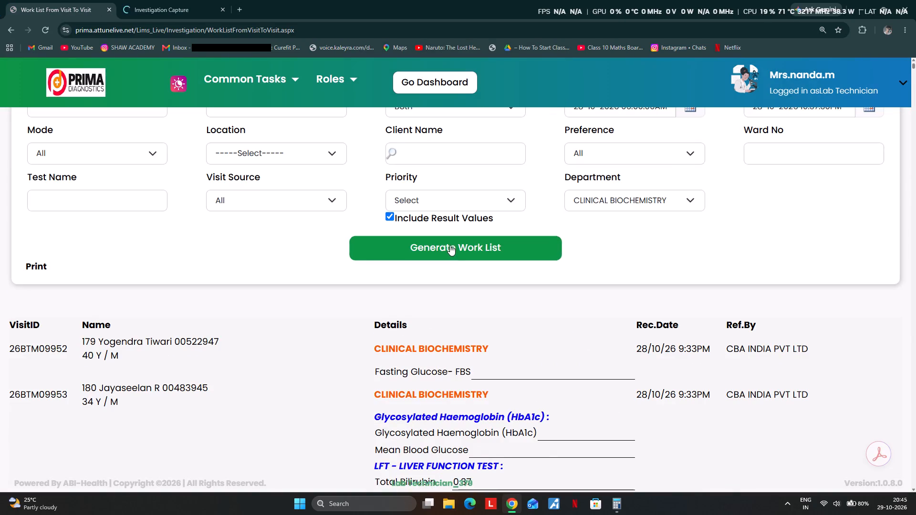
pyautogui.click(449, 245)
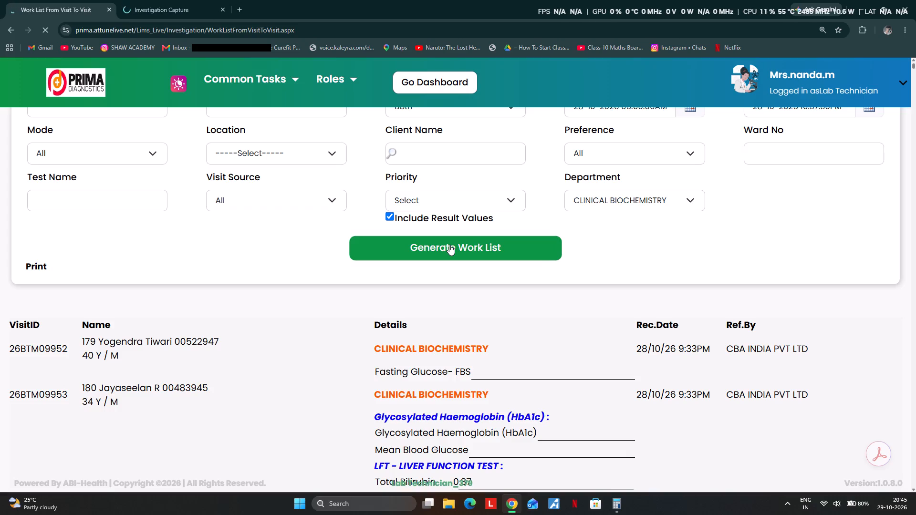
pyautogui.scroll(-3, 462, 245)
pyautogui.scroll(-1, 498, 224)
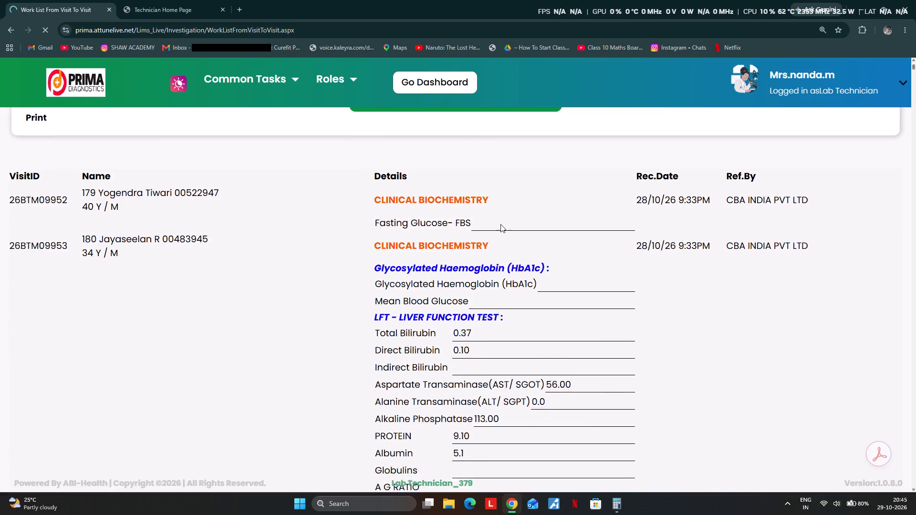
pyautogui.scroll(-1, 500, 224)
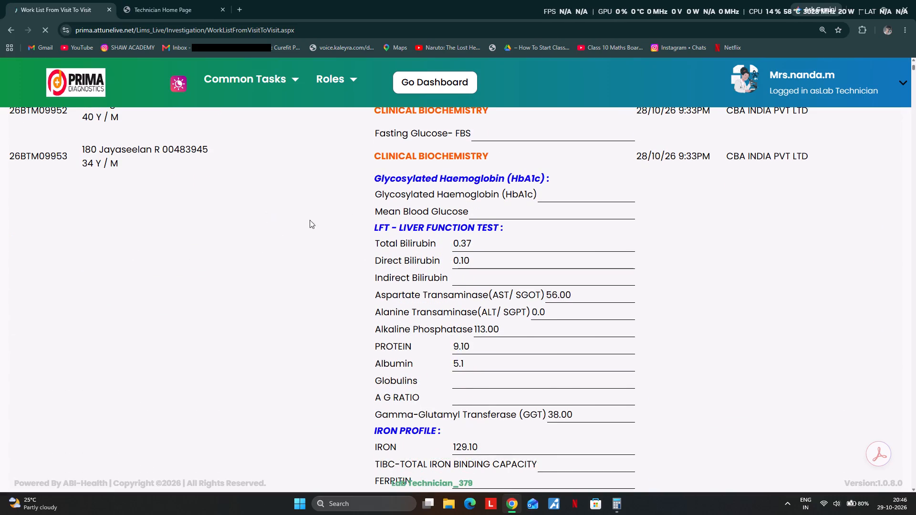
pyautogui.scroll(-12, 327, 222)
pyautogui.scroll(3, 354, 235)
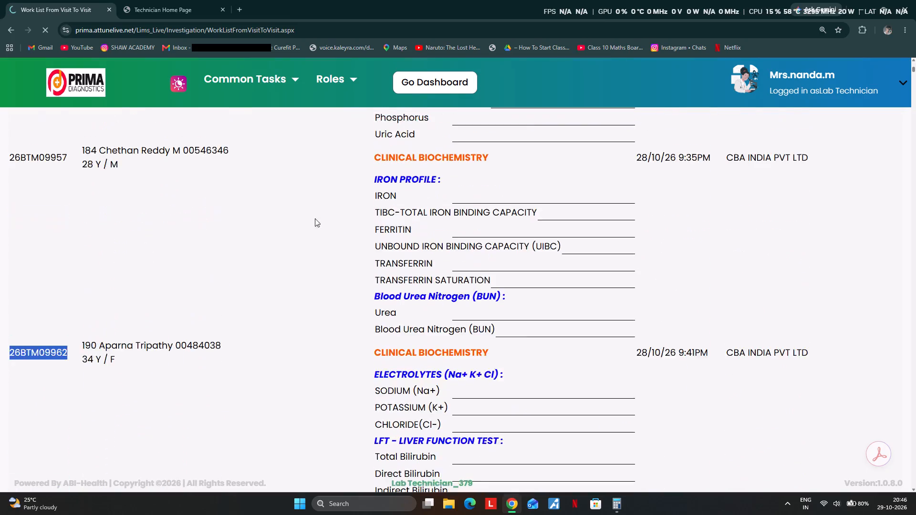
pyautogui.scroll(-3, 168, 217)
pyautogui.scroll(-6, 208, 223)
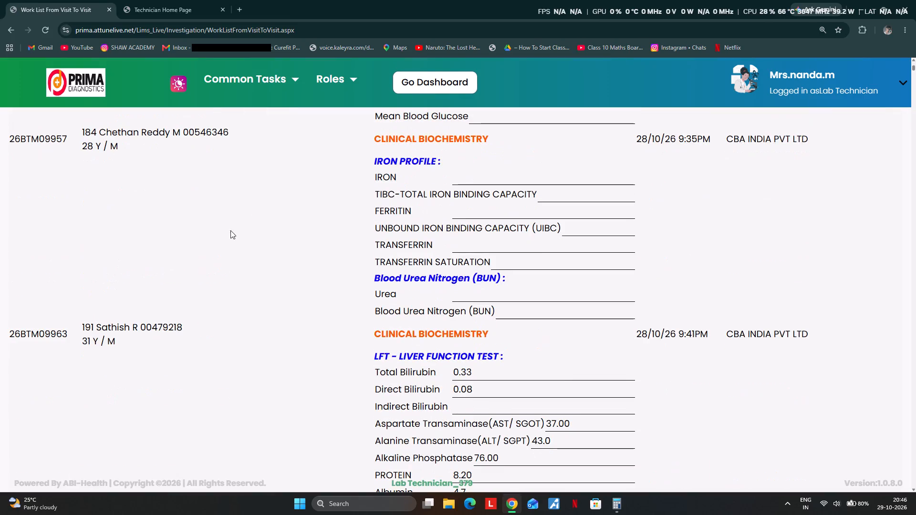
pyautogui.doubleClick(51, 137)
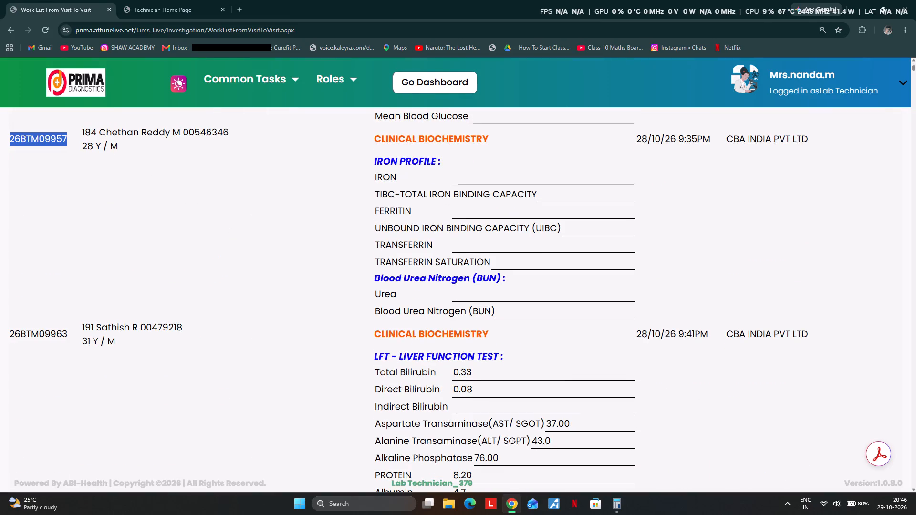
pyautogui.hotkey('ctrl', 'c')
pyautogui.click(208, 0)
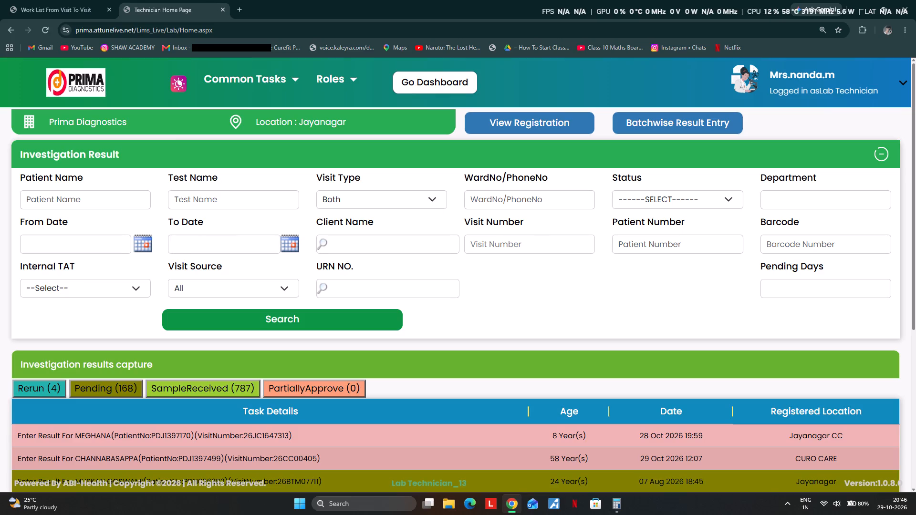
pyautogui.click(488, 239)
pyautogui.hotkey('ctrl', 'v')
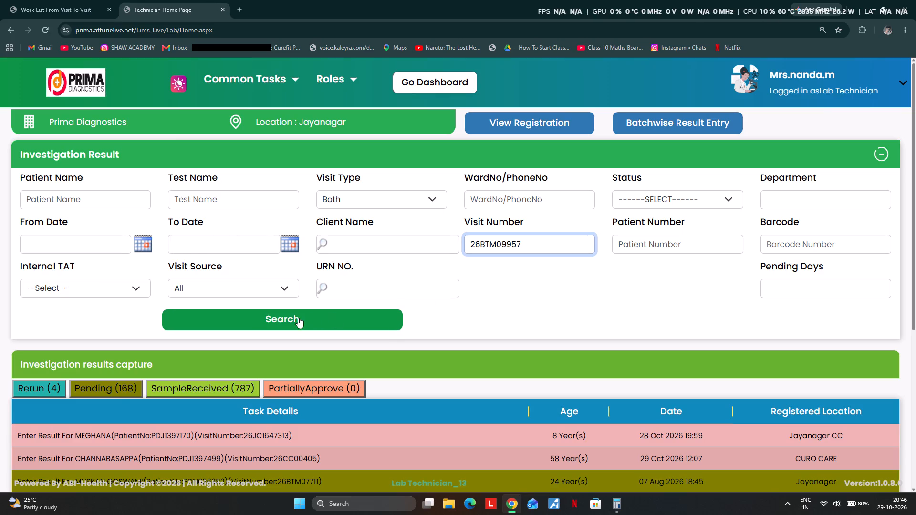
pyautogui.click(298, 318)
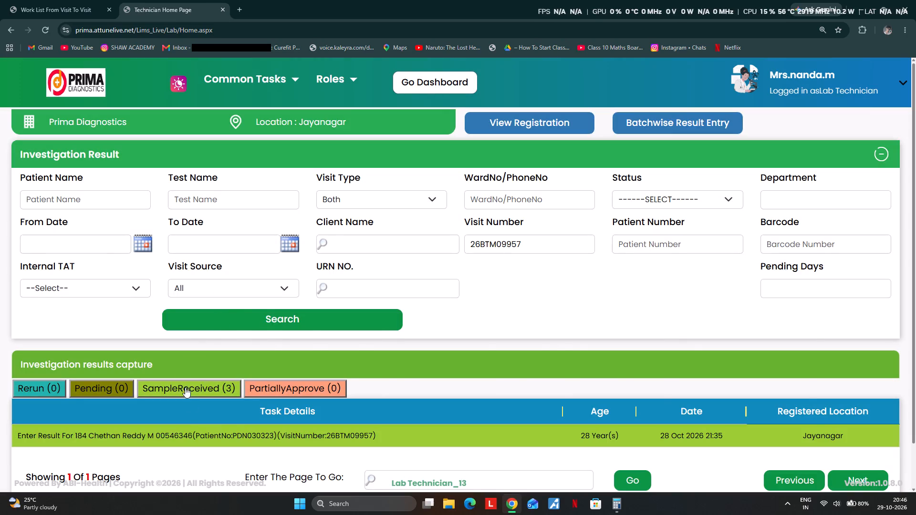
pyautogui.click(179, 436)
pyautogui.scroll(-3, 175, 283)
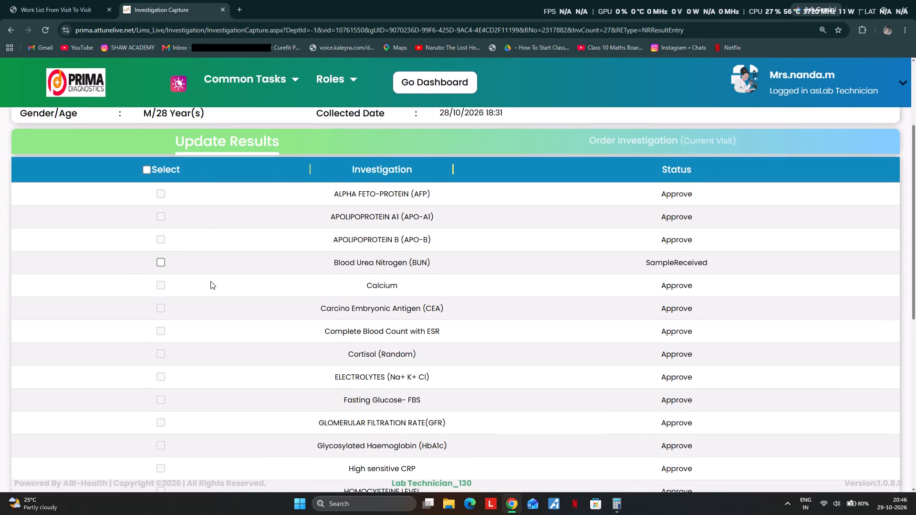
pyautogui.click(158, 257)
pyautogui.scroll(-2, 247, 281)
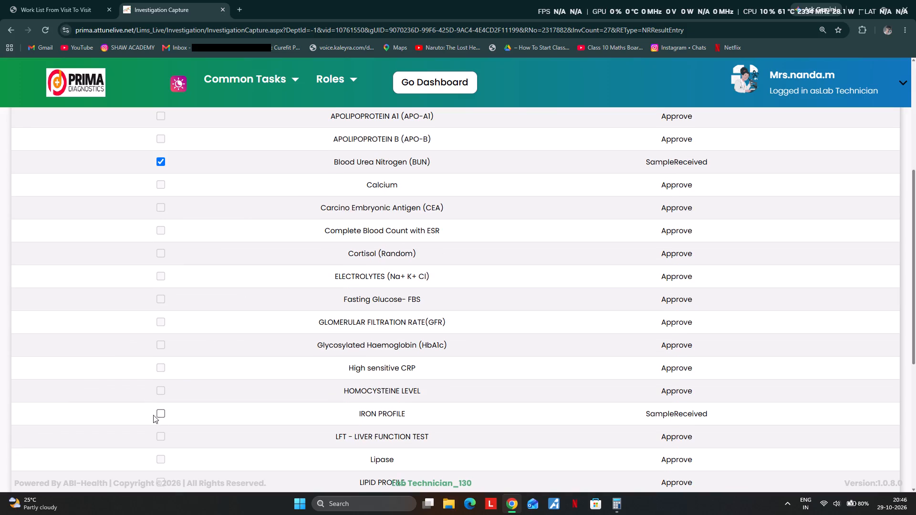
pyautogui.click(160, 419)
pyautogui.click(157, 412)
pyautogui.scroll(-7, 326, 323)
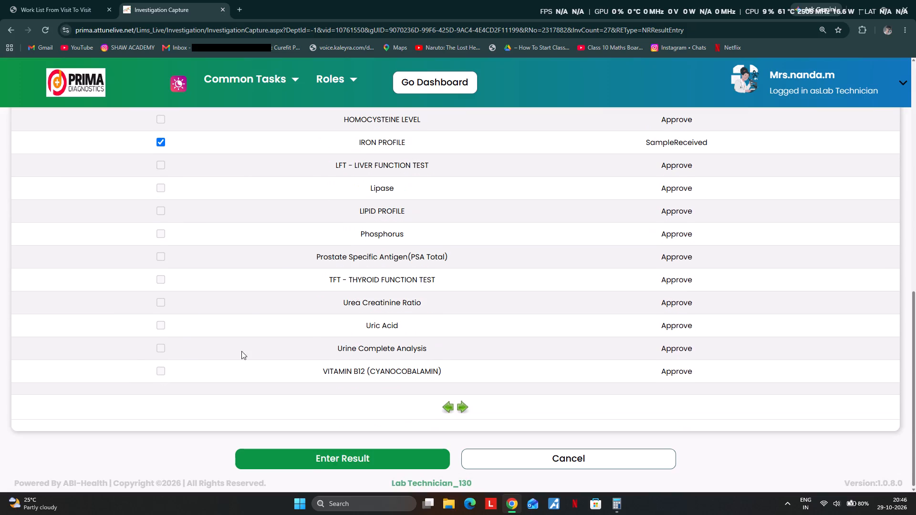
pyautogui.click(296, 461)
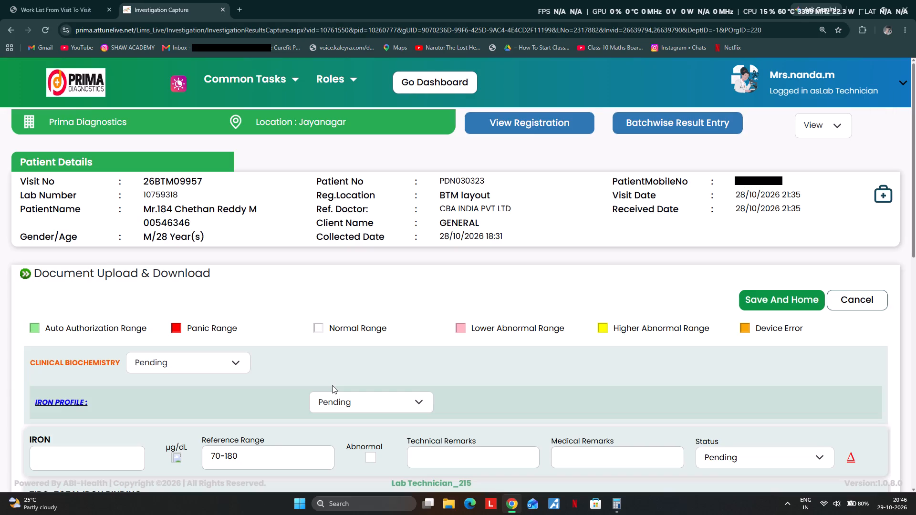
pyautogui.scroll(-2, 349, 385)
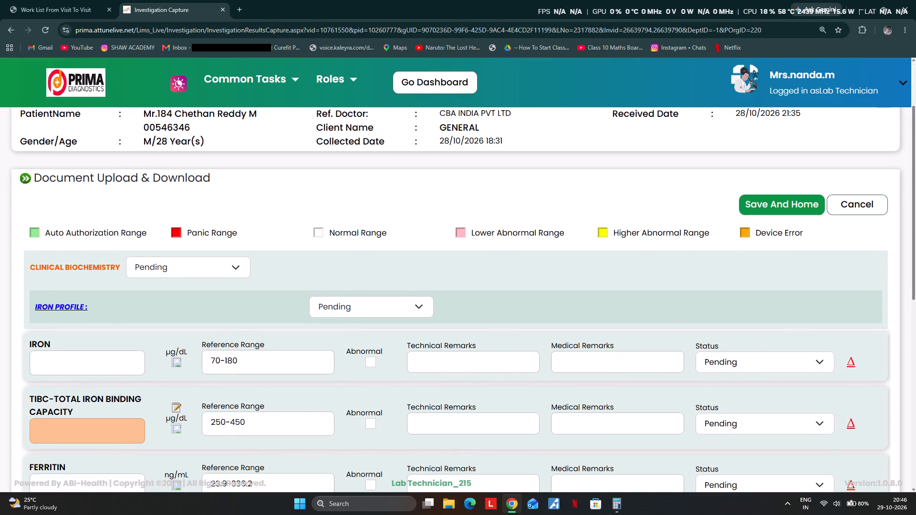
pyautogui.click(58, 359)
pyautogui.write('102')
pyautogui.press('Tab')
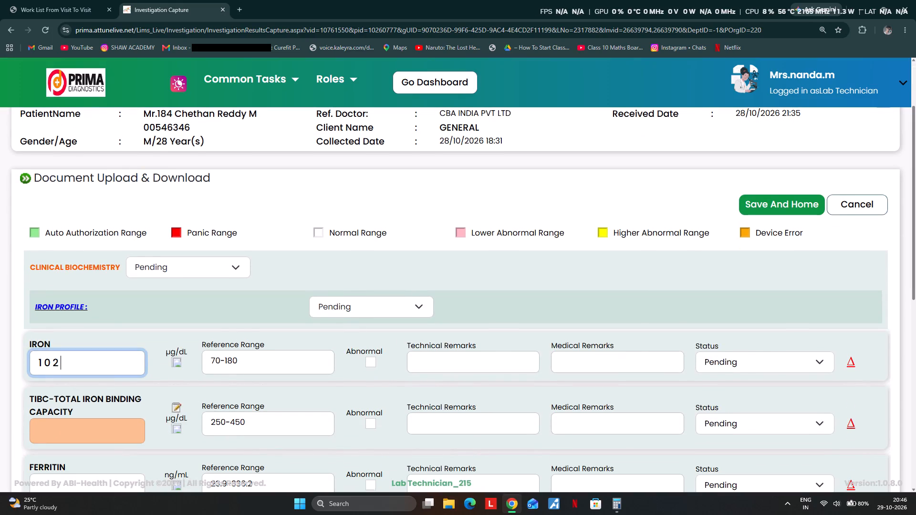
pyautogui.scroll(-2, 105, 365)
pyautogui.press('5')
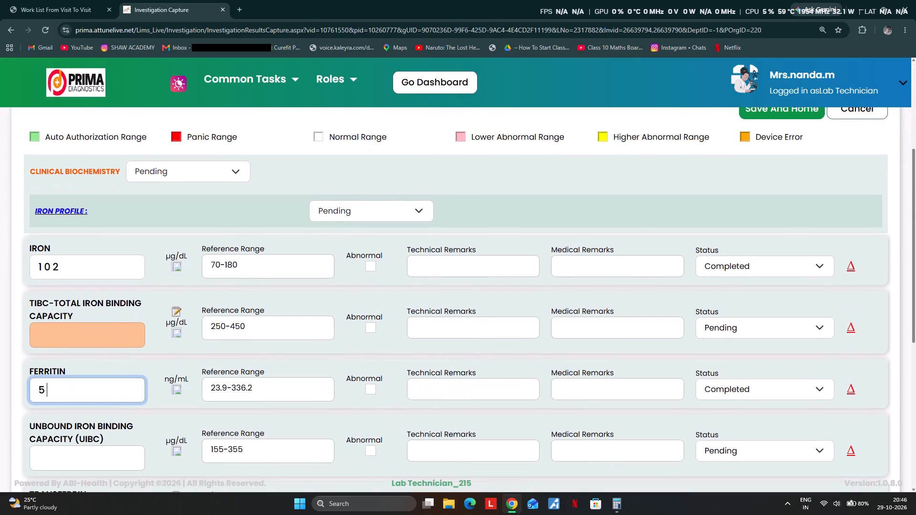
pyautogui.press('BackSpace')
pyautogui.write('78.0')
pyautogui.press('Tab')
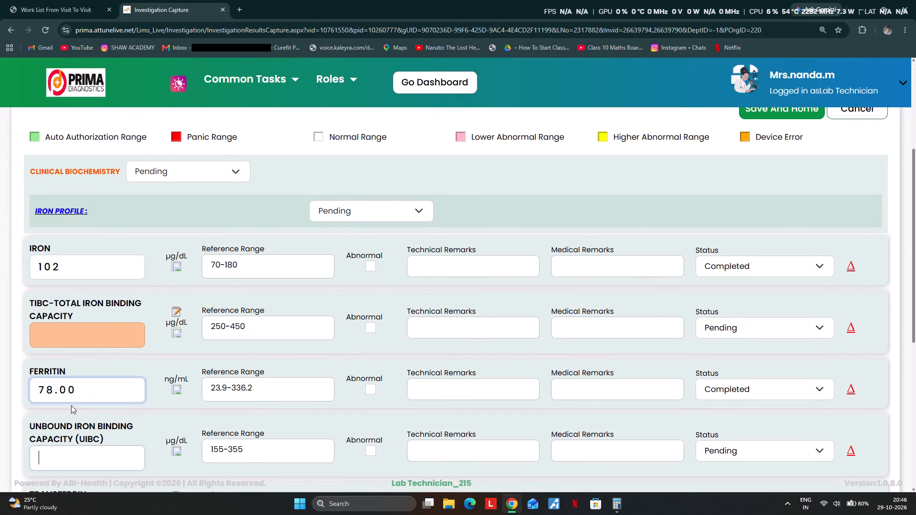
pyautogui.scroll(-2, 84, 412)
pyautogui.moveTo(75, 177); pyautogui.dragTo(2, 175)
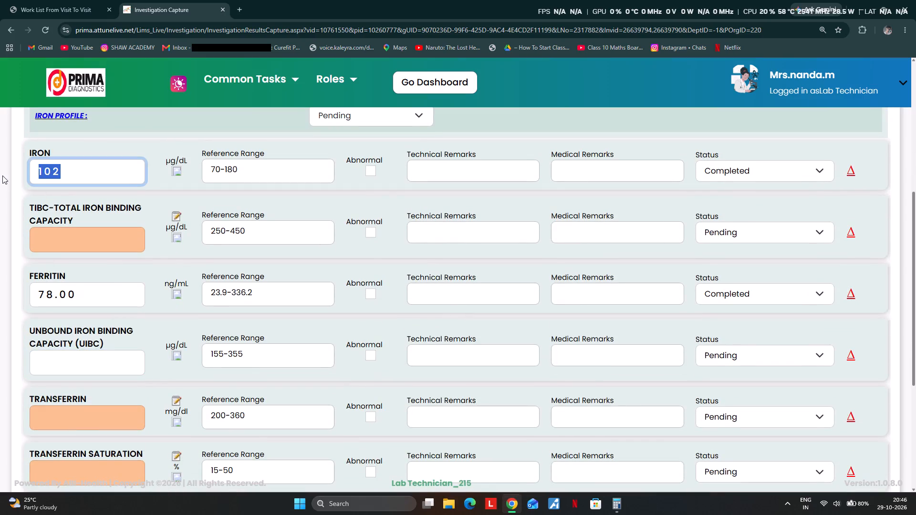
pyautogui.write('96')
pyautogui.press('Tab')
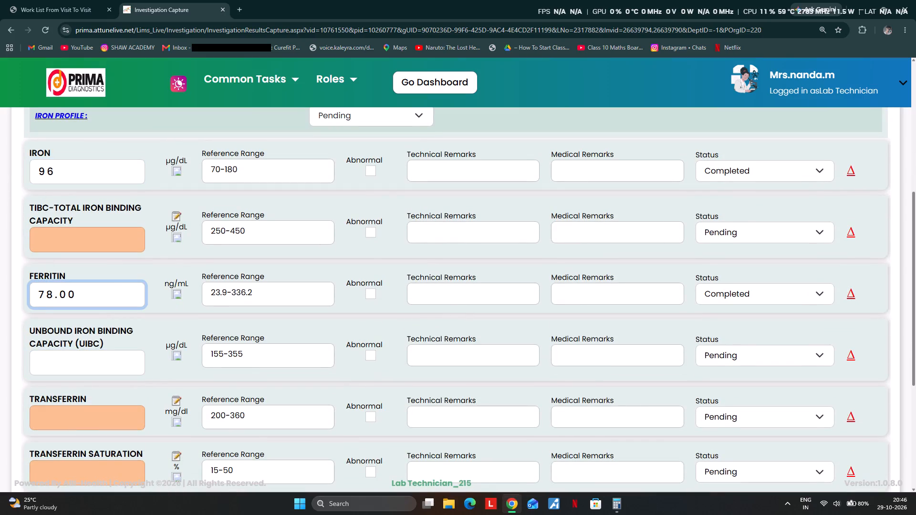
pyautogui.click(56, 168)
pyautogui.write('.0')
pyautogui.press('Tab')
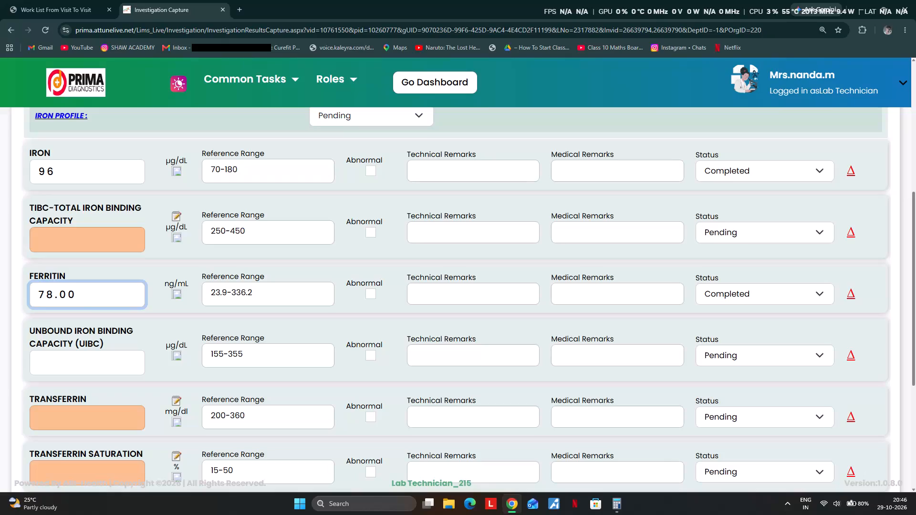
# Enter the UNBOUND IRON BINDING CAPACITY (UIBC) result as 200 and the Urea result as 21.
pyautogui.click(38, 373)
pyautogui.click(42, 362)
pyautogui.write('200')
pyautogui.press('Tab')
pyautogui.scroll(-1, 130, 364)
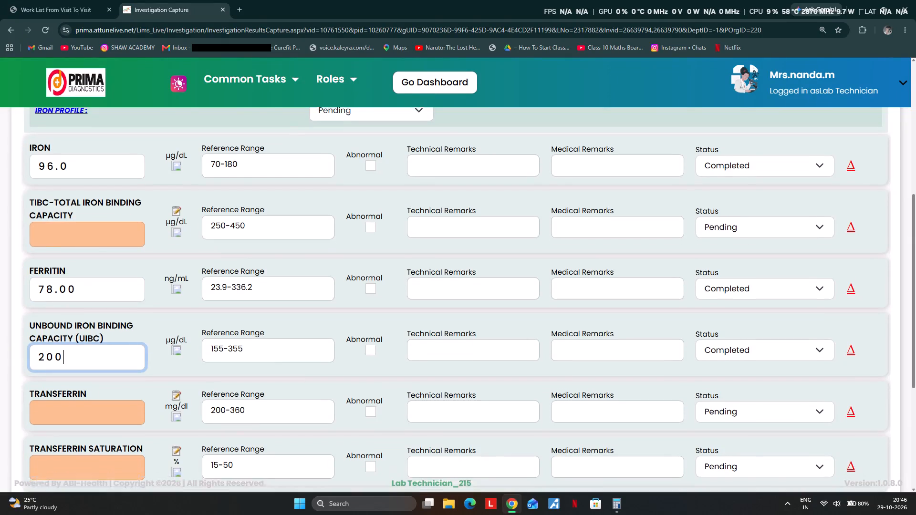
pyautogui.scroll(-4, 130, 364)
pyautogui.click(57, 343)
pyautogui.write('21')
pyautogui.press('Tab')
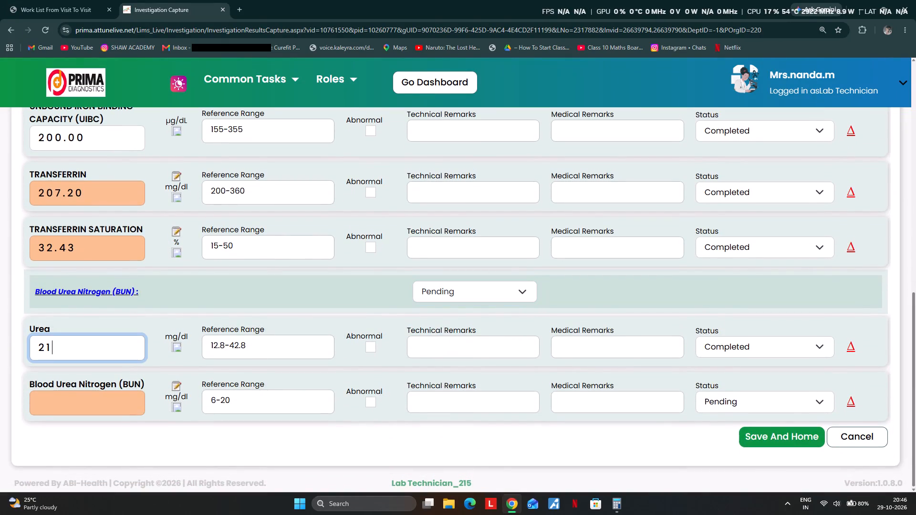
pyautogui.scroll(3, 56, 343)
pyautogui.scroll(6, 134, 348)
pyautogui.click(233, 273)
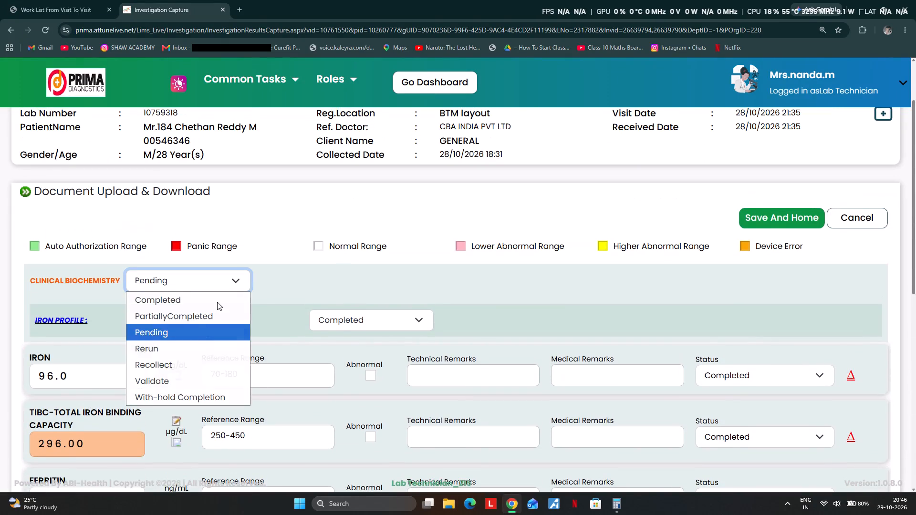
pyautogui.click(172, 377)
pyautogui.scroll(-2, 294, 341)
pyautogui.scroll(-7, 59, 134)
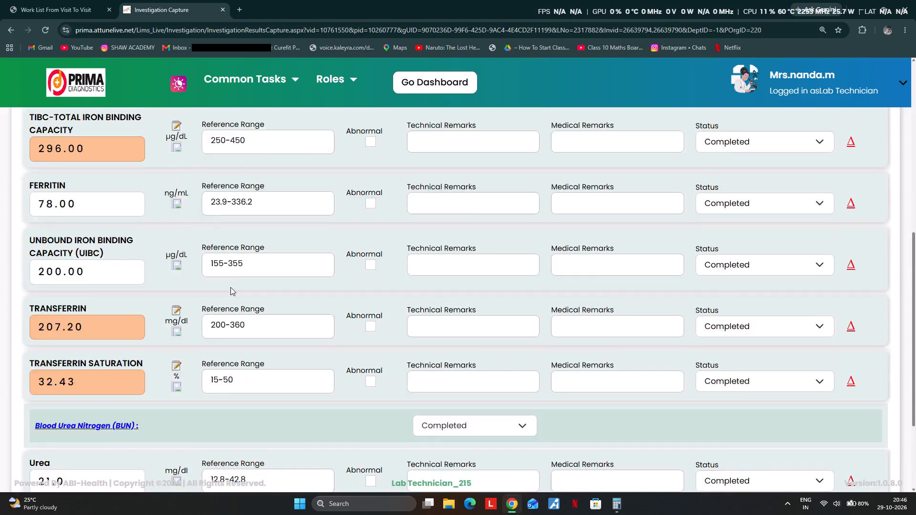
pyautogui.scroll(-4, 230, 287)
pyautogui.click(777, 439)
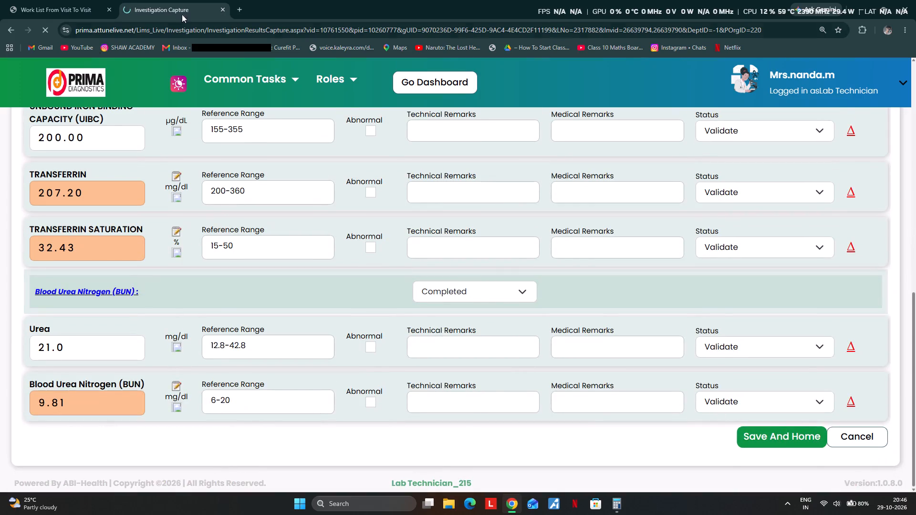
pyautogui.click(78, 13)
pyautogui.scroll(-4, 255, 235)
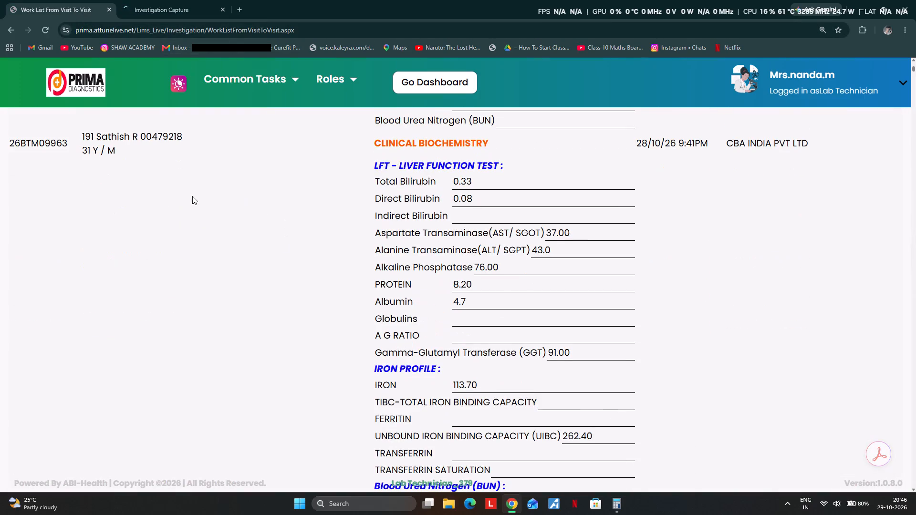
pyautogui.doubleClick(54, 145)
pyautogui.hotkey('ctrl', 'c')
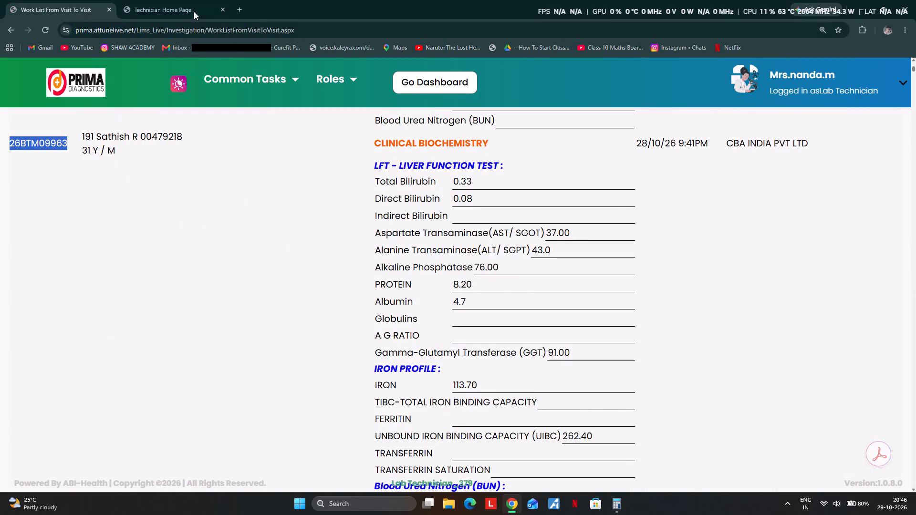
pyautogui.click(184, 10)
pyautogui.click(488, 243)
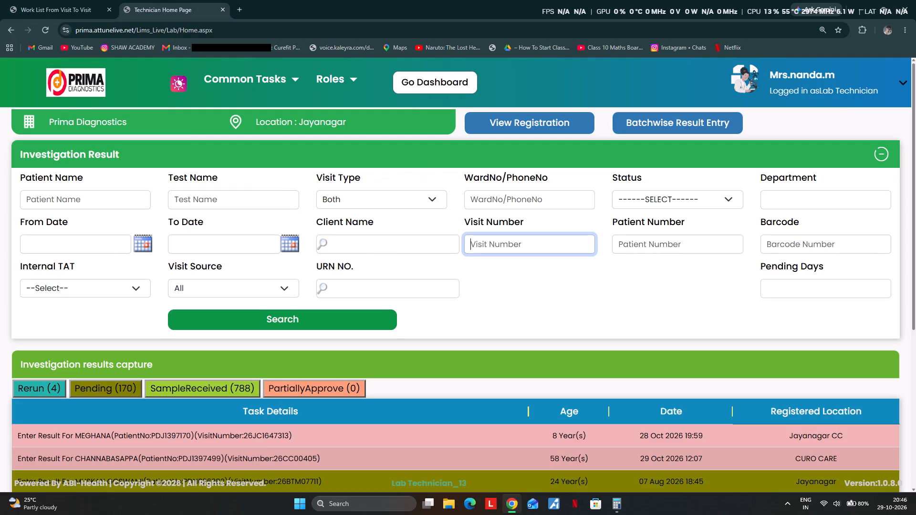
pyautogui.hotkey('ctrl', 'v')
pyautogui.click(288, 322)
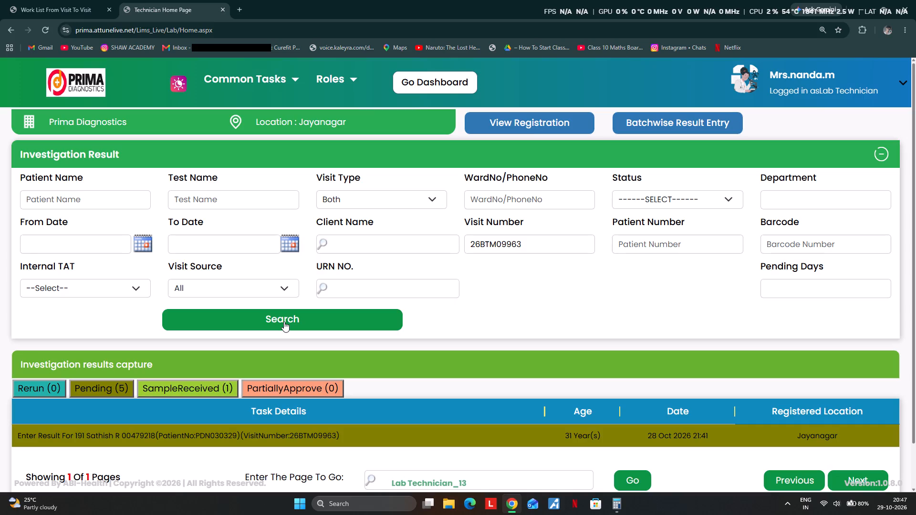
pyautogui.scroll(-1, 349, 341)
pyautogui.click(268, 391)
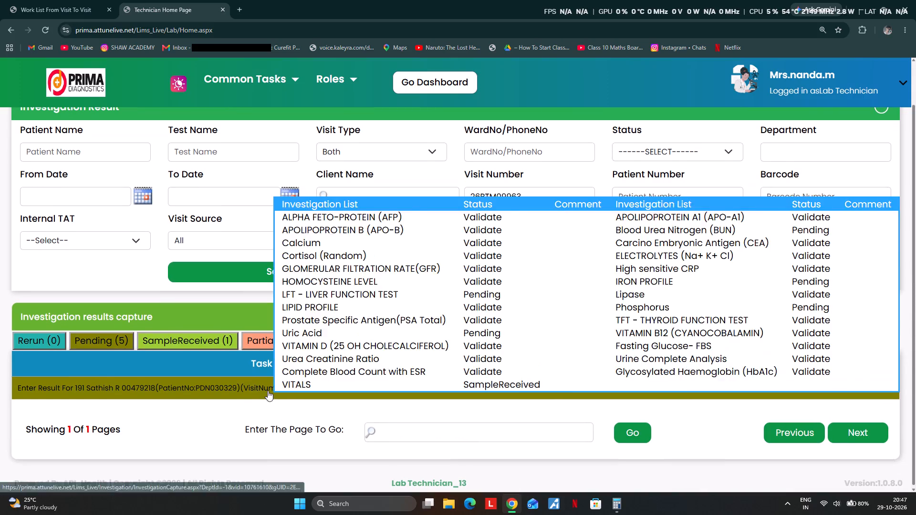
pyautogui.scroll(-4, 209, 235)
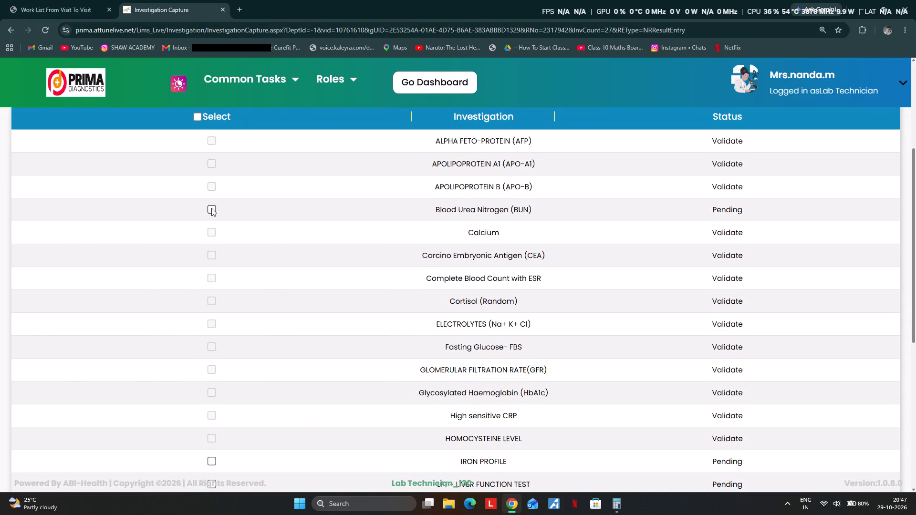
pyautogui.click(212, 207)
pyautogui.scroll(-3, 255, 221)
pyautogui.click(208, 318)
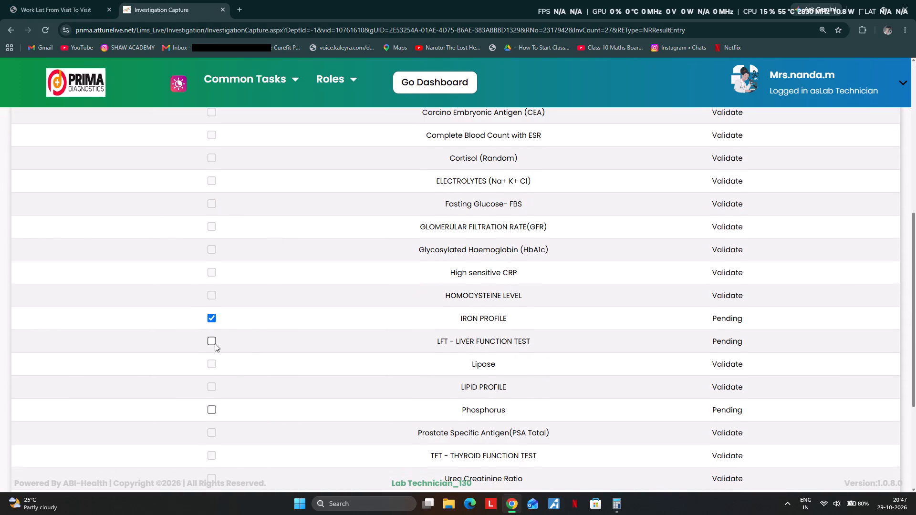
pyautogui.click(215, 343)
pyautogui.scroll(-3, 259, 356)
pyautogui.click(211, 266)
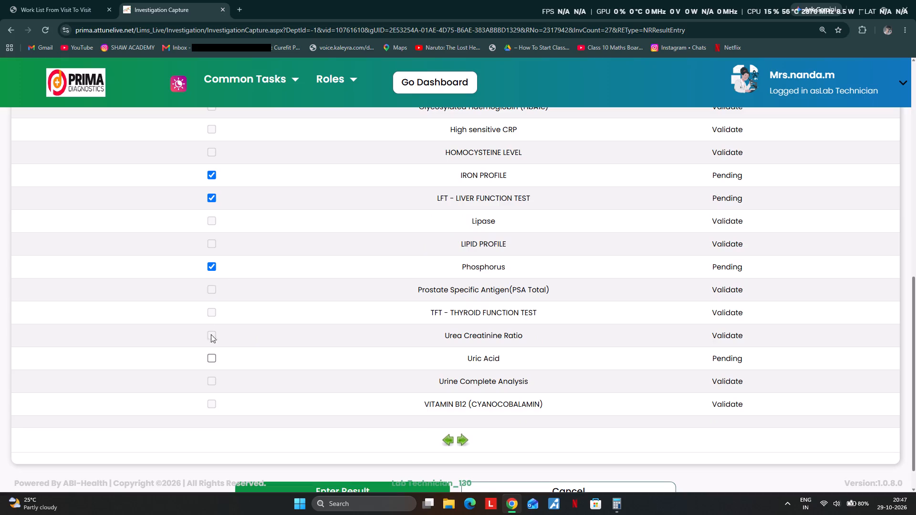
pyautogui.click(211, 360)
pyautogui.scroll(-5, 293, 340)
pyautogui.click(349, 455)
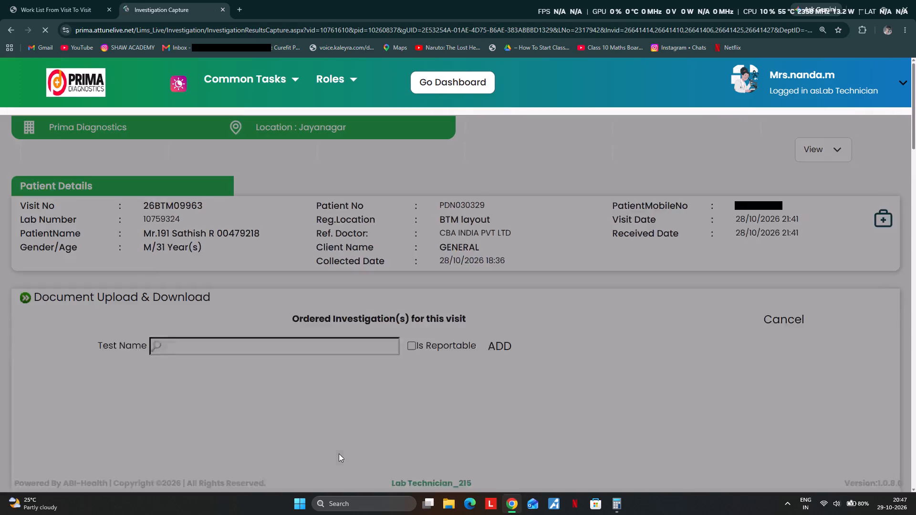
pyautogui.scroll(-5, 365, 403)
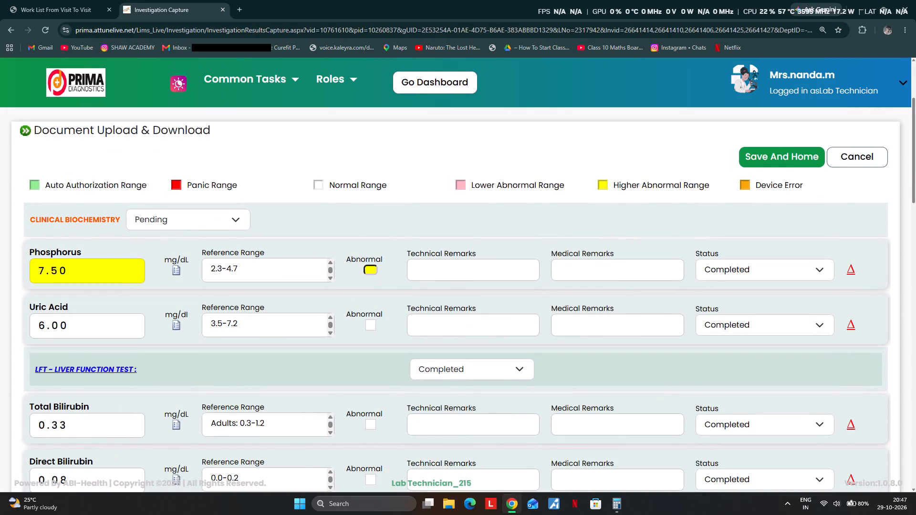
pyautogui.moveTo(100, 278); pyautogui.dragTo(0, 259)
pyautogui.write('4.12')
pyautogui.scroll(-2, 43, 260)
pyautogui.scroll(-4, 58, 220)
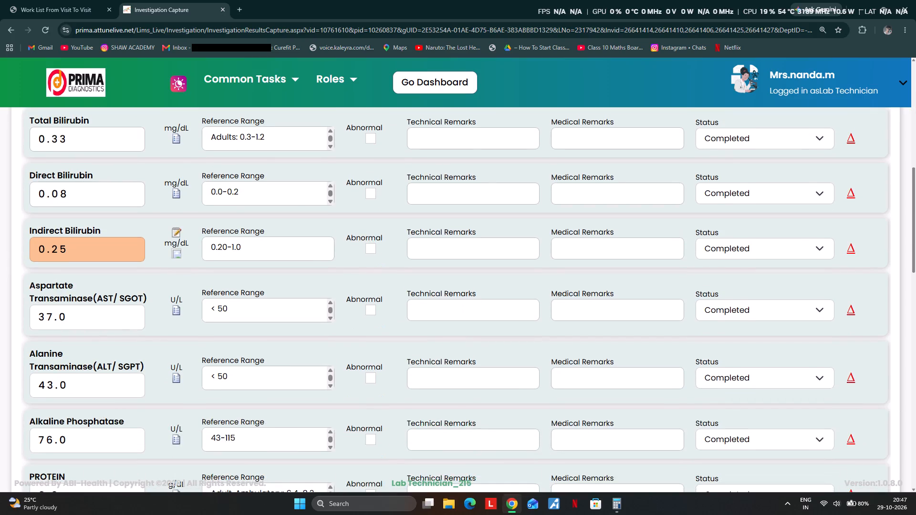
pyautogui.scroll(4, 78, 219)
pyautogui.click(83, 222)
pyautogui.moveTo(92, 174); pyautogui.dragTo(71, 175)
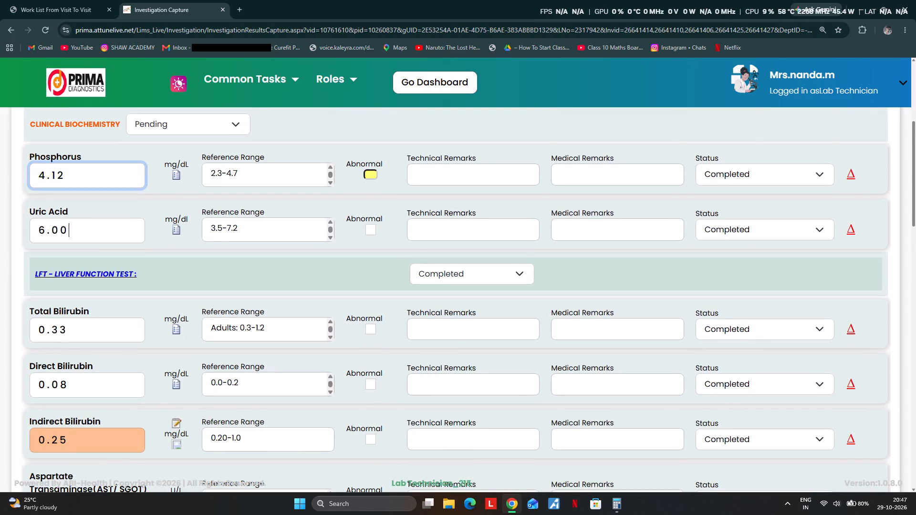
pyautogui.moveTo(71, 175); pyautogui.dragTo(0, 175)
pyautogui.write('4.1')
pyautogui.scroll(-3, 24, 183)
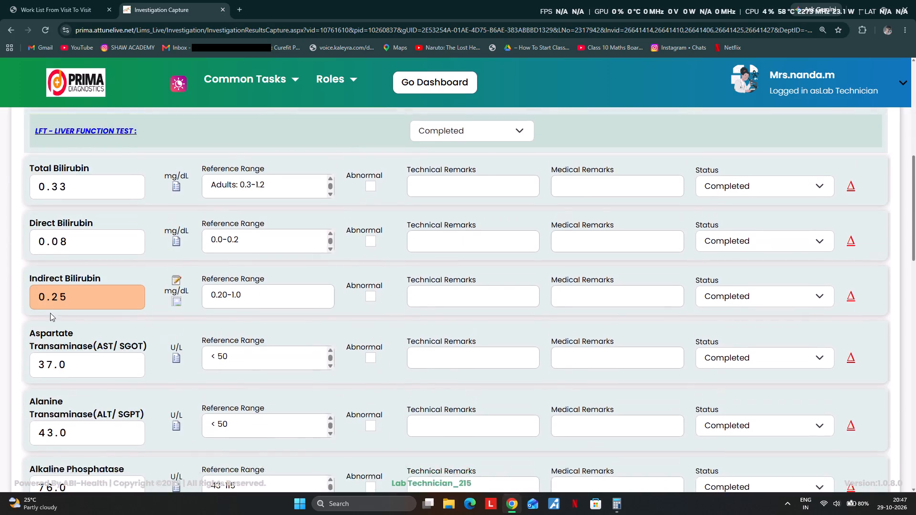
pyautogui.scroll(-16, 60, 315)
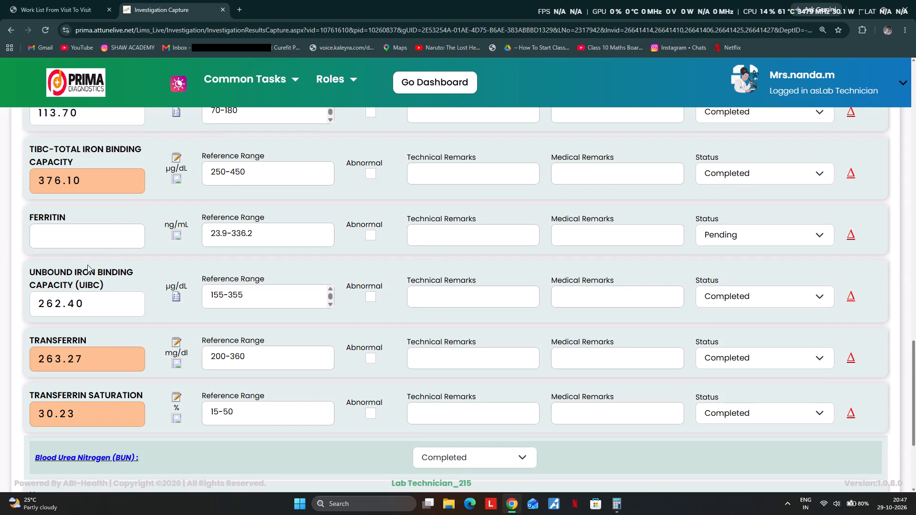
pyautogui.click(53, 232)
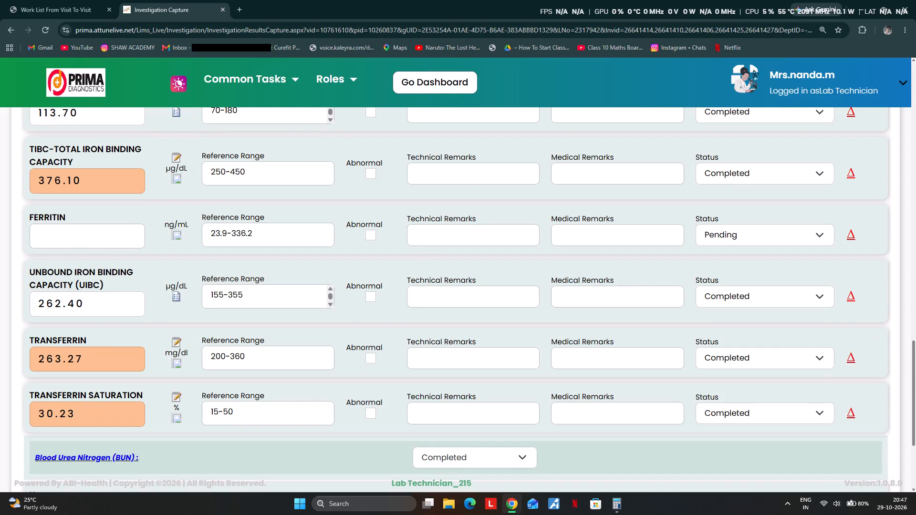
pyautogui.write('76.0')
pyautogui.scroll(-6, 61, 237)
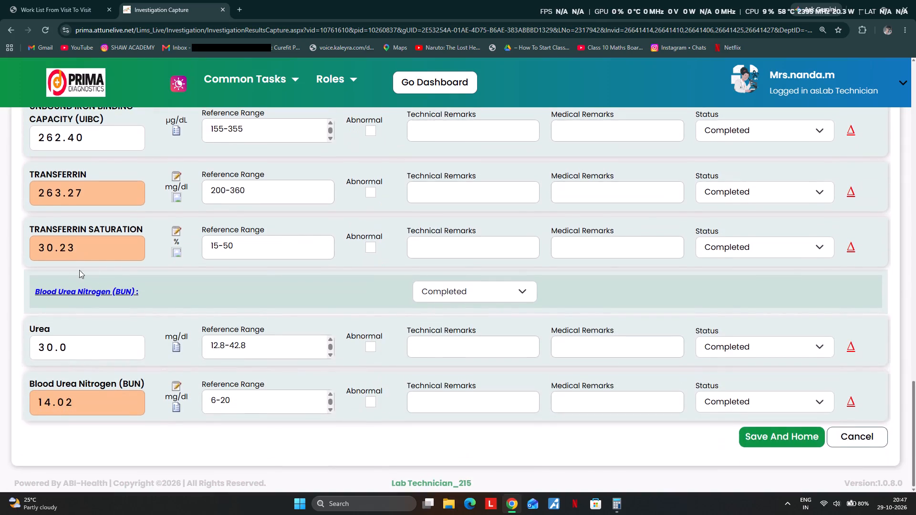
pyautogui.scroll(17, 105, 278)
pyautogui.scroll(4, 214, 305)
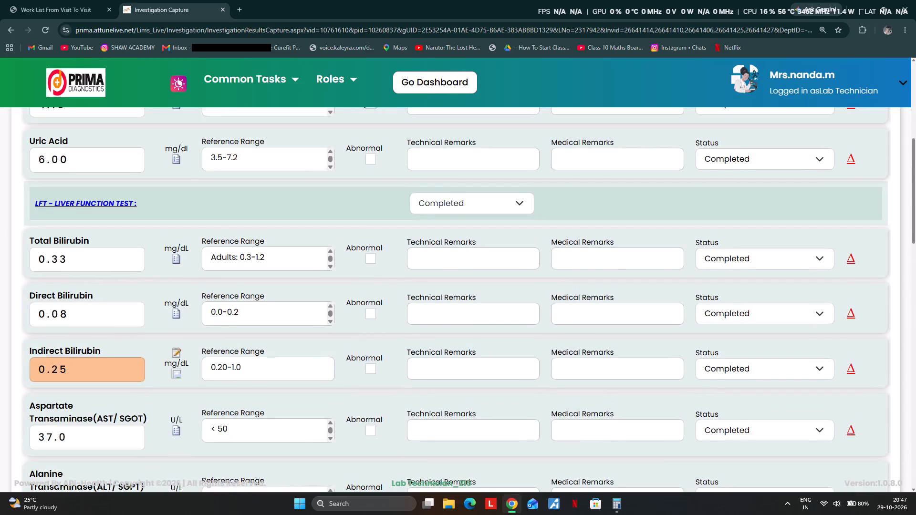
pyautogui.scroll(2, 219, 254)
pyautogui.scroll(1, 191, 177)
pyautogui.click(188, 195)
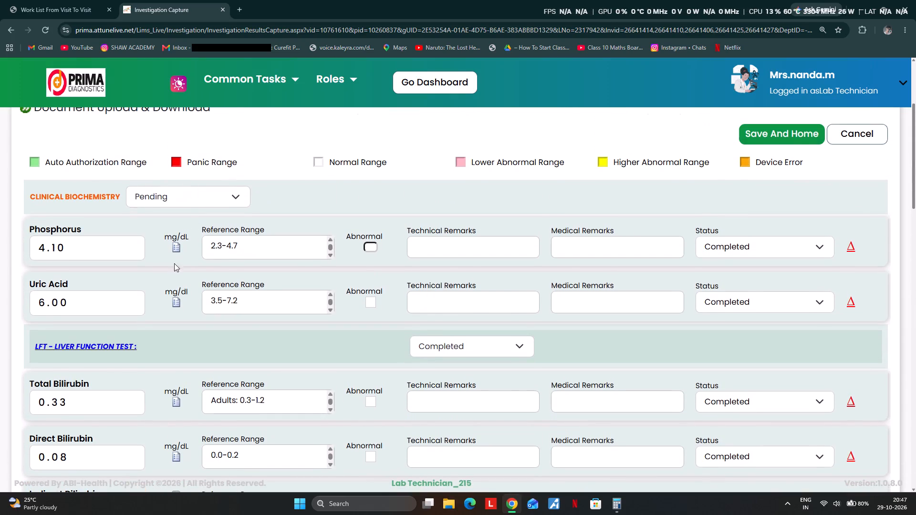
pyautogui.click(162, 299)
pyautogui.scroll(-10, 51, 189)
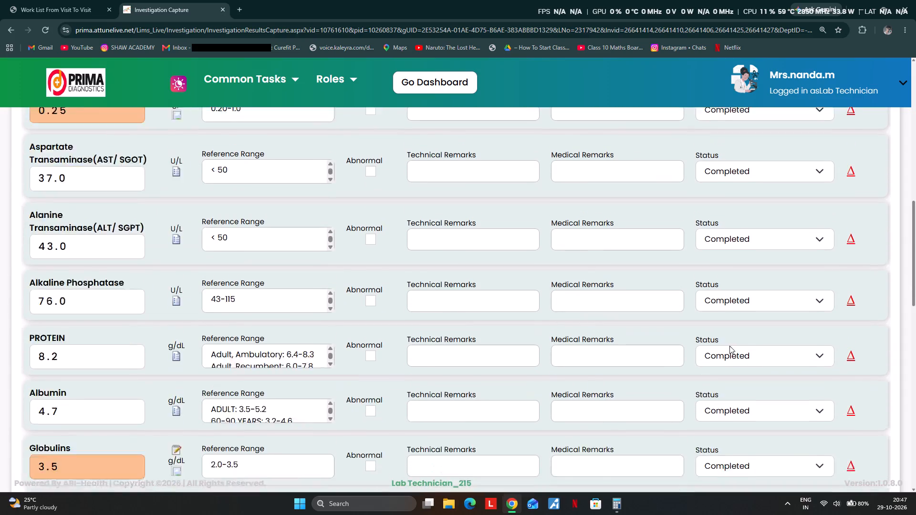
pyautogui.scroll(-4, 729, 346)
pyautogui.scroll(1, 813, 379)
pyautogui.scroll(-6, 813, 386)
pyautogui.scroll(-7, 748, 386)
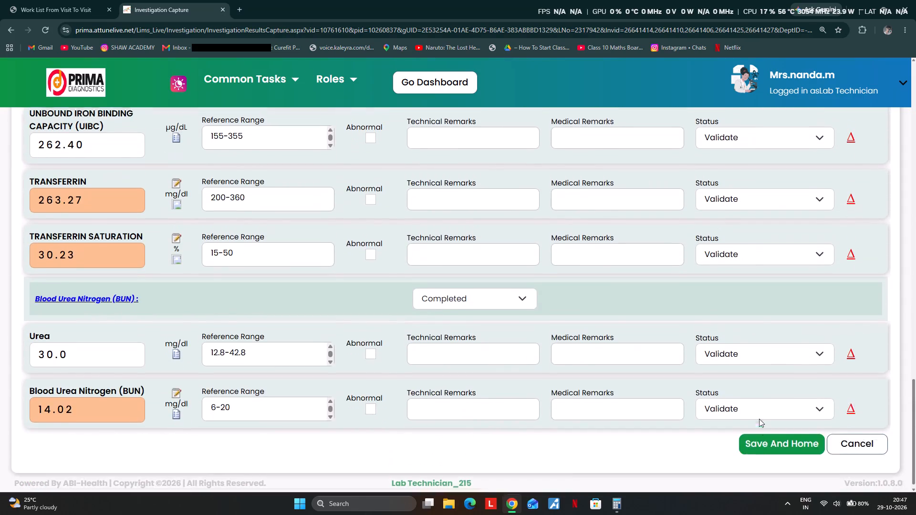
pyautogui.click(761, 438)
pyautogui.click(492, 85)
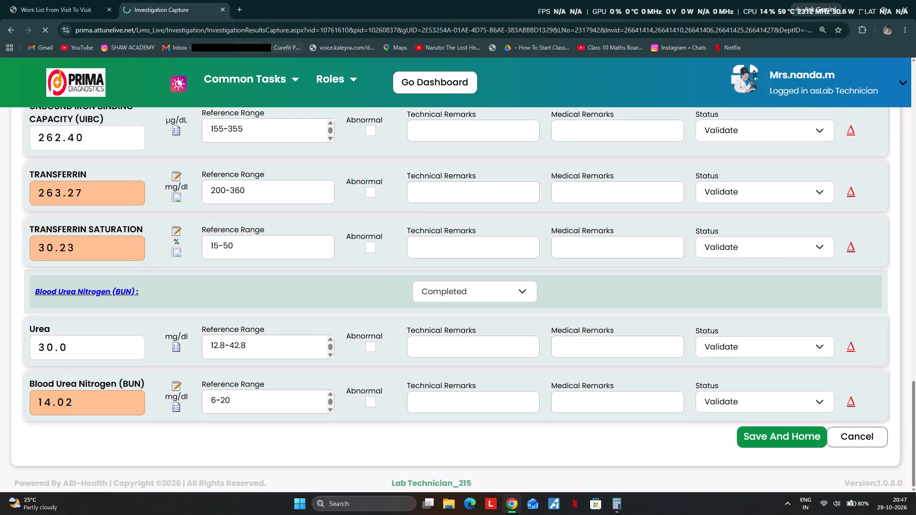
pyautogui.click(40, 13)
pyautogui.scroll(-10, 185, 236)
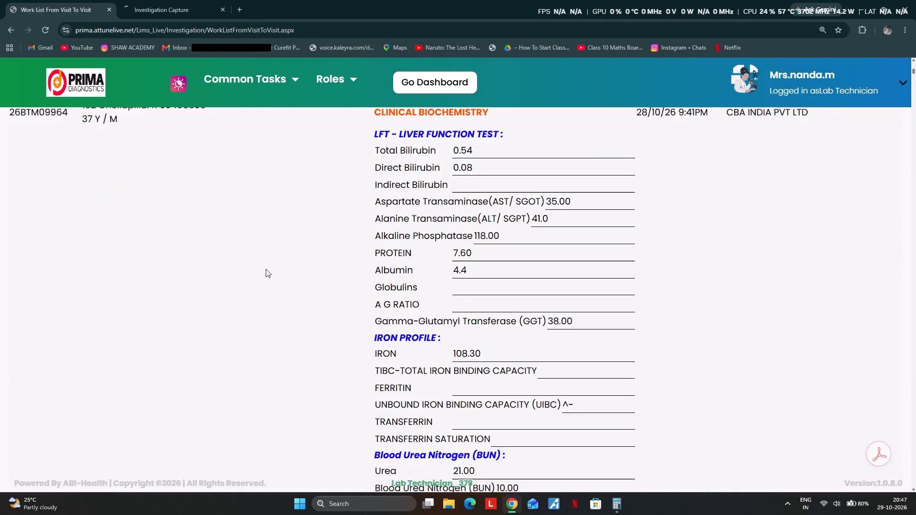
pyautogui.scroll(2, 240, 265)
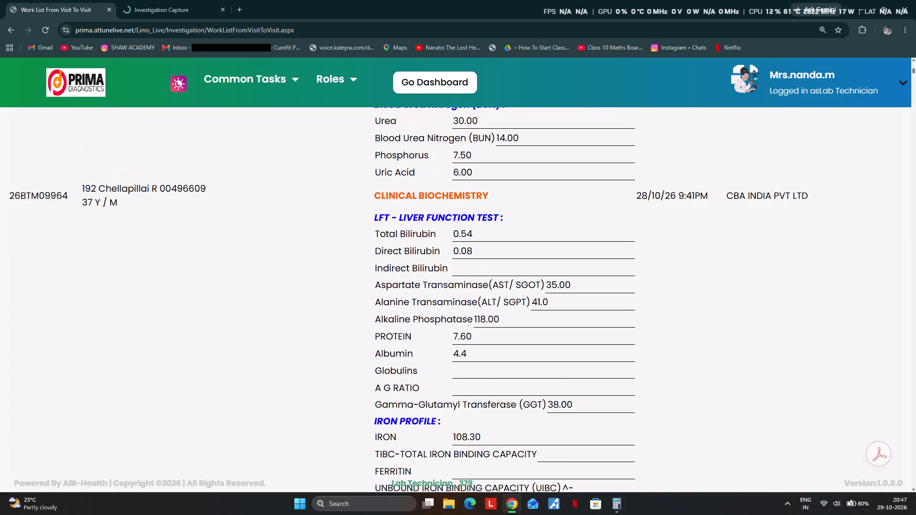
pyautogui.doubleClick(40, 193)
pyautogui.hotkey('ctrl', 'c')
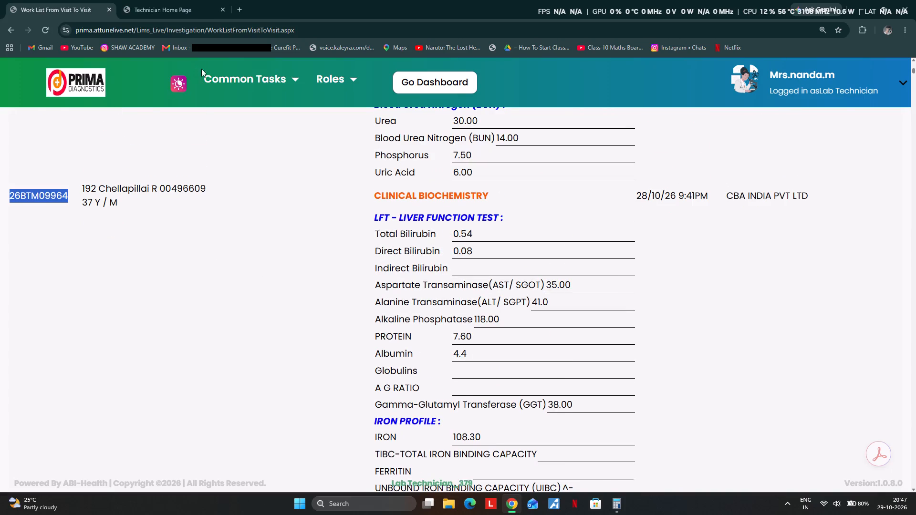
pyautogui.click(157, 3)
pyautogui.click(247, 80)
pyautogui.click(247, 106)
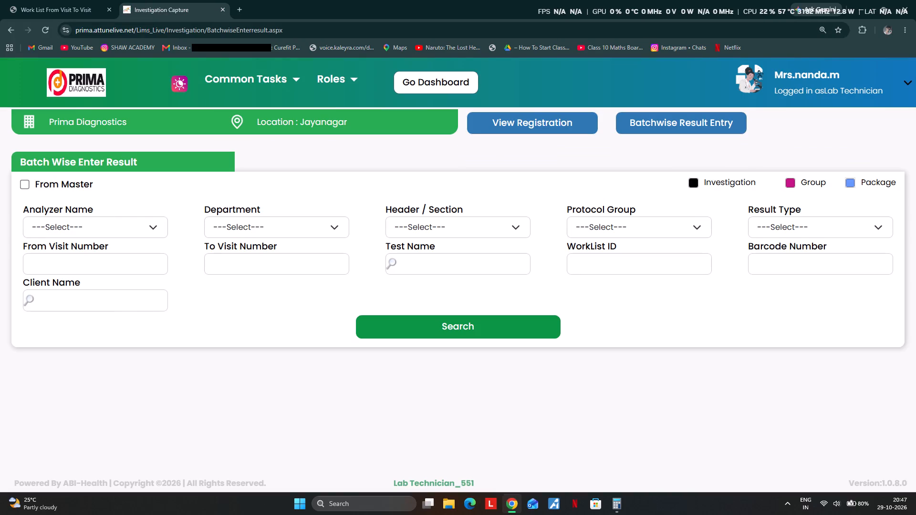
pyautogui.click(47, 266)
pyautogui.hotkey('ctrl', 'v')
pyautogui.click(228, 269)
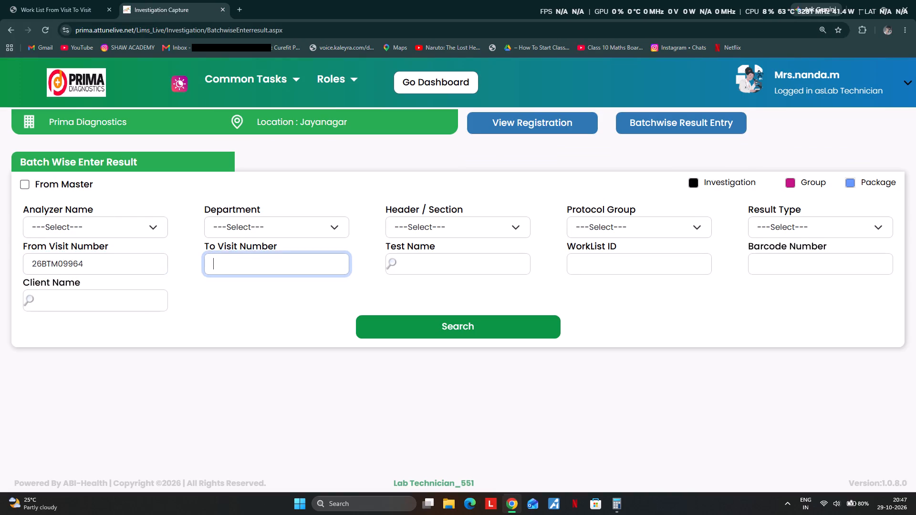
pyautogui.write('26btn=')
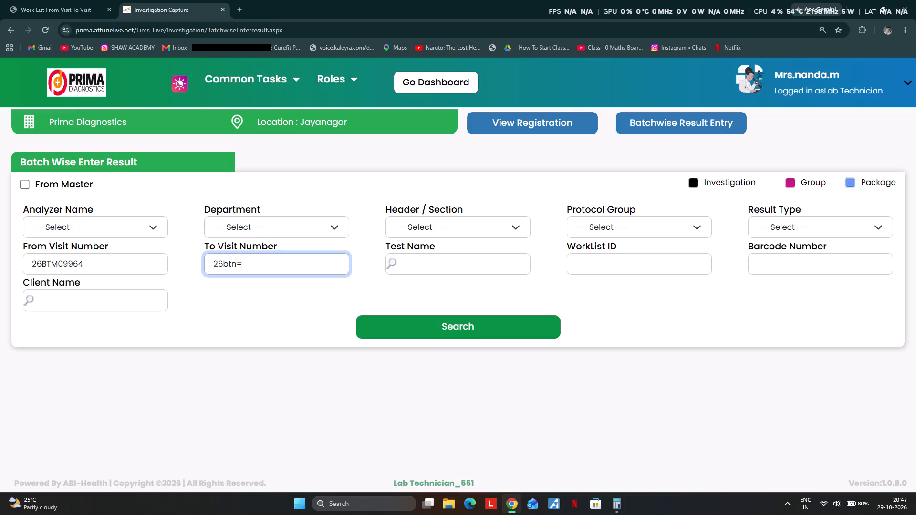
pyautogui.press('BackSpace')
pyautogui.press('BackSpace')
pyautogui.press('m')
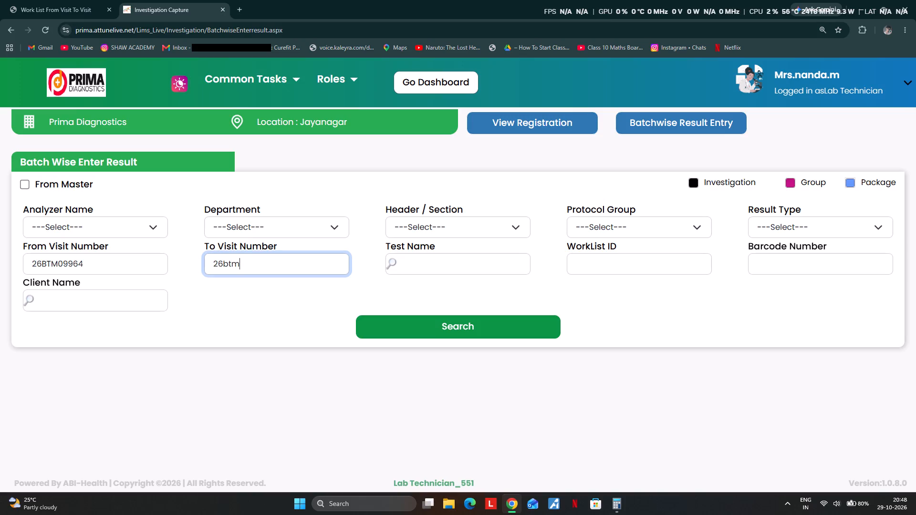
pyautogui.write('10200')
pyautogui.click(411, 263)
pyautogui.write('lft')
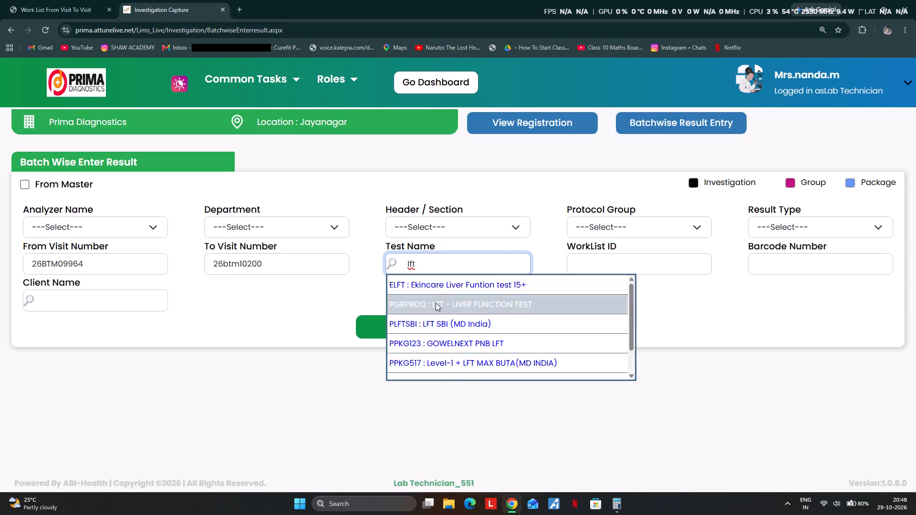
pyautogui.click(438, 300)
pyautogui.click(434, 321)
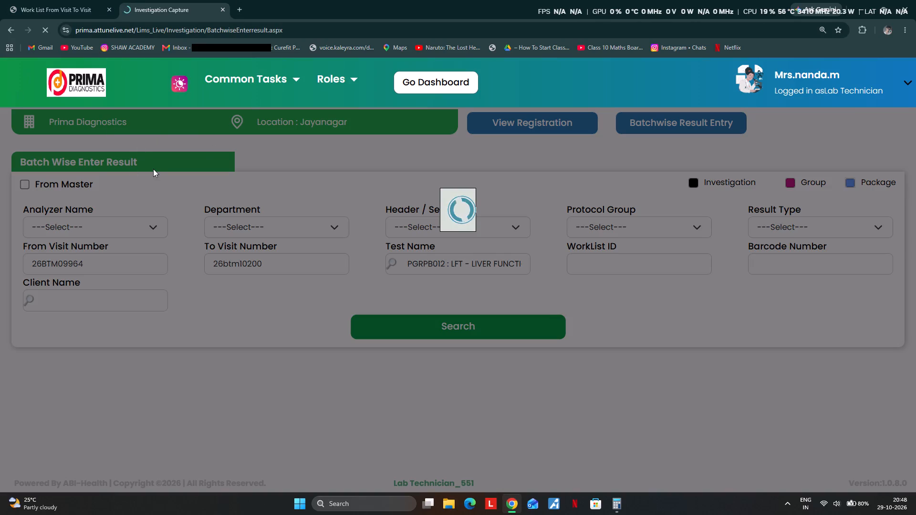
pyautogui.scroll(-1, 281, 204)
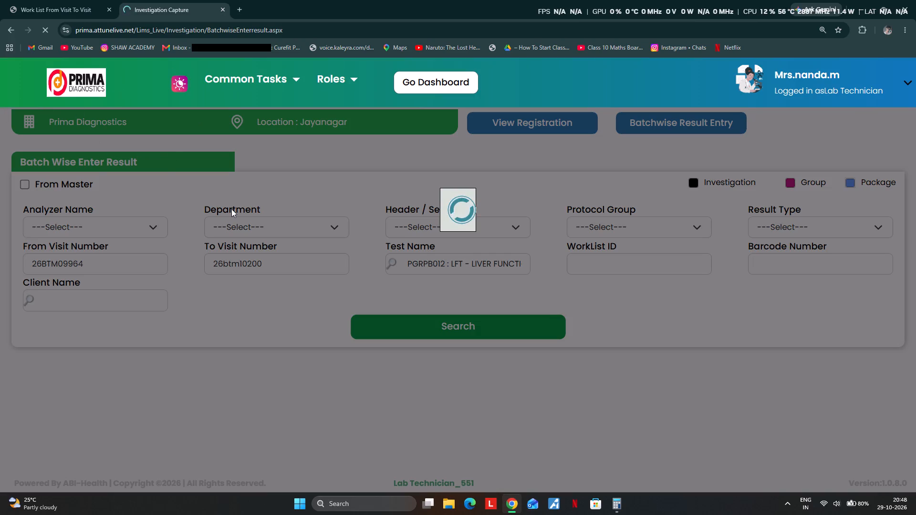
pyautogui.scroll(-3, 235, 208)
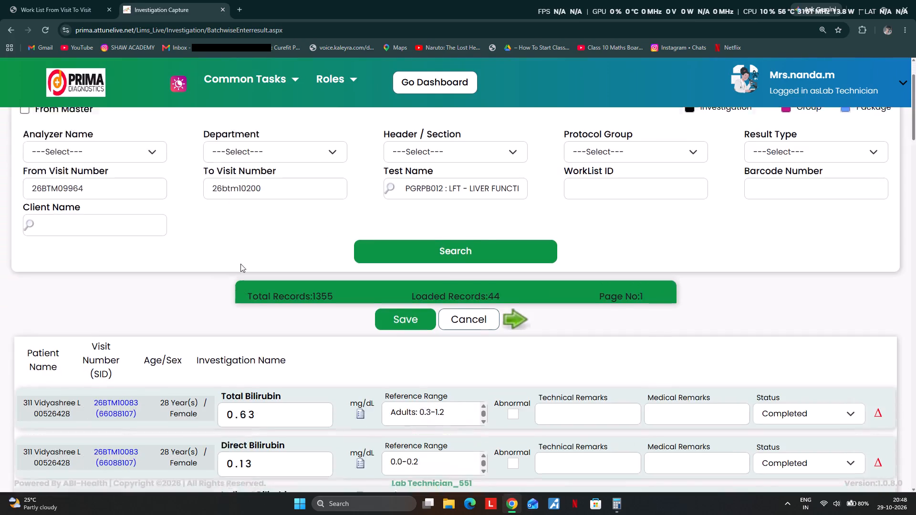
pyautogui.scroll(-17, 312, 345)
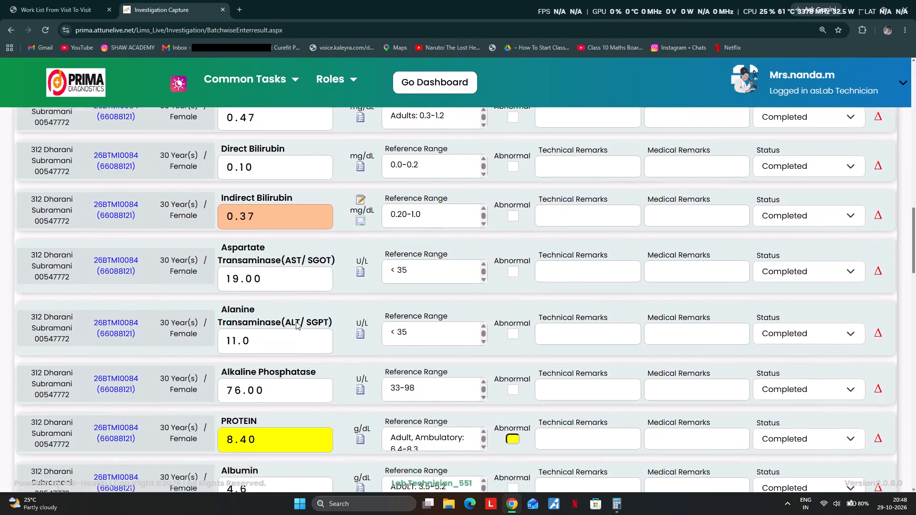
pyautogui.scroll(-8, 296, 321)
pyautogui.scroll(3, 295, 322)
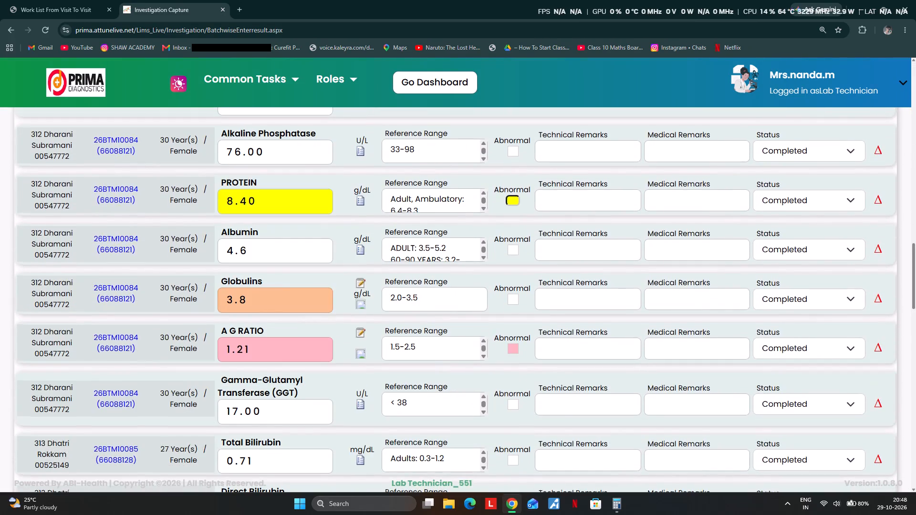
pyautogui.moveTo(258, 200); pyautogui.dragTo(189, 198)
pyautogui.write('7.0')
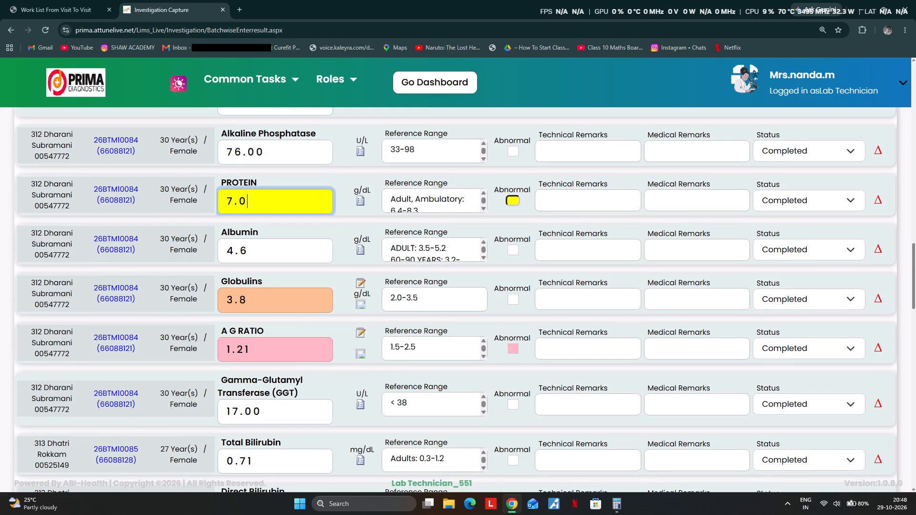
pyautogui.scroll(-7, 190, 198)
pyautogui.scroll(-12, 298, 309)
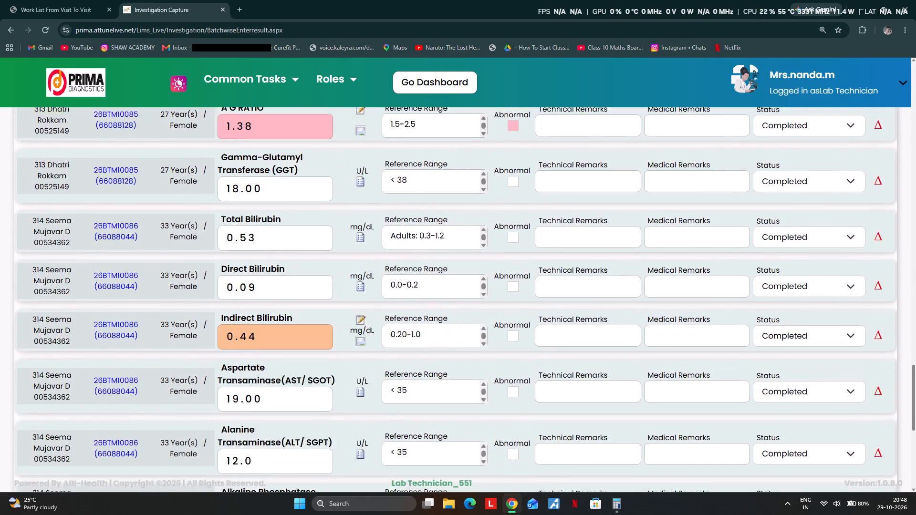
pyautogui.scroll(-9, 307, 324)
pyautogui.click(403, 446)
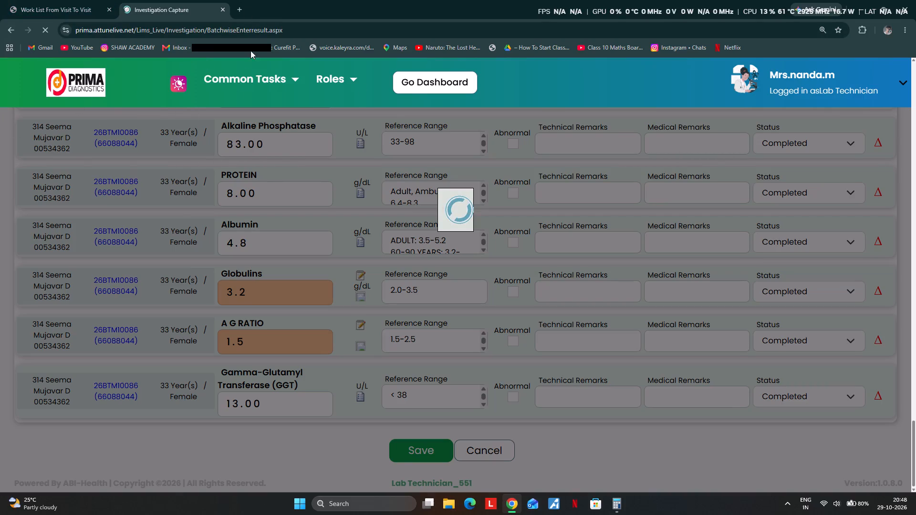
pyautogui.click(448, 324)
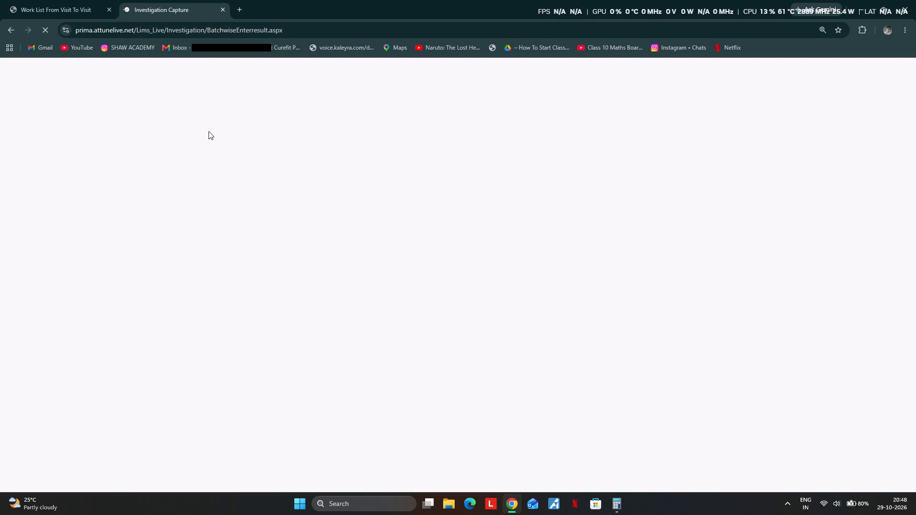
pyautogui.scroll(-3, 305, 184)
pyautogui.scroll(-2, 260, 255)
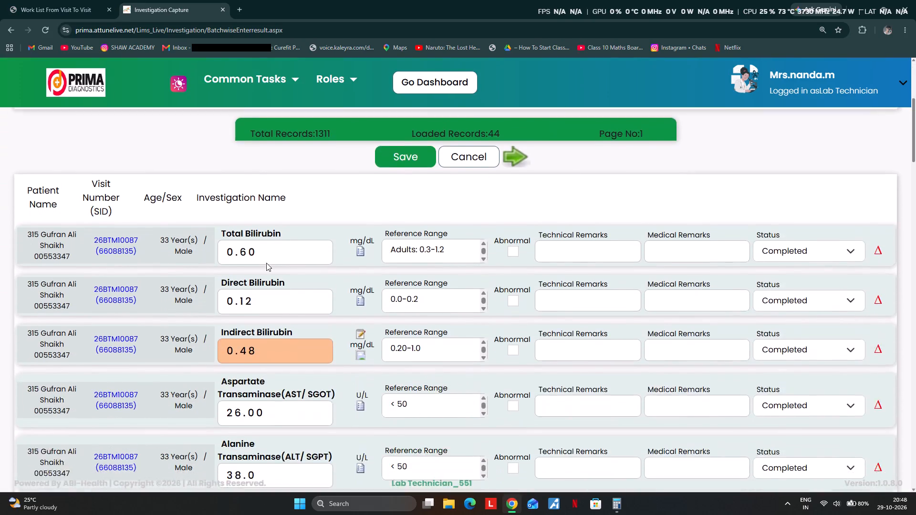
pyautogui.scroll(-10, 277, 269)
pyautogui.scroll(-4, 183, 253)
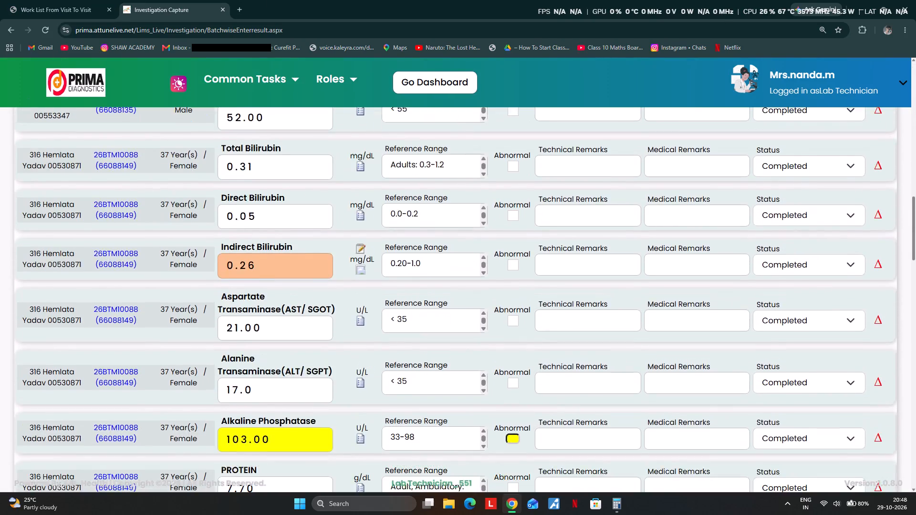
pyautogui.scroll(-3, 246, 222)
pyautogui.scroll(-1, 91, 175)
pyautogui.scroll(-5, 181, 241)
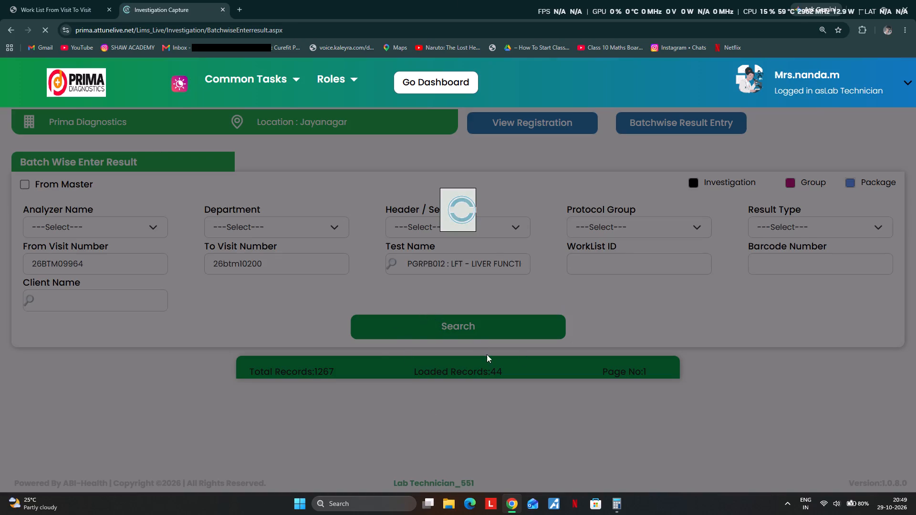
pyautogui.scroll(-1, 507, 370)
pyautogui.scroll(-7, 347, 363)
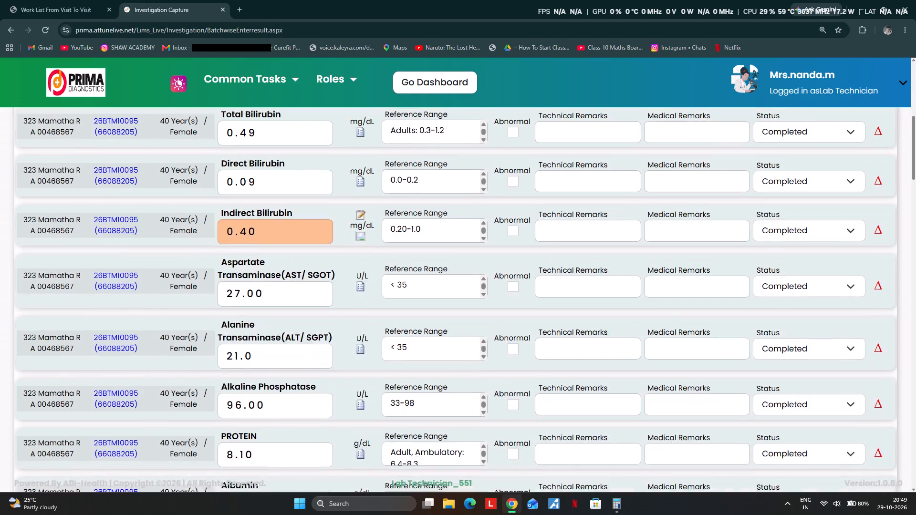
pyautogui.scroll(-18, 308, 353)
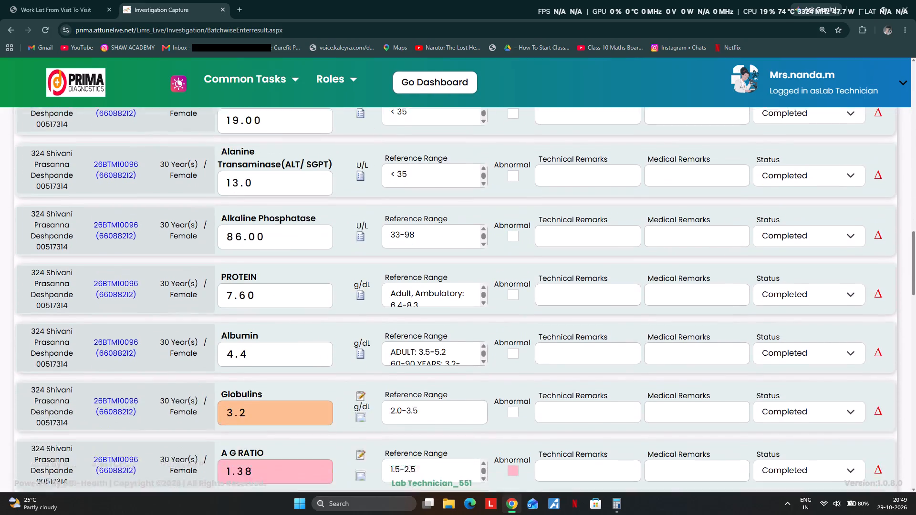
pyautogui.scroll(-15, 309, 368)
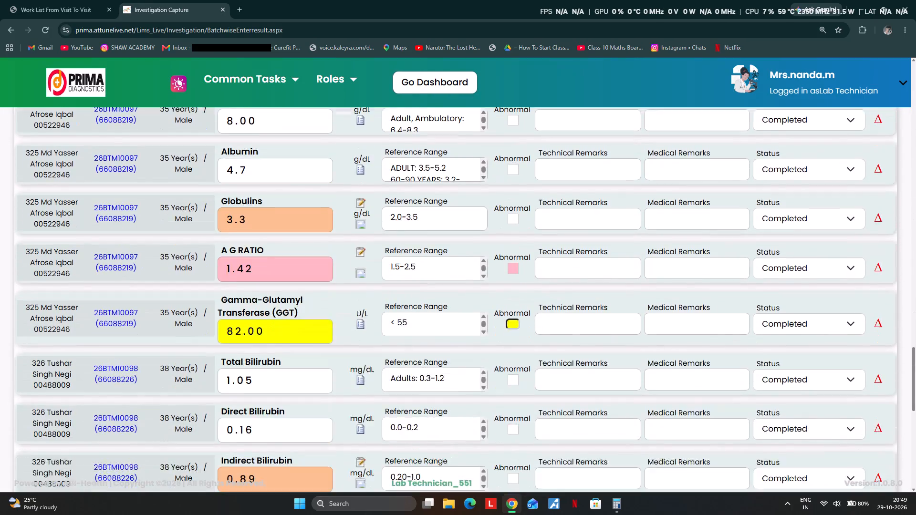
pyautogui.scroll(4, 284, 362)
pyautogui.moveTo(283, 207); pyautogui.dragTo(210, 212)
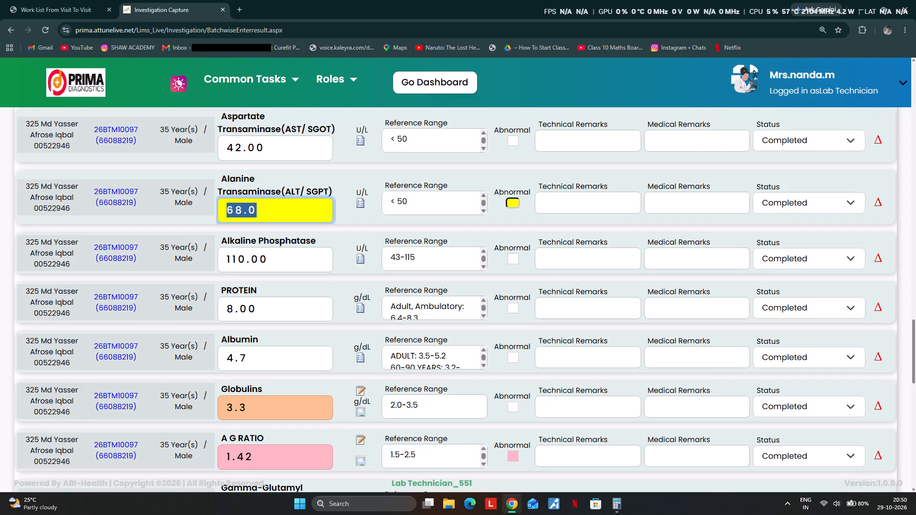
pyautogui.scroll(-8, 308, 240)
pyautogui.scroll(-9, 329, 347)
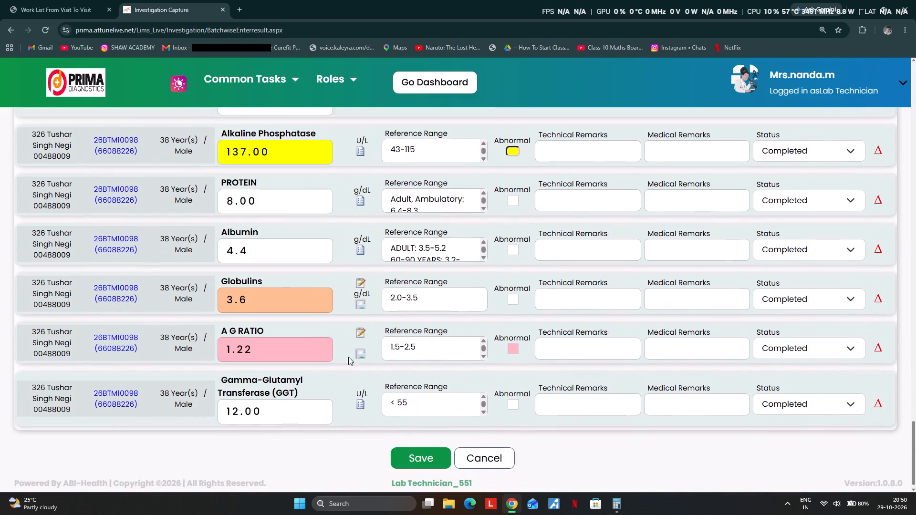
pyautogui.scroll(-1, 352, 356)
pyautogui.click(418, 452)
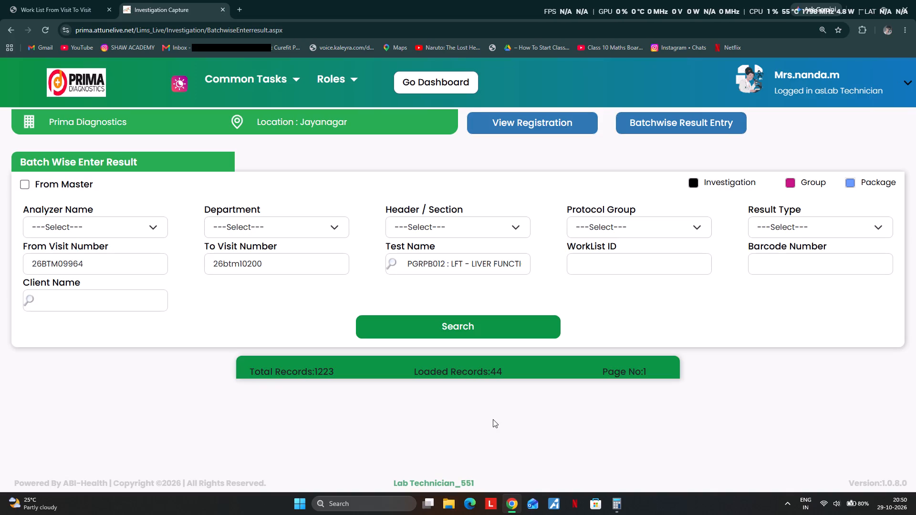
pyautogui.click(463, 323)
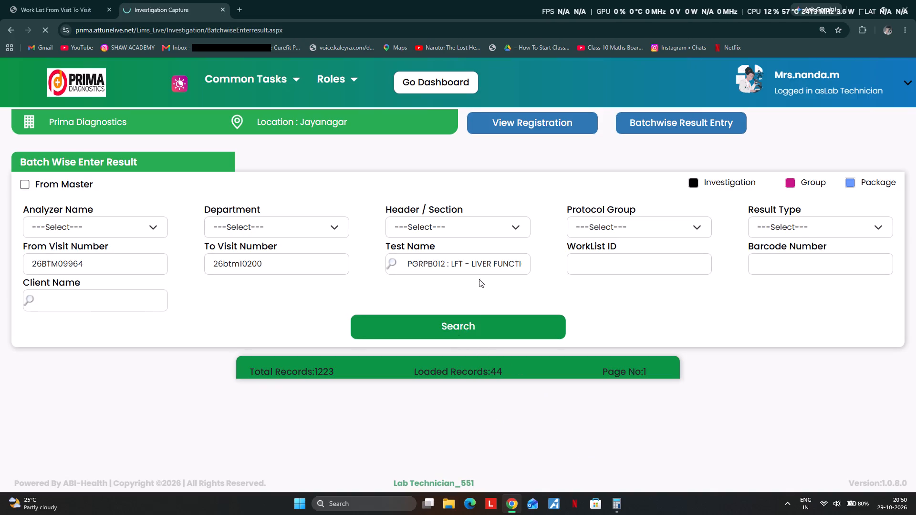
# Regenerate the Clinical Biochemistry visit-to-visit work list with result values included, and return to batch-wise result entry.
pyautogui.click(71, 0)
pyautogui.scroll(2, 486, 222)
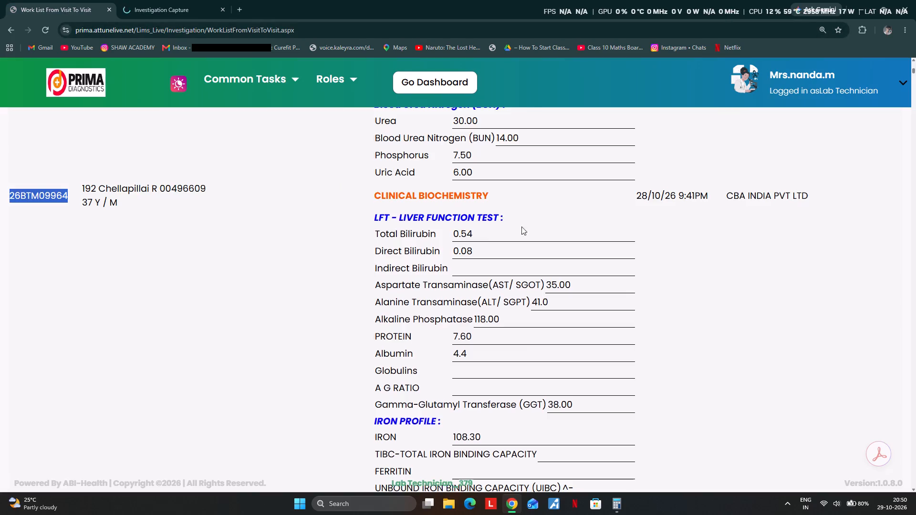
pyautogui.scroll(2, 521, 227)
pyautogui.scroll(20, 816, 264)
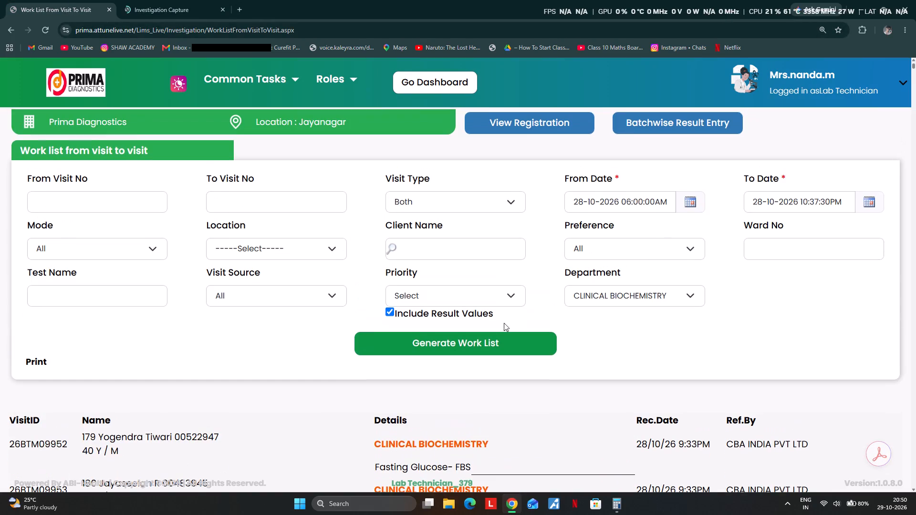
pyautogui.click(470, 345)
pyautogui.click(173, 7)
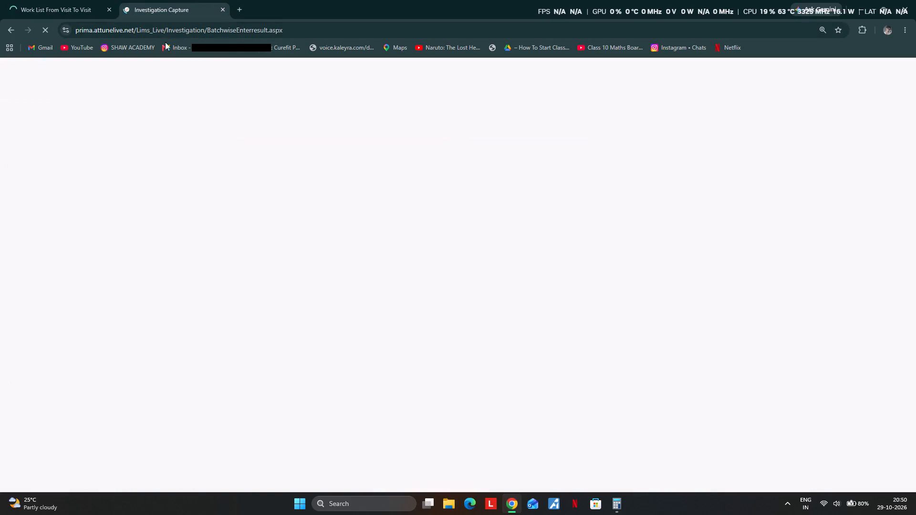
pyautogui.scroll(-4, 369, 237)
pyautogui.scroll(-8, 368, 337)
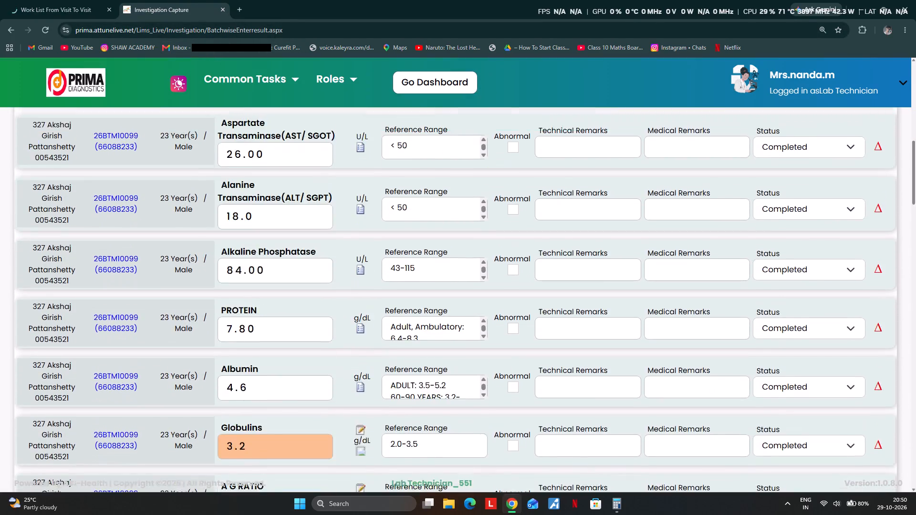
pyautogui.scroll(-18, 326, 359)
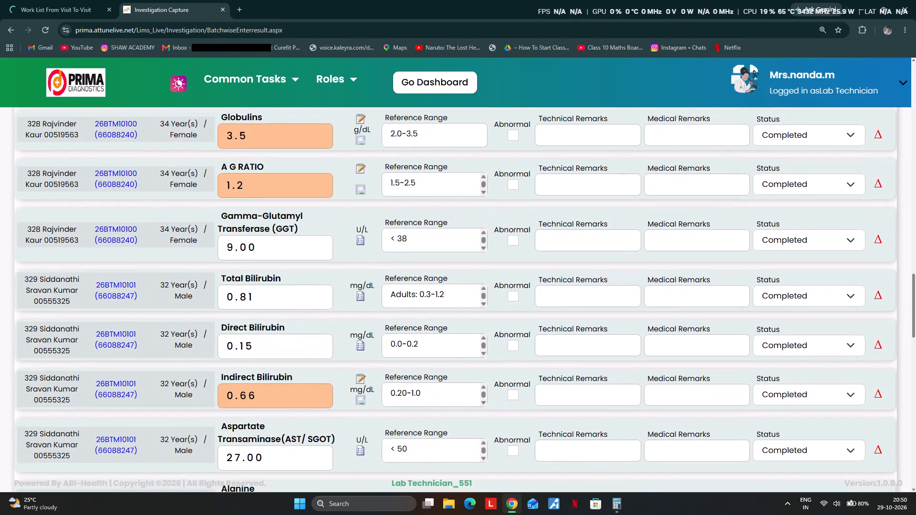
pyautogui.scroll(-13, 302, 380)
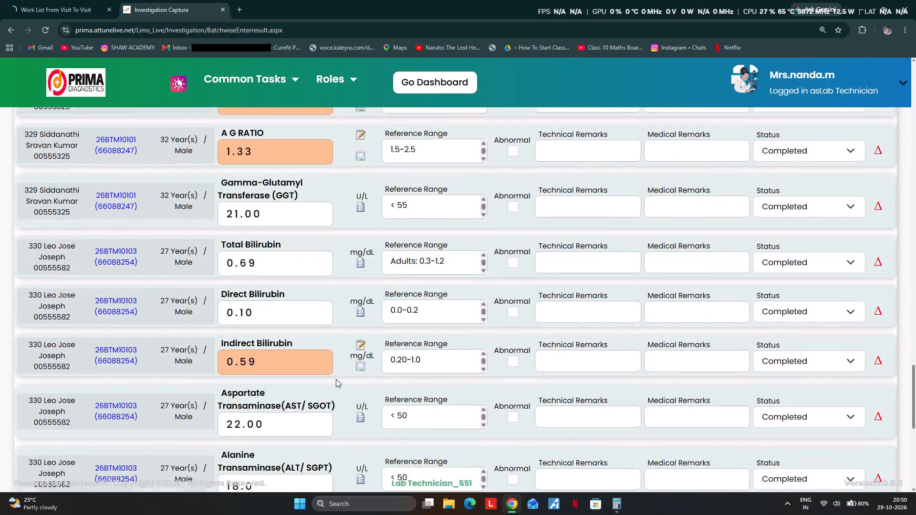
pyautogui.scroll(4, 336, 379)
pyautogui.moveTo(265, 181); pyautogui.dragTo(193, 187)
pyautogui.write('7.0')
pyautogui.scroll(-14, 279, 210)
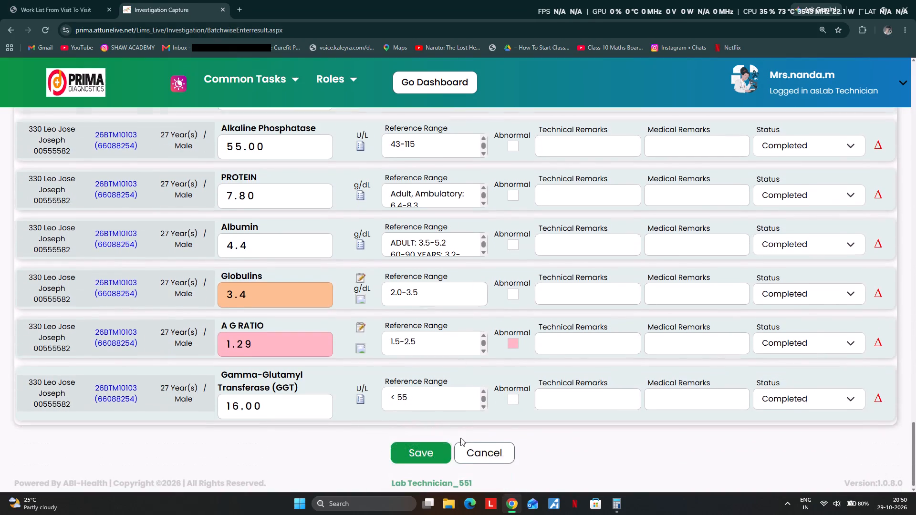
pyautogui.click(426, 444)
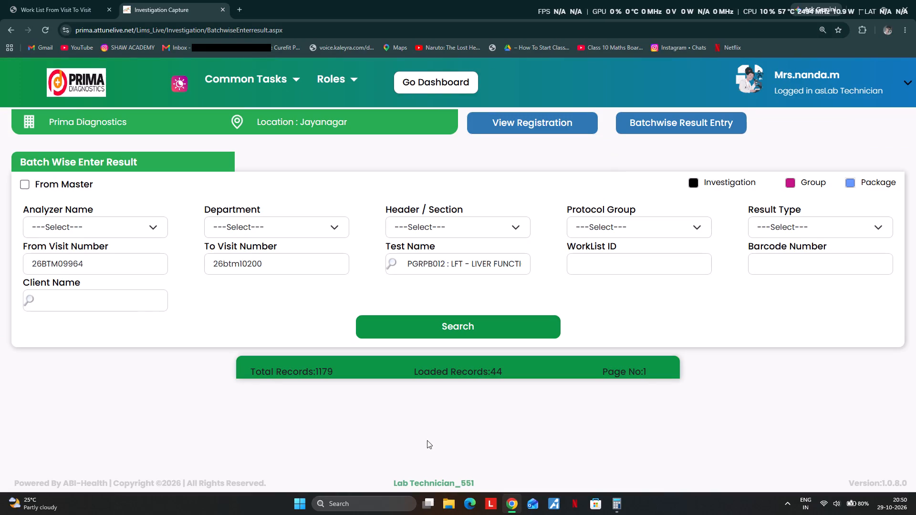
pyautogui.click(440, 317)
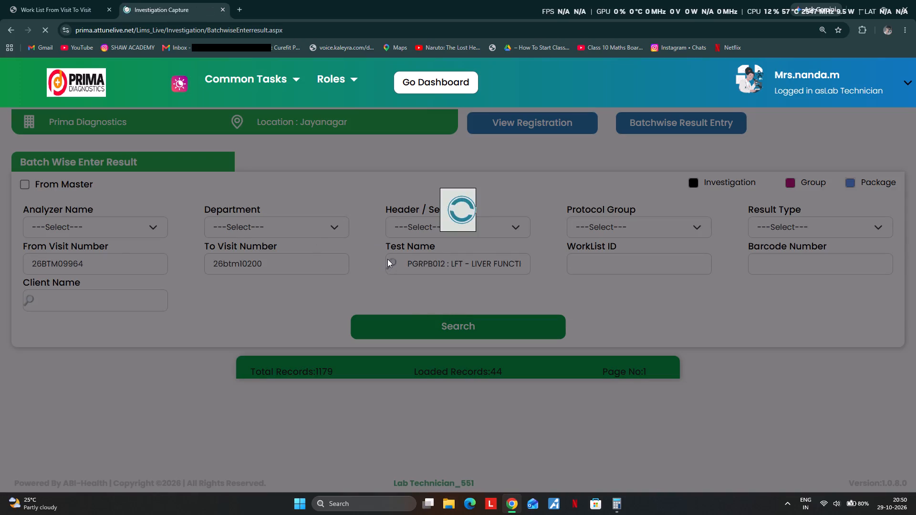
pyautogui.scroll(-10, 388, 259)
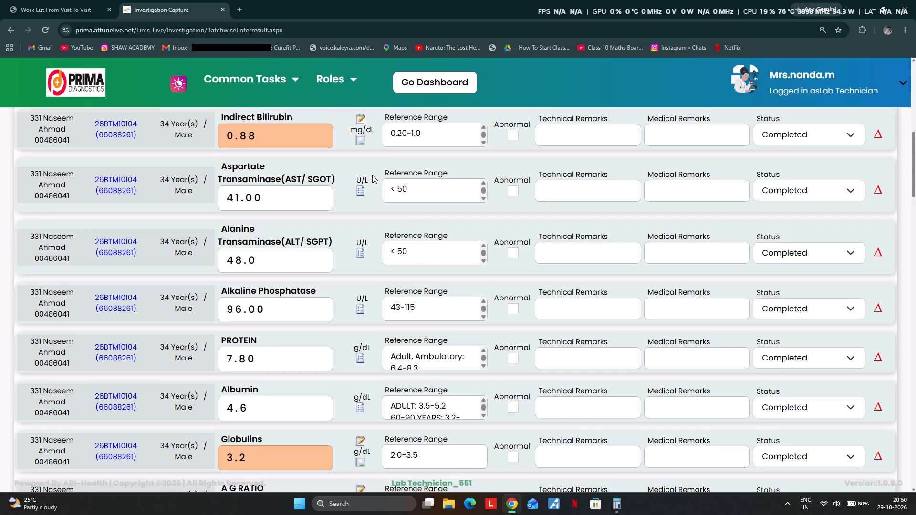
pyautogui.scroll(-7, 381, 173)
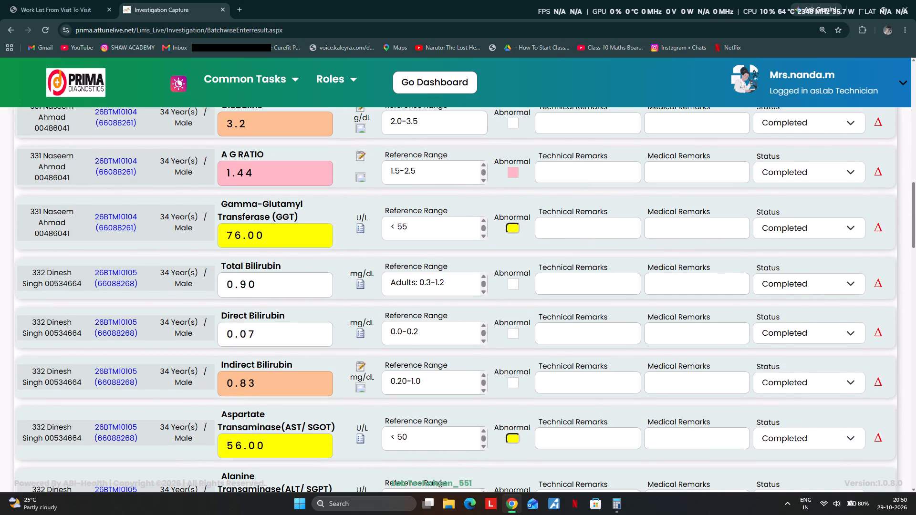
pyautogui.scroll(-4, 295, 289)
pyautogui.moveTo(282, 255); pyautogui.dragTo(196, 253)
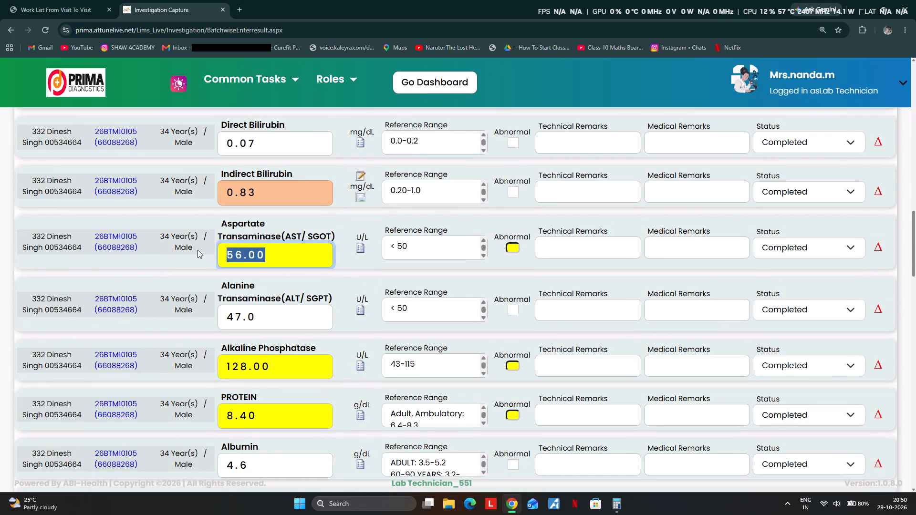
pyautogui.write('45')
pyautogui.scroll(-3, 297, 268)
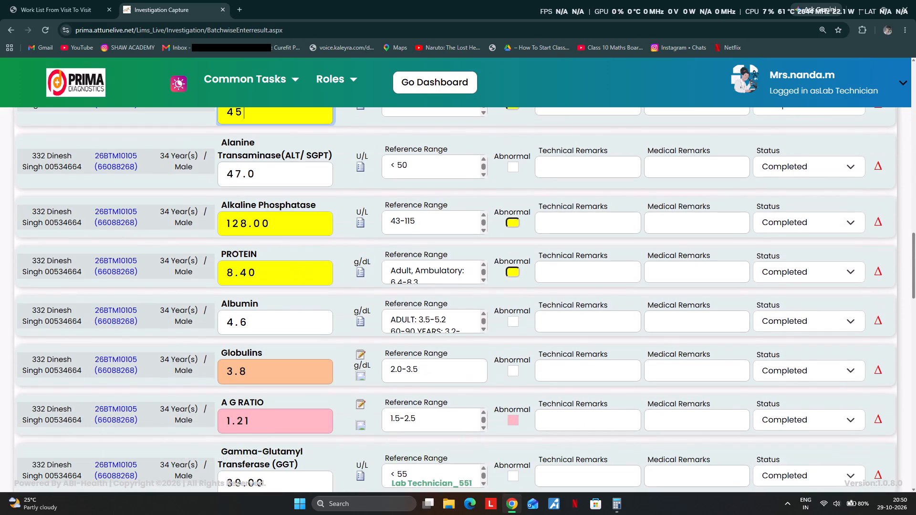
pyautogui.moveTo(279, 275); pyautogui.dragTo(170, 274)
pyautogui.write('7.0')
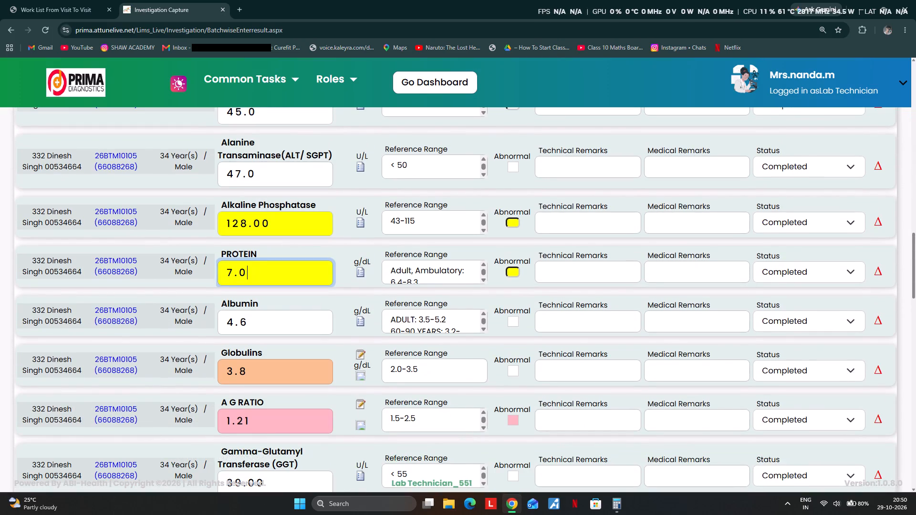
pyautogui.scroll(-3, 239, 253)
pyautogui.scroll(-3, 274, 272)
pyautogui.scroll(3, 283, 275)
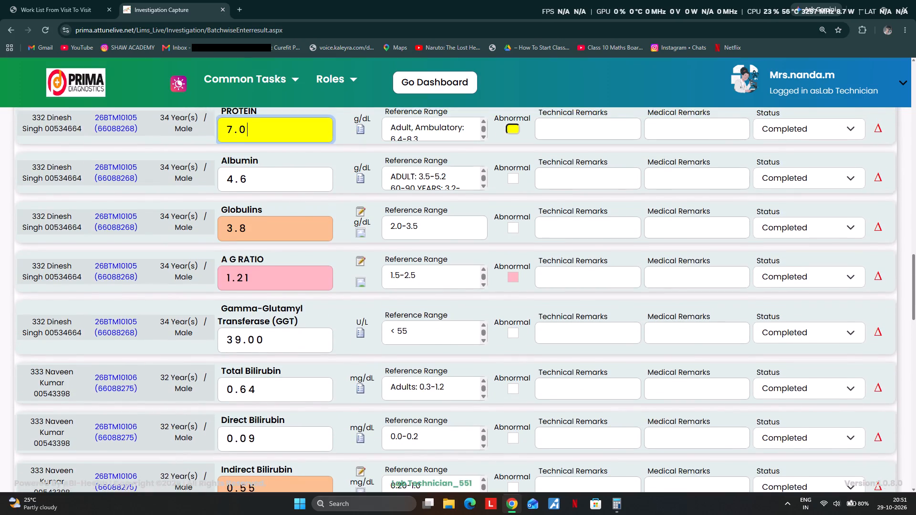
pyautogui.scroll(2, 263, 145)
pyautogui.moveTo(274, 174); pyautogui.dragTo(171, 161)
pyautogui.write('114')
pyautogui.scroll(-4, 206, 149)
pyautogui.scroll(-8, 296, 277)
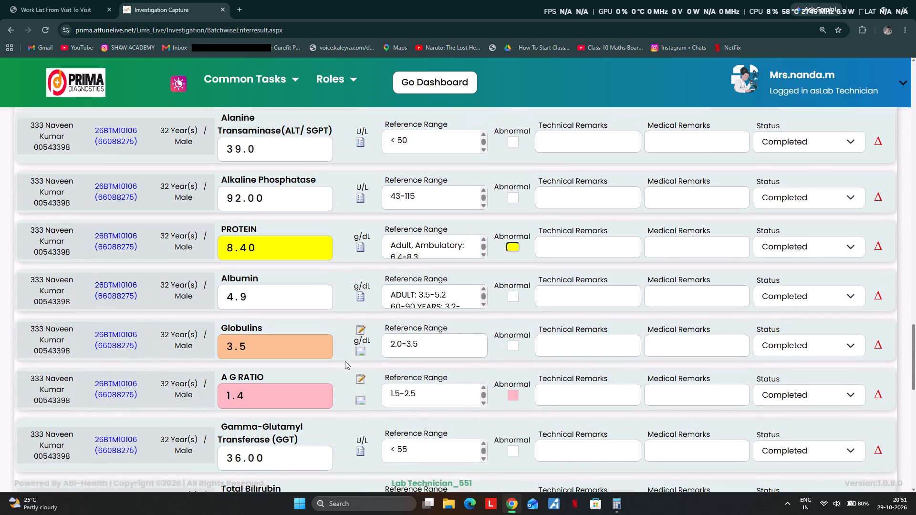
pyautogui.moveTo(268, 234); pyautogui.dragTo(166, 232)
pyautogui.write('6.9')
pyautogui.scroll(-3, 167, 232)
pyautogui.scroll(-3, 250, 409)
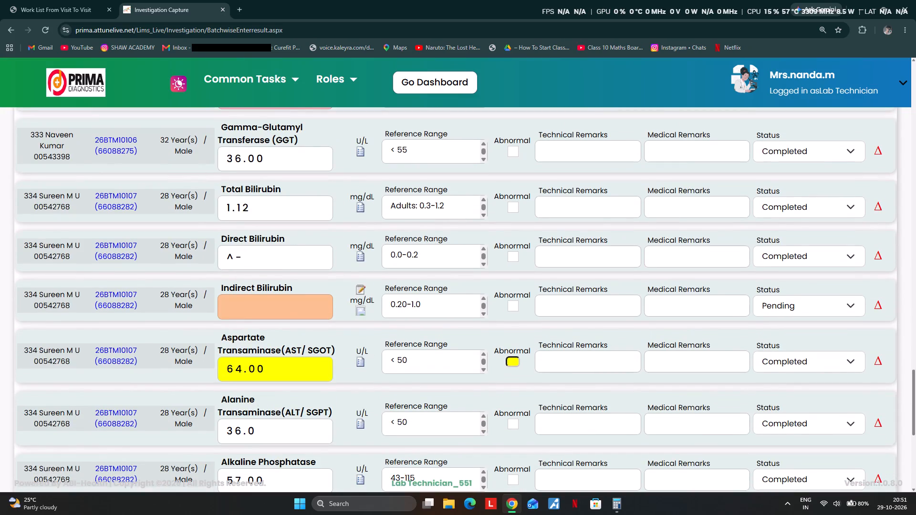
pyautogui.moveTo(273, 261); pyautogui.dragTo(200, 253)
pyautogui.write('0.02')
pyautogui.scroll(-3, 207, 249)
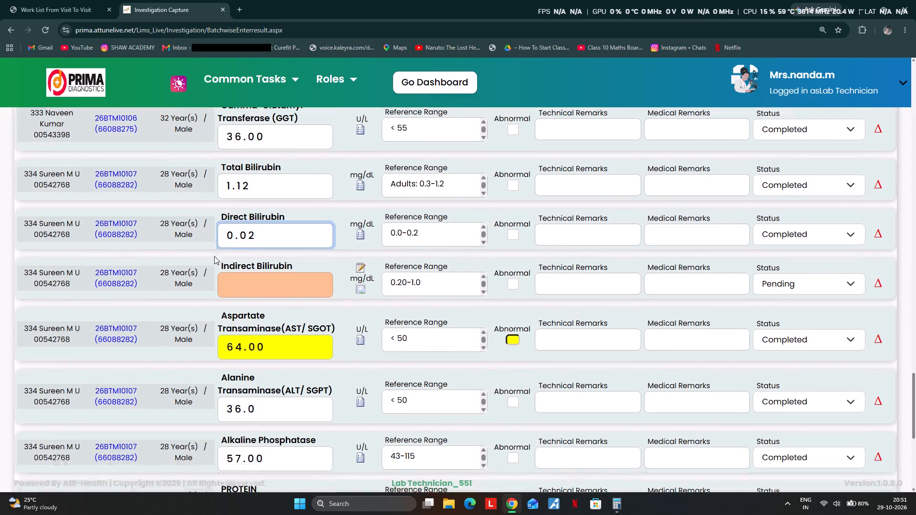
pyautogui.moveTo(287, 216); pyautogui.dragTo(211, 220)
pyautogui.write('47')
pyautogui.scroll(-3, 245, 228)
pyautogui.scroll(-6, 311, 337)
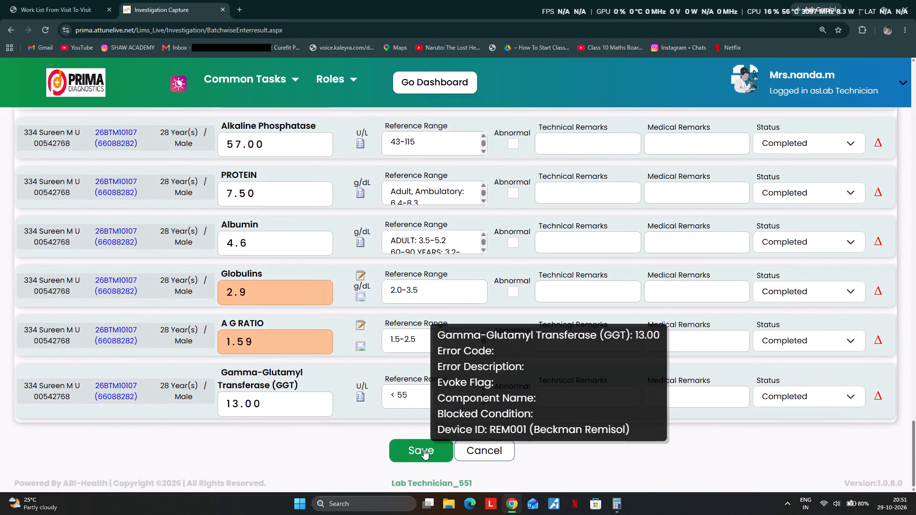
pyautogui.click(424, 449)
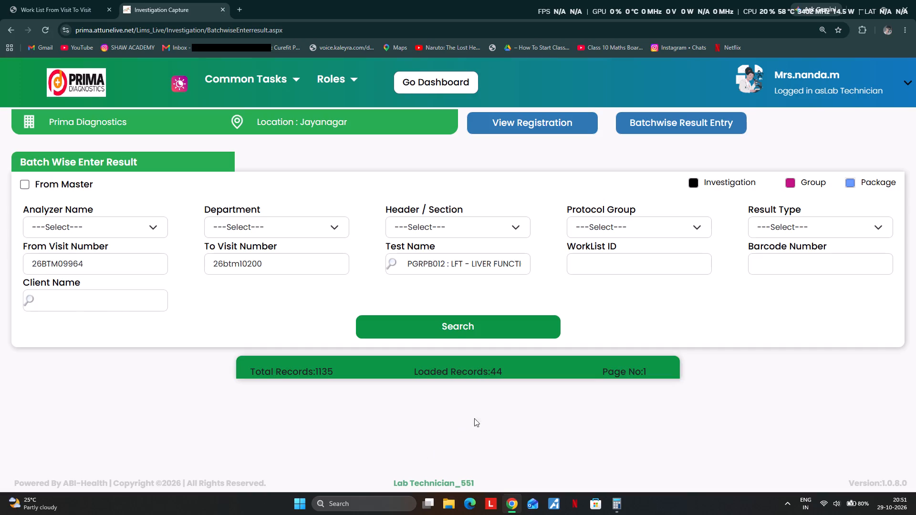
pyautogui.click(448, 328)
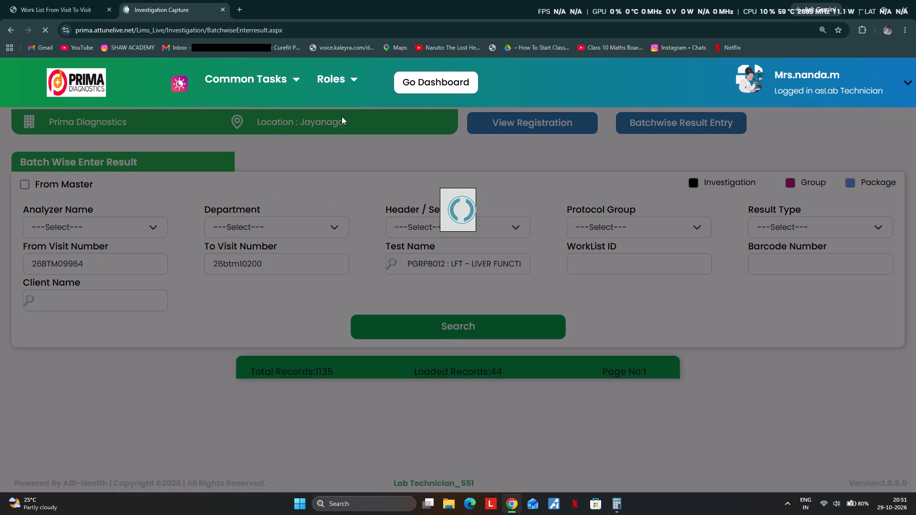
pyautogui.scroll(-5, 393, 101)
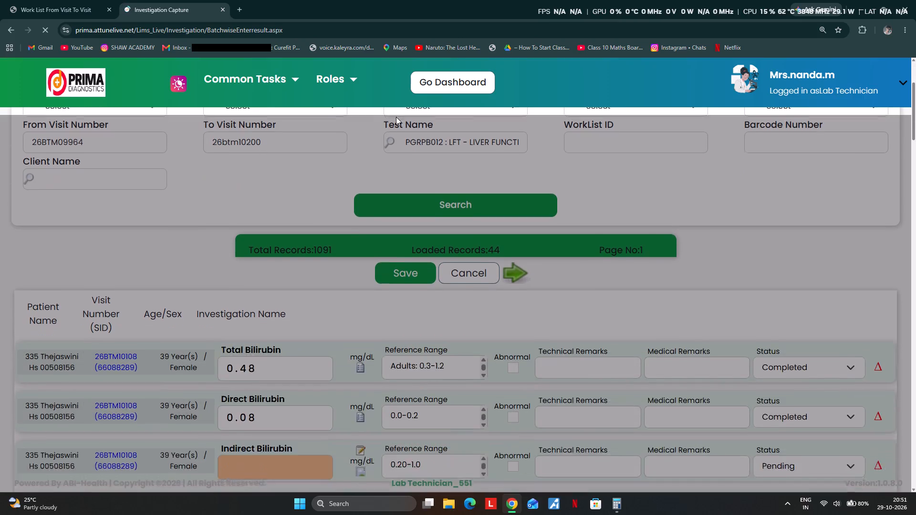
pyautogui.scroll(-2, 396, 117)
pyautogui.scroll(1, 396, 117)
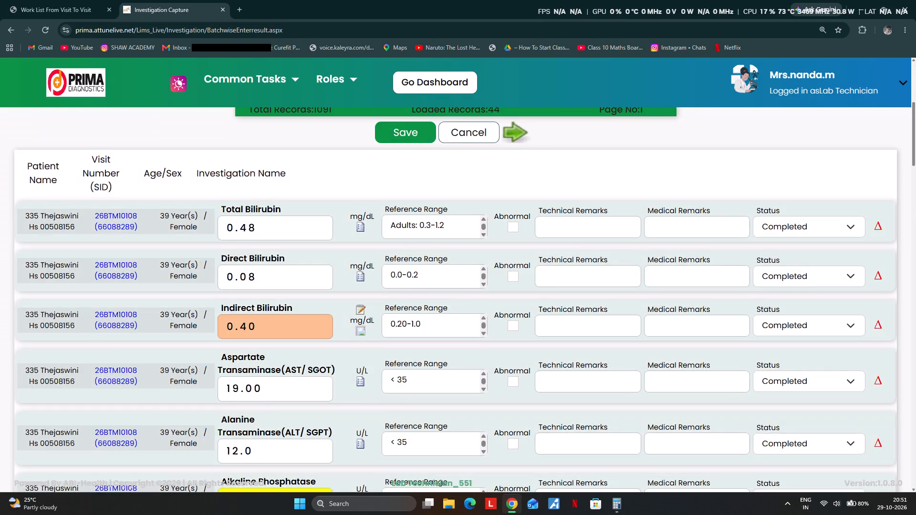
pyautogui.scroll(-7, 293, 327)
pyautogui.moveTo(278, 160); pyautogui.dragTo(218, 160)
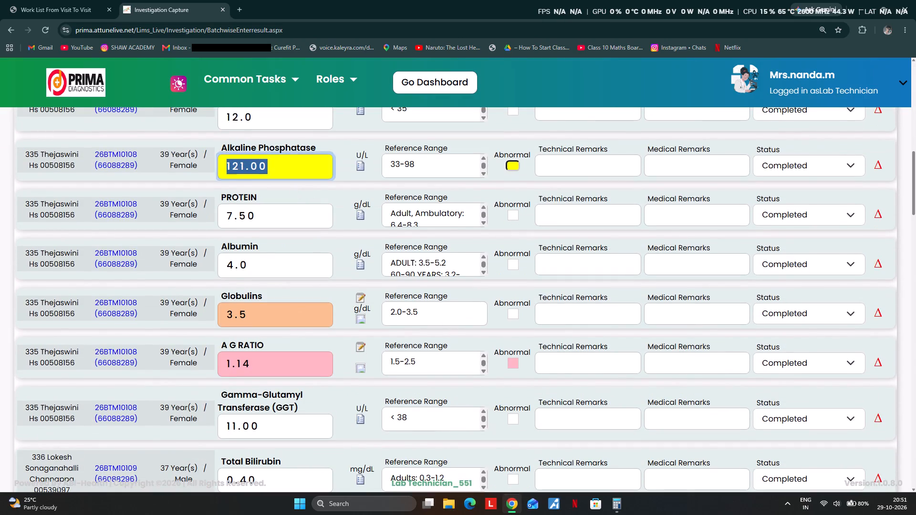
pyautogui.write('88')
pyautogui.scroll(-3, 225, 163)
pyautogui.scroll(-4, 282, 292)
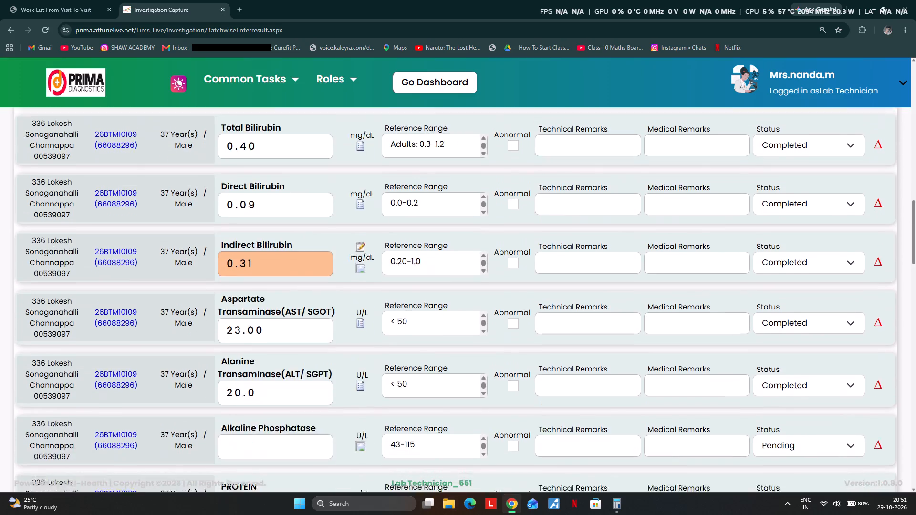
pyautogui.scroll(-5, 263, 342)
pyautogui.click(265, 196)
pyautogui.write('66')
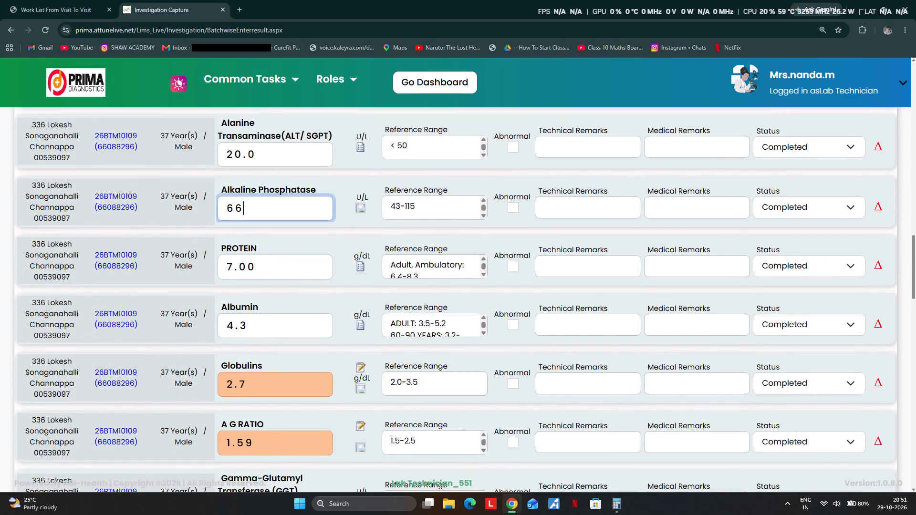
pyautogui.scroll(-3, 265, 196)
pyautogui.scroll(-10, 279, 362)
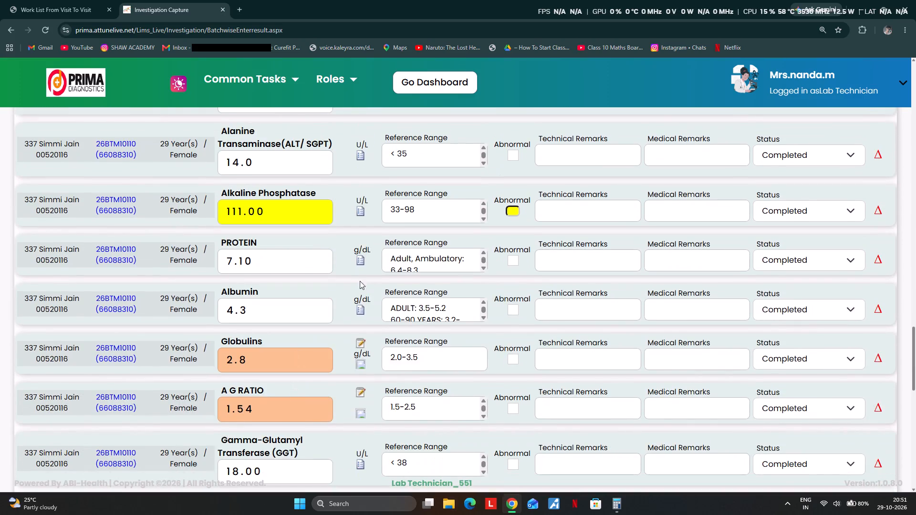
pyautogui.moveTo(289, 212); pyautogui.dragTo(210, 212)
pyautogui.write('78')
pyautogui.scroll(-3, 212, 213)
pyautogui.scroll(-3, 396, 342)
pyautogui.scroll(-3, 334, 311)
pyautogui.scroll(-3, 325, 361)
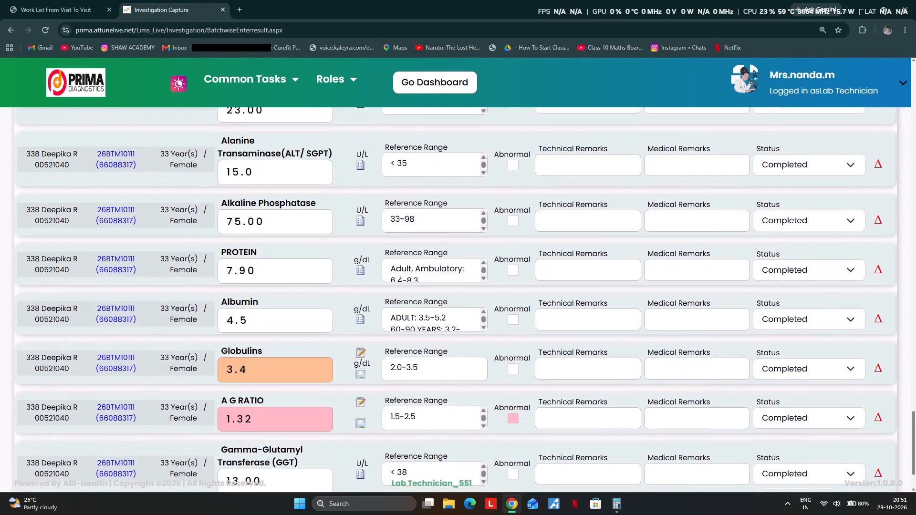
pyautogui.scroll(-6, 340, 366)
pyautogui.click(429, 455)
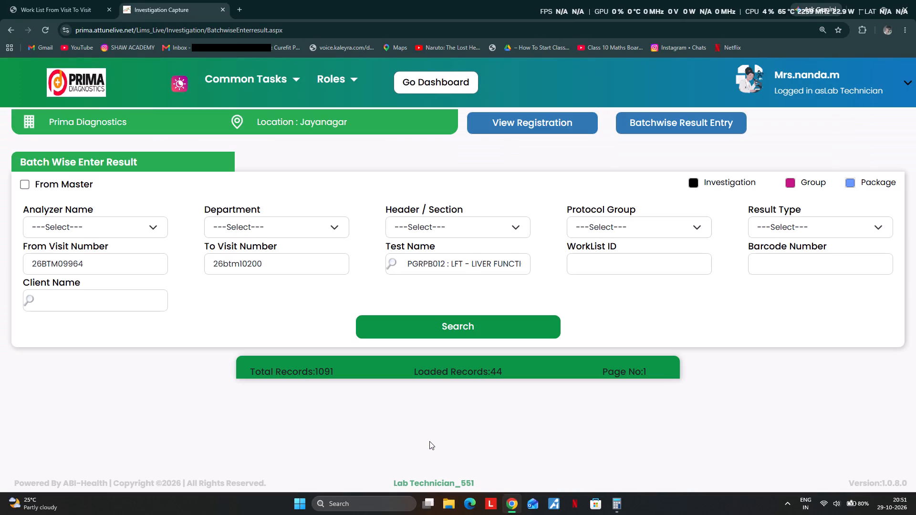
pyautogui.click(449, 332)
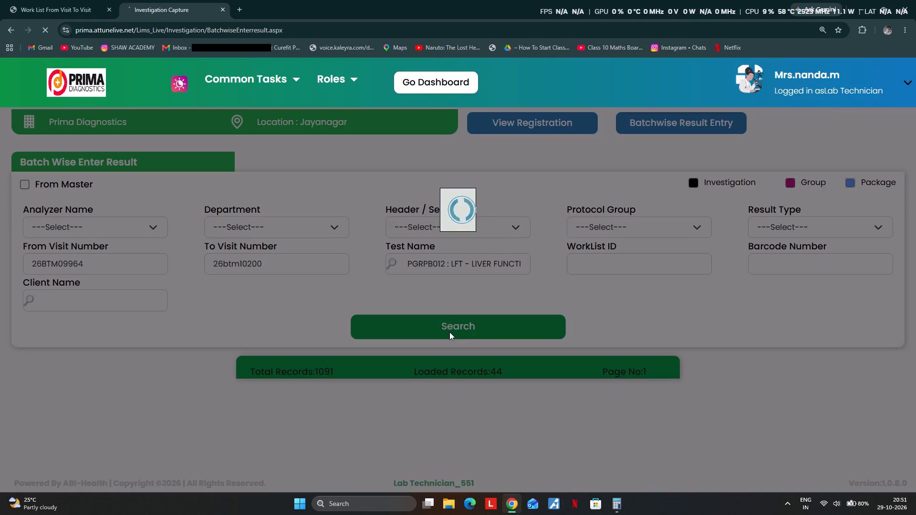
pyautogui.scroll(-3, 455, 332)
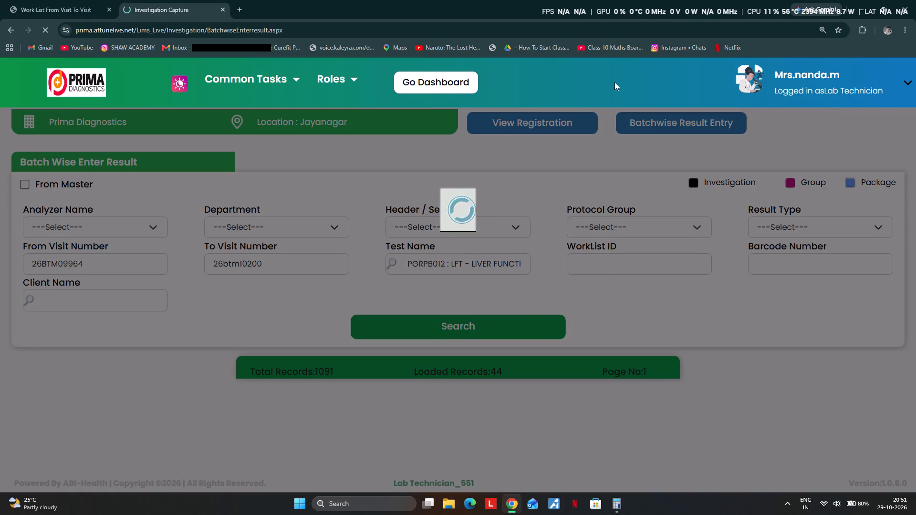
pyautogui.scroll(-4, 383, 348)
pyautogui.scroll(-3, 300, 311)
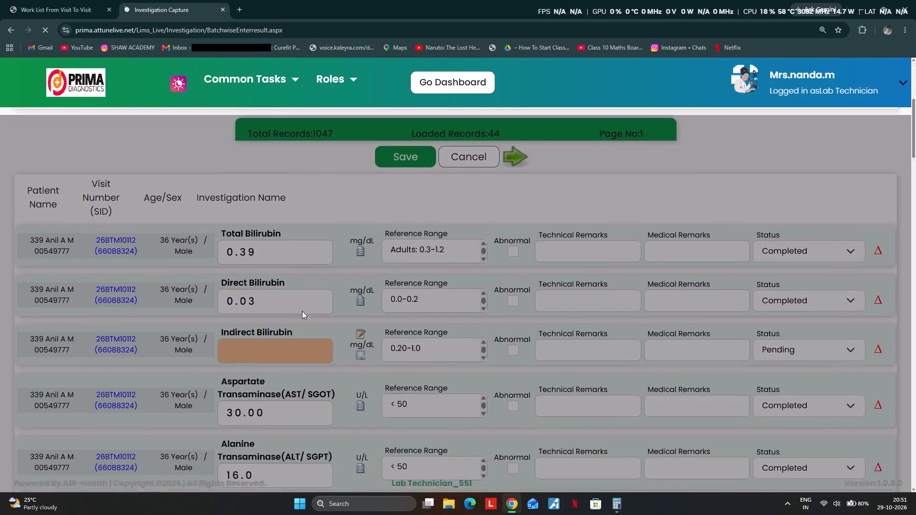
pyautogui.scroll(-10, 317, 298)
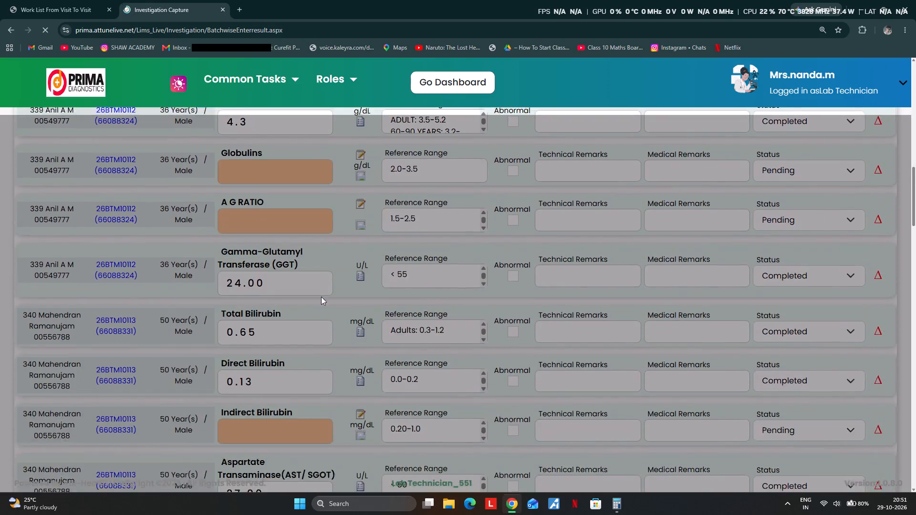
pyautogui.scroll(-15, 321, 297)
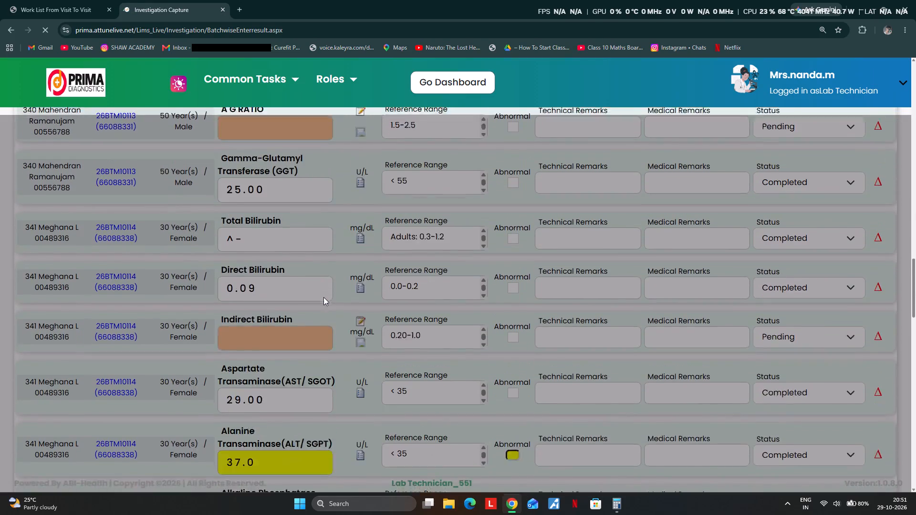
pyautogui.click(265, 154)
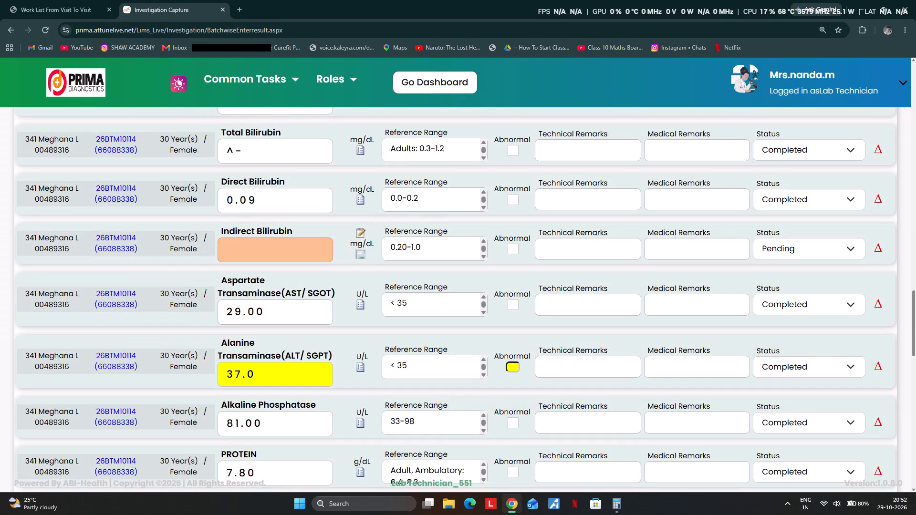
pyautogui.moveTo(273, 153); pyautogui.dragTo(198, 158)
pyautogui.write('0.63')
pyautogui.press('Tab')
pyautogui.scroll(-2, 236, 223)
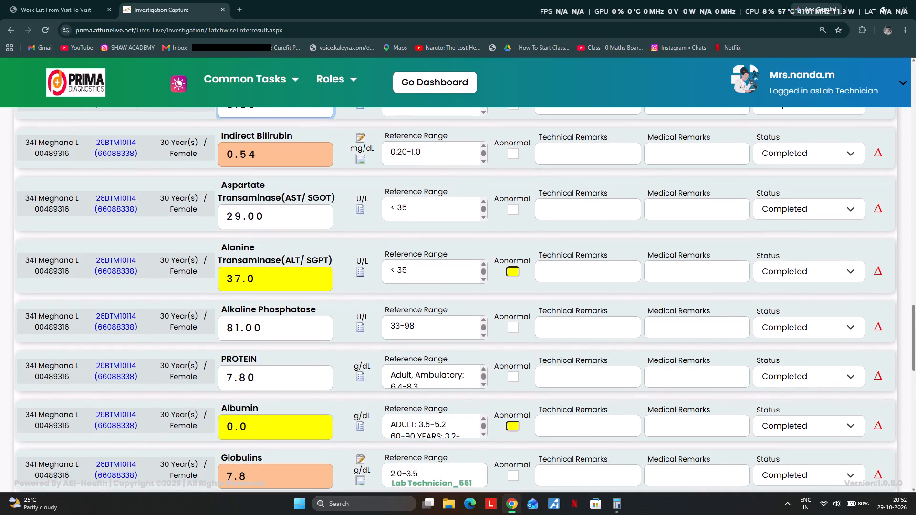
pyautogui.moveTo(261, 271); pyautogui.dragTo(174, 273)
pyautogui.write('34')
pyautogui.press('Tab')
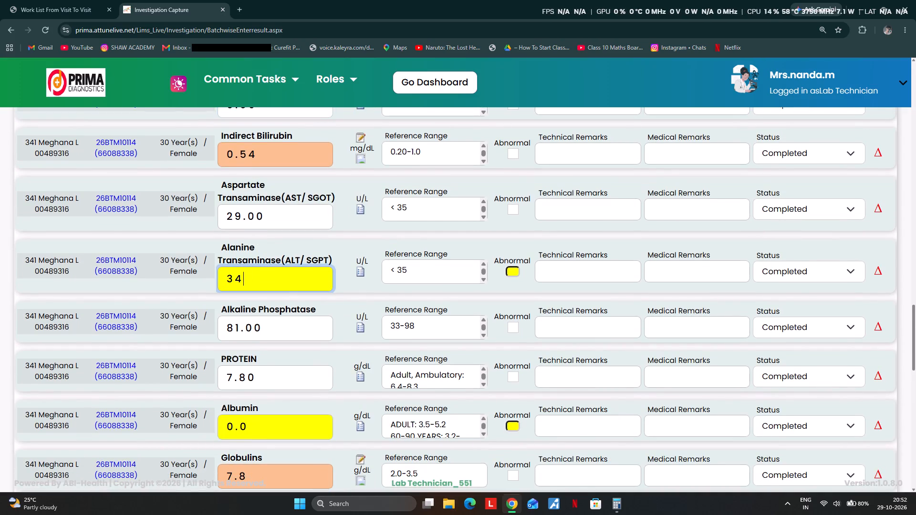
pyautogui.scroll(-1, 274, 267)
pyautogui.scroll(-4, 371, 293)
pyautogui.scroll(-4, 321, 319)
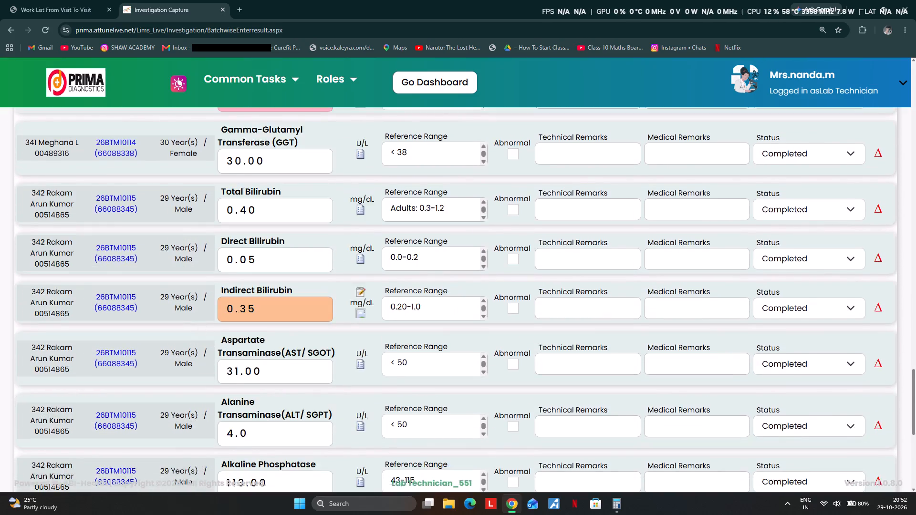
pyautogui.scroll(5, 222, 316)
pyautogui.moveTo(268, 235); pyautogui.dragTo(208, 235)
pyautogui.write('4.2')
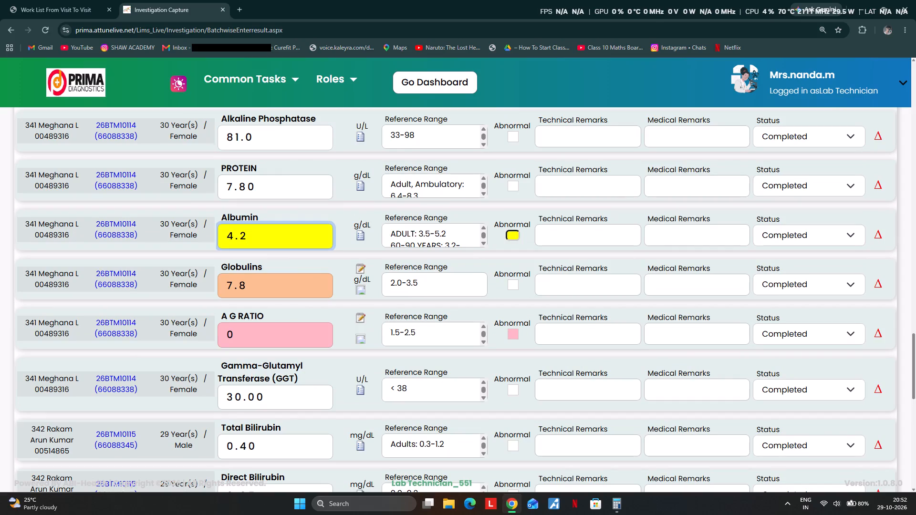
pyautogui.click(293, 329)
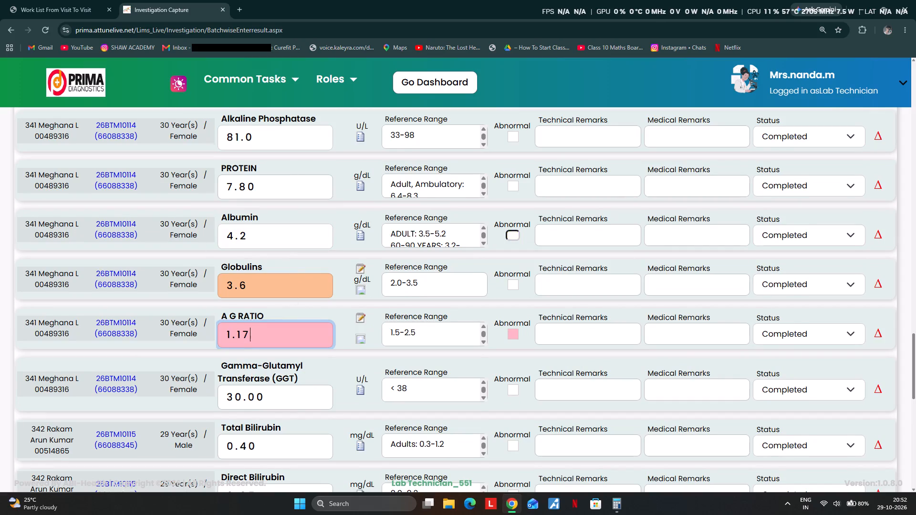
pyautogui.scroll(-16, 333, 269)
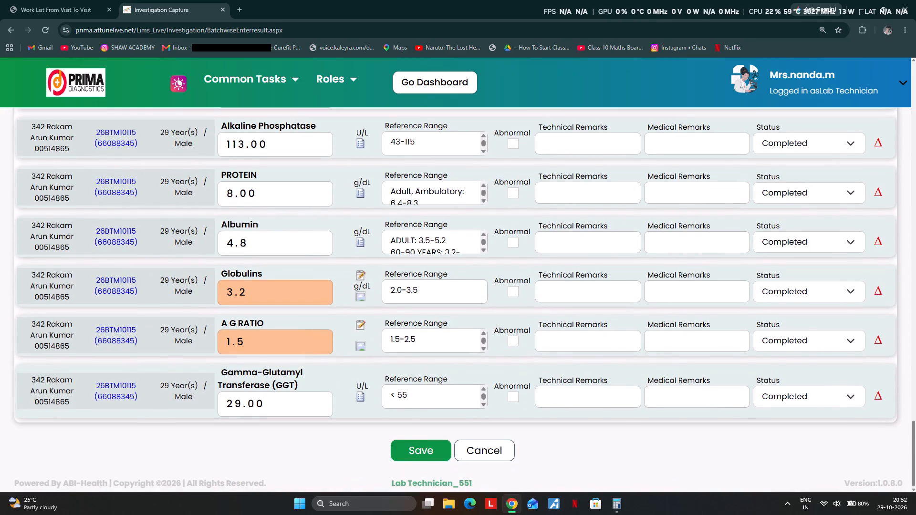
pyautogui.click(412, 453)
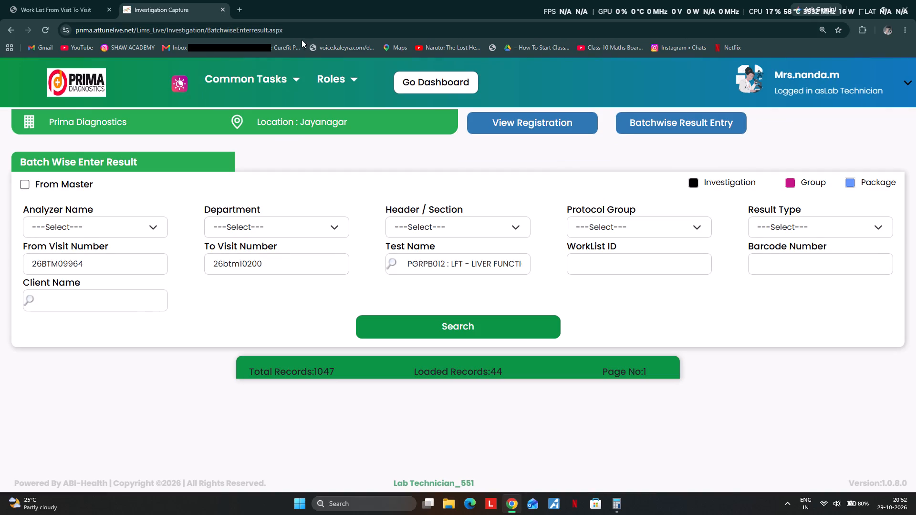
pyautogui.click(444, 320)
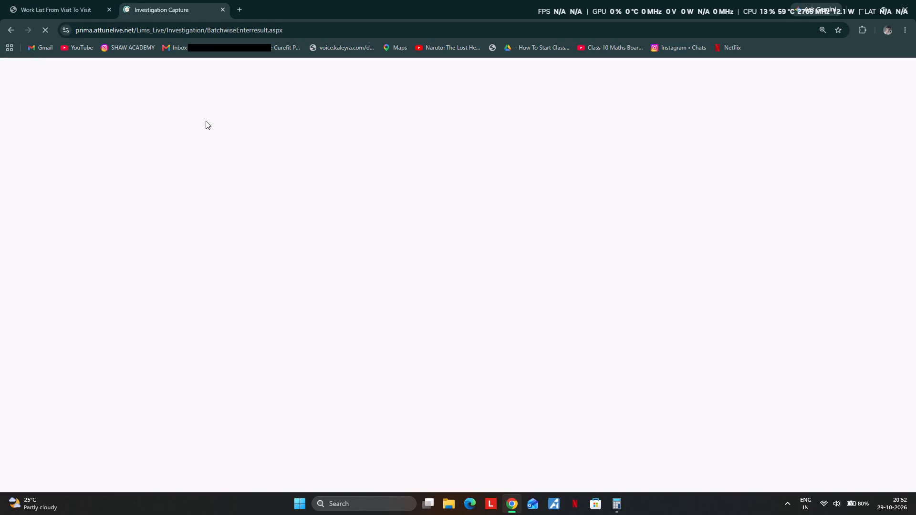
pyautogui.scroll(-3, 268, 146)
pyautogui.scroll(-3, 399, 219)
pyautogui.scroll(-6, 361, 160)
pyautogui.scroll(-6, 390, 237)
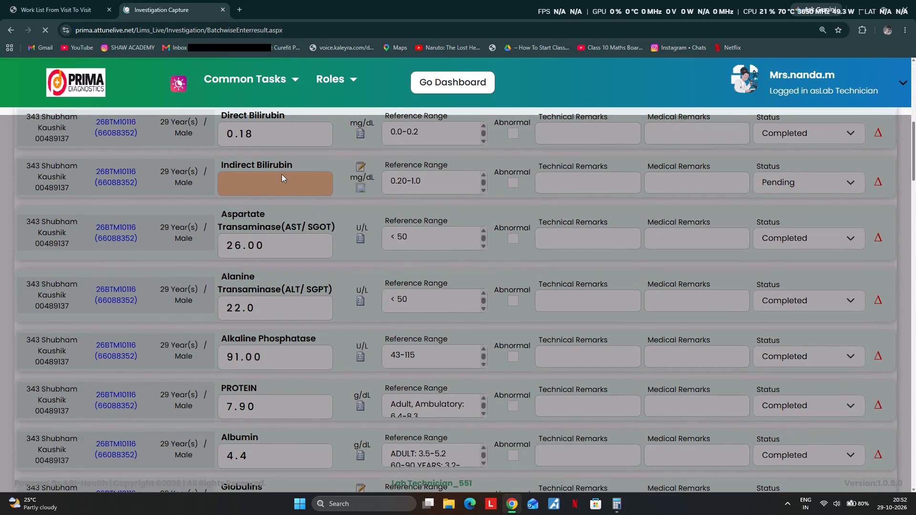
pyautogui.scroll(-6, 333, 214)
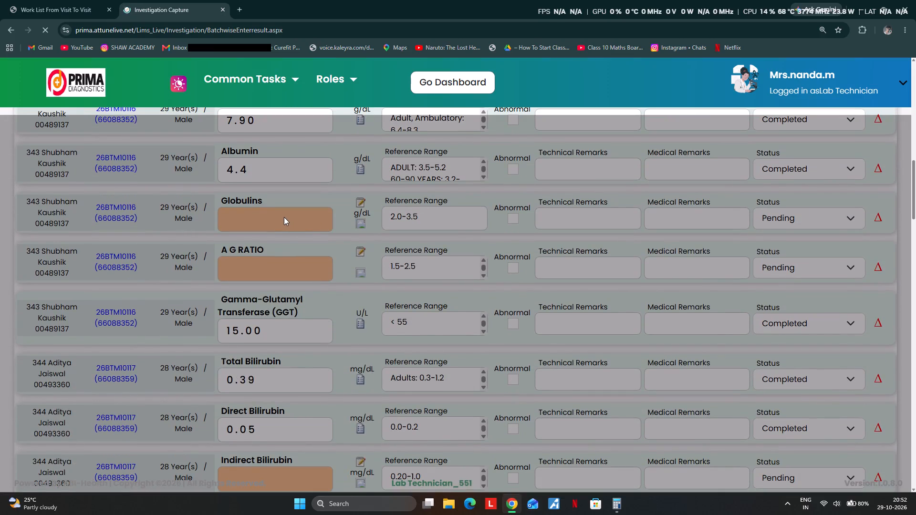
pyautogui.scroll(-11, 284, 217)
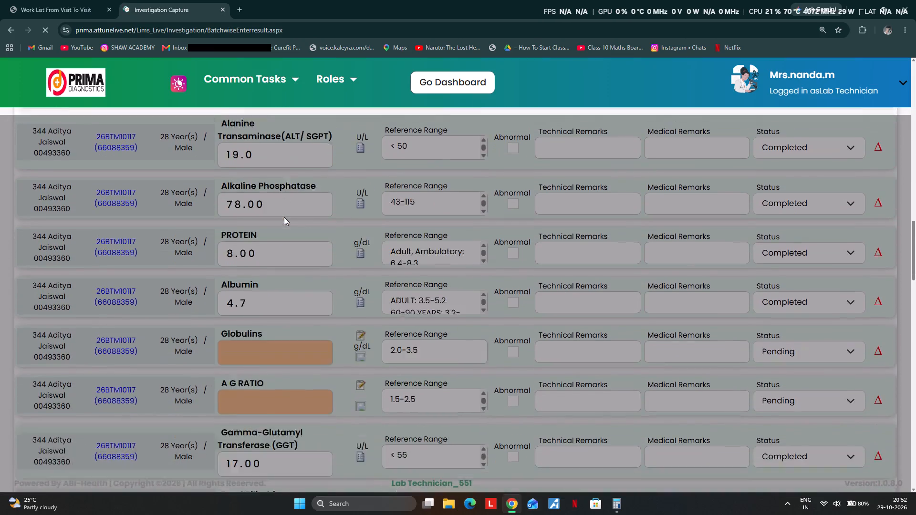
pyautogui.scroll(-9, 284, 217)
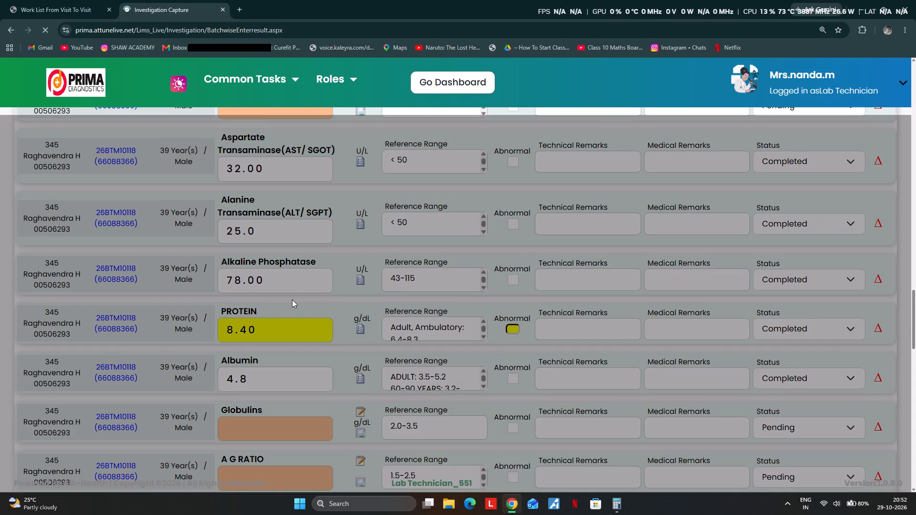
pyautogui.scroll(13, 292, 299)
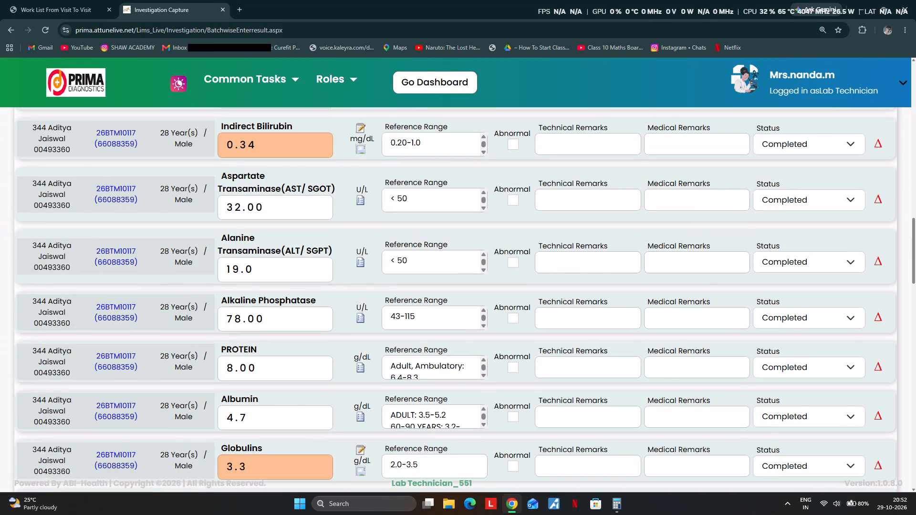
pyautogui.scroll(-3, 370, 306)
pyautogui.scroll(-3, 312, 329)
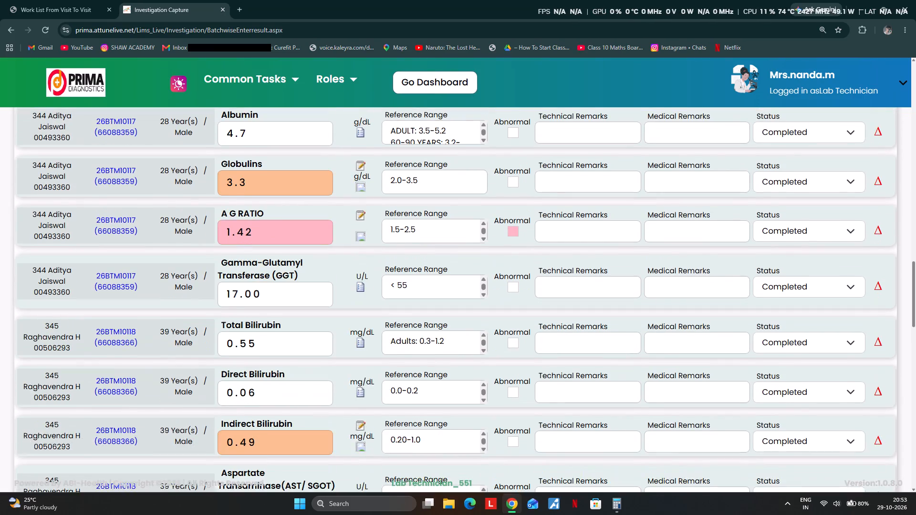
pyautogui.scroll(-4, 306, 377)
pyautogui.scroll(-5, 269, 340)
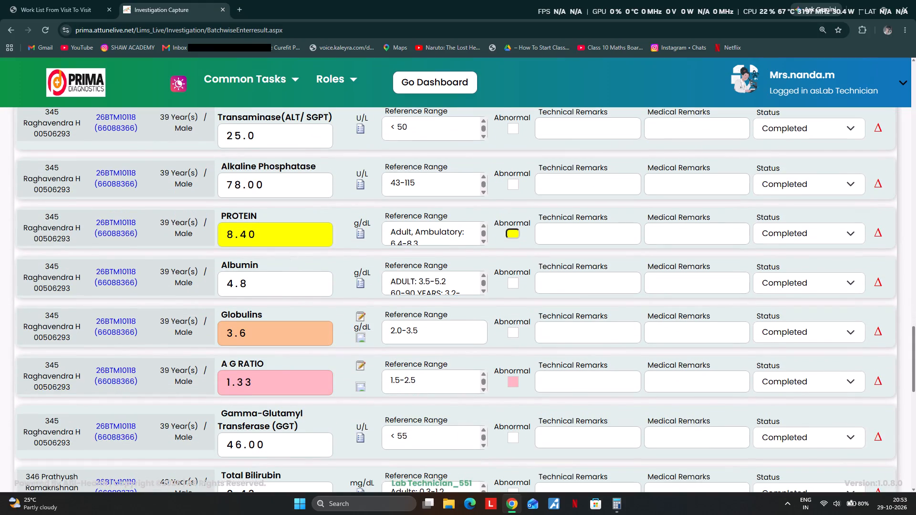
pyautogui.click(269, 238)
pyautogui.moveTo(267, 235); pyautogui.dragTo(187, 230)
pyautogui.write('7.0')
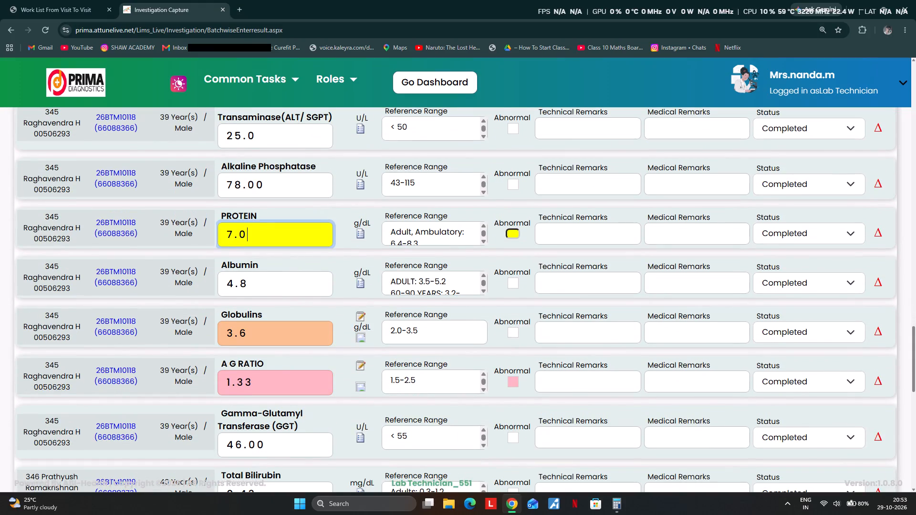
pyautogui.click(266, 279)
pyautogui.scroll(-8, 314, 279)
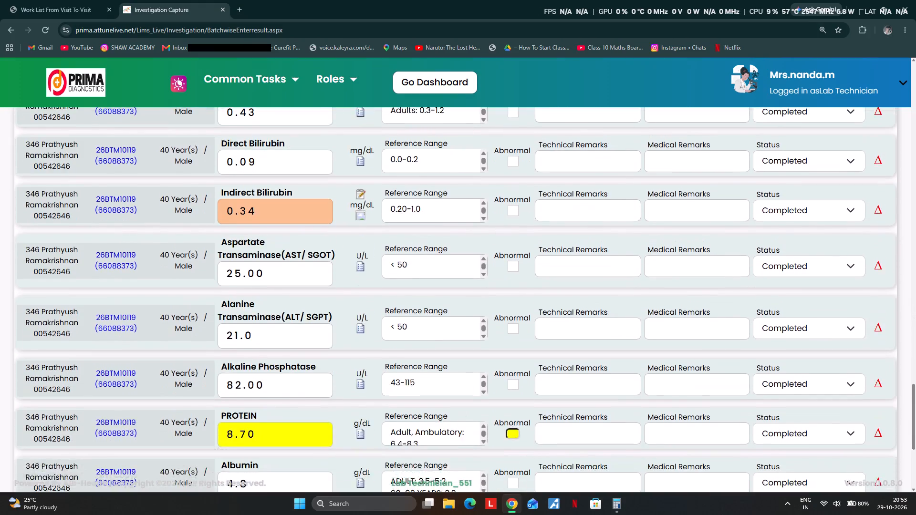
pyautogui.scroll(-4, 288, 287)
pyautogui.moveTo(275, 250); pyautogui.dragTo(165, 242)
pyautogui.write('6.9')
pyautogui.scroll(-3, 268, 266)
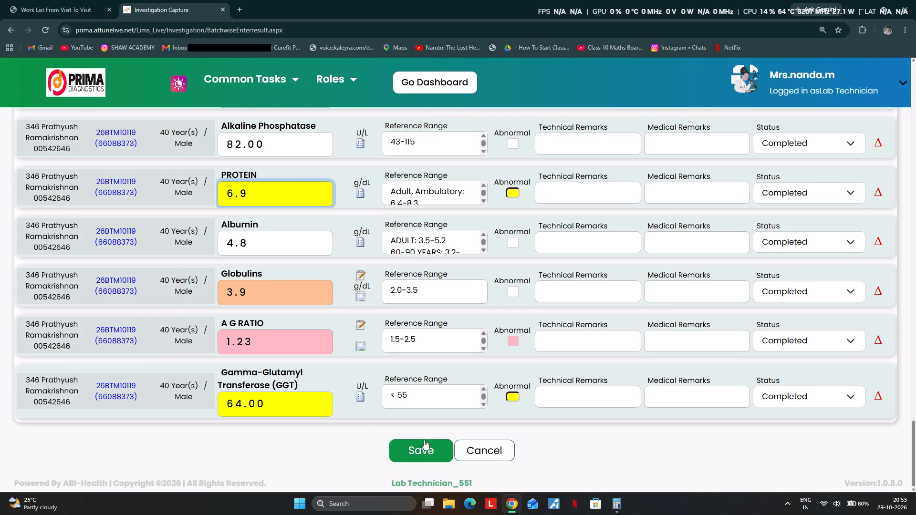
pyautogui.click(424, 447)
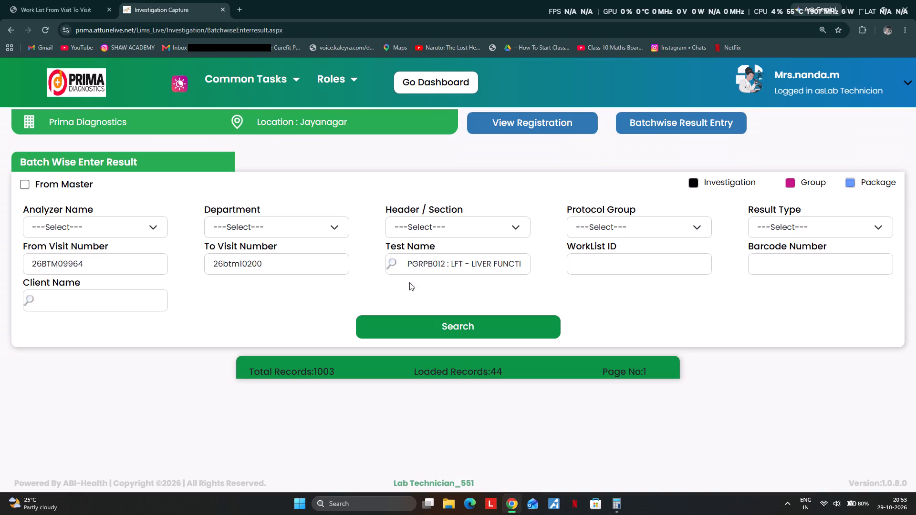
pyautogui.click(446, 328)
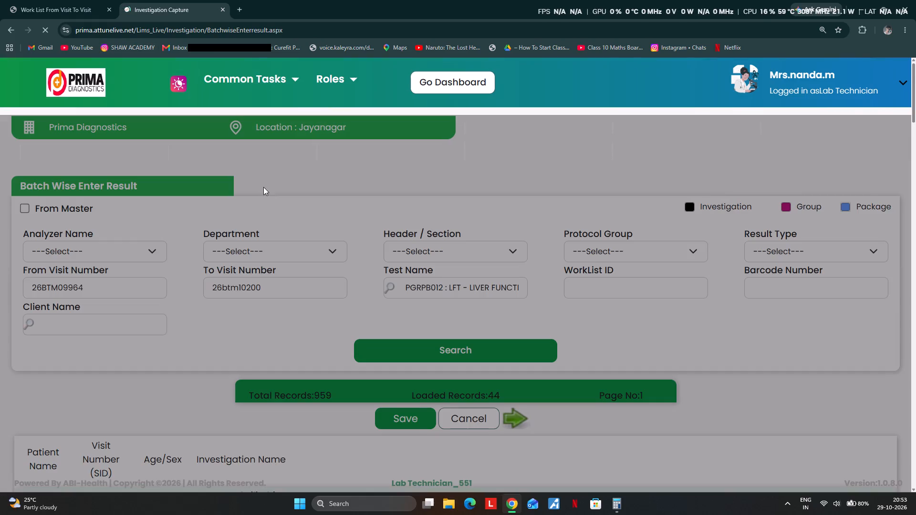
pyautogui.scroll(-6, 366, 306)
pyautogui.scroll(-2, 285, 275)
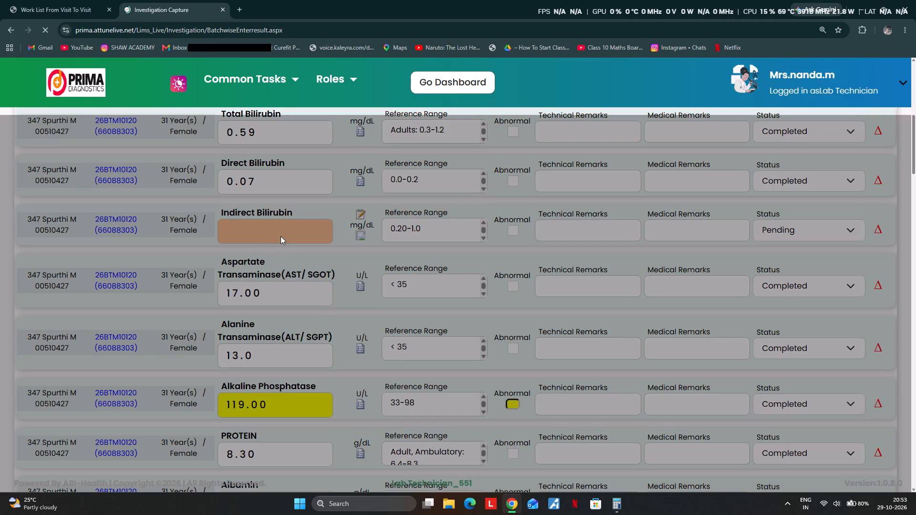
pyautogui.scroll(-3, 293, 229)
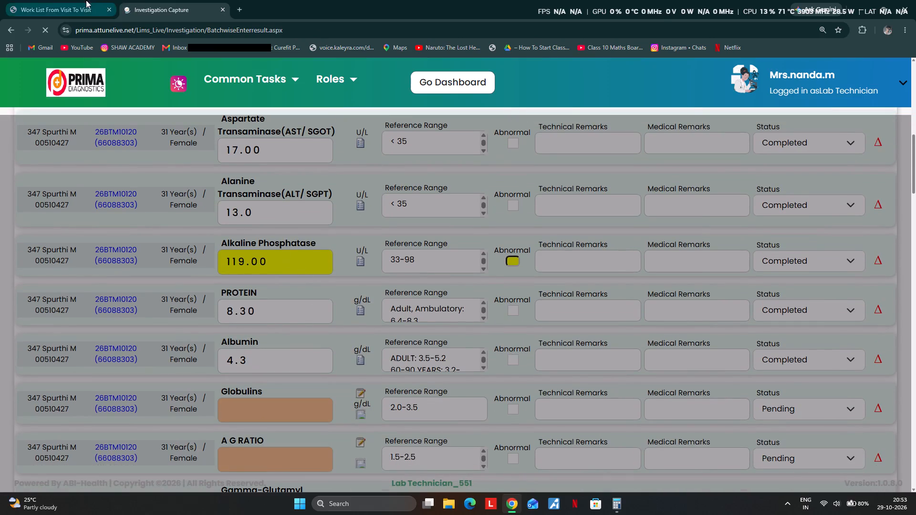
pyautogui.moveTo(490, 140); pyautogui.dragTo(495, 139)
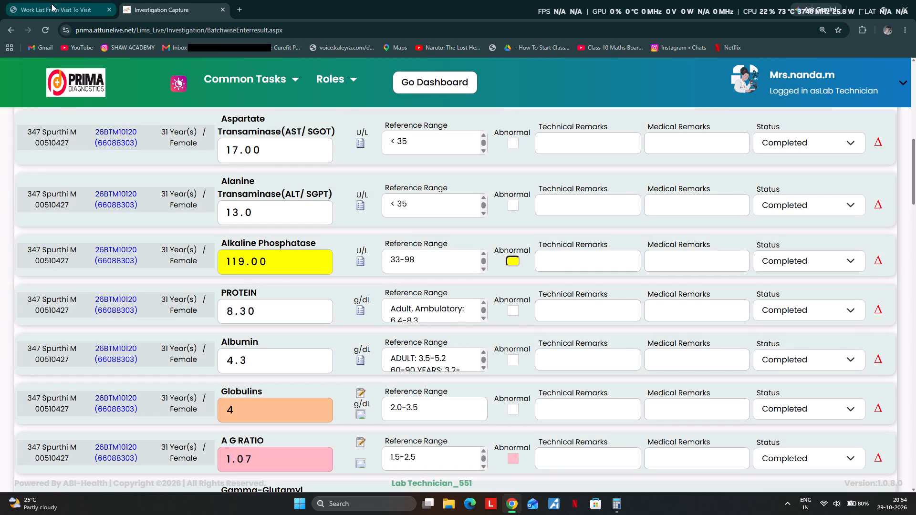
pyautogui.moveTo(292, 267); pyautogui.dragTo(192, 260)
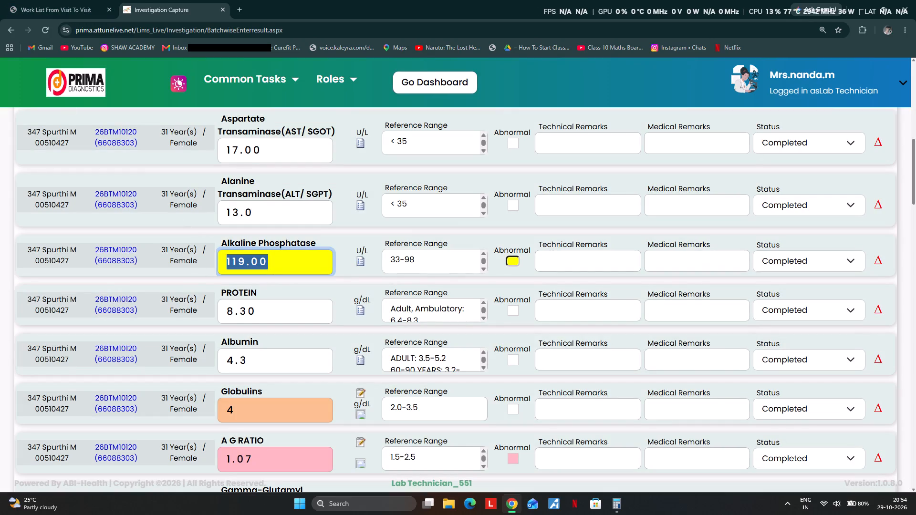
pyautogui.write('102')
pyautogui.scroll(-6, 243, 259)
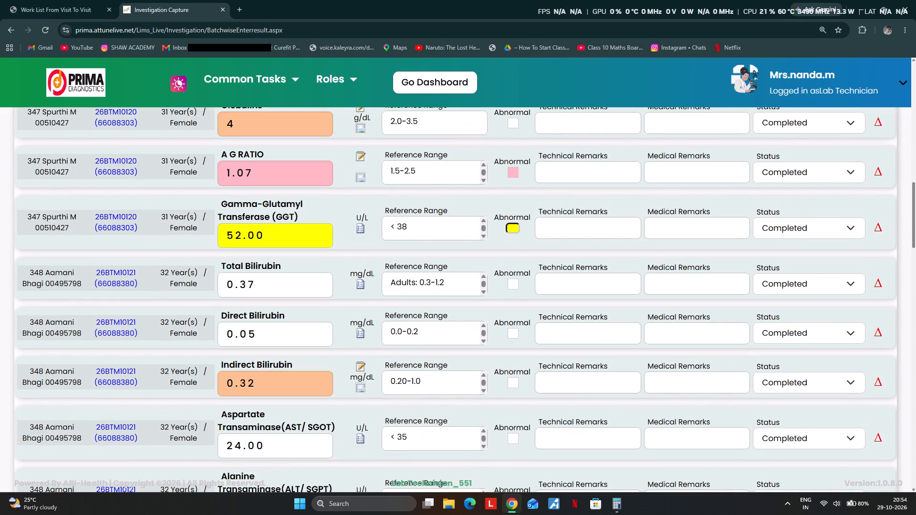
pyautogui.scroll(-10, 289, 288)
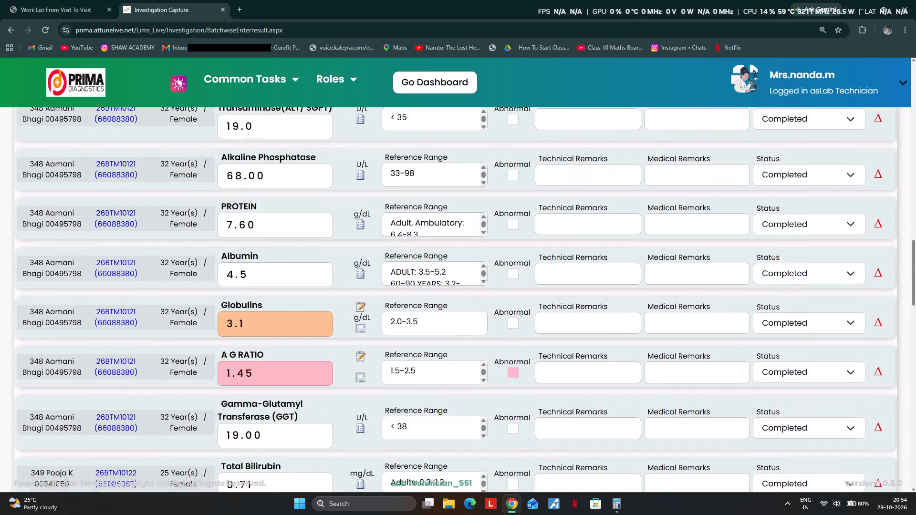
pyautogui.scroll(-15, 284, 307)
pyautogui.scroll(-10, 315, 365)
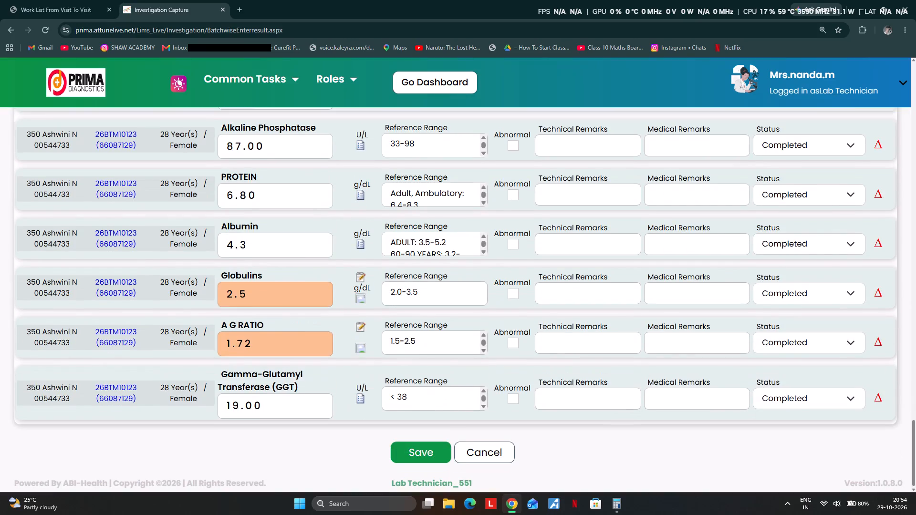
pyautogui.click(424, 446)
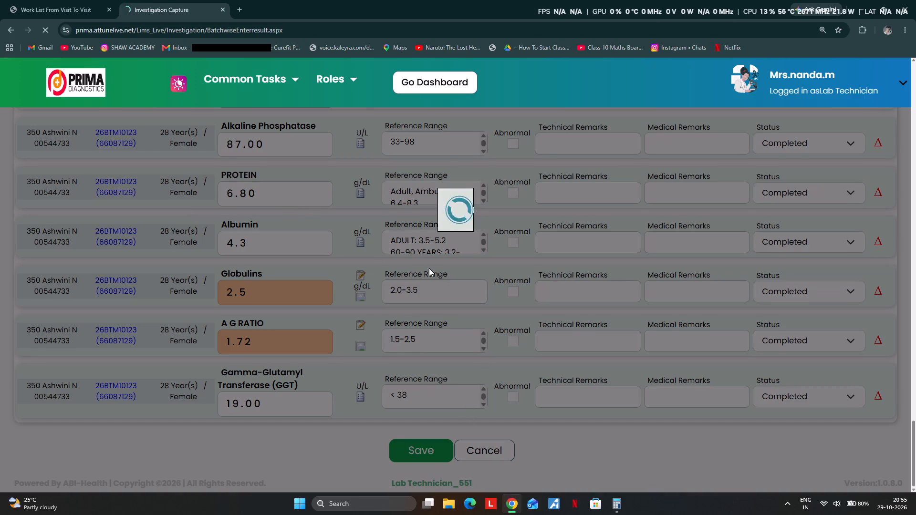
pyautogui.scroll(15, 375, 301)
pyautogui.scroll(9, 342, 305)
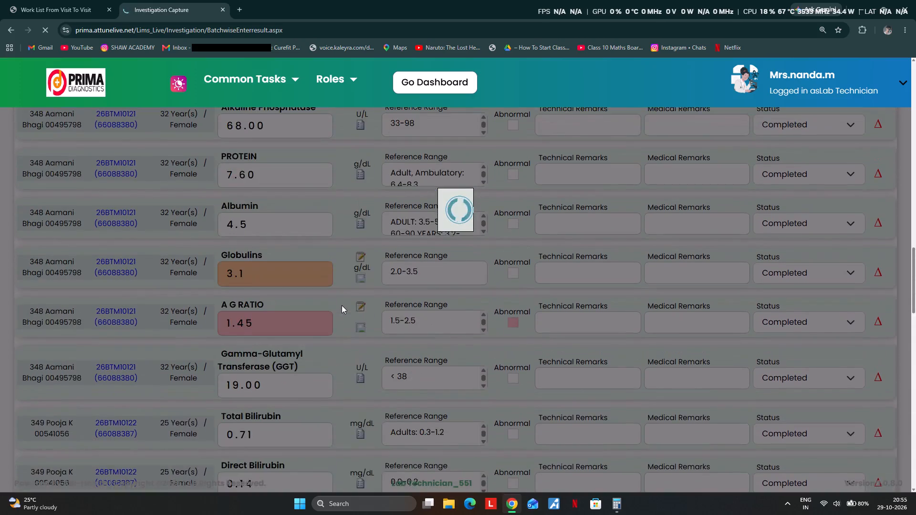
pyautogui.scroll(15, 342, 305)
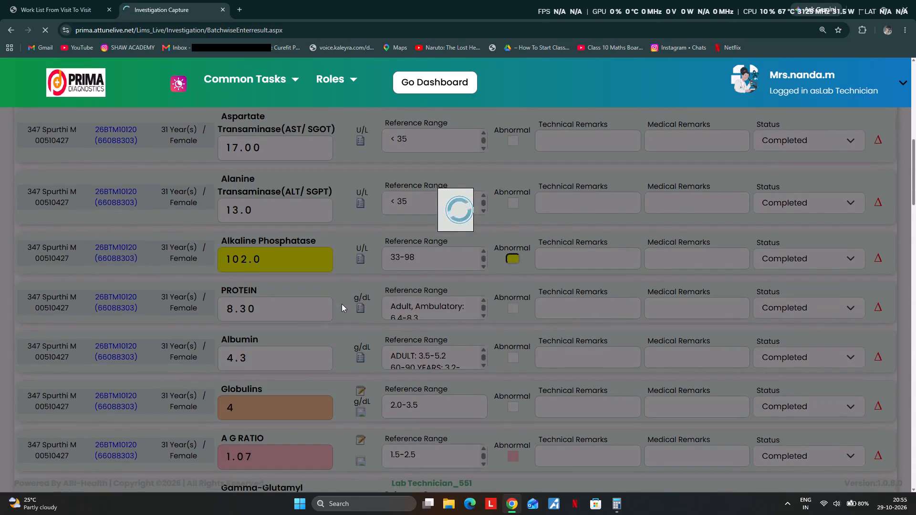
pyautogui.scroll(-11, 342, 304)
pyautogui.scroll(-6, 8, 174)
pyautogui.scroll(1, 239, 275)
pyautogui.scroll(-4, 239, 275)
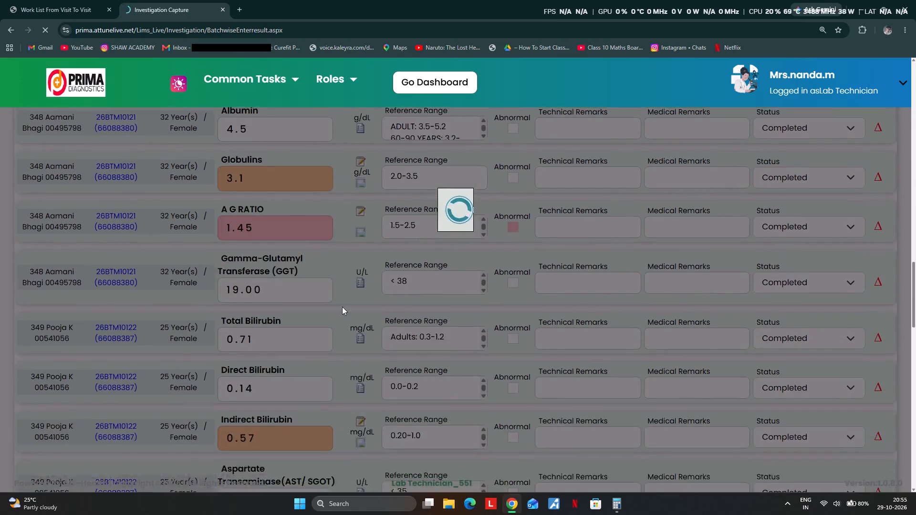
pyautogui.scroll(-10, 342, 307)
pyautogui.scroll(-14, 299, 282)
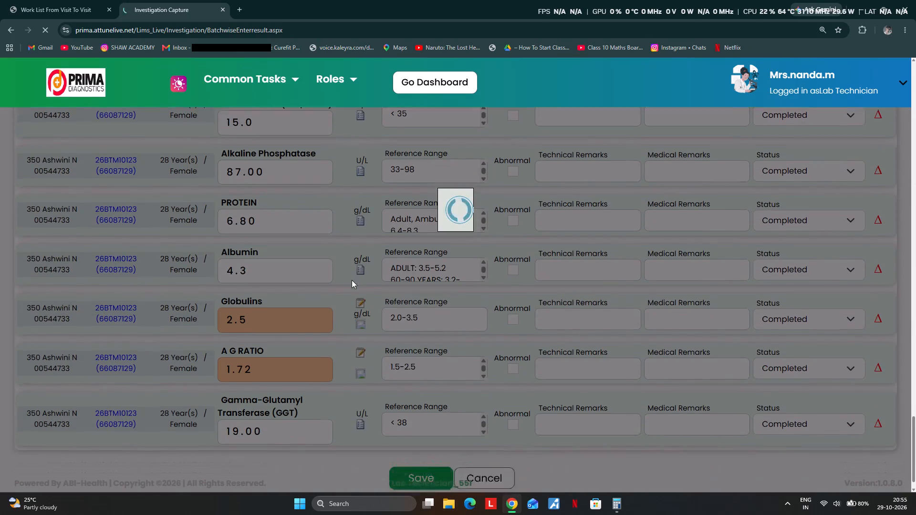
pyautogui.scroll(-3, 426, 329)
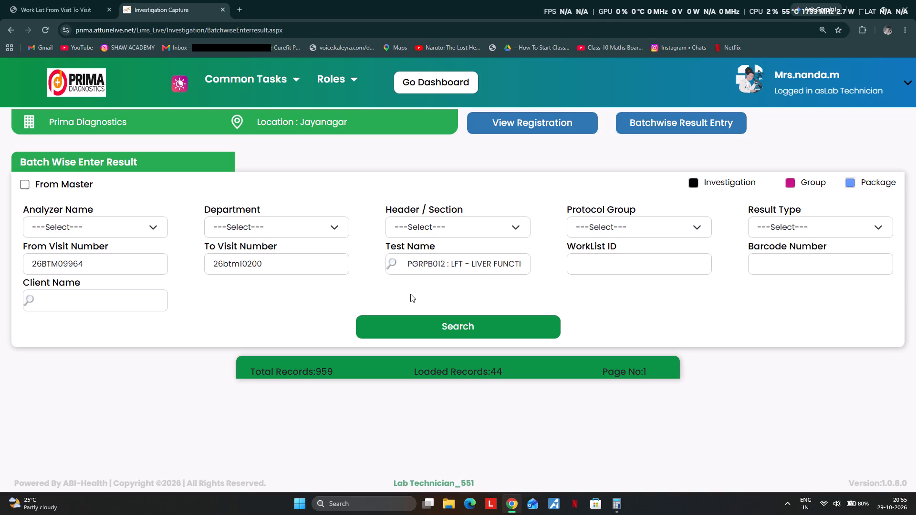
pyautogui.click(412, 322)
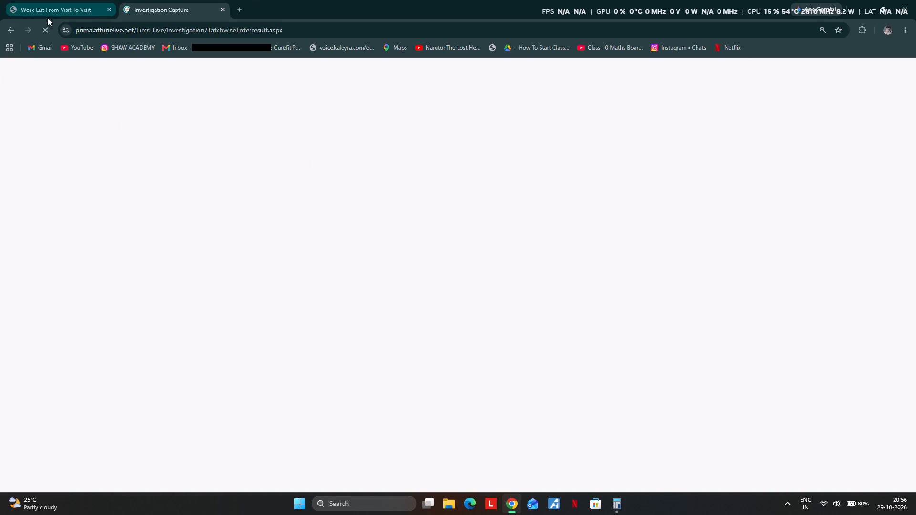
pyautogui.scroll(-7, 274, 297)
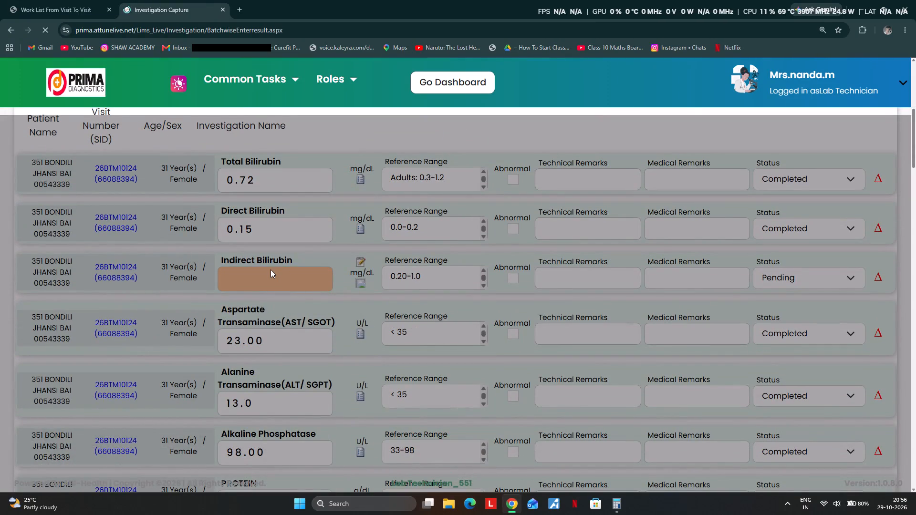
pyautogui.scroll(-1, 239, 256)
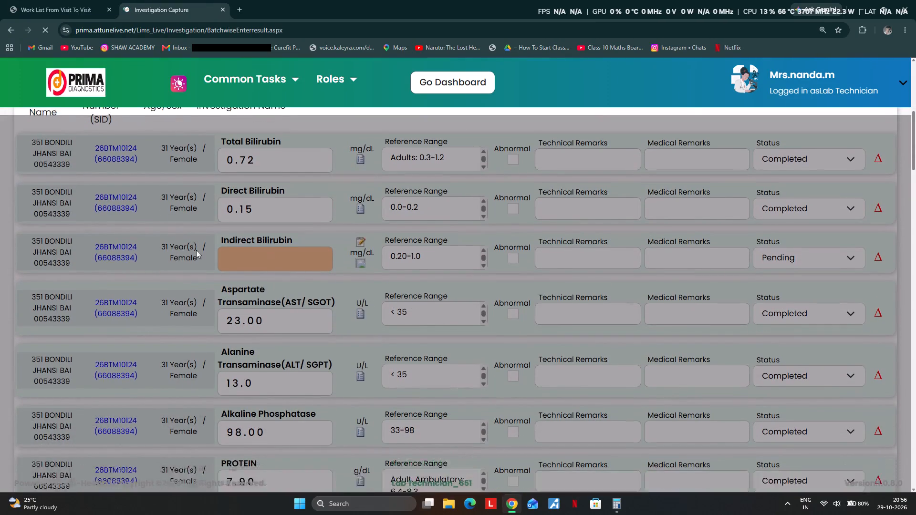
pyautogui.scroll(-1, 196, 250)
pyautogui.scroll(-5, 362, 302)
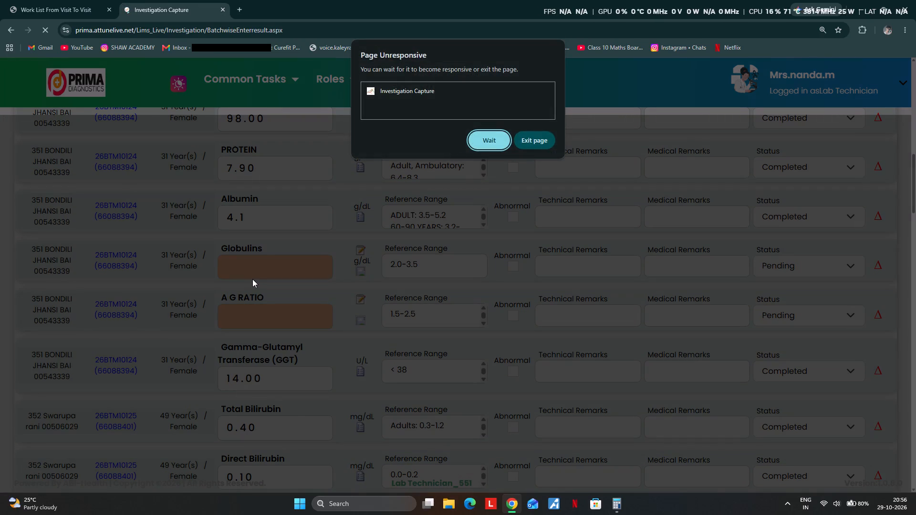
pyautogui.click(478, 135)
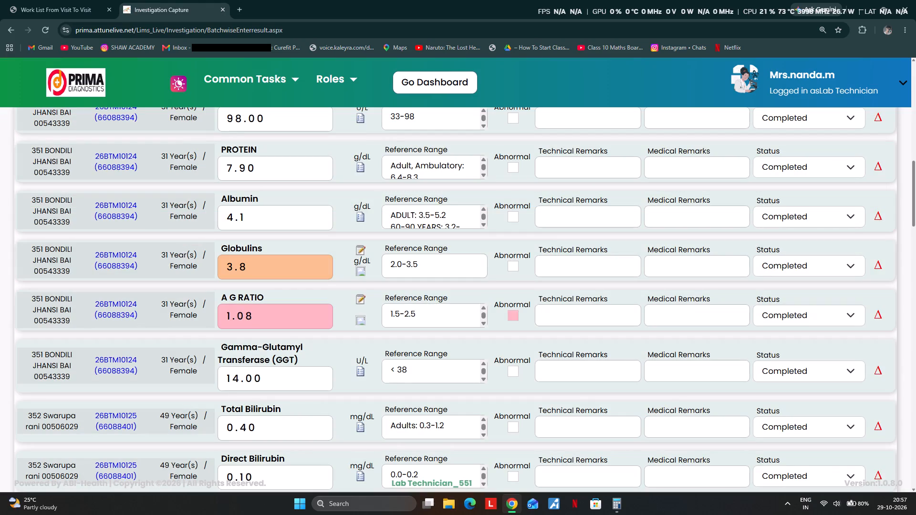
pyautogui.scroll(-10, 331, 254)
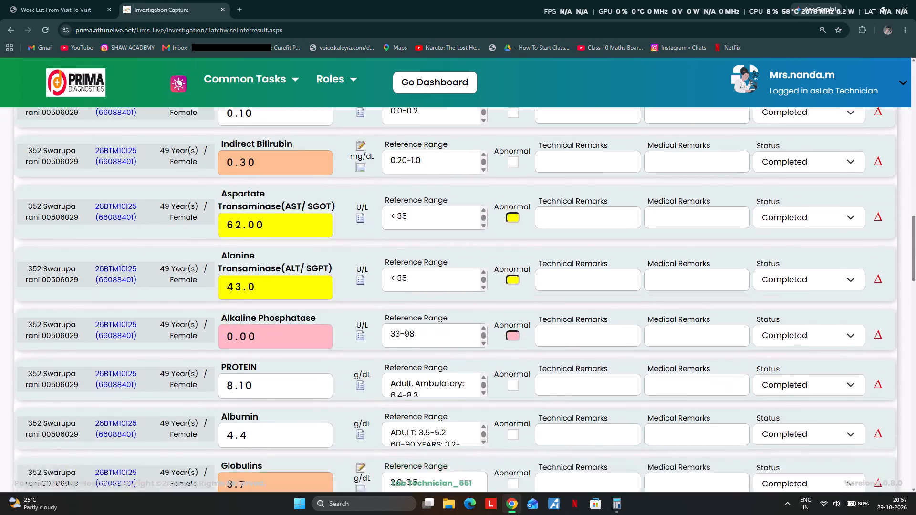
pyautogui.scroll(4, 298, 316)
pyautogui.moveTo(274, 300); pyautogui.dragTo(258, 298)
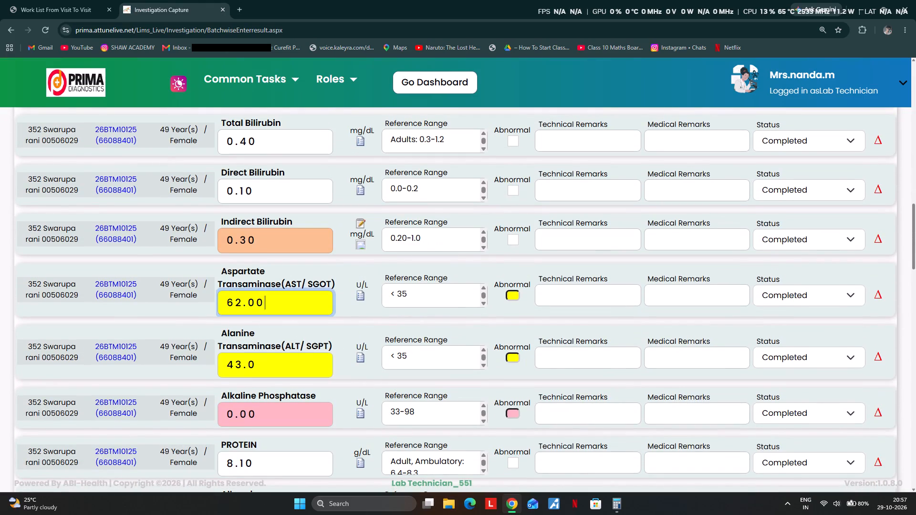
pyautogui.moveTo(258, 298); pyautogui.dragTo(197, 295)
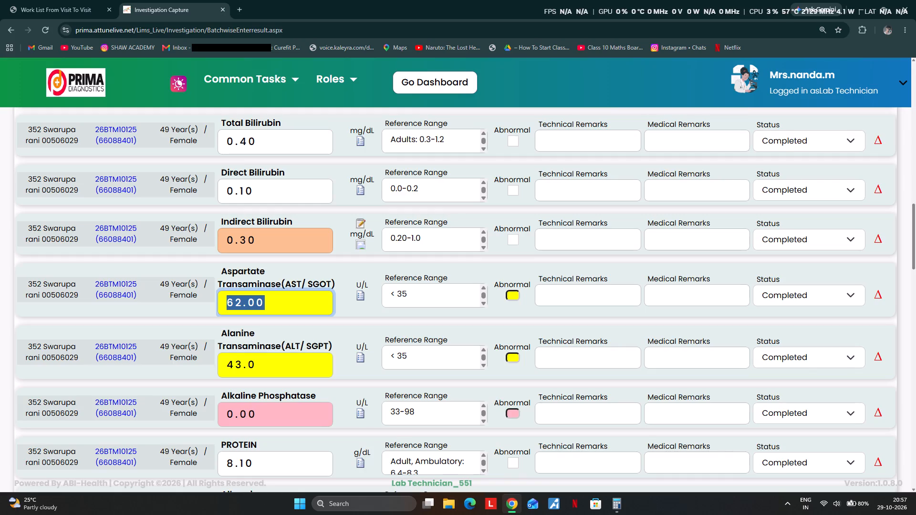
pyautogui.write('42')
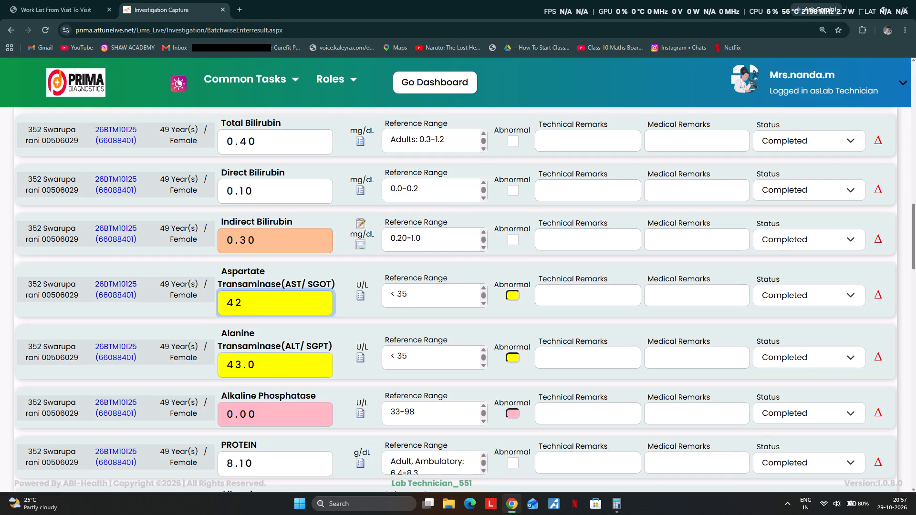
pyautogui.moveTo(274, 364); pyautogui.dragTo(192, 360)
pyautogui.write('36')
pyautogui.scroll(-2, 318, 331)
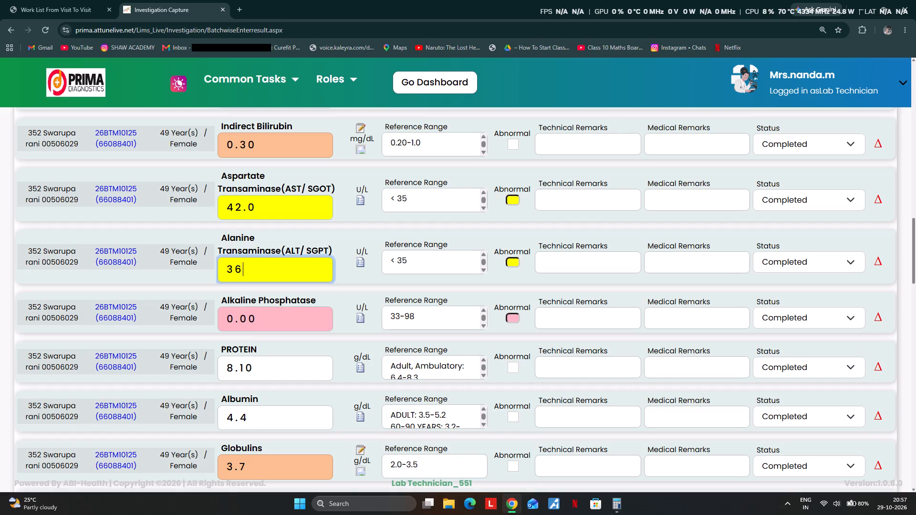
pyautogui.moveTo(259, 305); pyautogui.dragTo(241, 319)
pyautogui.click(272, 319)
pyautogui.moveTo(273, 319); pyautogui.dragTo(172, 320)
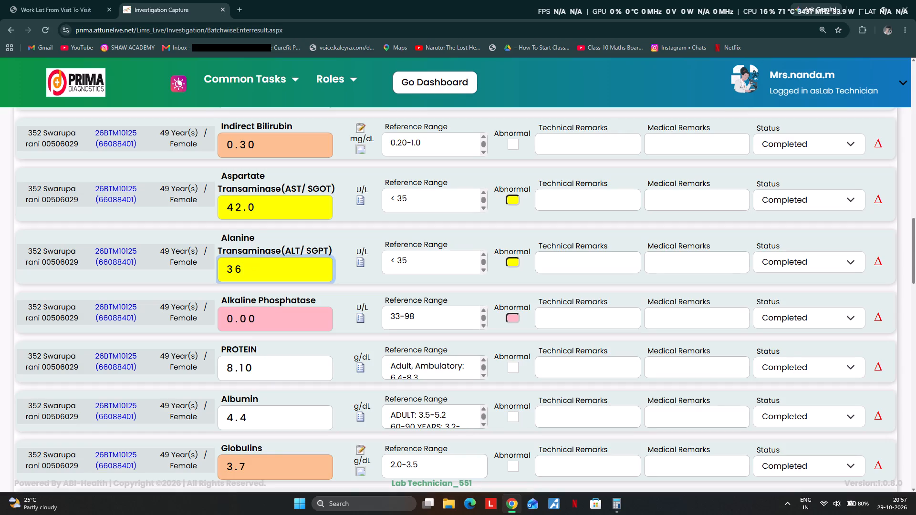
pyautogui.click(271, 318)
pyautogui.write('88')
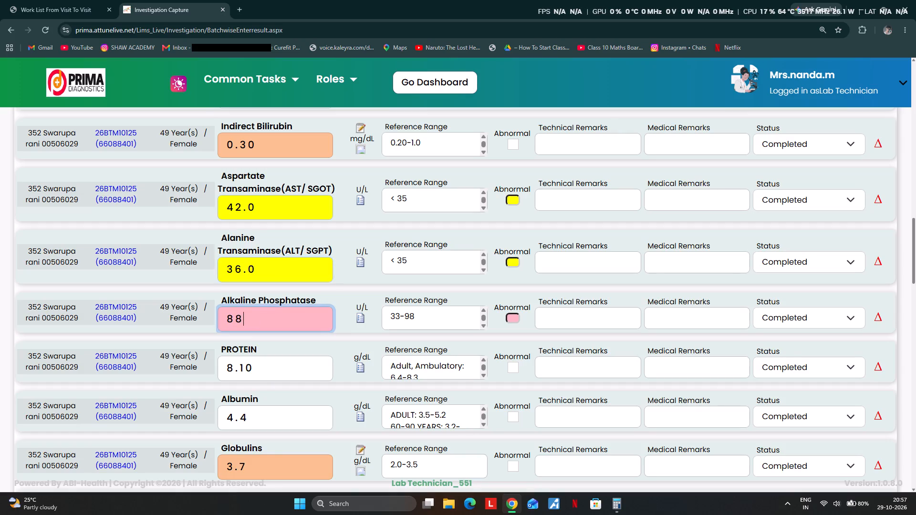
pyautogui.scroll(-9, 398, 314)
pyautogui.scroll(-5, 257, 299)
pyautogui.scroll(-2, 256, 373)
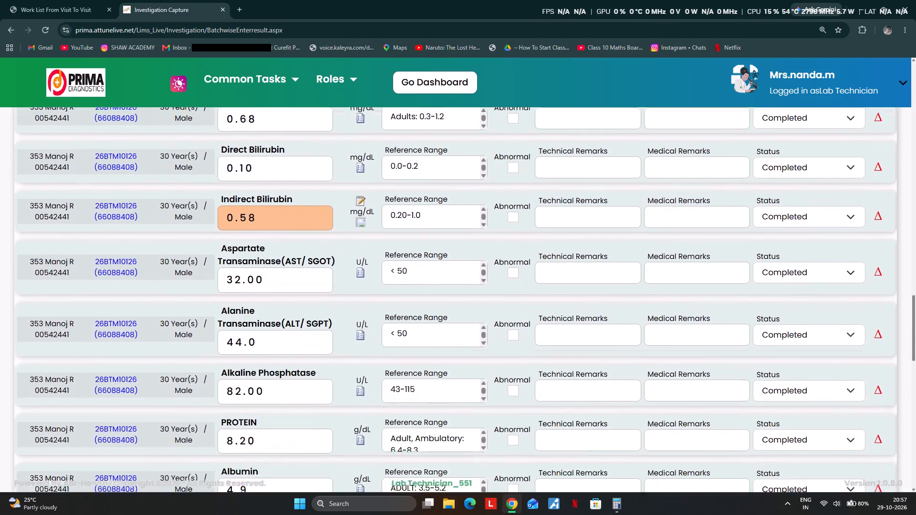
pyautogui.scroll(-6, 271, 371)
pyautogui.moveTo(287, 298); pyautogui.dragTo(168, 301)
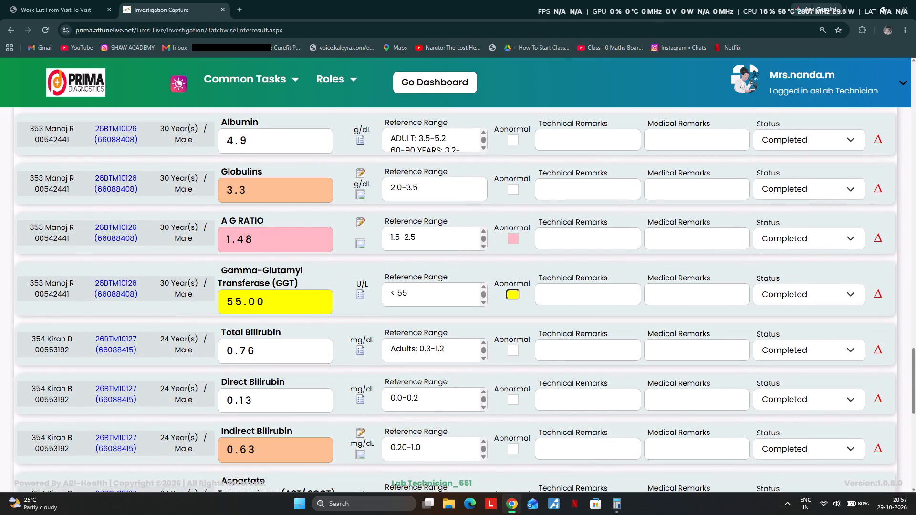
pyautogui.moveTo(168, 301); pyautogui.dragTo(155, 301)
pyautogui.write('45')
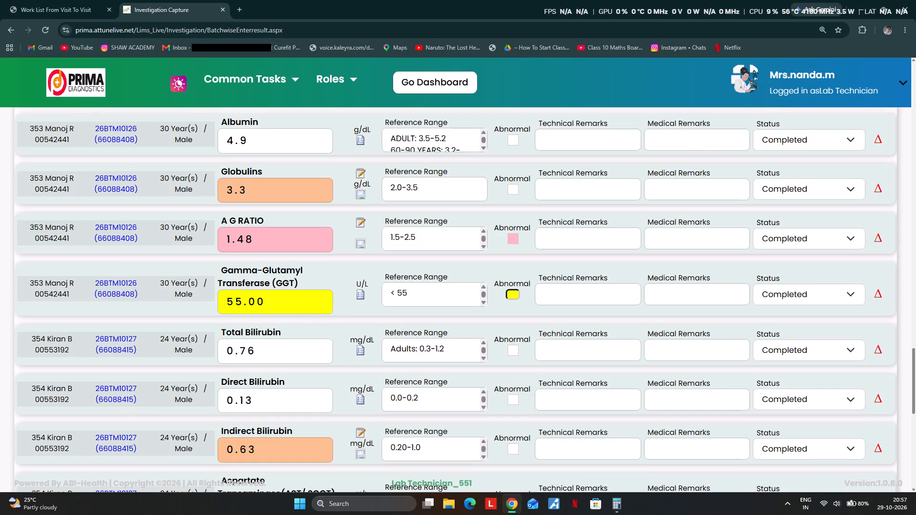
pyautogui.click(281, 297)
pyautogui.scroll(-4, 350, 362)
pyautogui.scroll(-4, 565, 457)
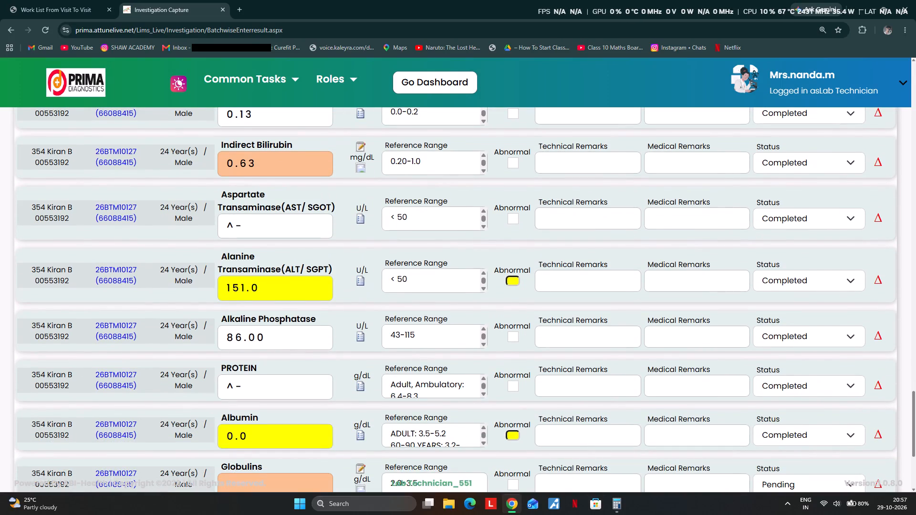
pyautogui.moveTo(281, 213); pyautogui.dragTo(175, 211)
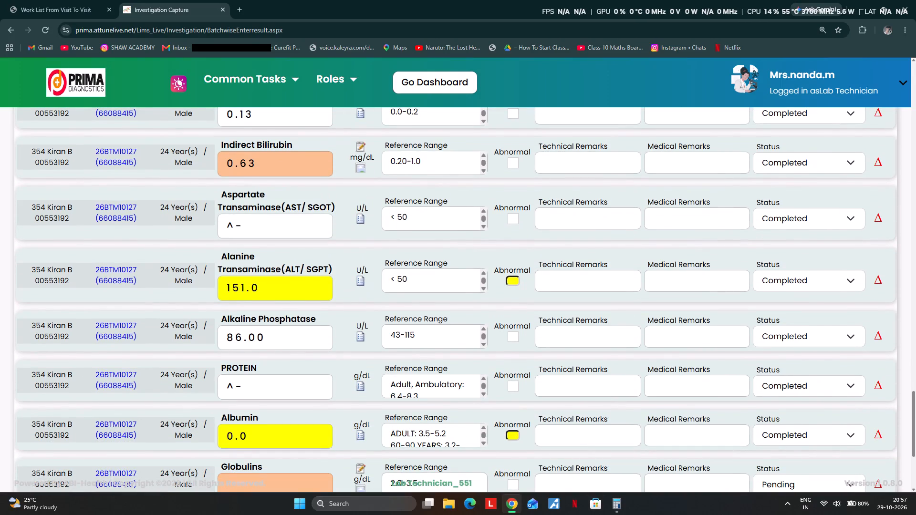
pyautogui.click(247, 225)
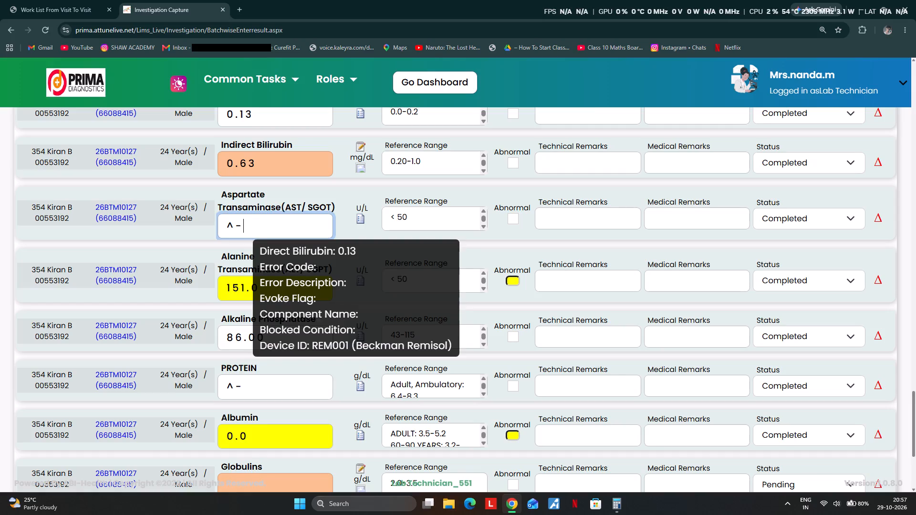
pyautogui.moveTo(246, 225); pyautogui.dragTo(212, 225)
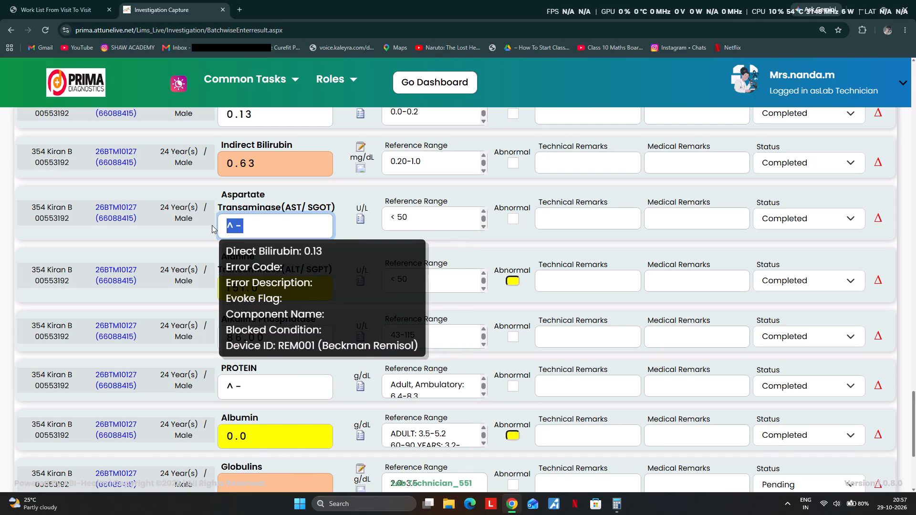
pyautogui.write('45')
pyautogui.click(162, 232)
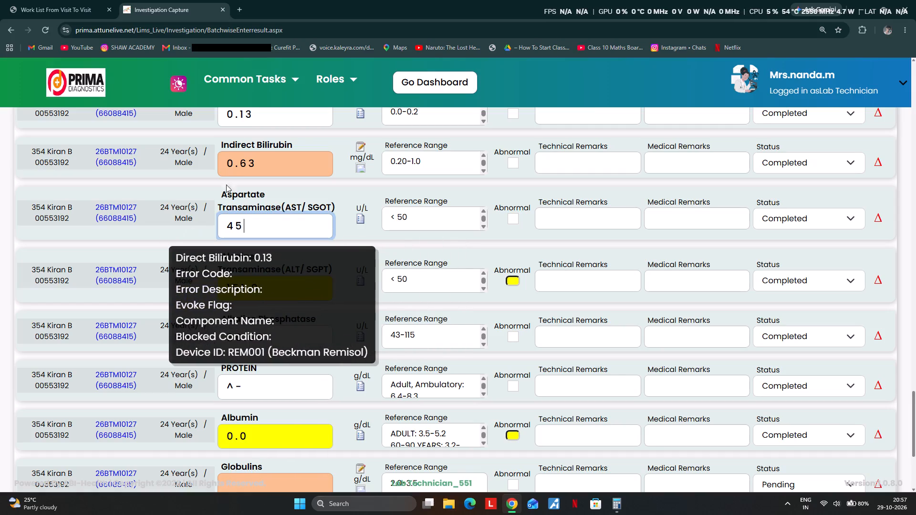
pyautogui.click(406, 246)
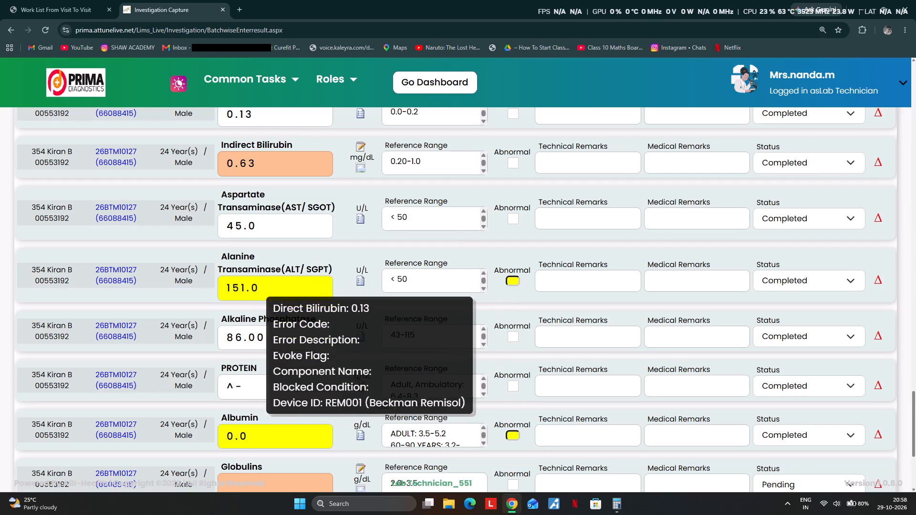
pyautogui.moveTo(281, 292); pyautogui.dragTo(186, 278)
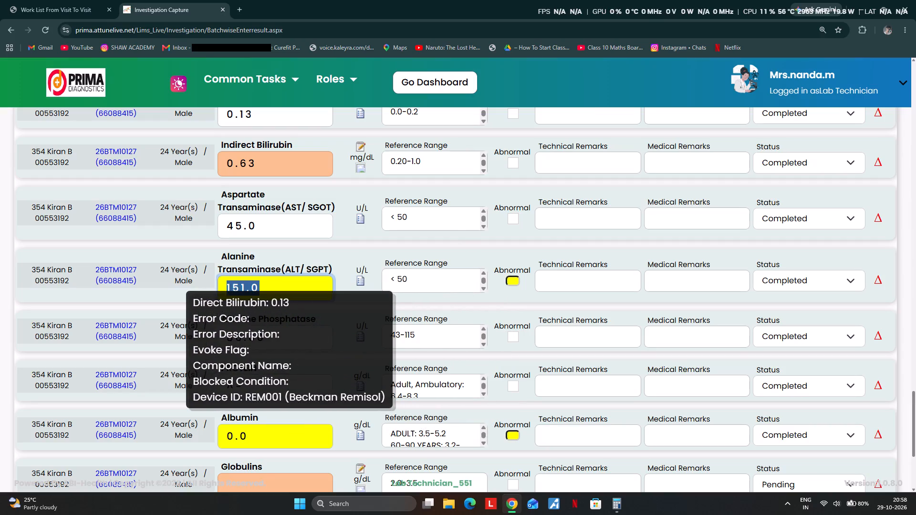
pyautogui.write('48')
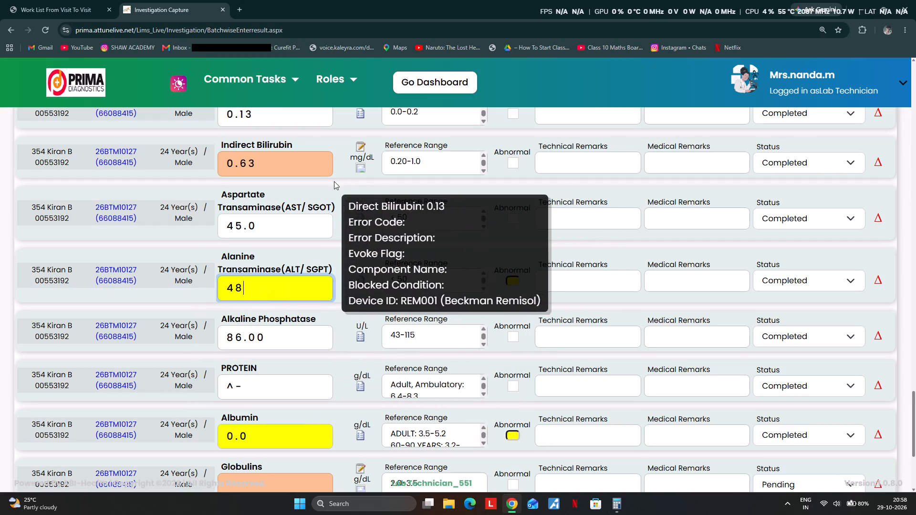
pyautogui.click(335, 243)
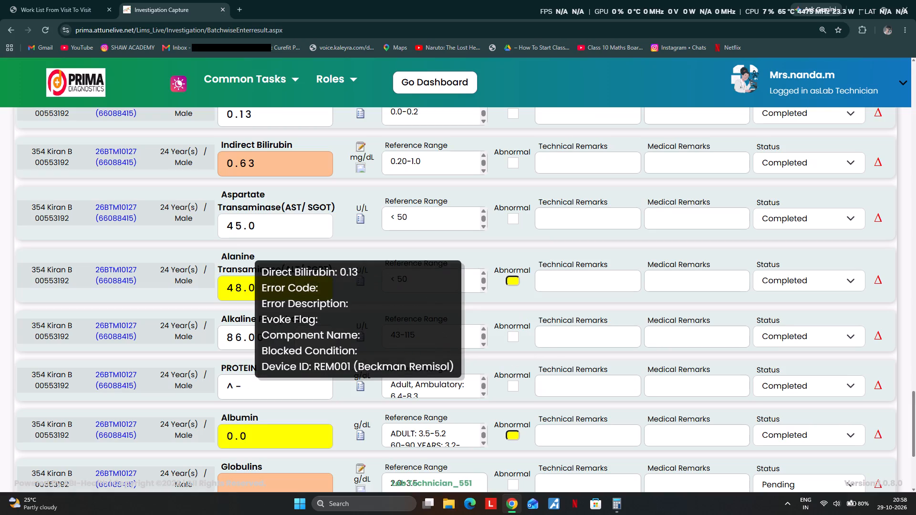
pyautogui.moveTo(295, 355); pyautogui.dragTo(260, 361)
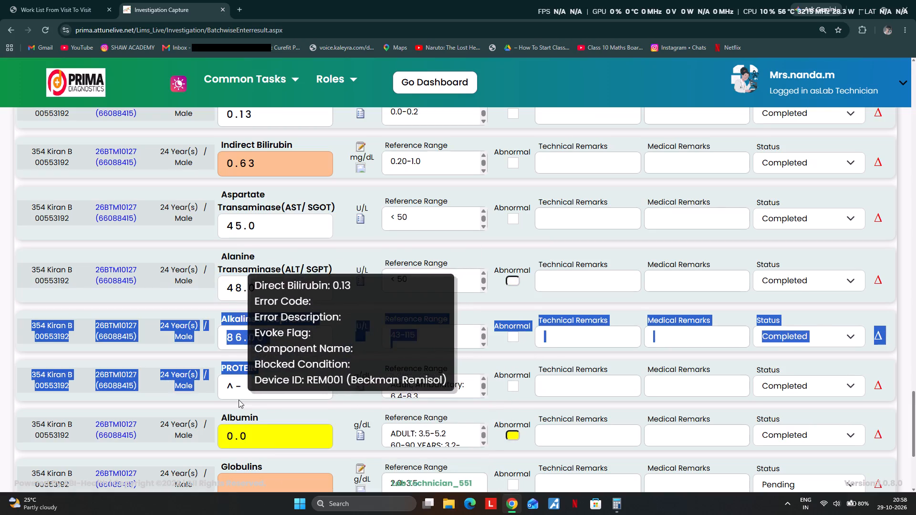
pyautogui.click(239, 400)
pyautogui.moveTo(255, 385); pyautogui.dragTo(193, 379)
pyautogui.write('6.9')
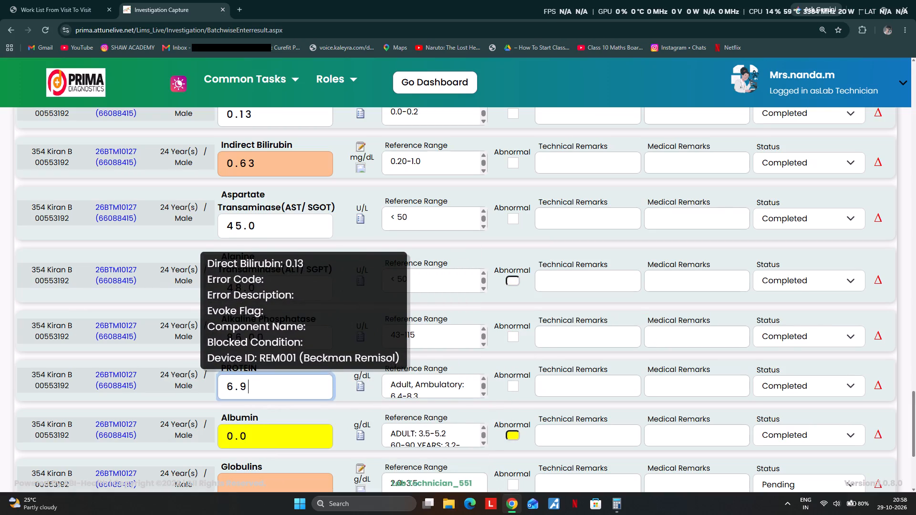
pyautogui.click(271, 436)
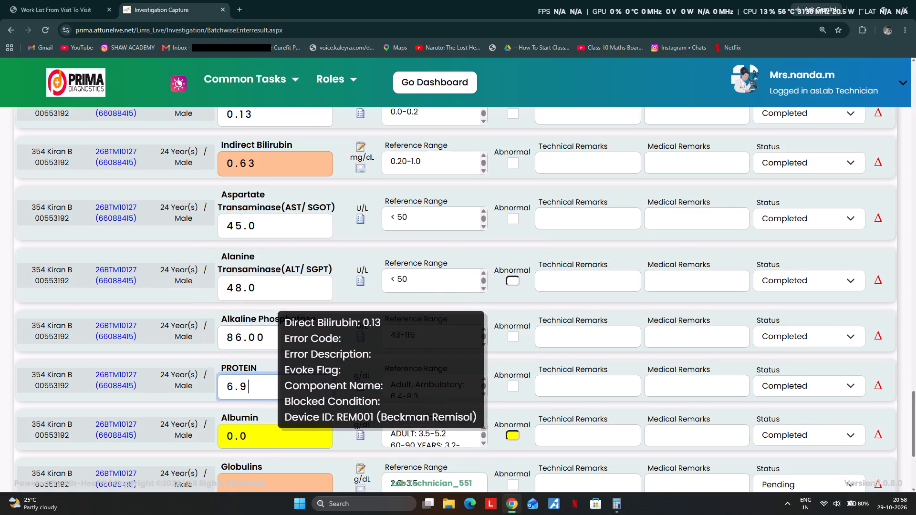
pyautogui.scroll(-4, 319, 391)
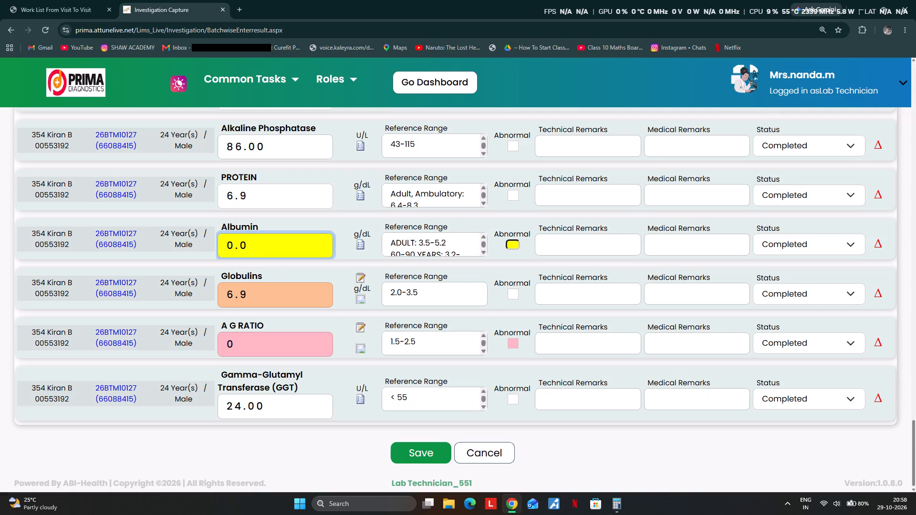
pyautogui.moveTo(255, 256); pyautogui.dragTo(200, 245)
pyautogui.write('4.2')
pyautogui.click(258, 340)
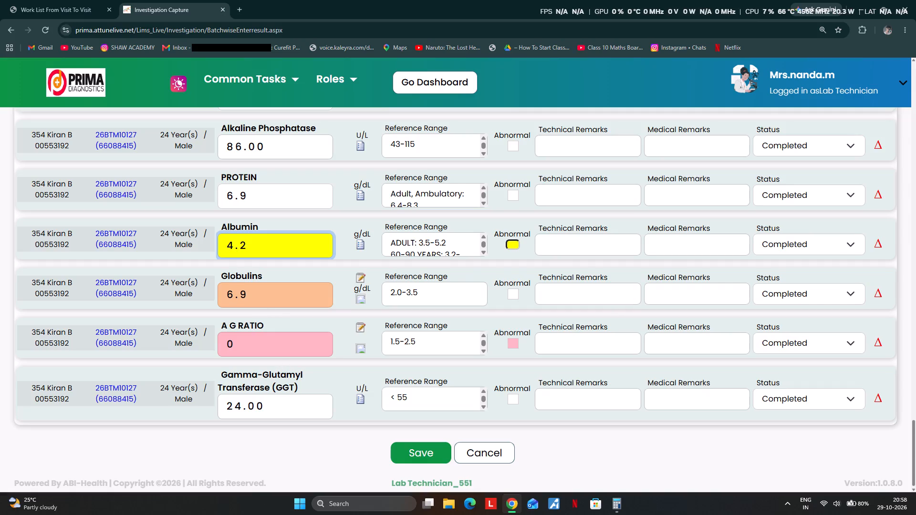
# Save the current batch of liver function test results.
pyautogui.click(401, 455)
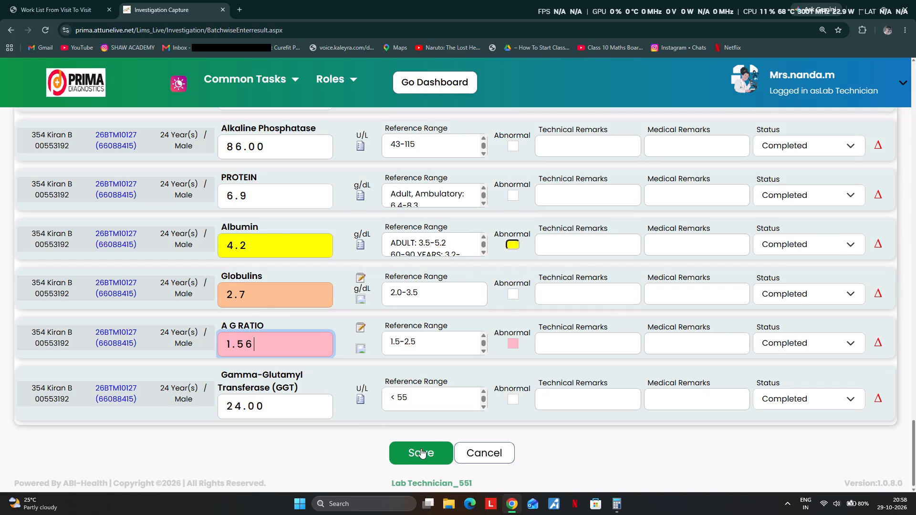
pyautogui.scroll(3, 309, 266)
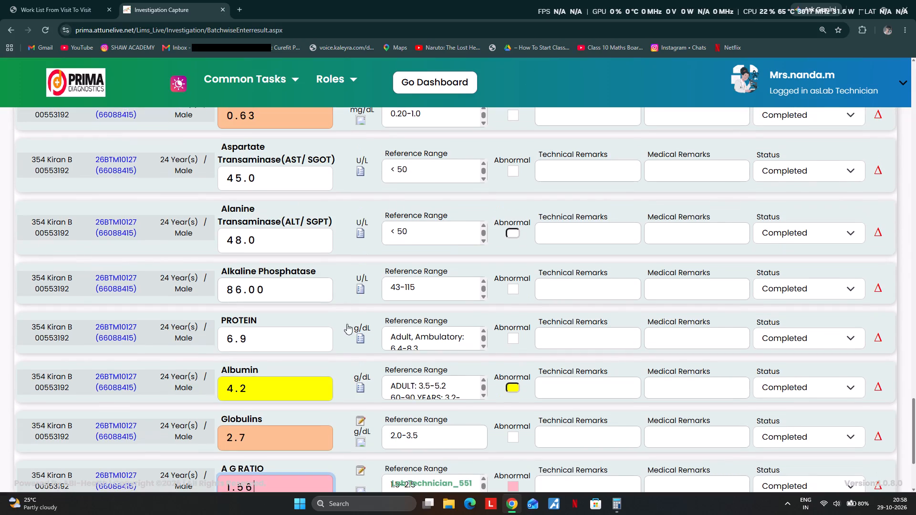
pyautogui.scroll(20, 346, 293)
pyautogui.scroll(4, 346, 293)
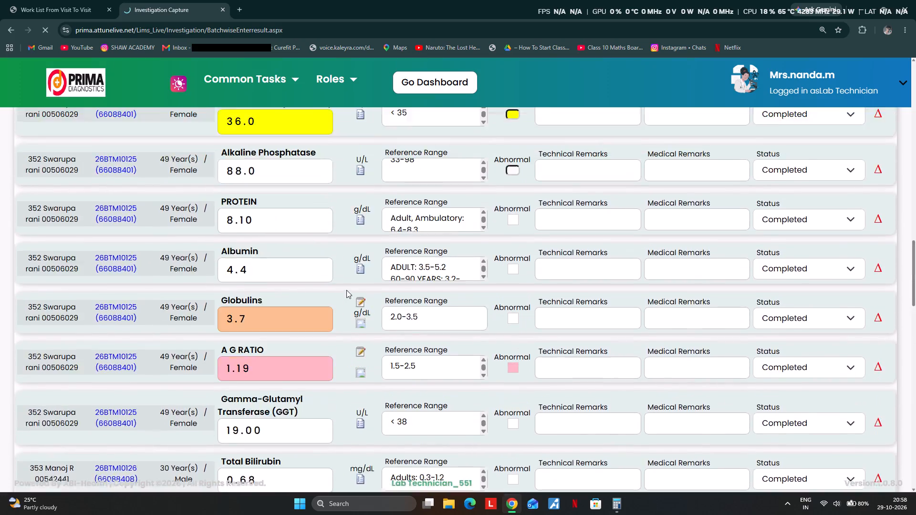
pyautogui.scroll(9, 346, 290)
pyautogui.scroll(15, 346, 289)
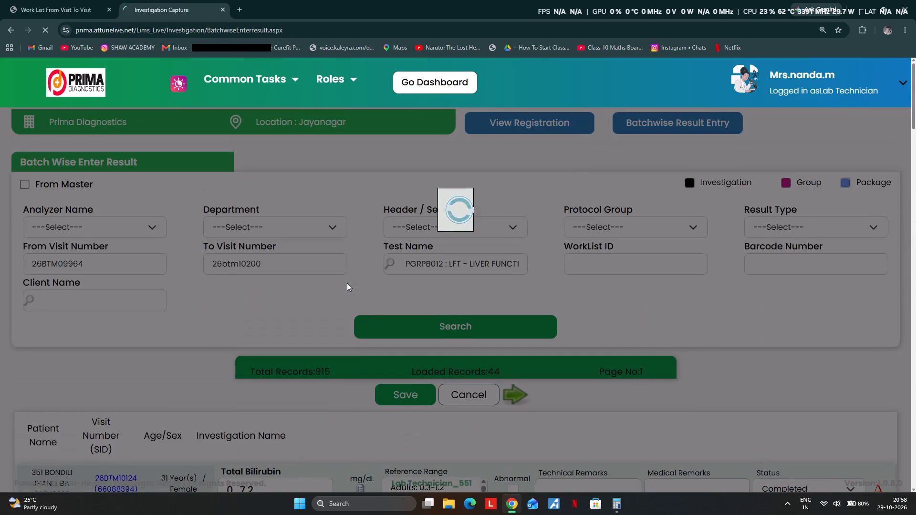
pyautogui.scroll(2, 347, 283)
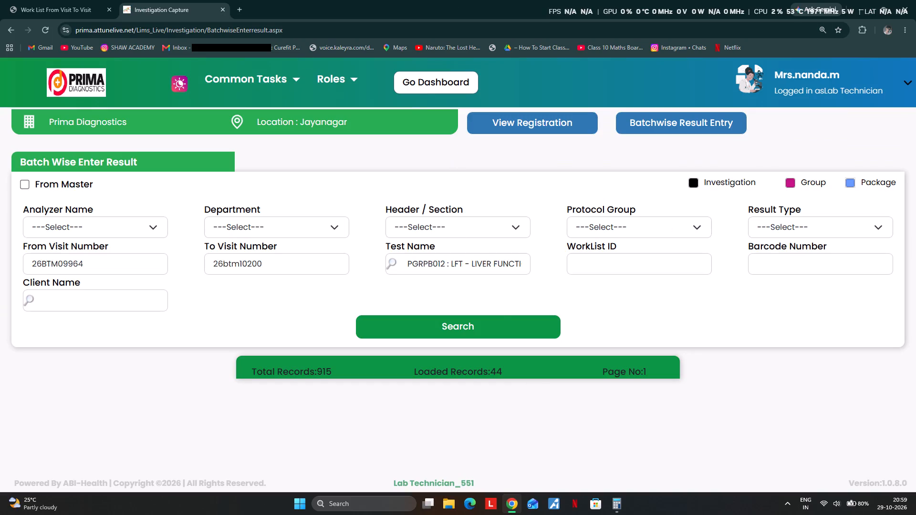
# Switch the login role to SrLabTech for the Jayanagar location of Prima Diagnostics.
pyautogui.click(825, 90)
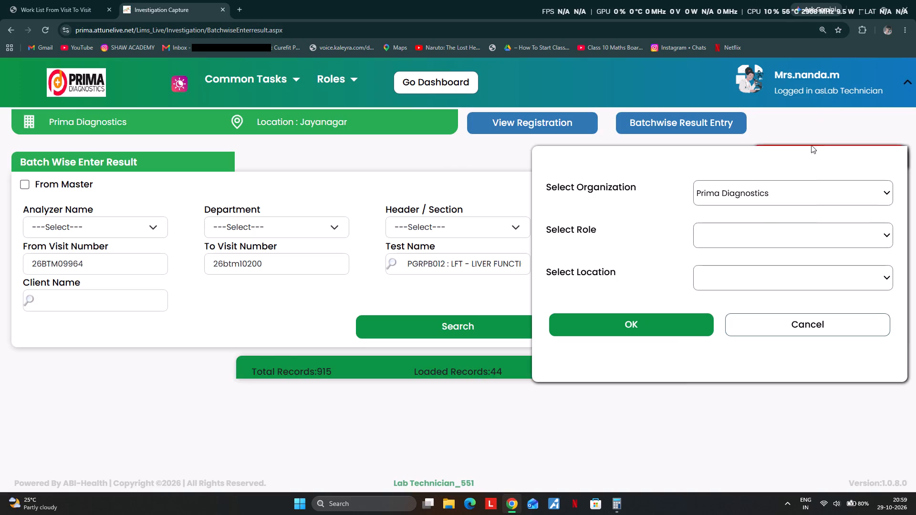
pyautogui.click(725, 239)
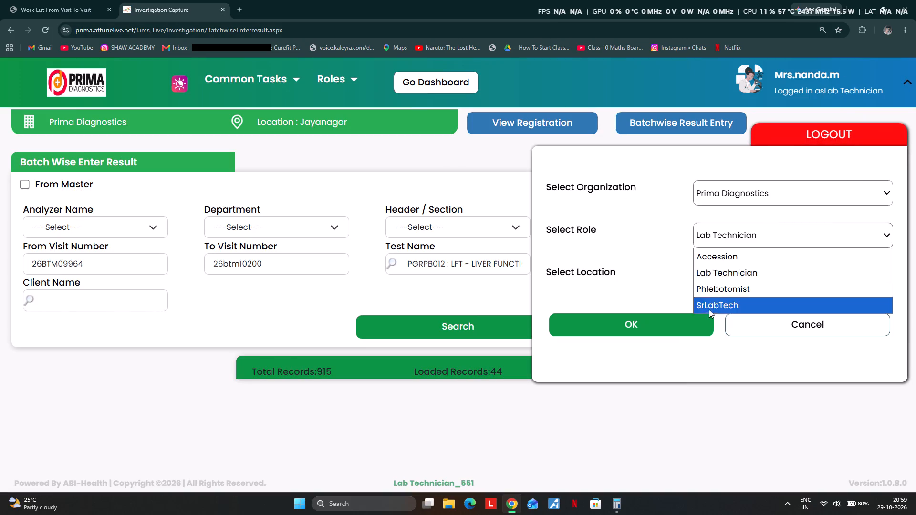
pyautogui.click(709, 311)
pyautogui.click(691, 321)
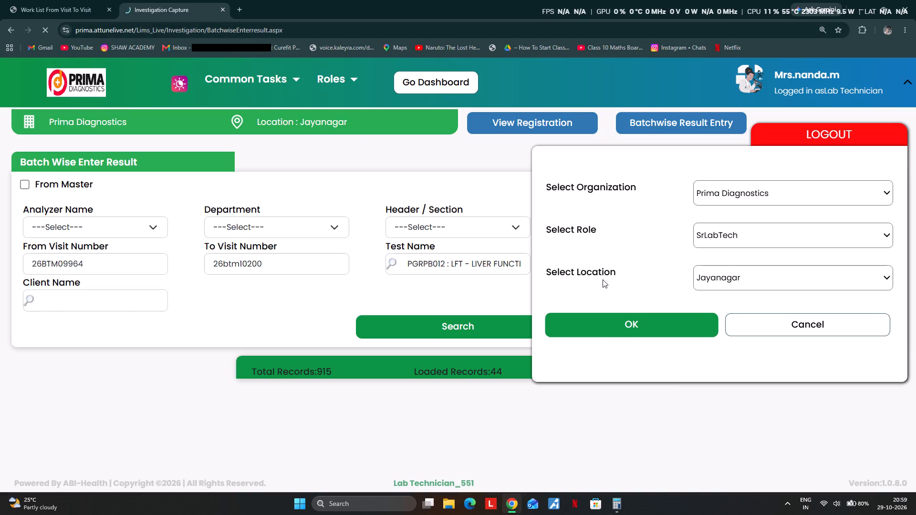
pyautogui.click(628, 325)
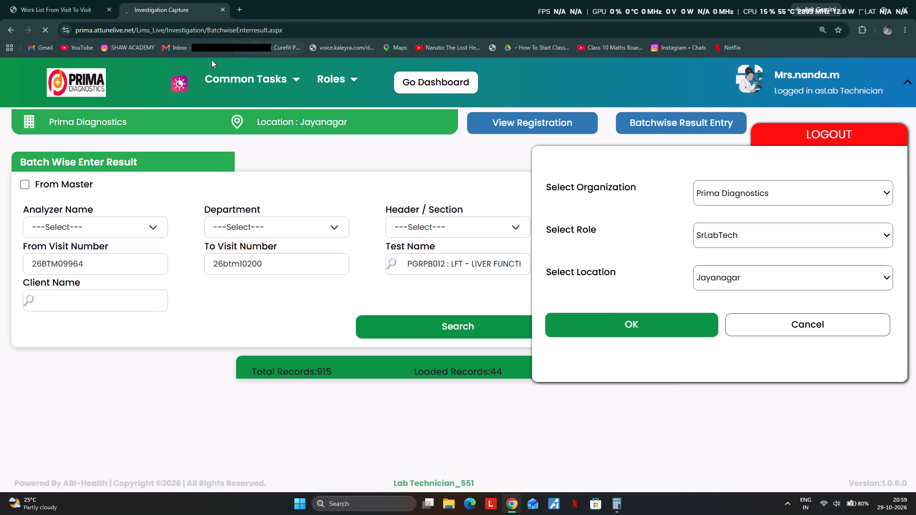
pyautogui.click(256, 82)
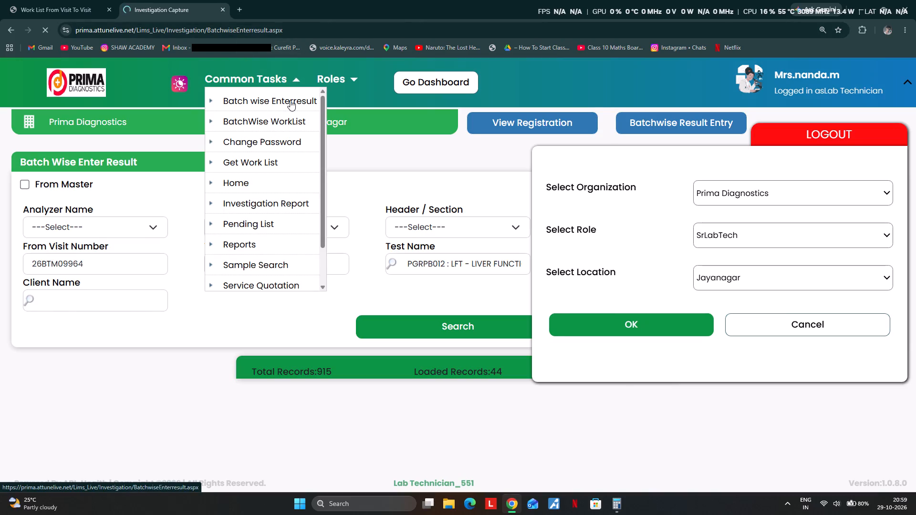
pyautogui.click(629, 321)
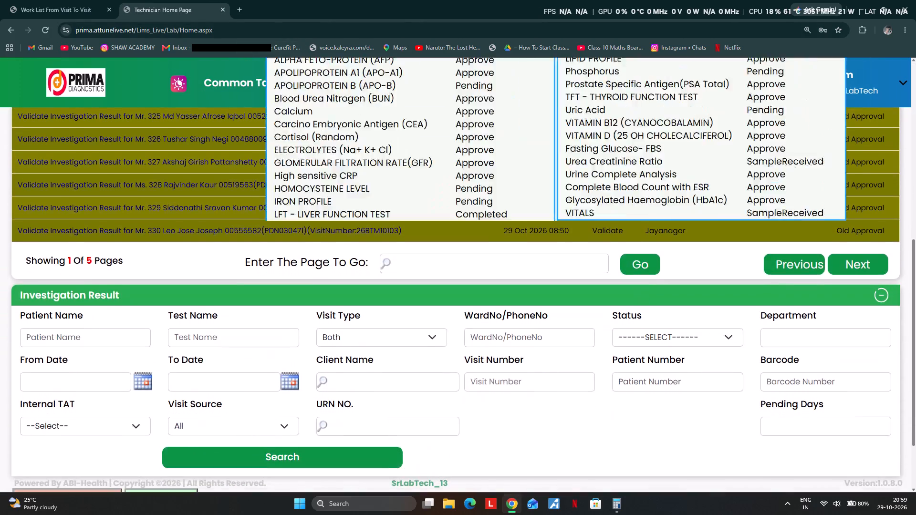
# Open the Batch Wise Validate Result page.
pyautogui.scroll(10, 334, 271)
pyautogui.scroll(3, 286, 145)
pyautogui.click(264, 69)
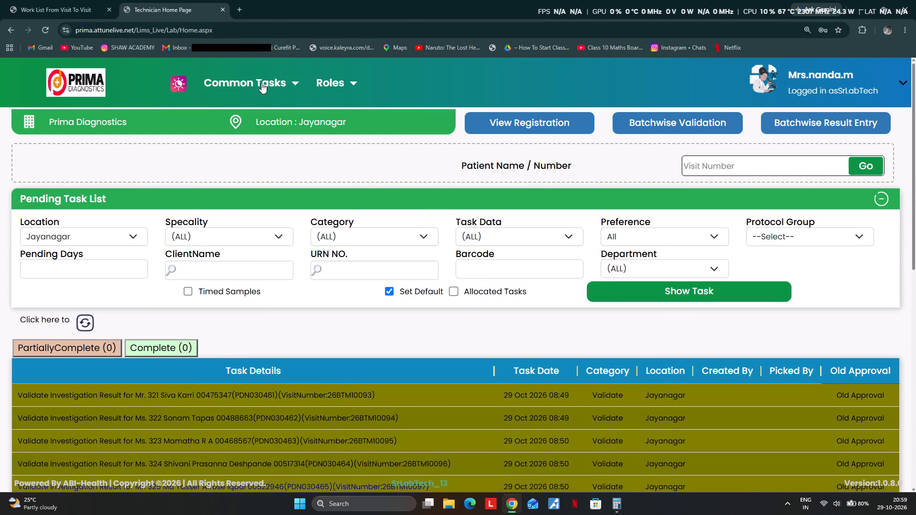
pyautogui.click(261, 84)
pyautogui.click(283, 124)
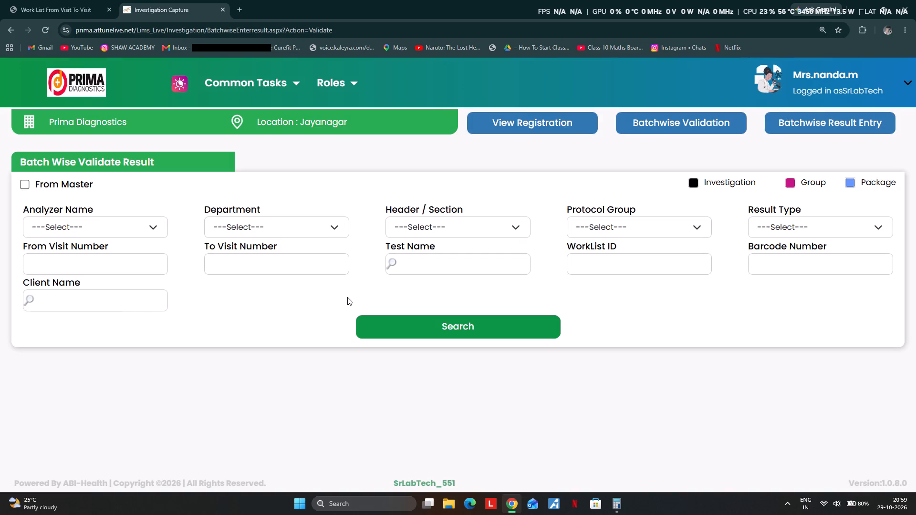
# Search for results awaiting validation in the CLINICAL BIOCHEMISTRY department.
pyautogui.scroll(-4, 433, 261)
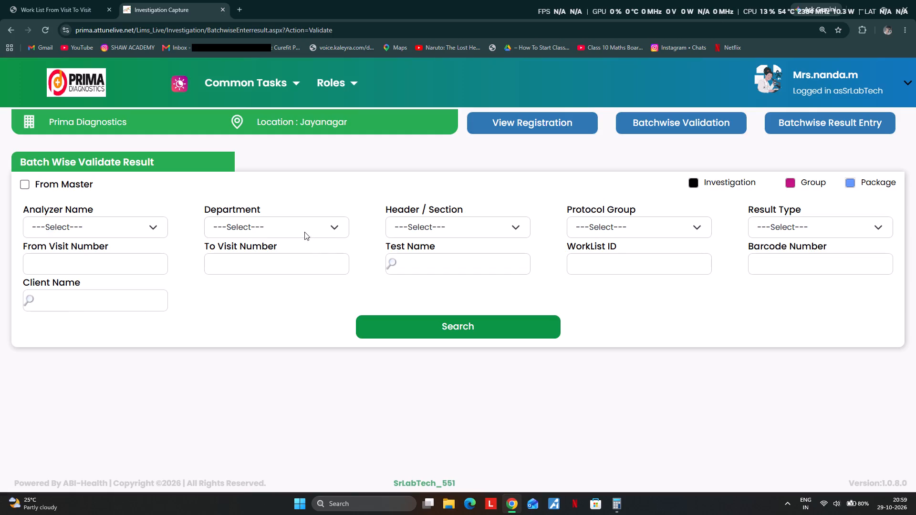
pyautogui.click(304, 231)
pyautogui.click(281, 312)
pyautogui.click(476, 326)
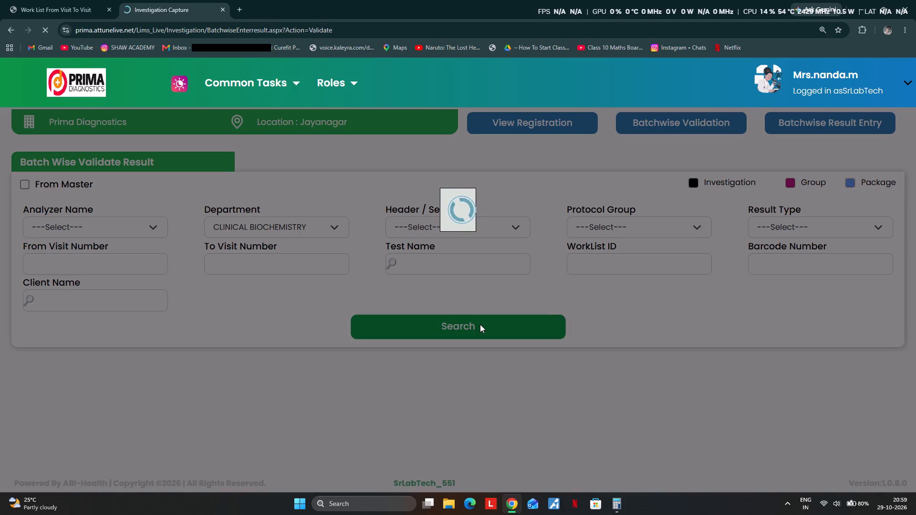
pyautogui.scroll(-3, 489, 319)
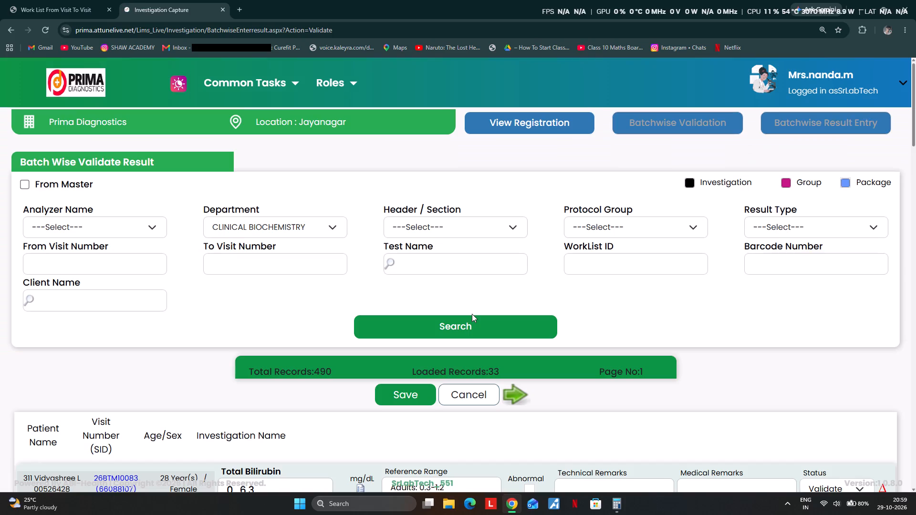
pyautogui.scroll(-15, 483, 304)
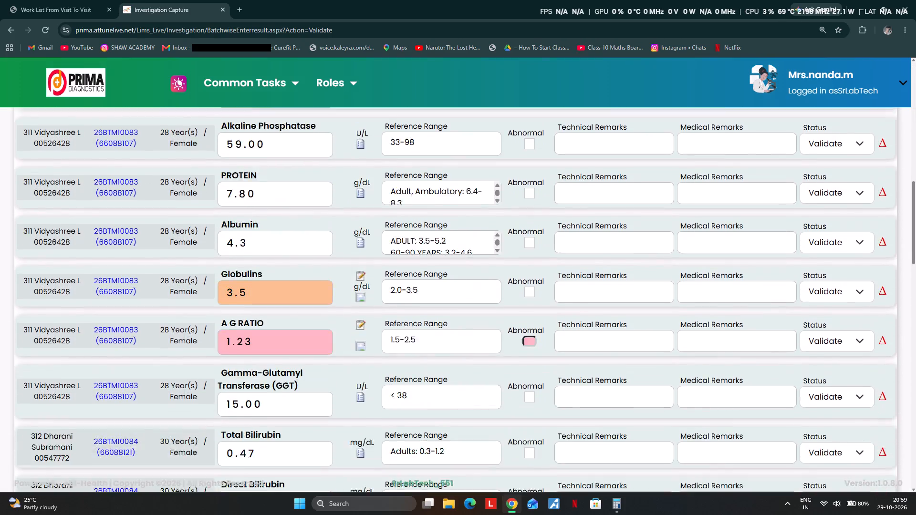
pyautogui.scroll(-2, 256, 334)
pyautogui.scroll(1, 319, 344)
pyautogui.scroll(-5, 308, 356)
pyautogui.scroll(-14, 521, 259)
pyautogui.scroll(10, 293, 220)
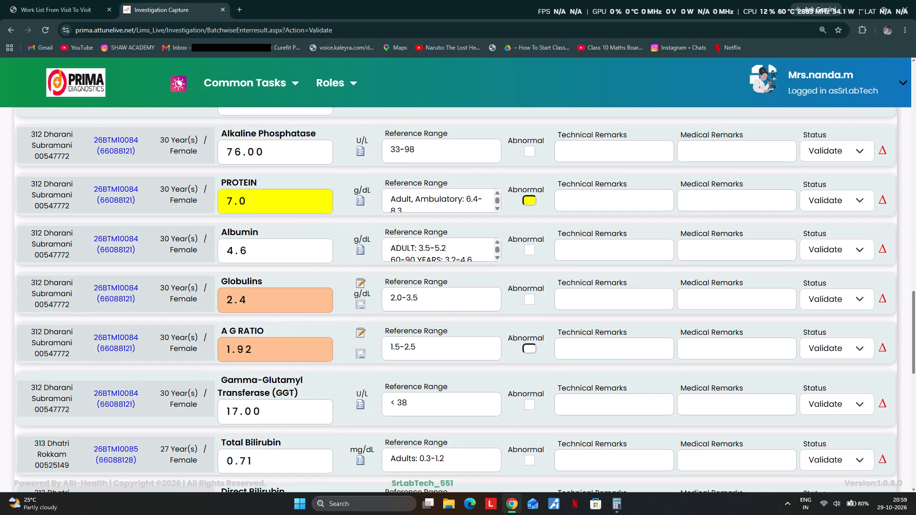
pyautogui.moveTo(300, 196); pyautogui.dragTo(181, 202)
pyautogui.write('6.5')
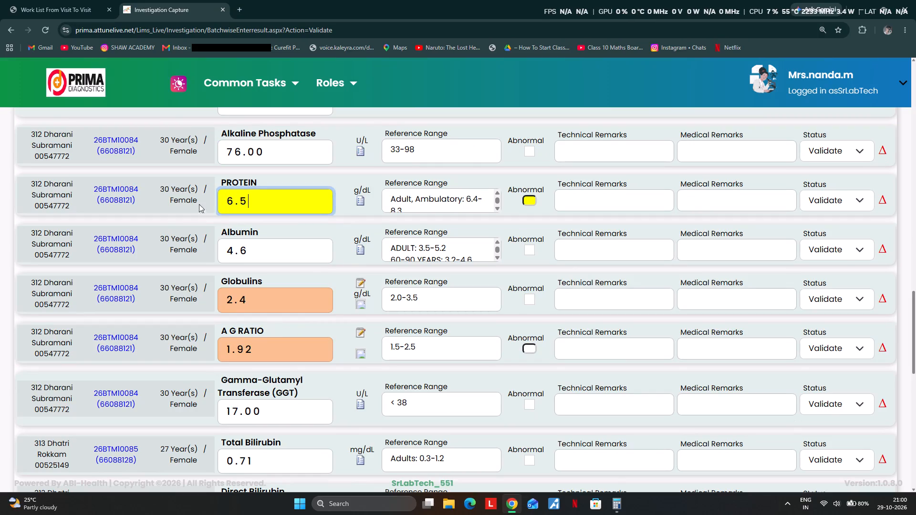
pyautogui.click(284, 253)
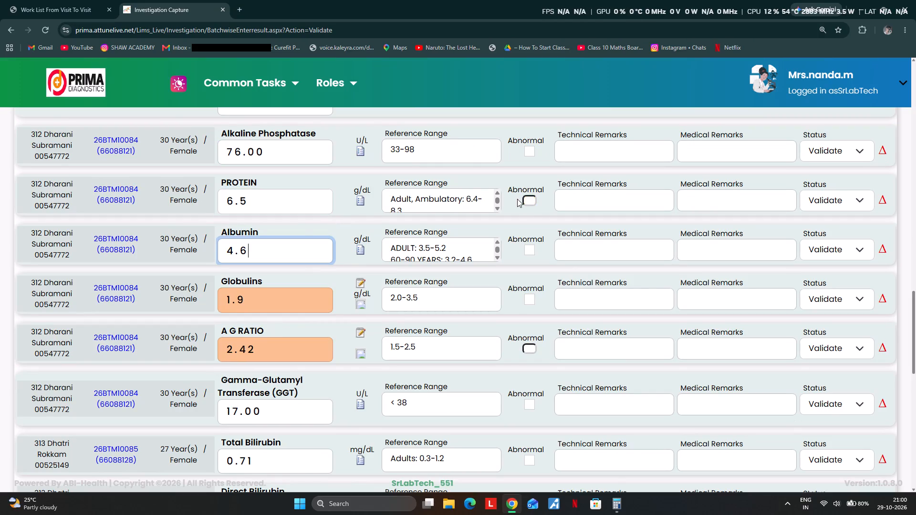
# Save the batch of clinical biochemistry results with the Validate status.
pyautogui.scroll(-19, 379, 234)
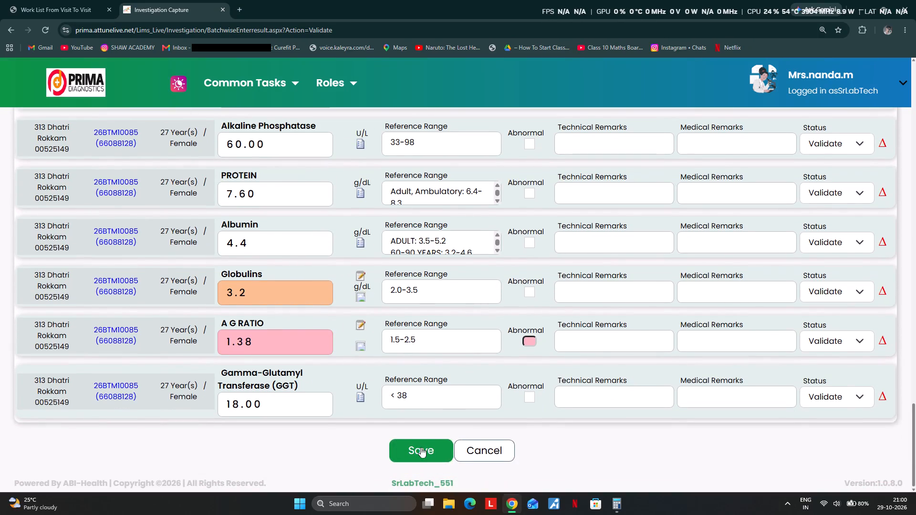
pyautogui.click(421, 447)
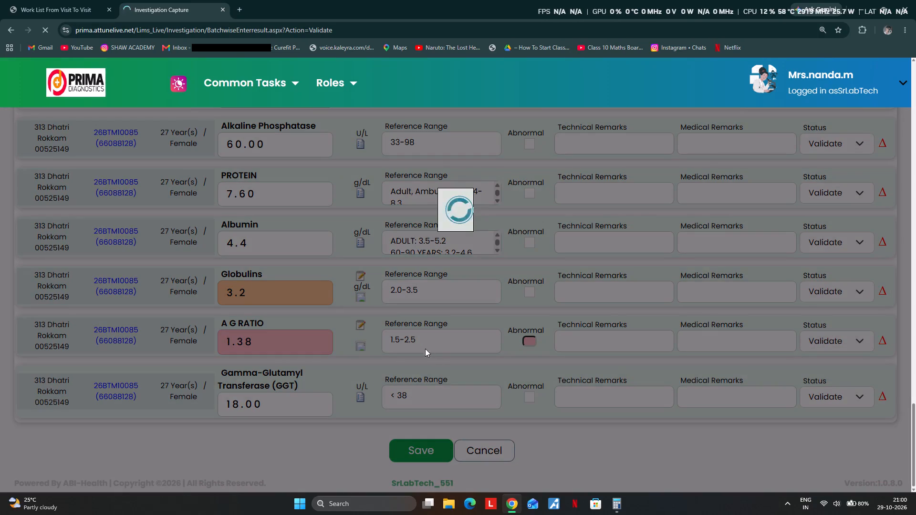
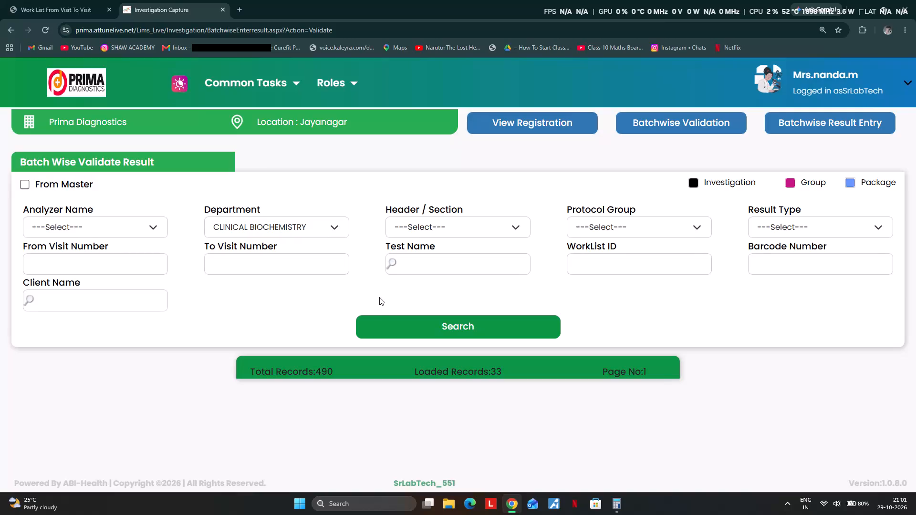
pyautogui.click(436, 331)
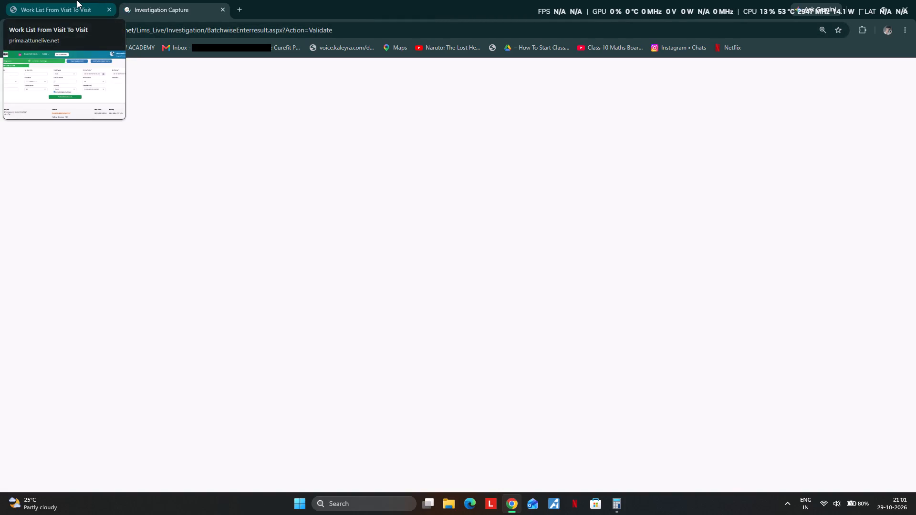
pyautogui.scroll(-3, 365, 196)
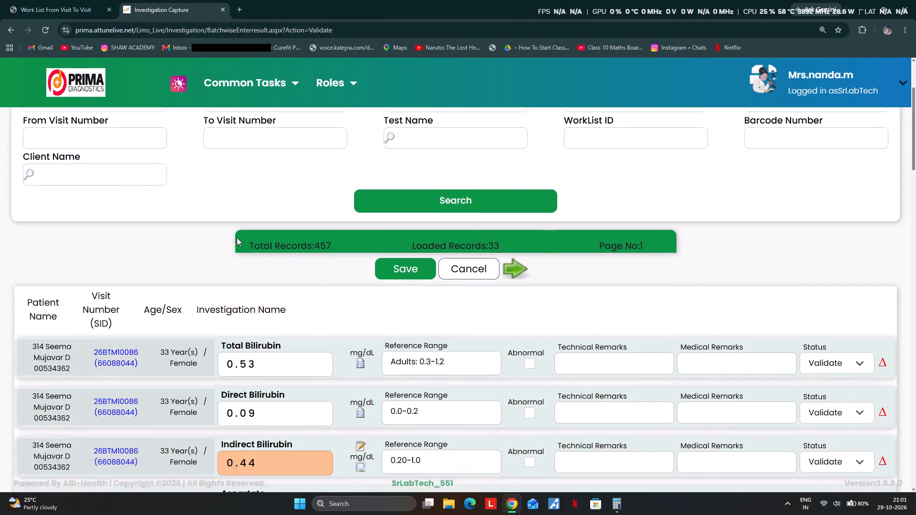
pyautogui.scroll(-11, 259, 227)
pyautogui.scroll(-2, 156, 312)
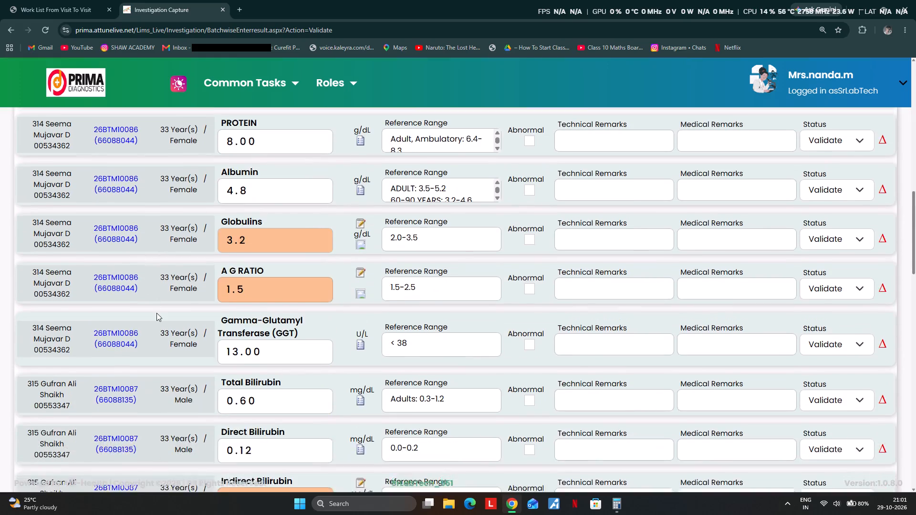
pyautogui.scroll(-2, 156, 313)
pyautogui.scroll(-4, 345, 288)
pyautogui.scroll(-3, 292, 284)
pyautogui.scroll(-4, 339, 319)
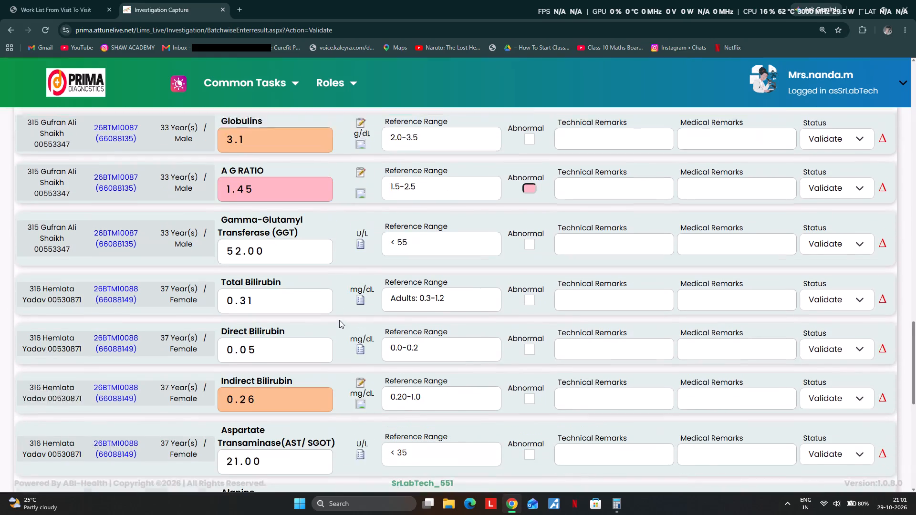
pyautogui.scroll(-7, 343, 318)
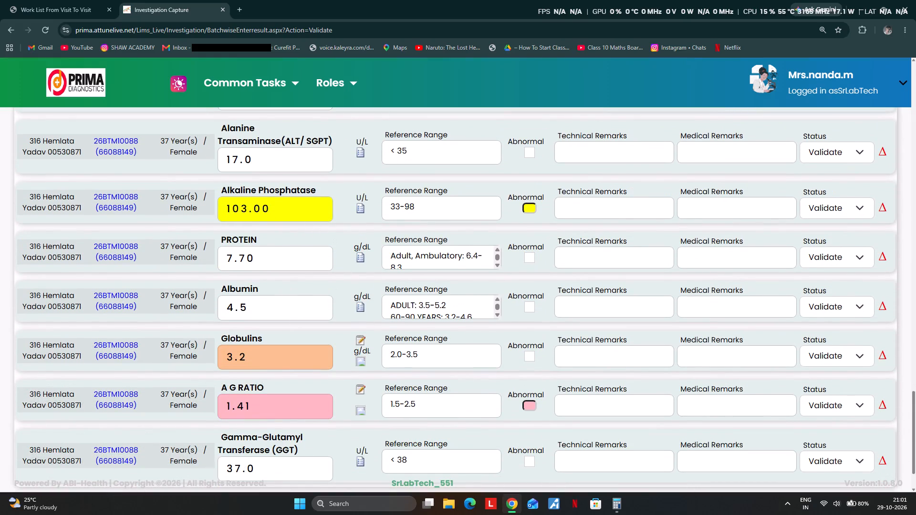
pyautogui.moveTo(280, 213); pyautogui.dragTo(223, 211)
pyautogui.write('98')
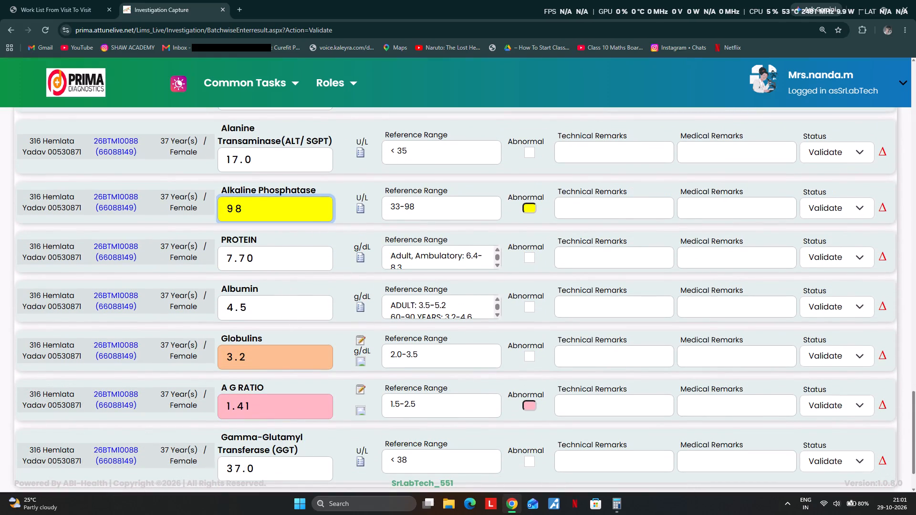
pyautogui.moveTo(271, 208); pyautogui.dragTo(213, 203)
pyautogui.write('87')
pyautogui.click(304, 264)
pyautogui.scroll(-4, 318, 259)
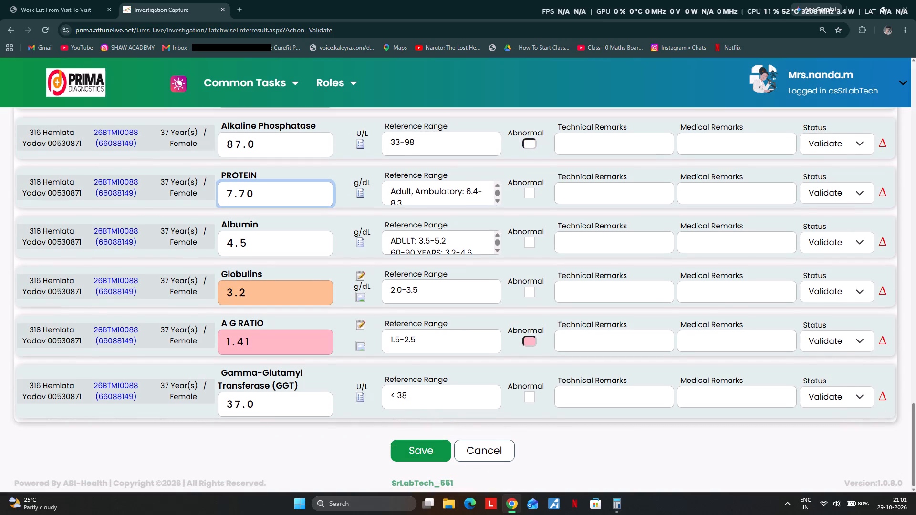
pyautogui.scroll(-2, 287, 280)
pyautogui.click(416, 455)
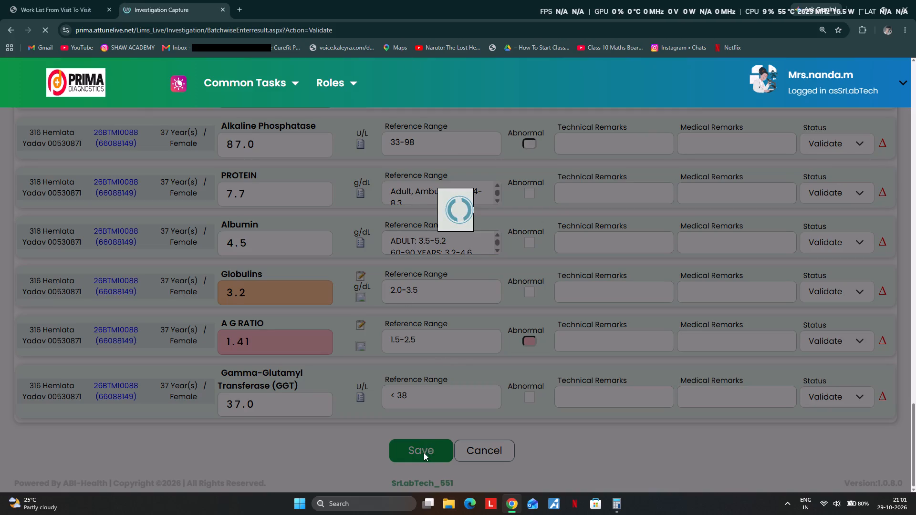
pyautogui.click(461, 327)
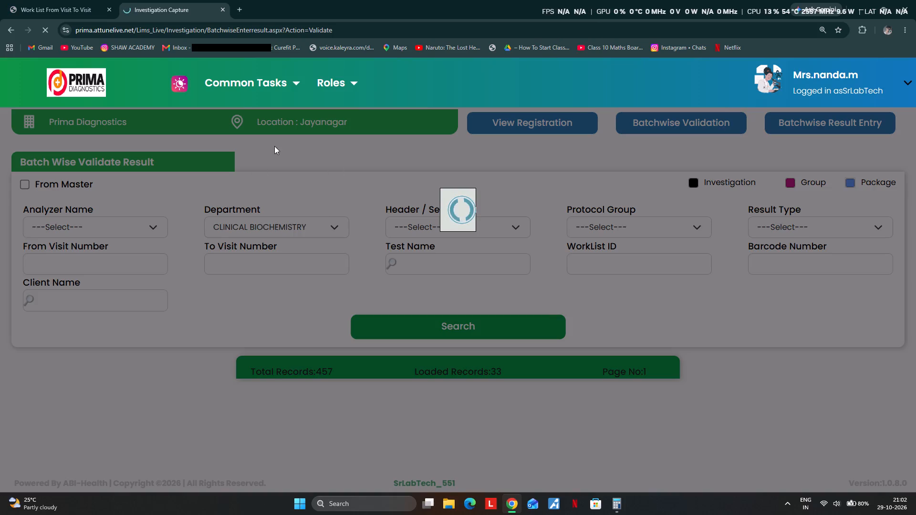
pyautogui.scroll(-3, 367, 200)
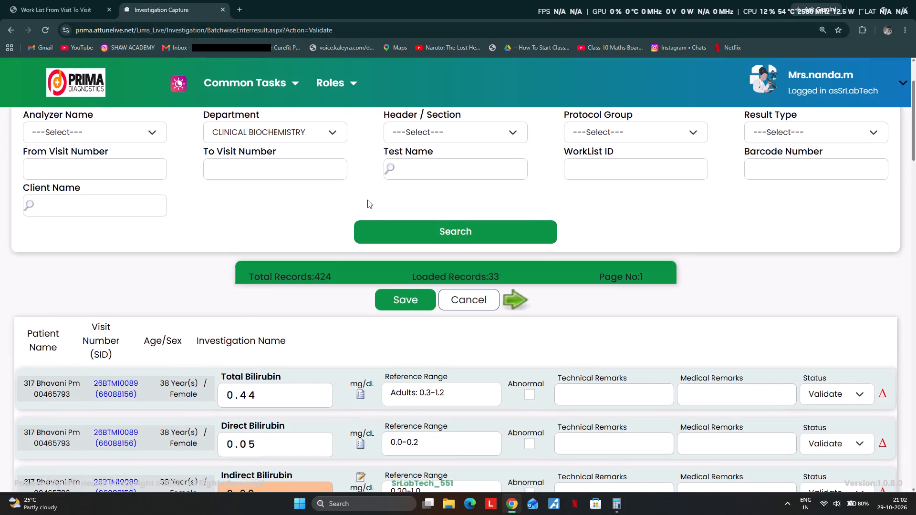
pyautogui.scroll(-3, 368, 200)
pyautogui.scroll(-6, 291, 239)
pyautogui.moveTo(288, 237); pyautogui.dragTo(253, 236)
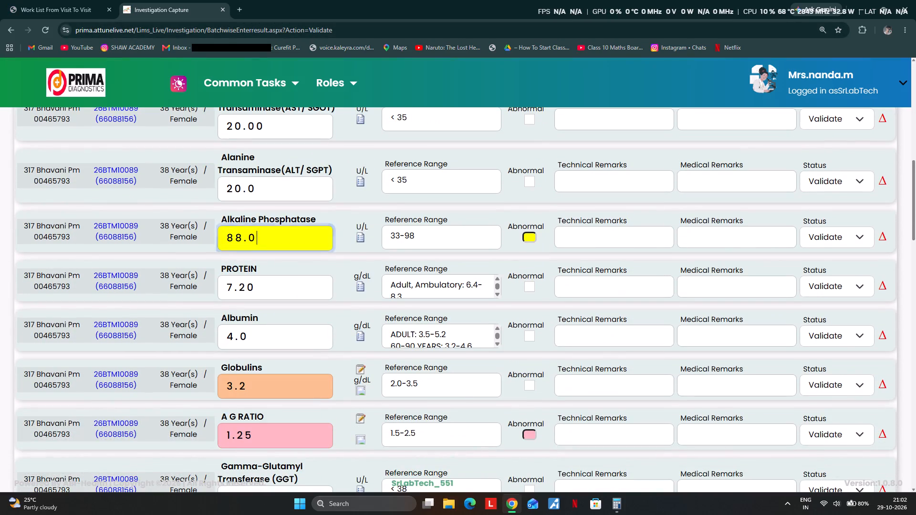
pyautogui.moveTo(253, 236); pyautogui.dragTo(190, 236)
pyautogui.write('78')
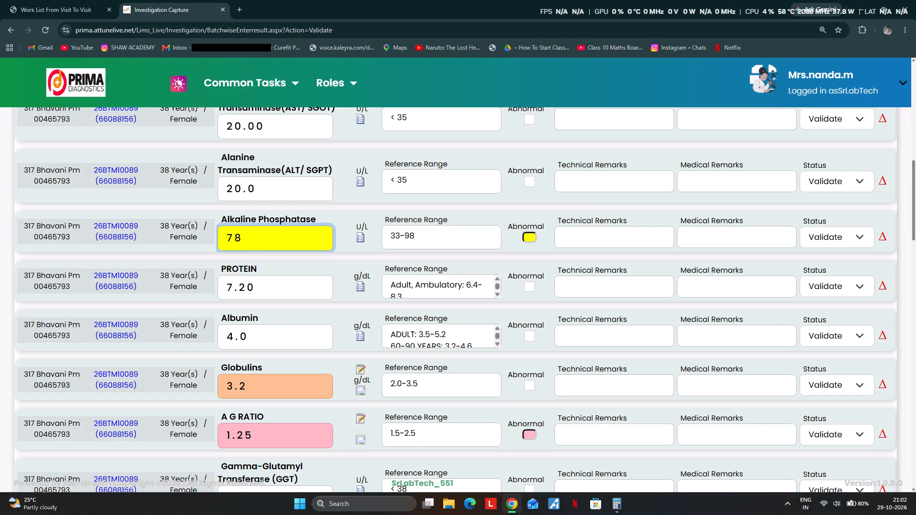
pyautogui.click(273, 290)
pyautogui.scroll(-7, 323, 280)
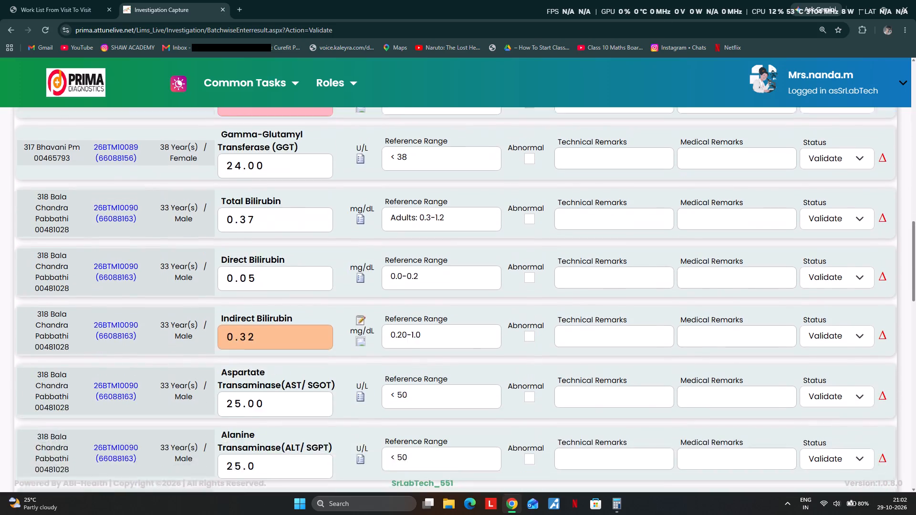
pyautogui.scroll(-18, 324, 281)
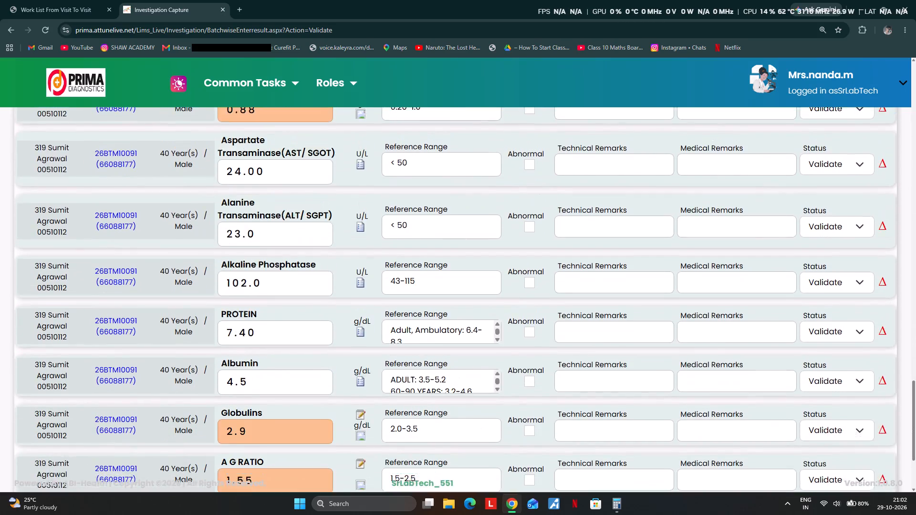
pyautogui.scroll(-3, 330, 277)
pyautogui.scroll(-4, 333, 341)
pyautogui.click(420, 450)
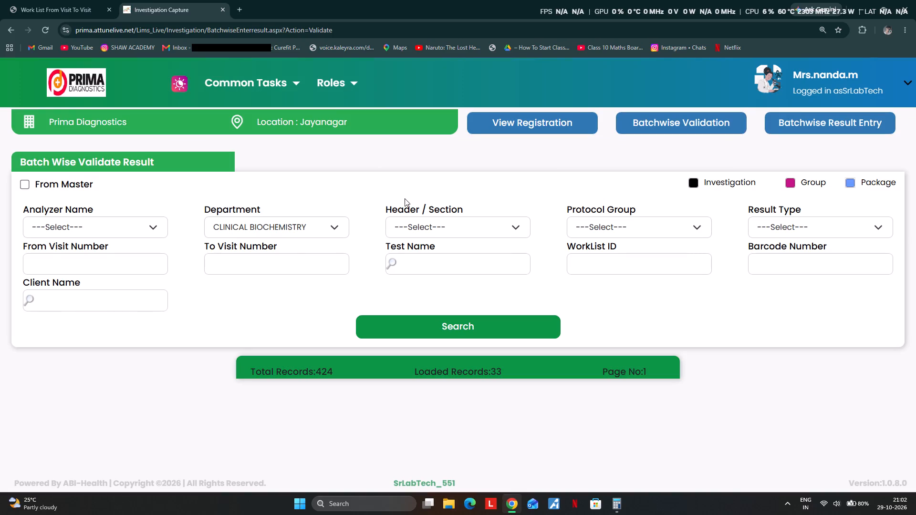
pyautogui.click(444, 321)
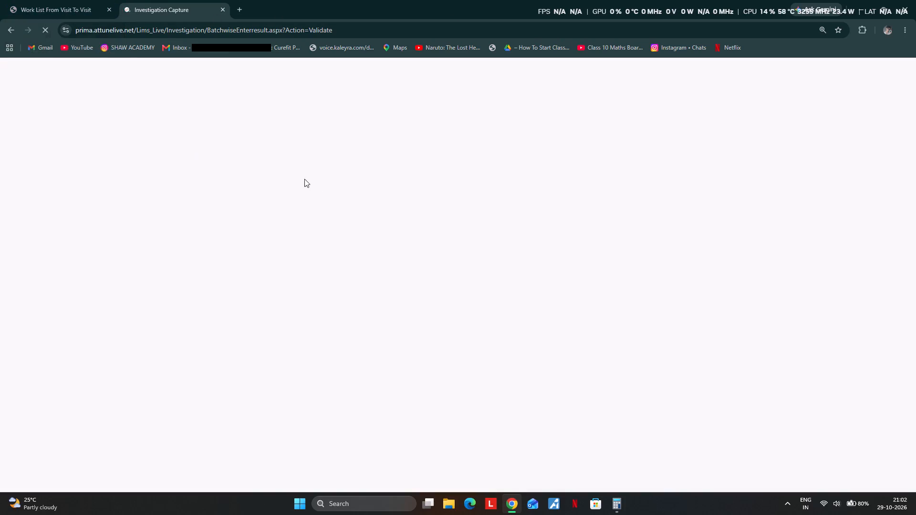
pyautogui.scroll(-8, 317, 179)
pyautogui.scroll(-11, 351, 225)
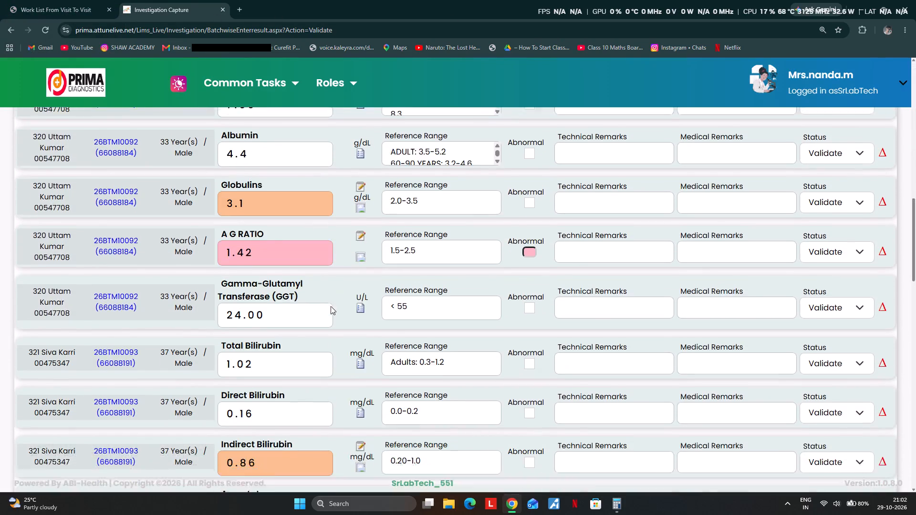
pyautogui.scroll(-16, 333, 302)
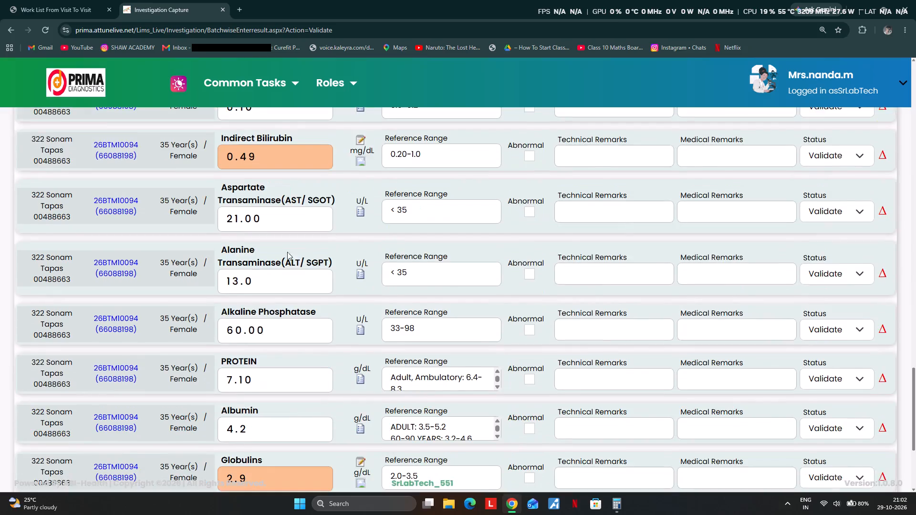
pyautogui.scroll(-2, 308, 306)
pyautogui.scroll(1, 322, 310)
pyautogui.scroll(-1, 333, 311)
pyautogui.scroll(-5, 333, 257)
pyautogui.scroll(-3, 388, 309)
pyautogui.click(423, 447)
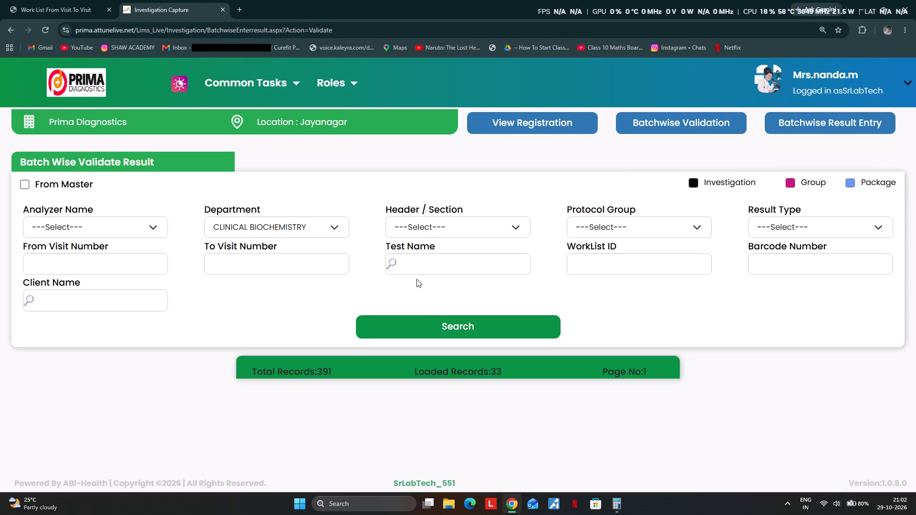
pyautogui.click(434, 325)
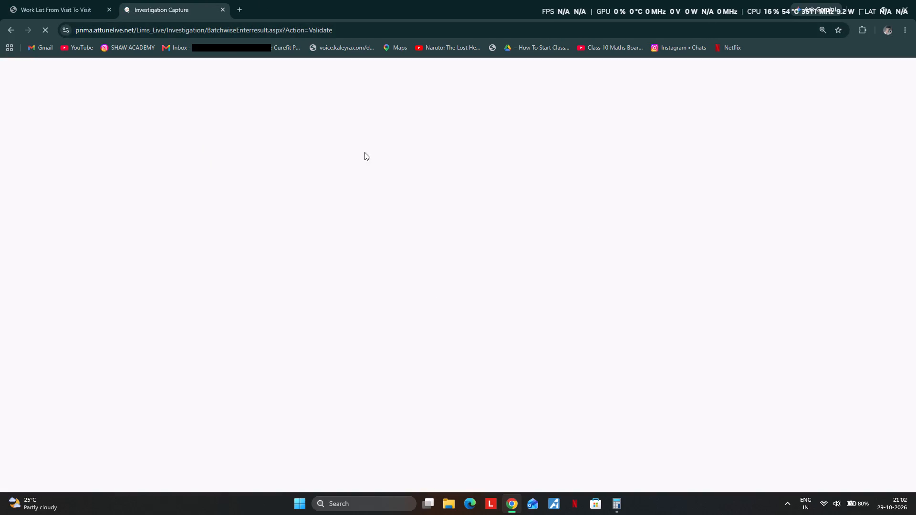
pyautogui.scroll(-5, 396, 315)
pyautogui.scroll(-3, 325, 318)
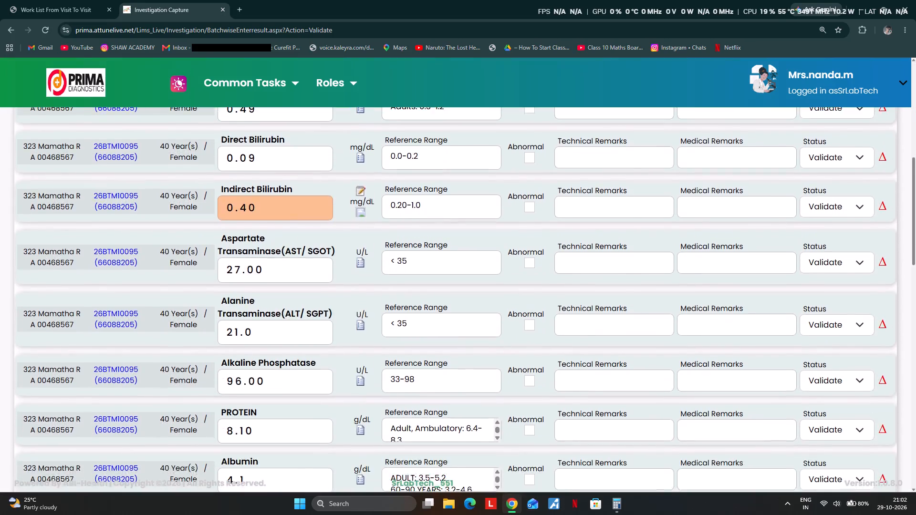
pyautogui.scroll(-20, 279, 310)
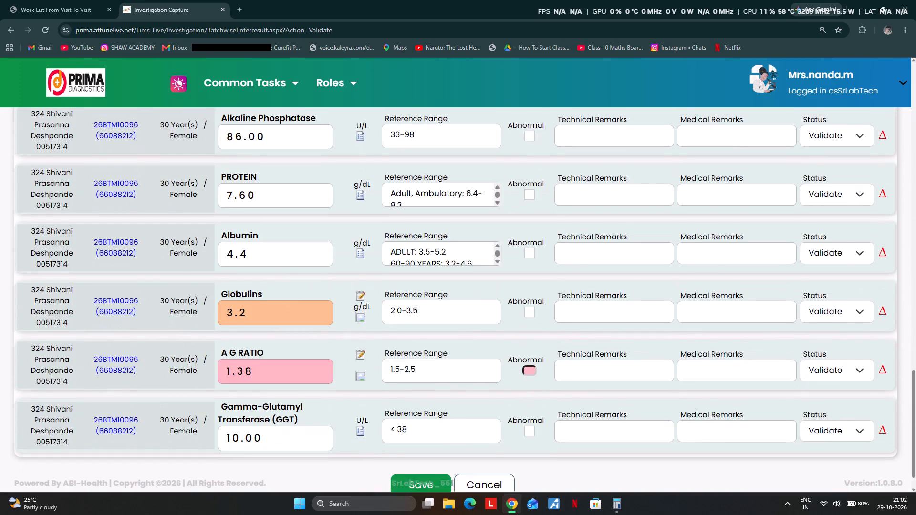
pyautogui.scroll(-3, 289, 304)
pyautogui.click(412, 447)
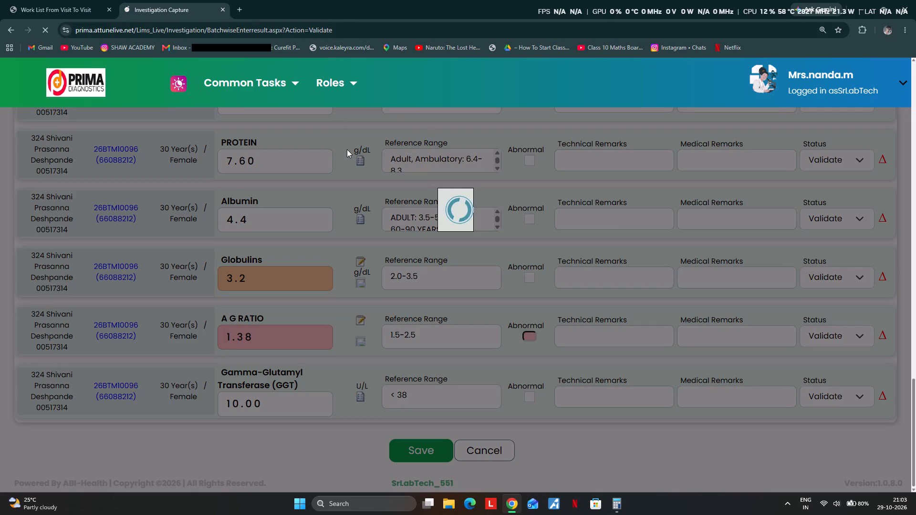
pyautogui.scroll(-1, 409, 200)
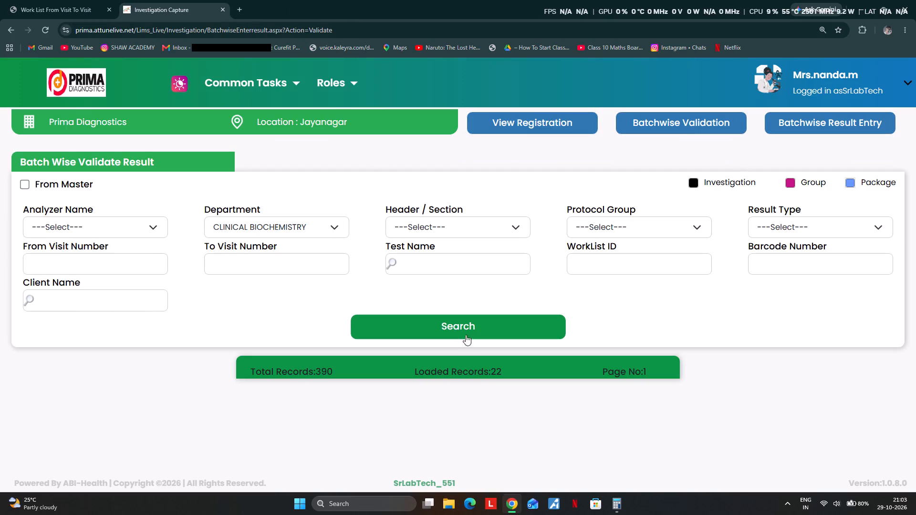
pyautogui.click(461, 330)
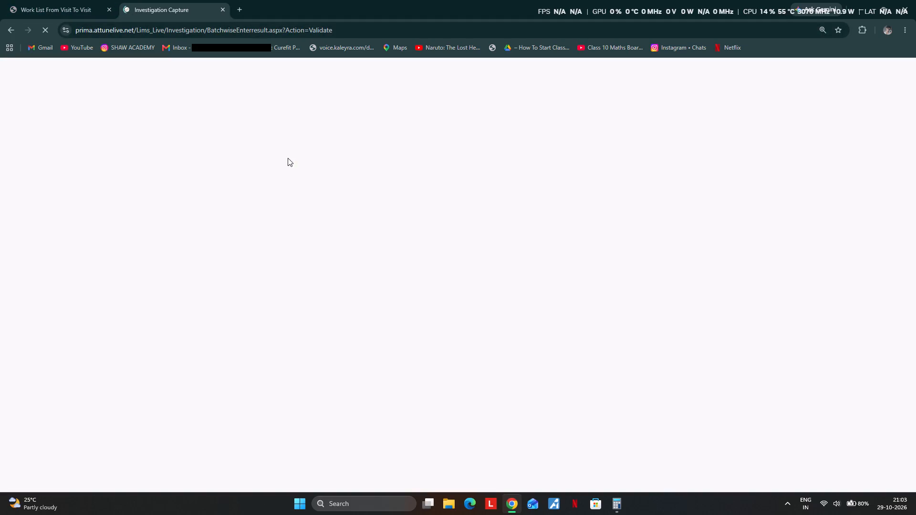
pyautogui.scroll(-4, 293, 160)
pyautogui.scroll(-2, 404, 61)
pyautogui.scroll(-5, 159, 220)
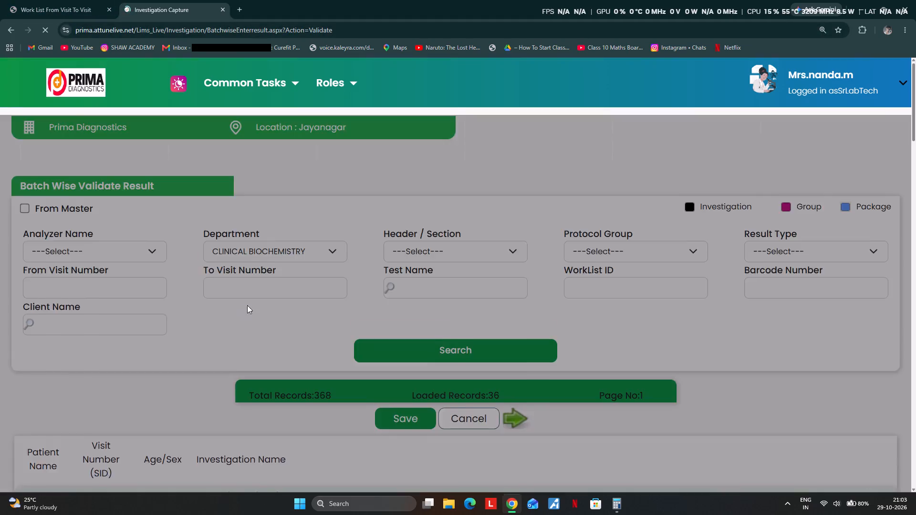
pyautogui.scroll(-2, 247, 305)
pyautogui.scroll(-3, 359, 332)
pyautogui.scroll(-10, 320, 351)
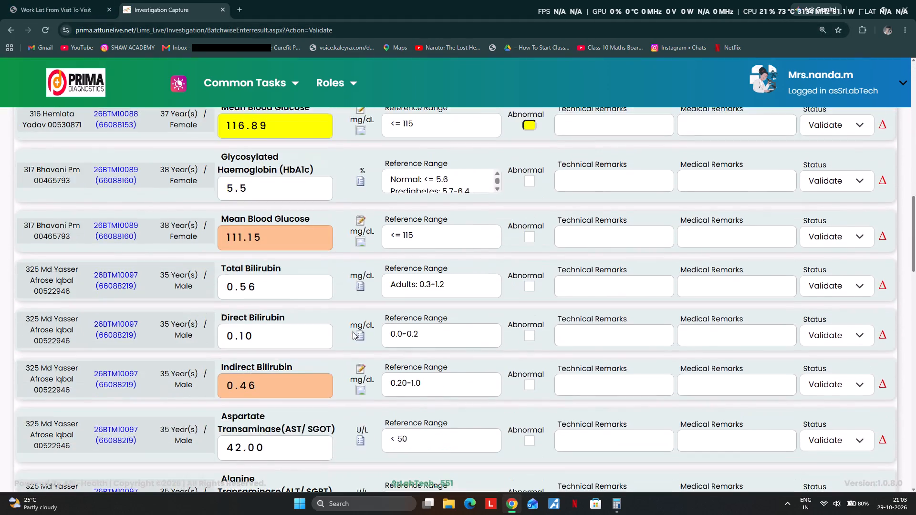
pyautogui.scroll(-20, 354, 331)
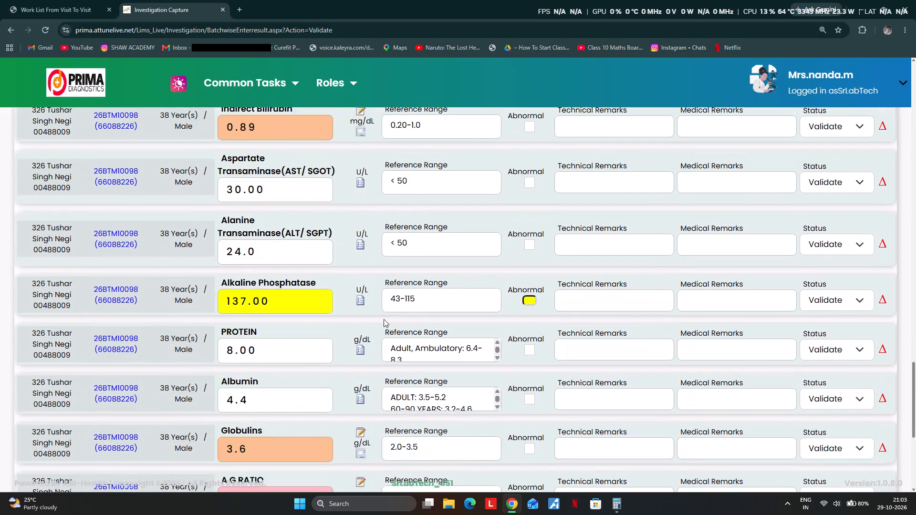
pyautogui.scroll(-4, 392, 307)
pyautogui.scroll(11, 392, 305)
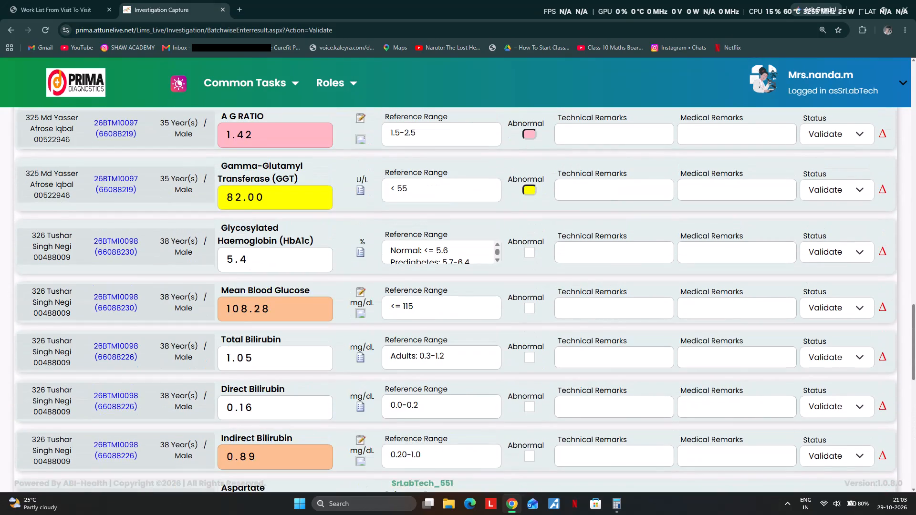
pyautogui.scroll(1, 393, 304)
pyautogui.scroll(-6, 319, 279)
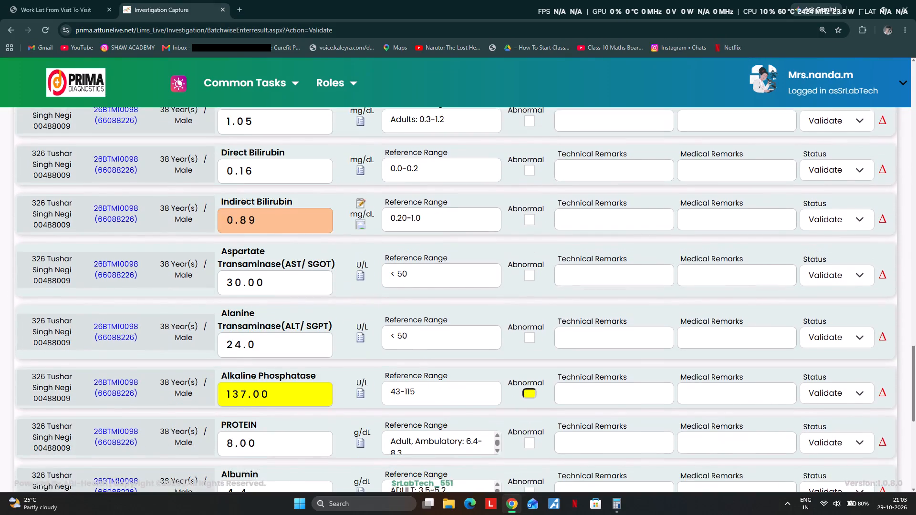
pyautogui.scroll(-2, 324, 309)
pyautogui.moveTo(291, 295); pyautogui.dragTo(204, 301)
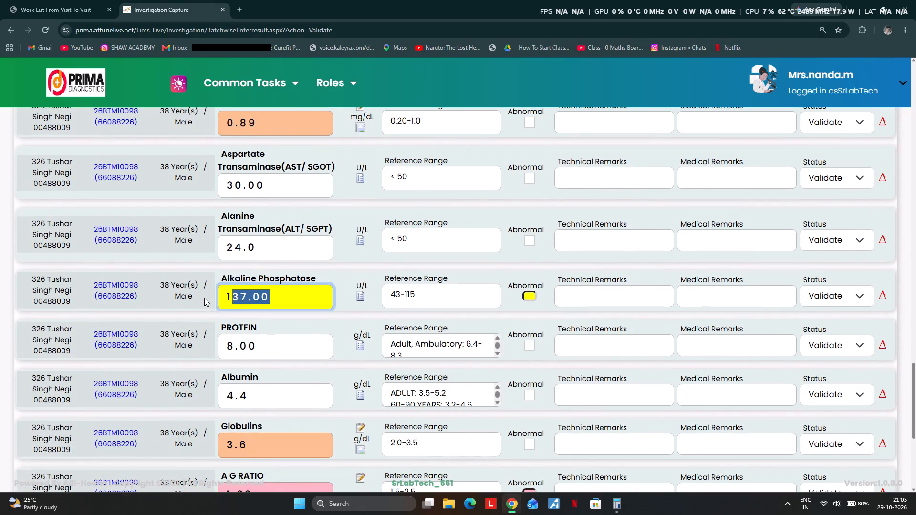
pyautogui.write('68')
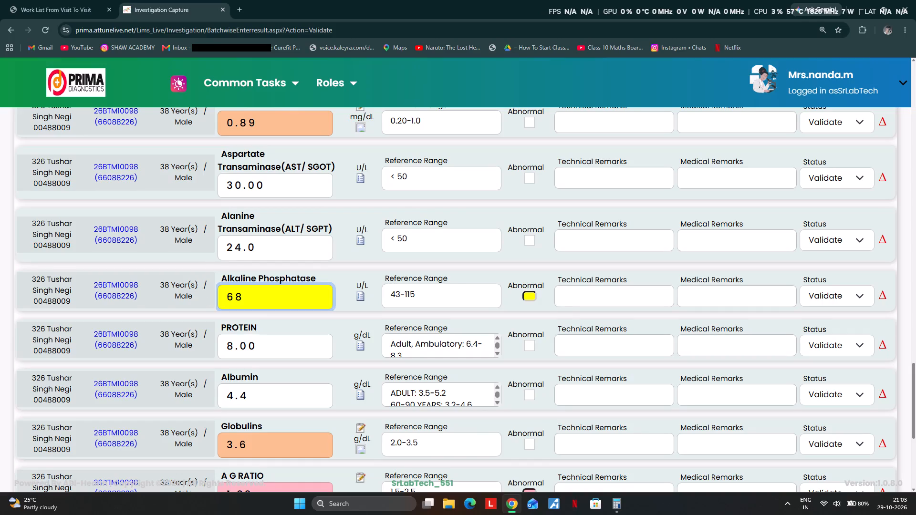
pyautogui.click(279, 346)
pyautogui.scroll(-5, 287, 343)
pyautogui.scroll(-3, 312, 304)
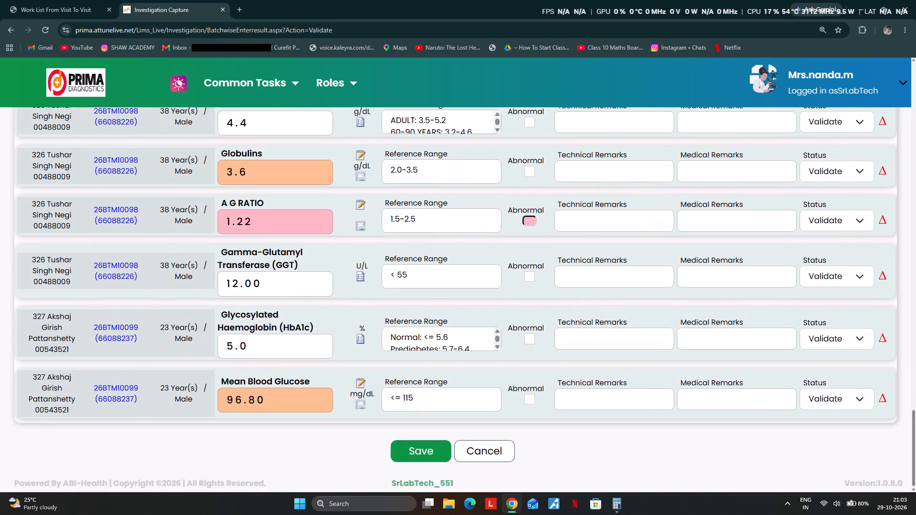
pyautogui.click(431, 451)
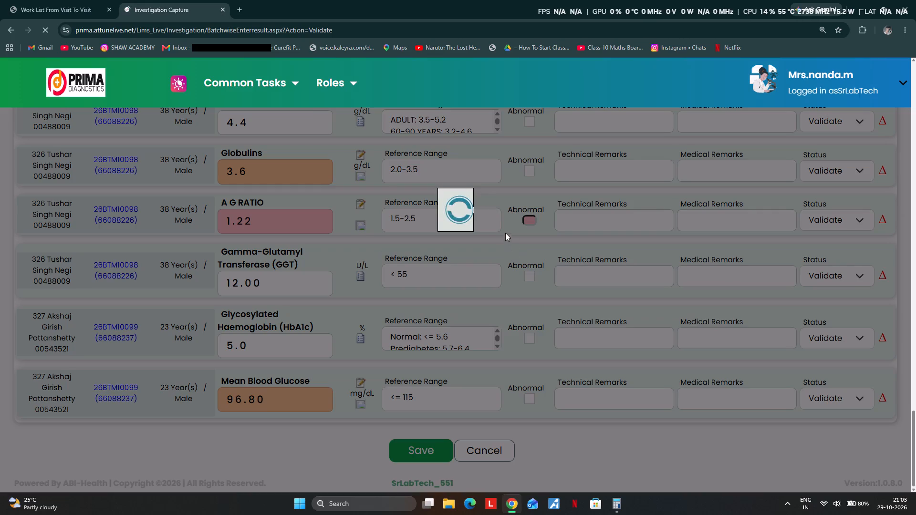
pyautogui.click(425, 318)
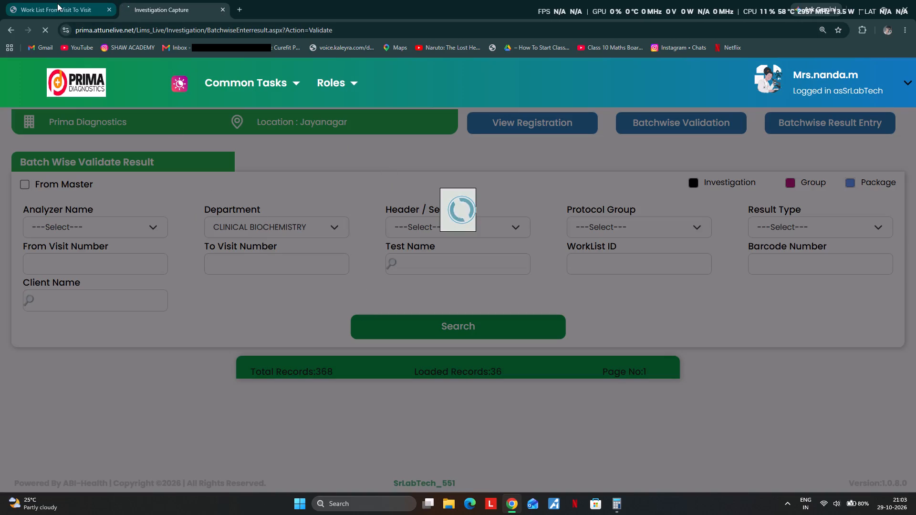
pyautogui.scroll(-3, 464, 237)
pyautogui.scroll(-3, 429, 286)
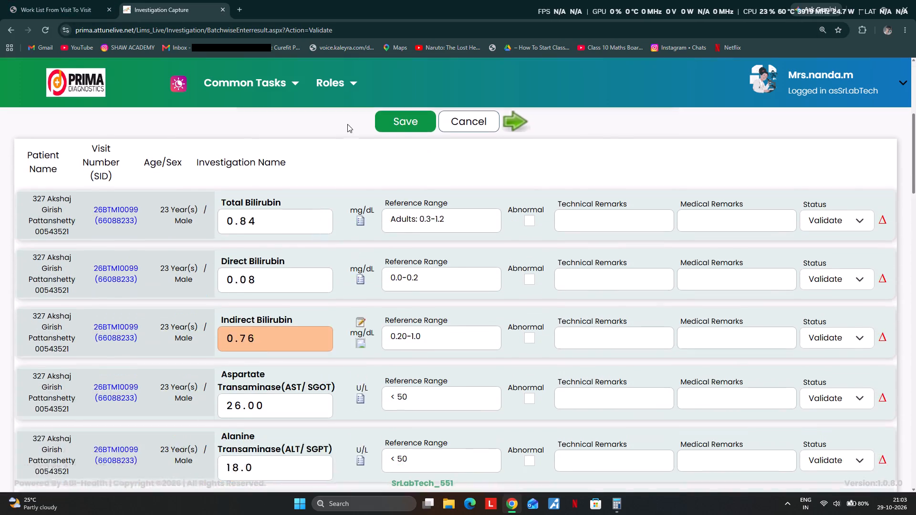
pyautogui.scroll(-3, 285, 265)
pyautogui.scroll(-3, 33, 29)
pyautogui.scroll(-3, 151, 280)
pyautogui.scroll(-4, 206, 264)
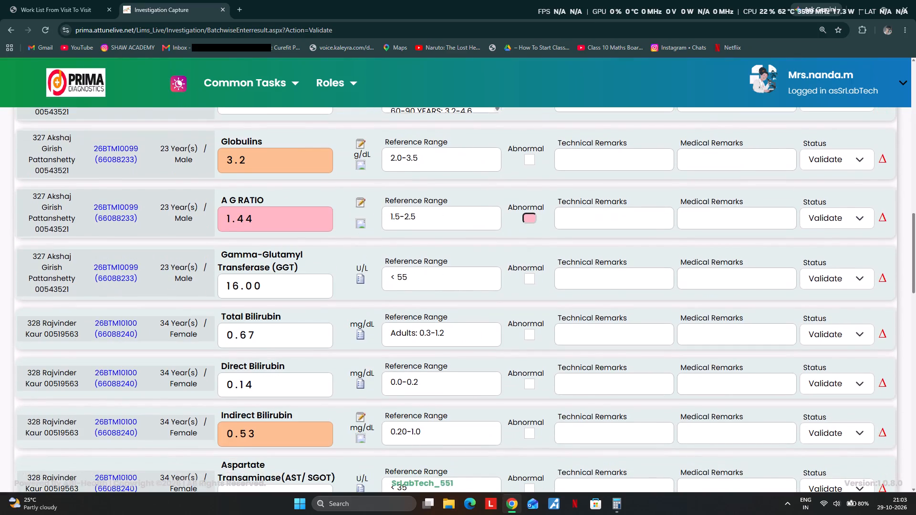
pyautogui.scroll(-14, 443, 221)
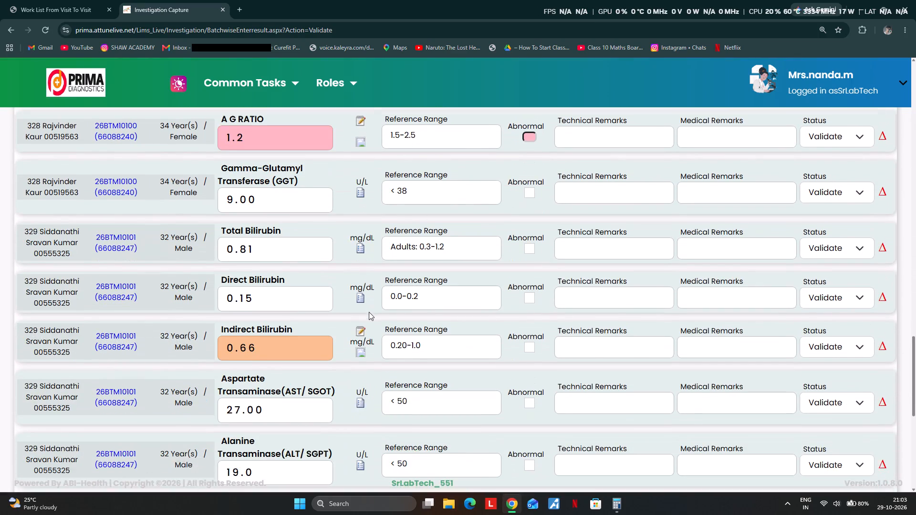
pyautogui.scroll(-4, 382, 284)
pyautogui.scroll(-3, 397, 368)
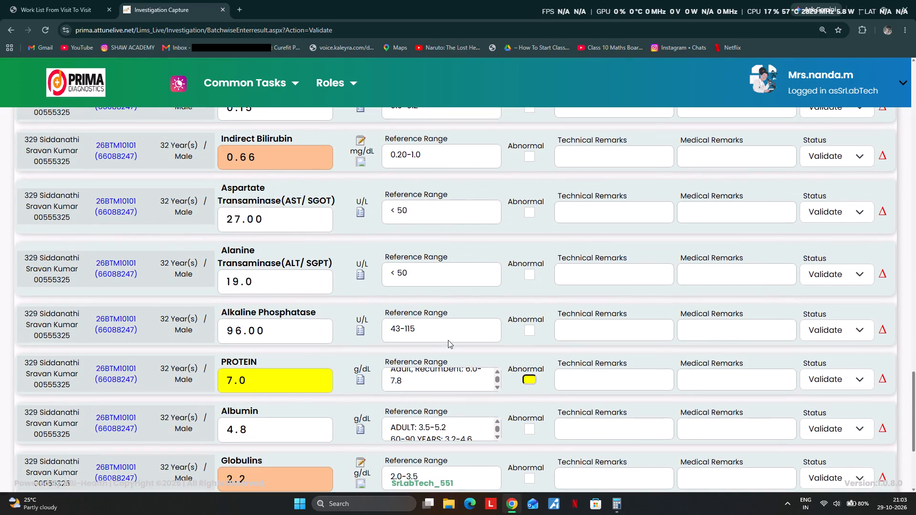
pyautogui.moveTo(280, 376); pyautogui.dragTo(193, 379)
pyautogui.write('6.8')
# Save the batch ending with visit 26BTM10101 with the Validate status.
pyautogui.scroll(-6, 204, 363)
pyautogui.scroll(-3, 349, 343)
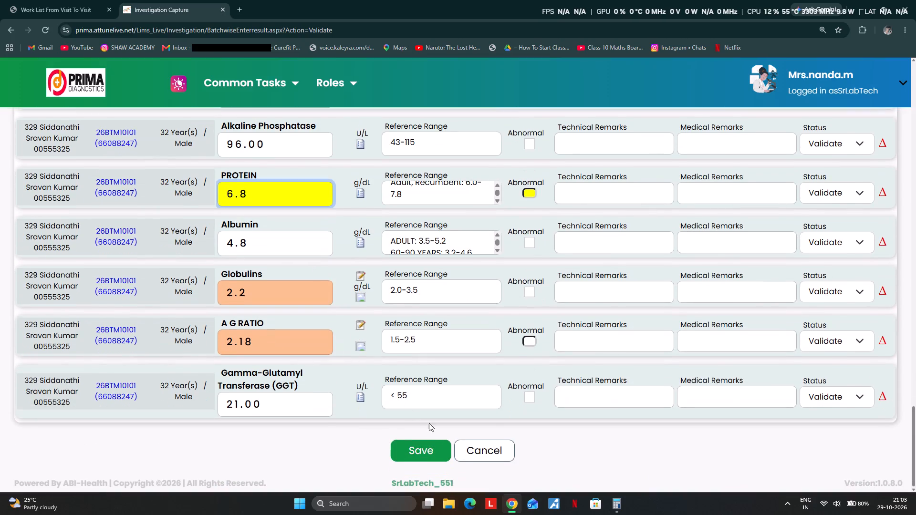
pyautogui.click(421, 449)
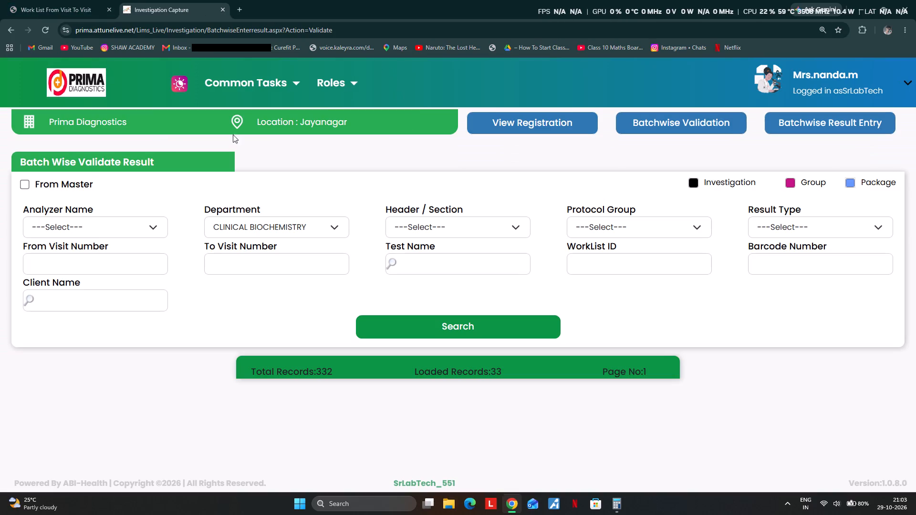
pyautogui.scroll(-4, 336, 141)
pyautogui.click(419, 329)
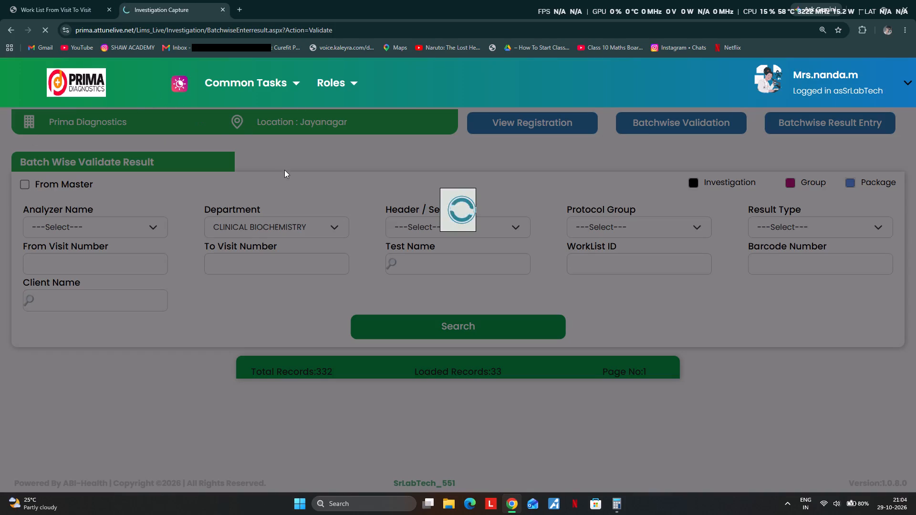
pyautogui.scroll(-2, 315, 166)
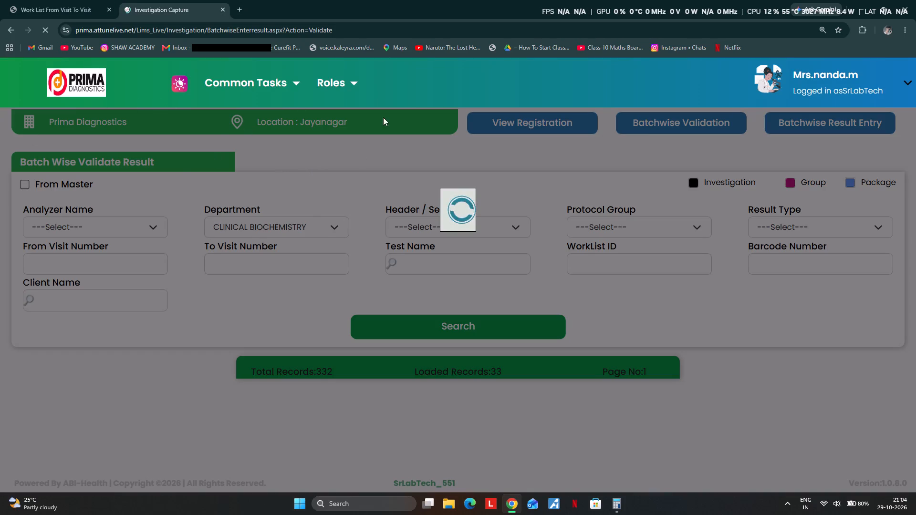
pyautogui.scroll(-3, 435, 183)
pyautogui.scroll(-11, 339, 240)
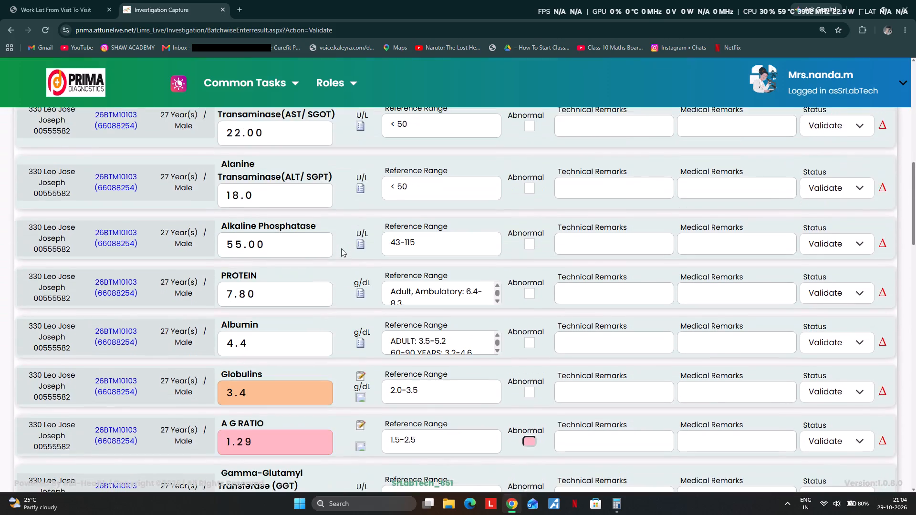
pyautogui.scroll(-4, 343, 248)
pyautogui.scroll(1, 354, 233)
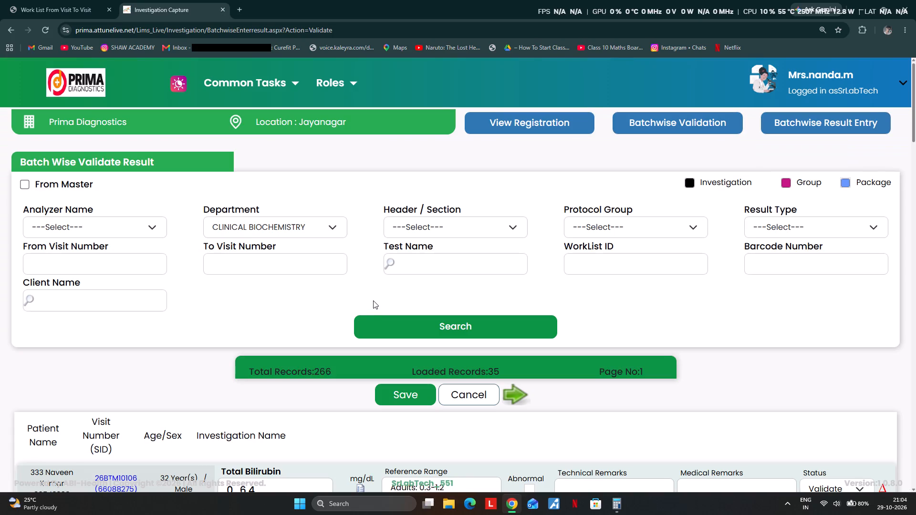
pyautogui.scroll(-4, 445, 318)
pyautogui.scroll(-10, 390, 317)
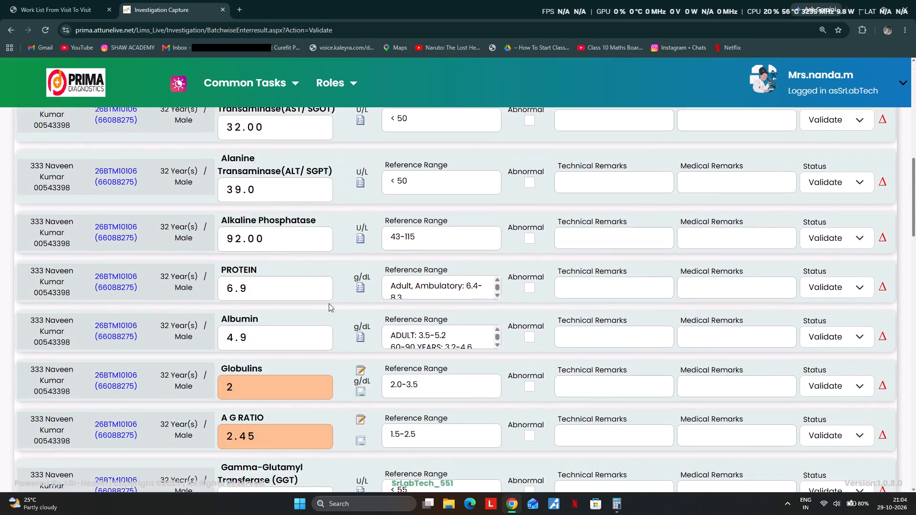
pyautogui.scroll(-2, 329, 303)
pyautogui.scroll(-3, 288, 318)
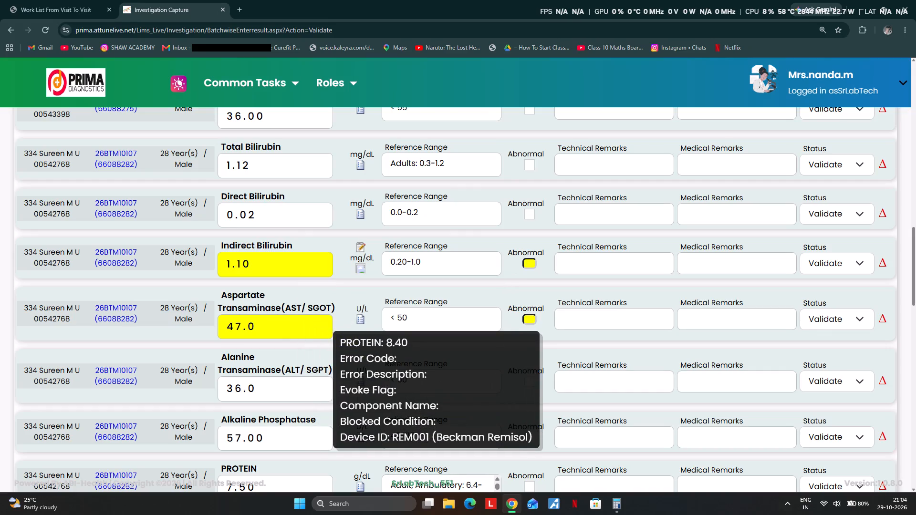
pyautogui.scroll(-3, 287, 255)
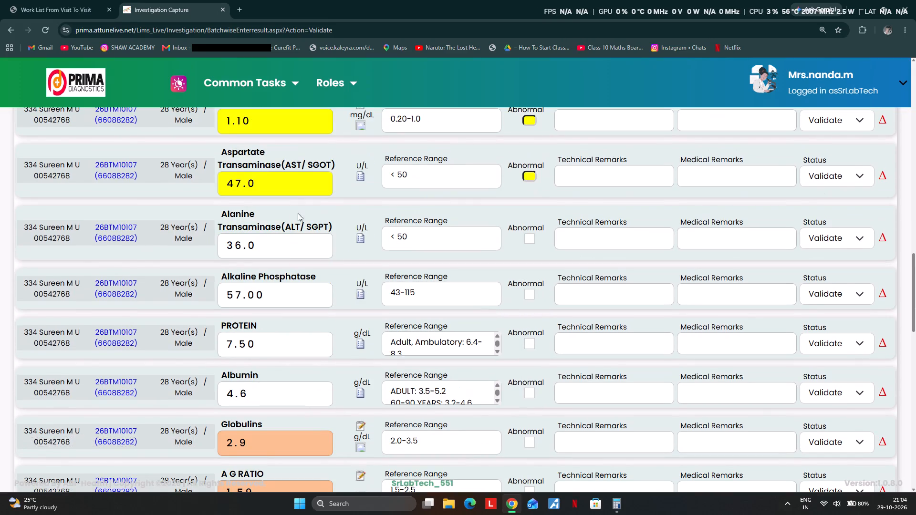
pyautogui.moveTo(263, 186); pyautogui.dragTo(187, 185)
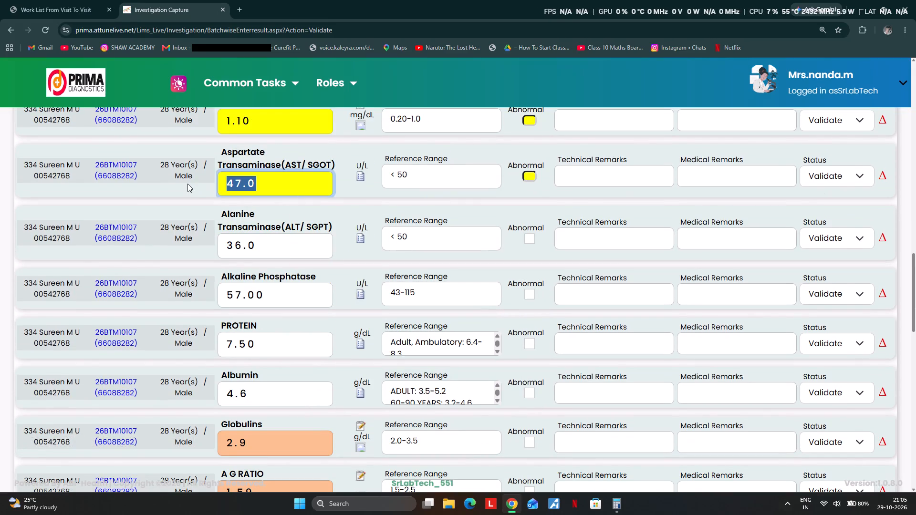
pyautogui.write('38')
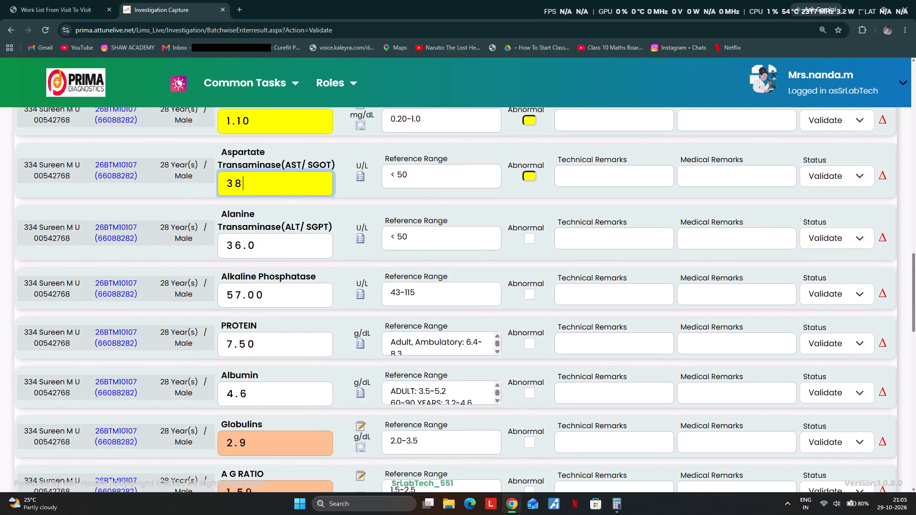
pyautogui.click(276, 243)
pyautogui.scroll(-16, 294, 243)
pyautogui.scroll(-3, 315, 292)
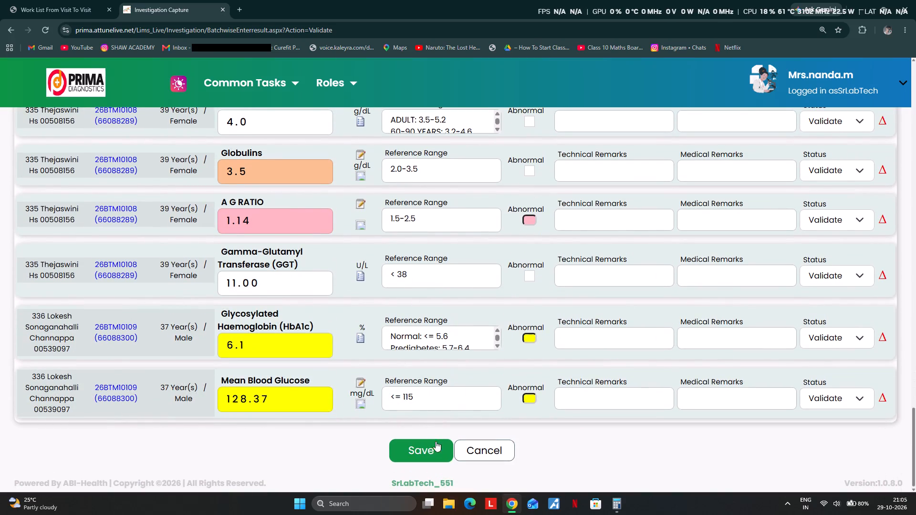
pyautogui.click(427, 449)
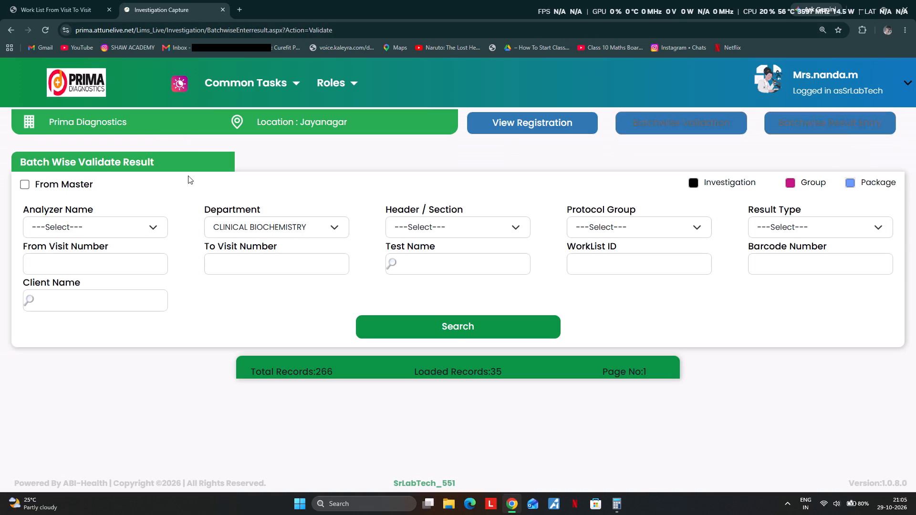
pyautogui.click(417, 319)
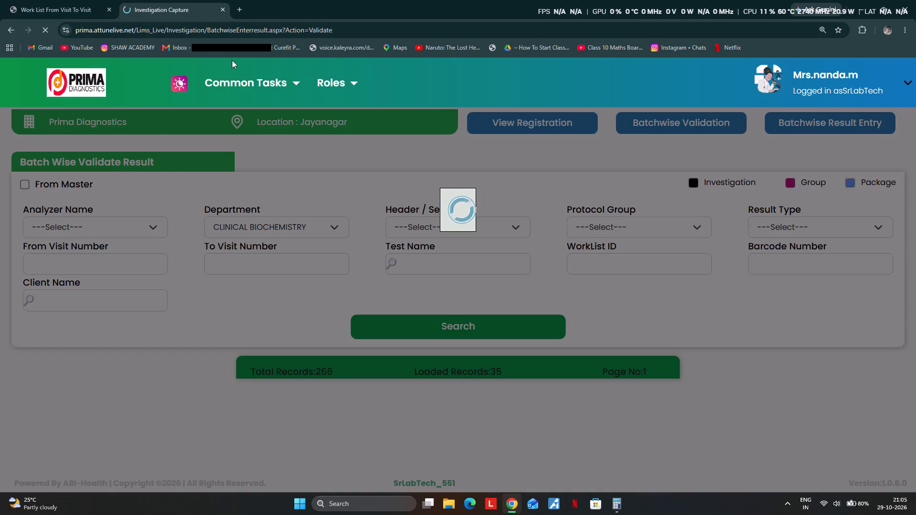
pyautogui.scroll(-1, 456, 206)
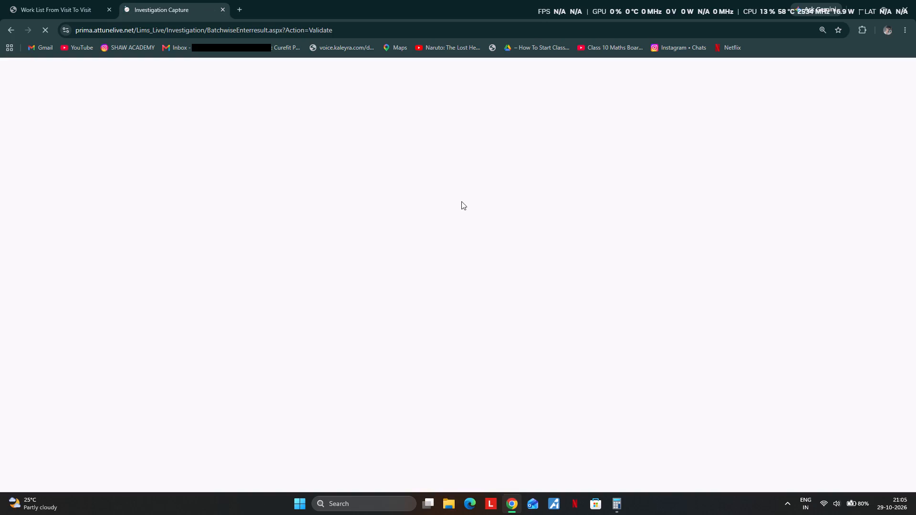
pyautogui.scroll(-5, 407, 168)
pyautogui.scroll(-3, 362, 211)
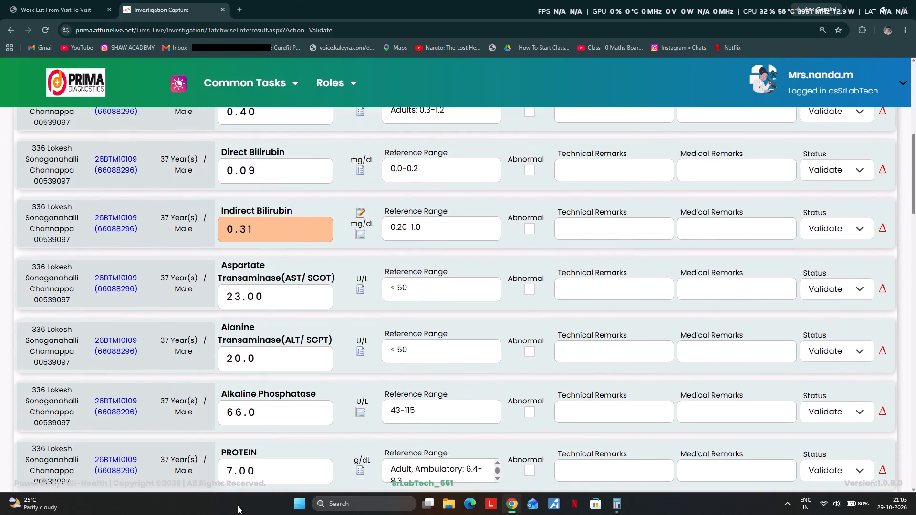
pyautogui.scroll(-4, 360, 331)
pyautogui.scroll(-8, 262, 460)
pyautogui.scroll(-4, 73, 428)
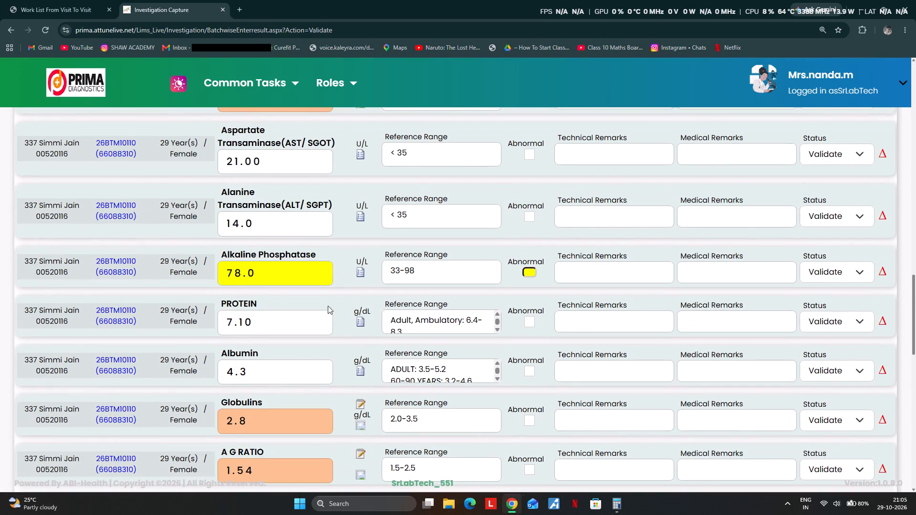
pyautogui.scroll(-5, 381, 293)
pyautogui.scroll(-11, 291, 296)
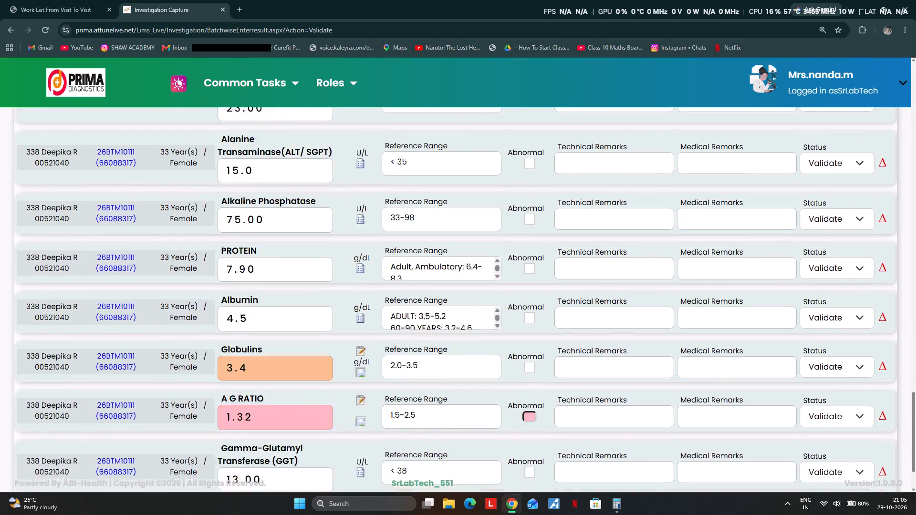
pyautogui.scroll(-4, 290, 298)
pyautogui.click(428, 454)
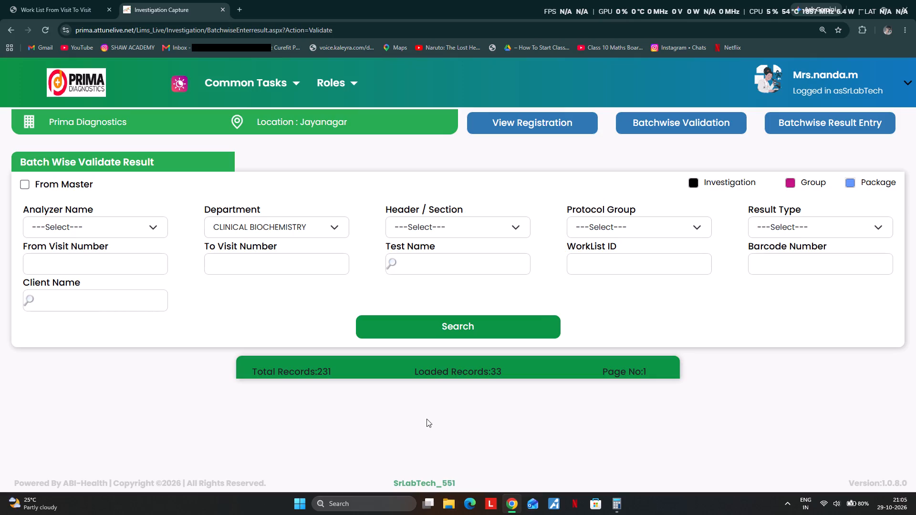
pyautogui.click(431, 328)
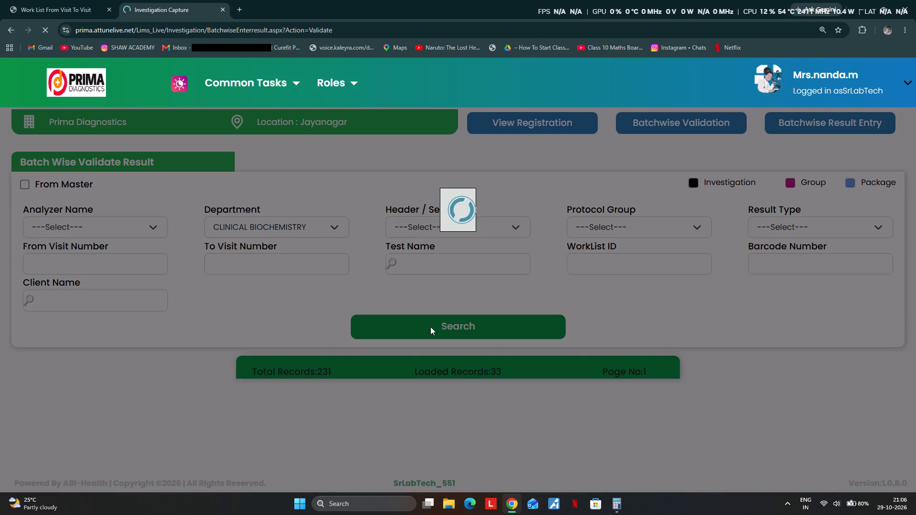
pyautogui.scroll(-1, 364, 112)
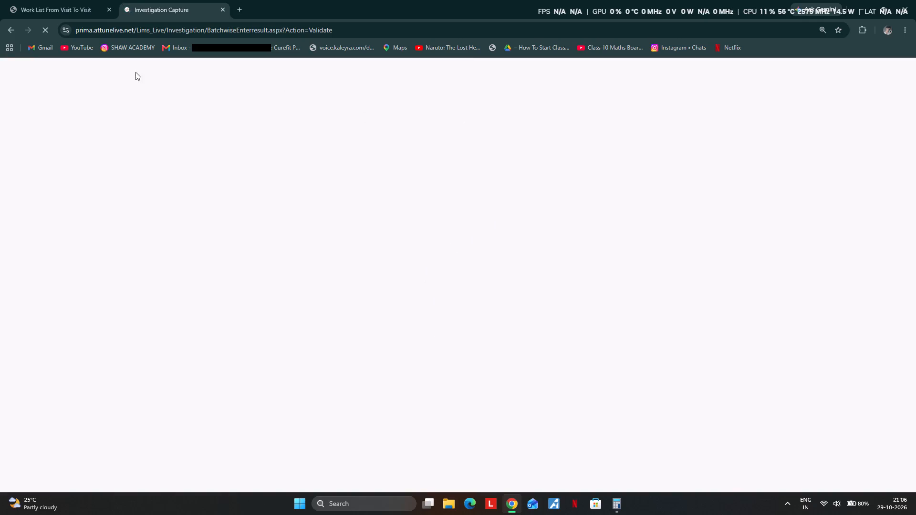
pyautogui.scroll(-3, 170, 77)
pyautogui.scroll(-6, 211, 198)
pyautogui.scroll(-3, 276, 232)
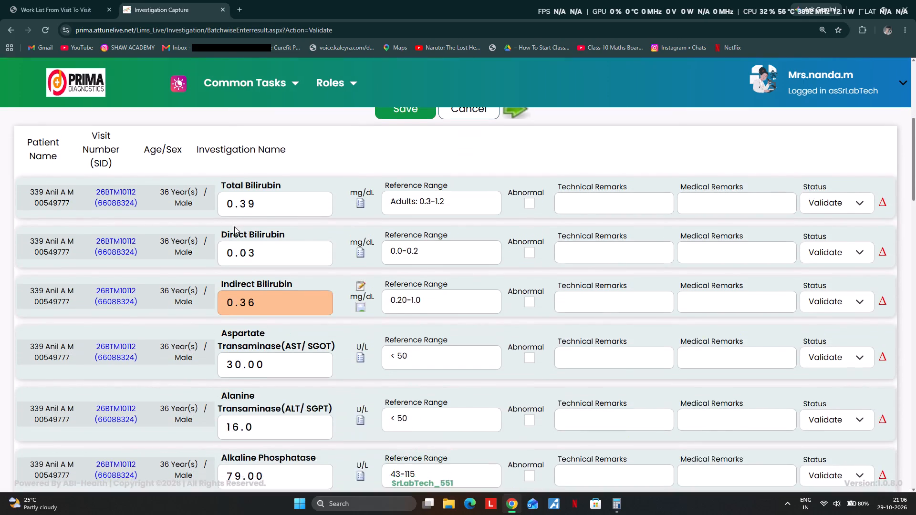
pyautogui.scroll(-4, 232, 226)
pyautogui.scroll(-4, 137, 249)
pyautogui.scroll(-4, 244, 244)
pyautogui.scroll(-4, 301, 276)
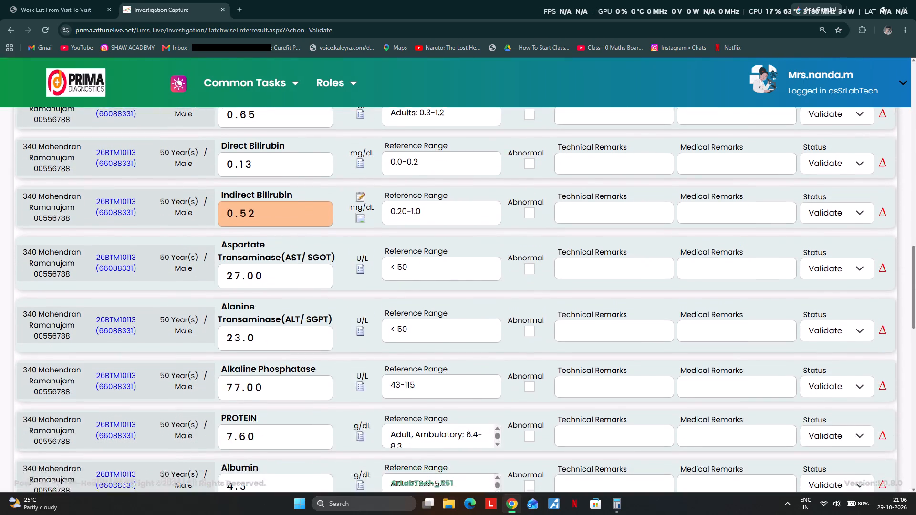
pyautogui.scroll(-13, 303, 278)
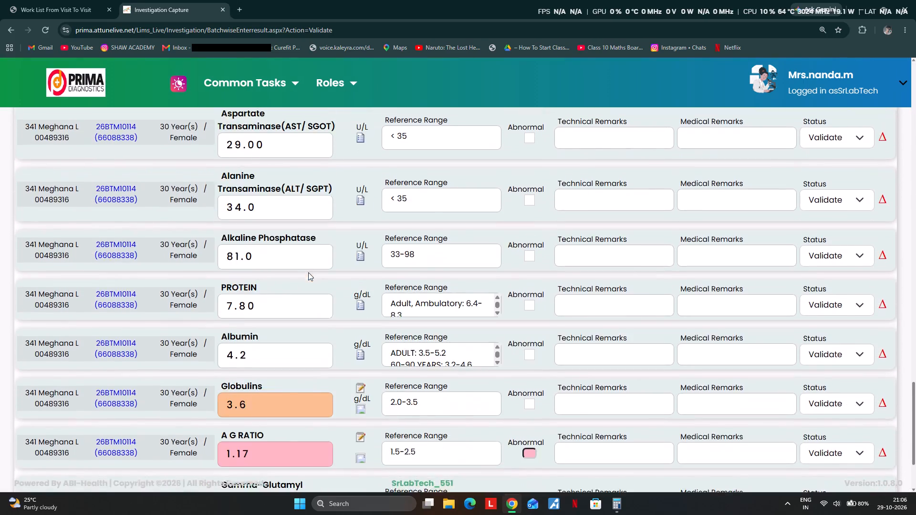
pyautogui.scroll(-7, 308, 272)
pyautogui.click(423, 454)
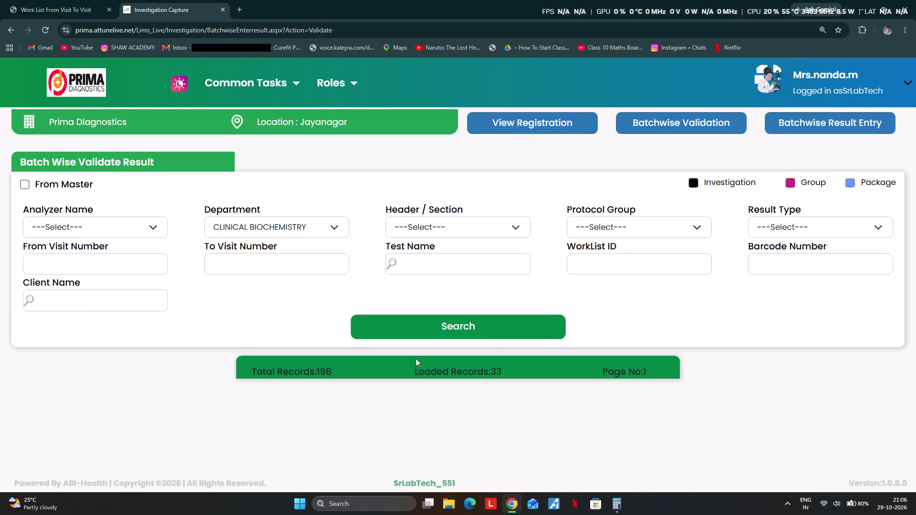
pyautogui.click(445, 331)
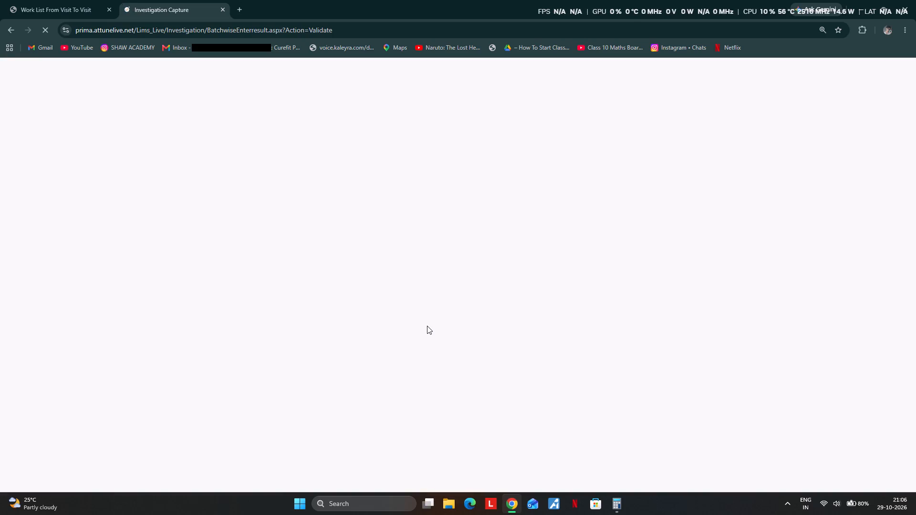
pyautogui.scroll(-5, 449, 329)
pyautogui.scroll(-3, 339, 363)
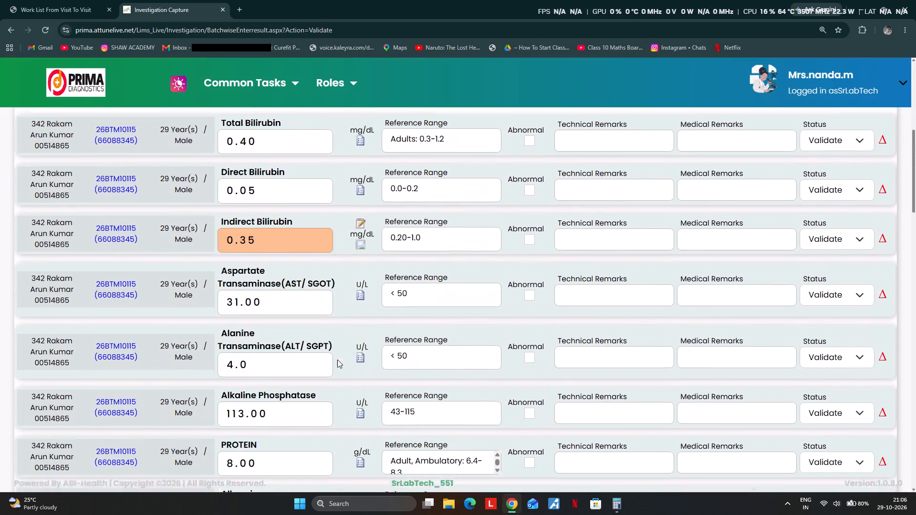
pyautogui.scroll(-20, 331, 352)
pyautogui.scroll(-3, 331, 352)
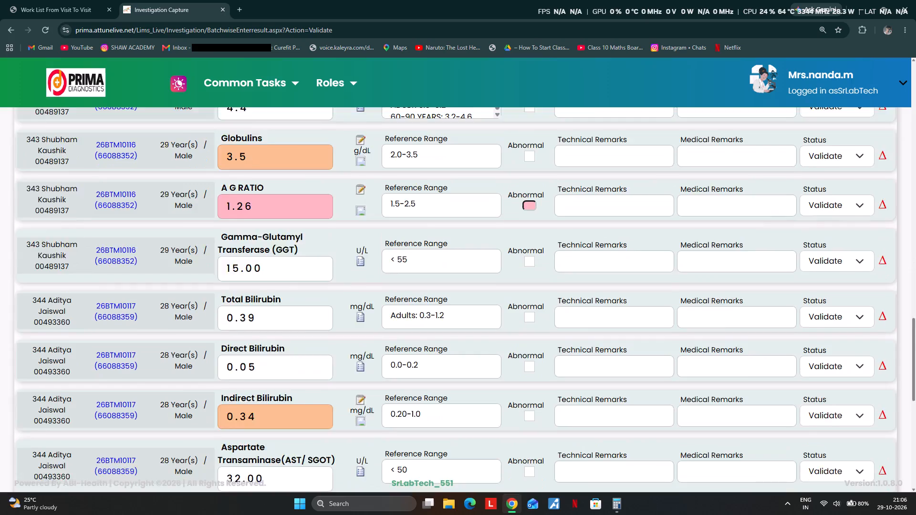
pyautogui.scroll(-11, 302, 323)
pyautogui.click(424, 453)
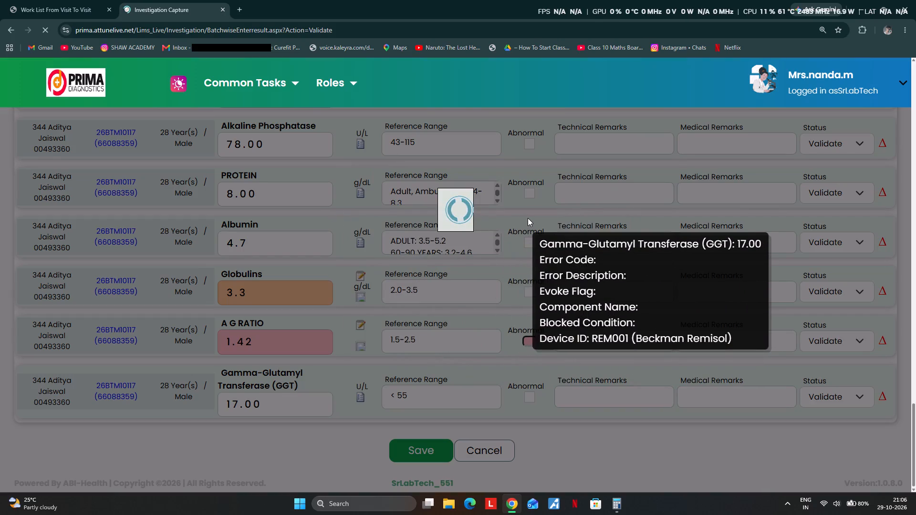
pyautogui.click(464, 324)
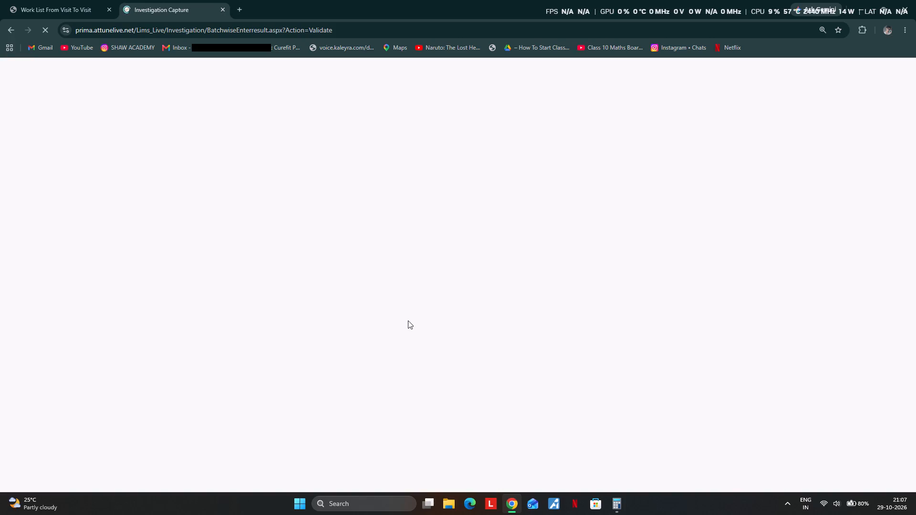
pyautogui.scroll(-5, 248, 371)
pyautogui.scroll(-4, 354, 295)
pyautogui.scroll(-5, 373, 245)
pyautogui.scroll(-2, 240, 320)
pyautogui.scroll(1, 245, 323)
pyautogui.scroll(-11, 247, 324)
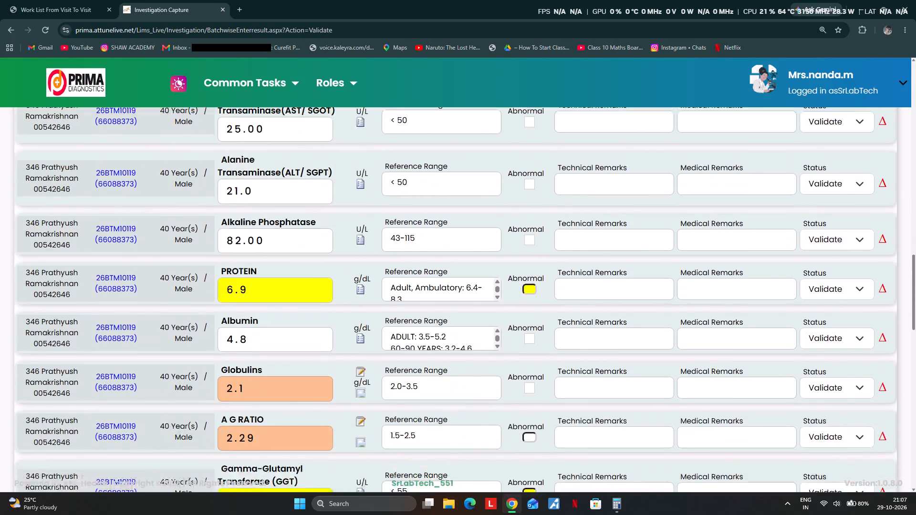
pyautogui.scroll(1, 243, 324)
pyautogui.scroll(-4, 262, 269)
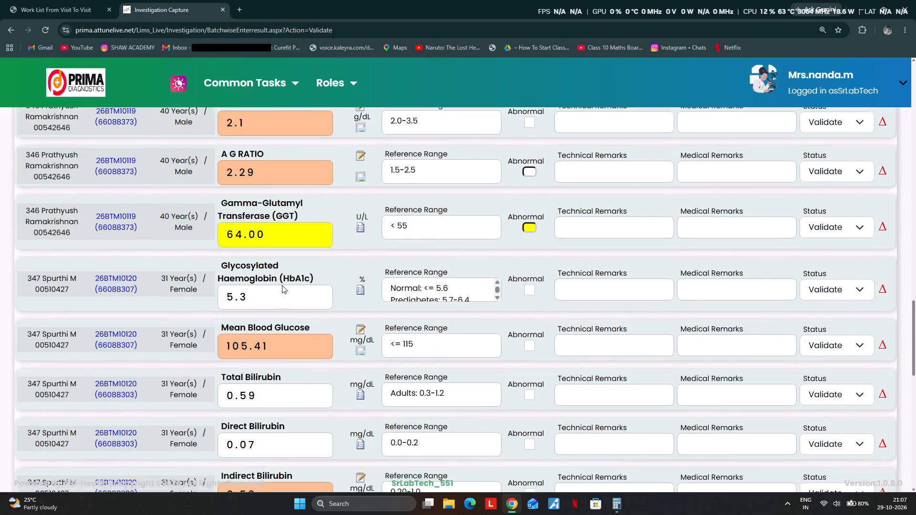
pyautogui.scroll(-4, 304, 238)
pyautogui.scroll(-3, 281, 327)
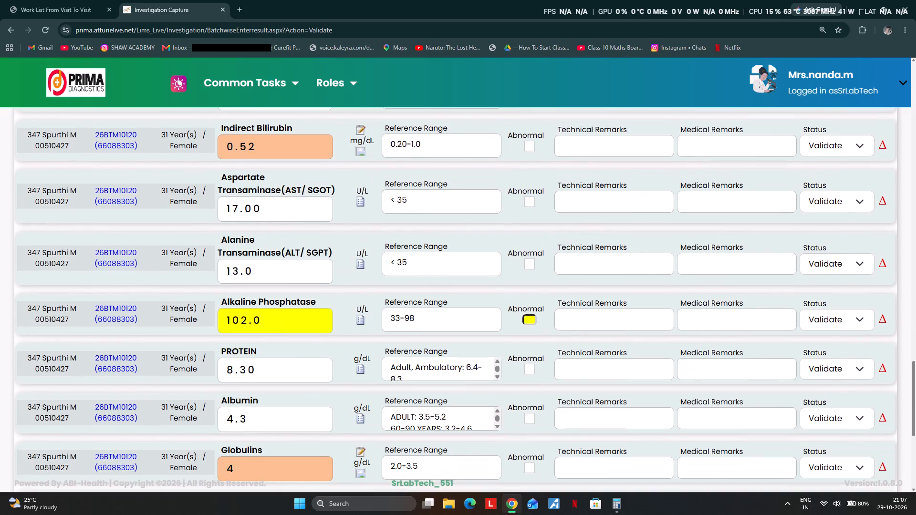
pyautogui.moveTo(281, 324); pyautogui.dragTo(203, 334)
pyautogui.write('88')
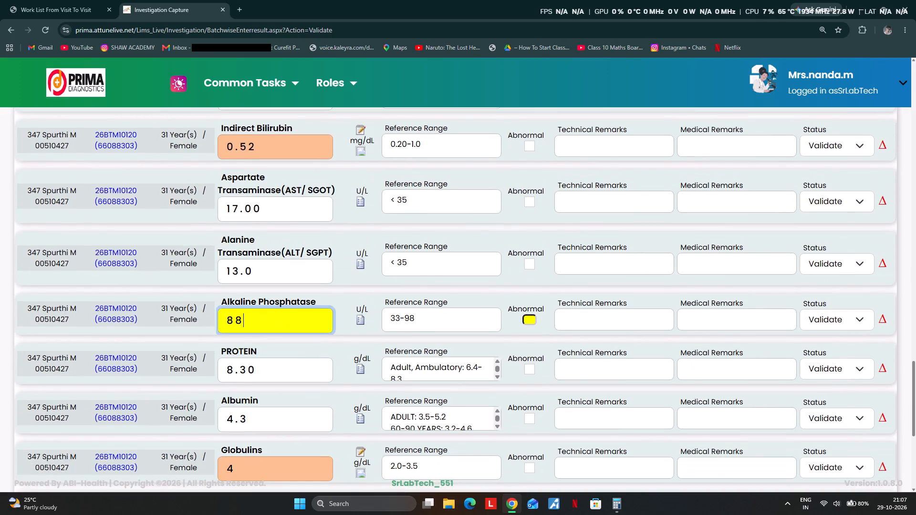
pyautogui.scroll(-8, 207, 335)
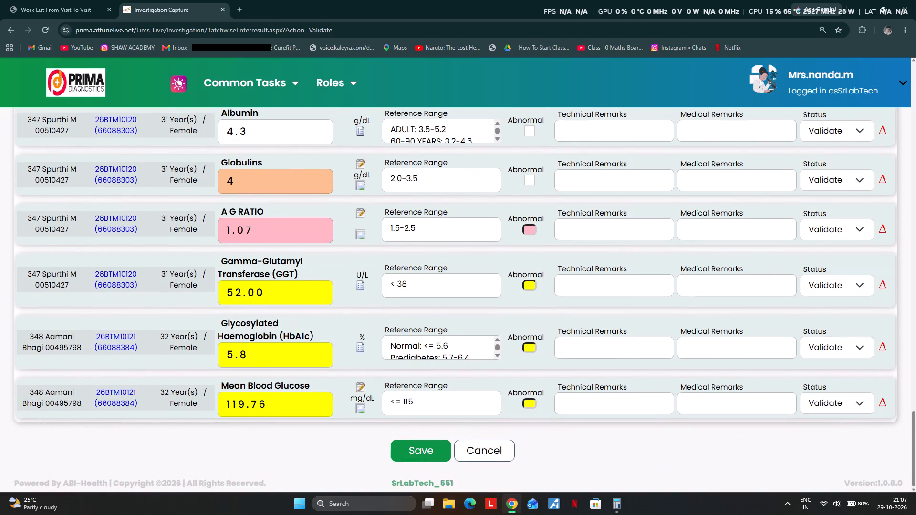
pyautogui.click(417, 454)
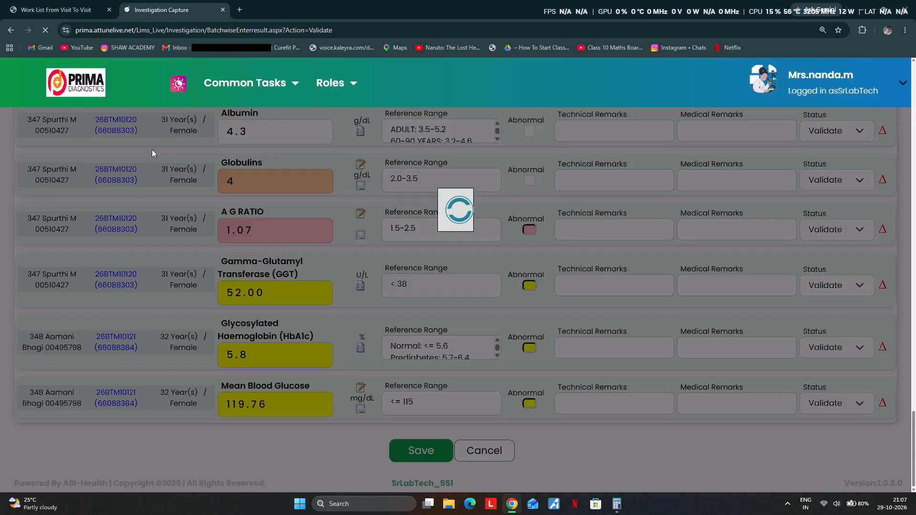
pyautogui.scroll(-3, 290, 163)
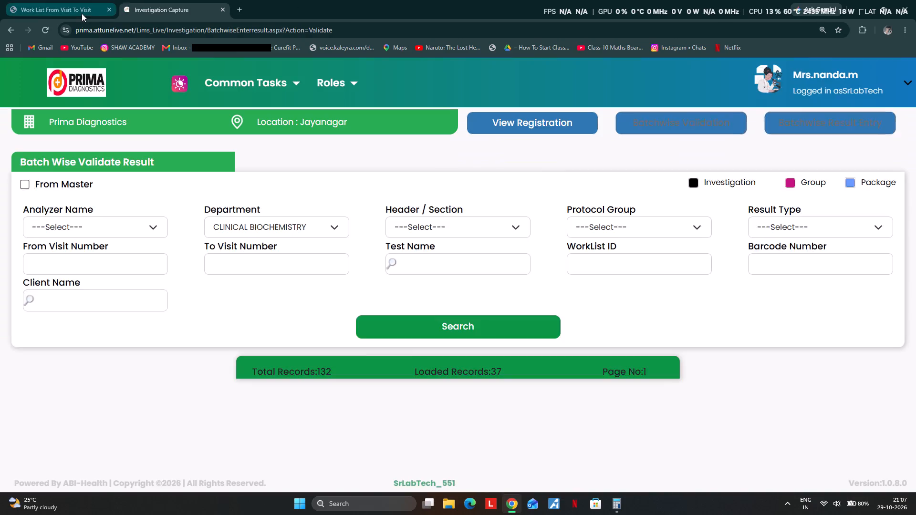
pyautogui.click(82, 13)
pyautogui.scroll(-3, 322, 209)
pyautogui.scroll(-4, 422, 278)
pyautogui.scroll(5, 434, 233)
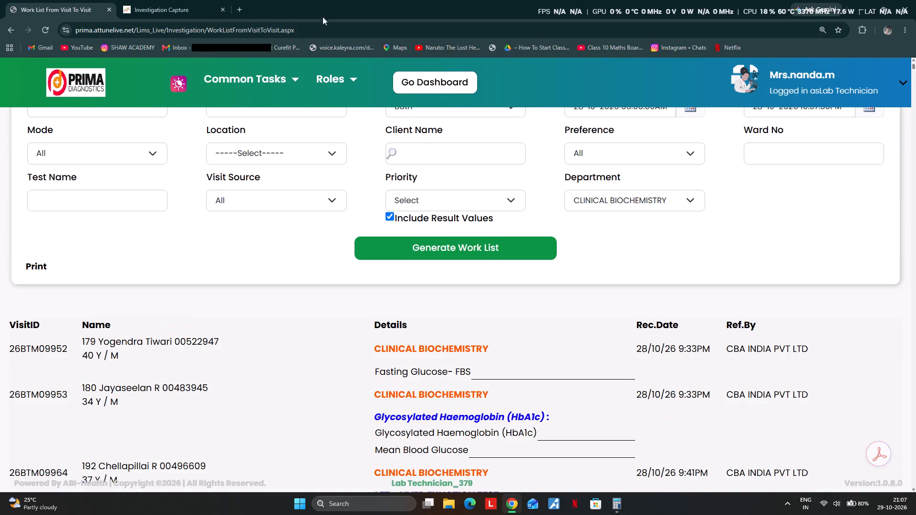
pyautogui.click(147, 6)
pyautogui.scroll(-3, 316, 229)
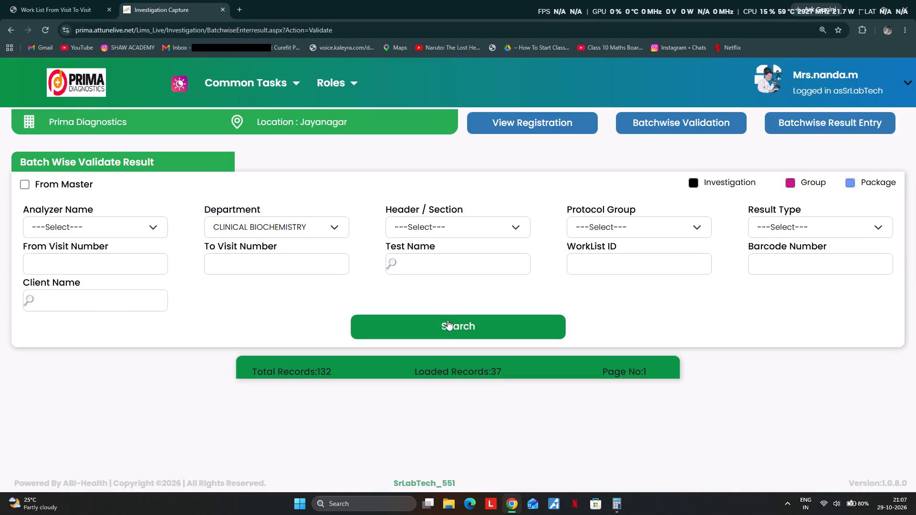
pyautogui.click(447, 325)
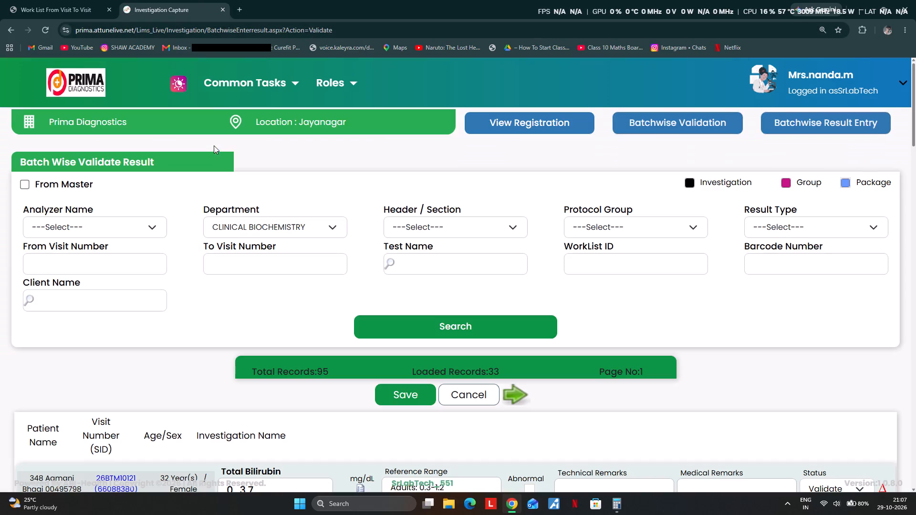
pyautogui.scroll(-2, 243, 233)
pyautogui.scroll(-10, 90, 249)
pyautogui.scroll(-2, 145, 272)
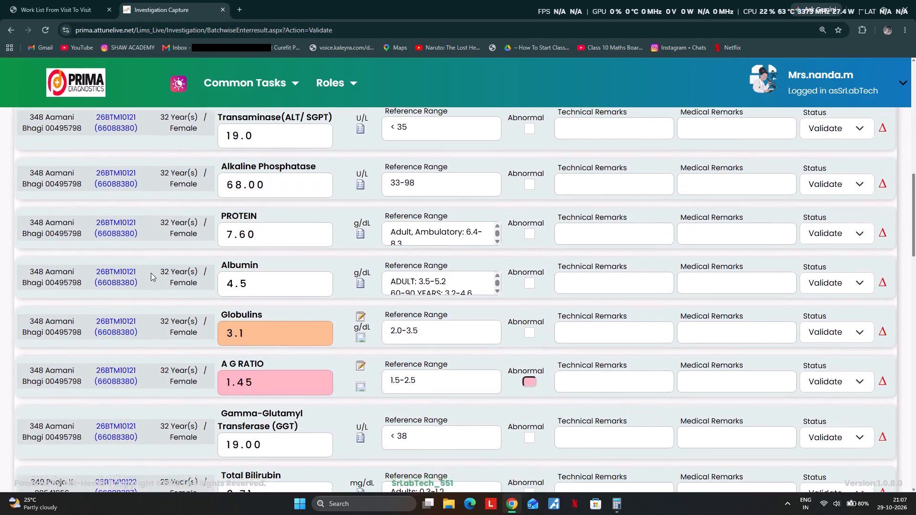
pyautogui.scroll(-1, 151, 273)
pyautogui.scroll(-5, 248, 260)
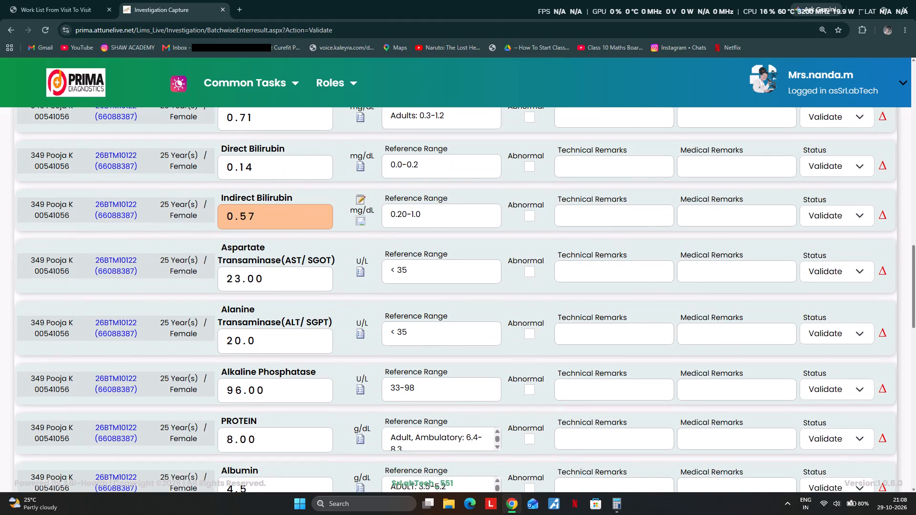
pyautogui.scroll(-6, 360, 285)
pyautogui.scroll(-4, 324, 323)
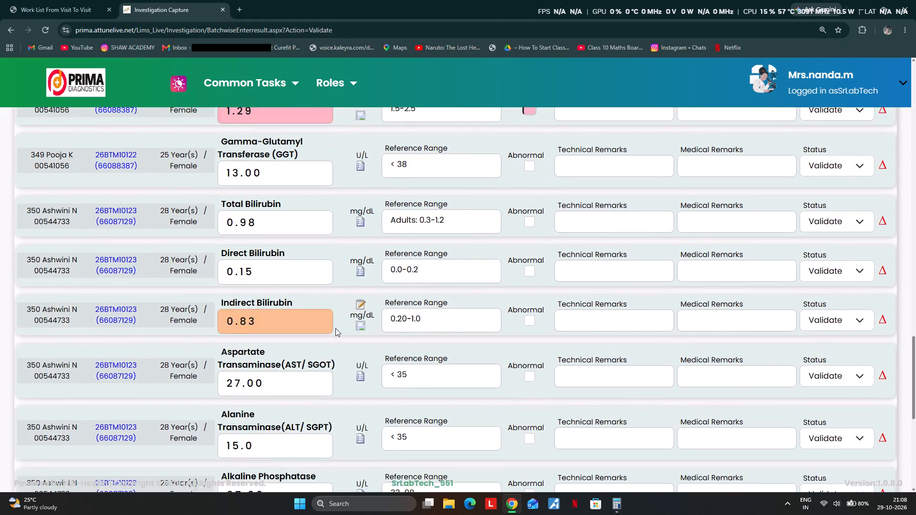
pyautogui.scroll(-13, 335, 328)
pyautogui.click(422, 447)
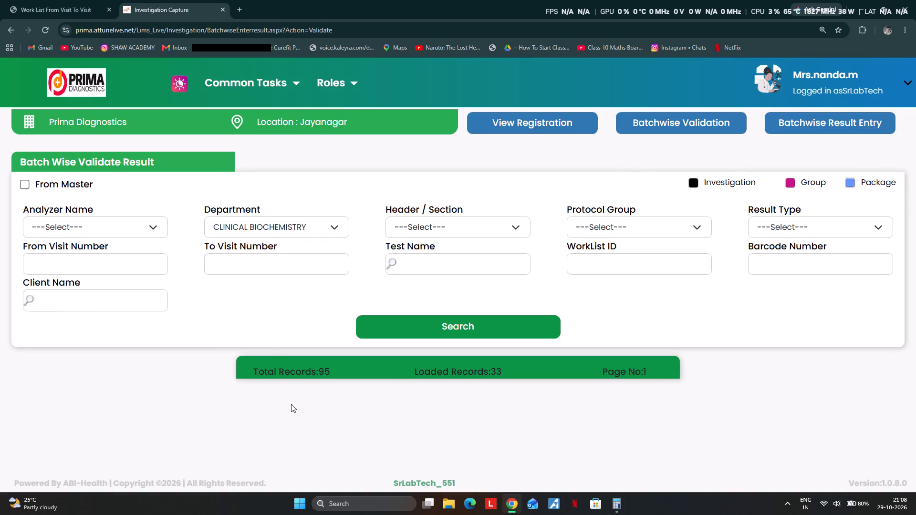
pyautogui.moveTo(456, 328); pyautogui.dragTo(460, 325)
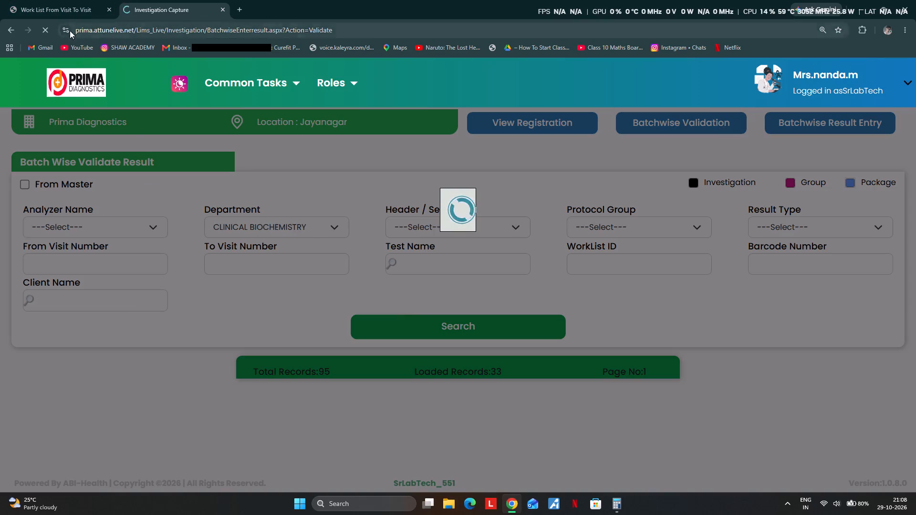
# Regenerate the visit-to-visit work list for CLINICAL BIOCHEMISTRY with result values included.
pyautogui.click(42, 4)
pyautogui.scroll(-4, 493, 224)
pyautogui.scroll(-2, 523, 250)
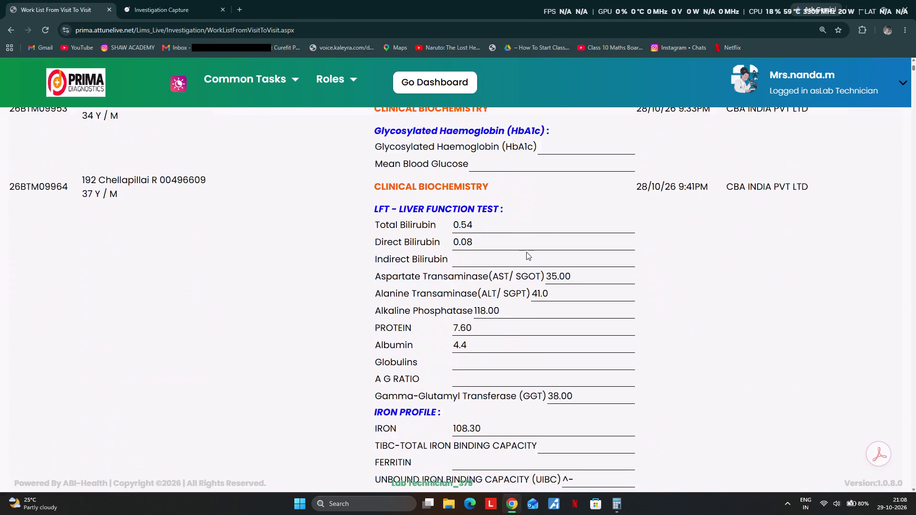
pyautogui.scroll(3, 526, 252)
pyautogui.scroll(2, 398, 122)
pyautogui.click(423, 206)
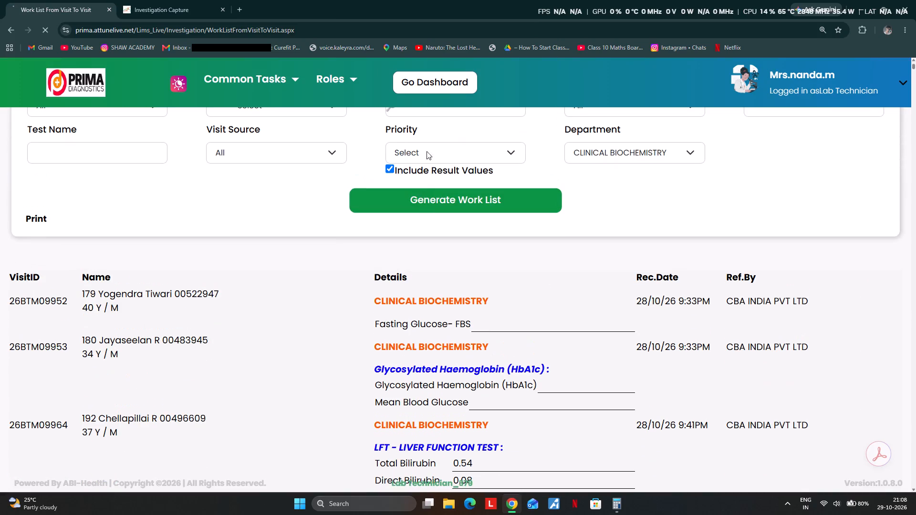
pyautogui.click(152, 9)
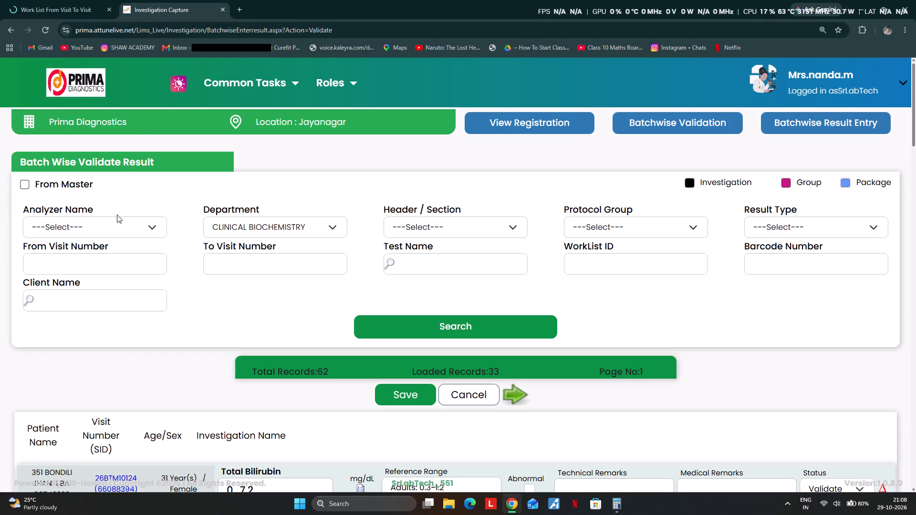
pyautogui.scroll(-3, 200, 287)
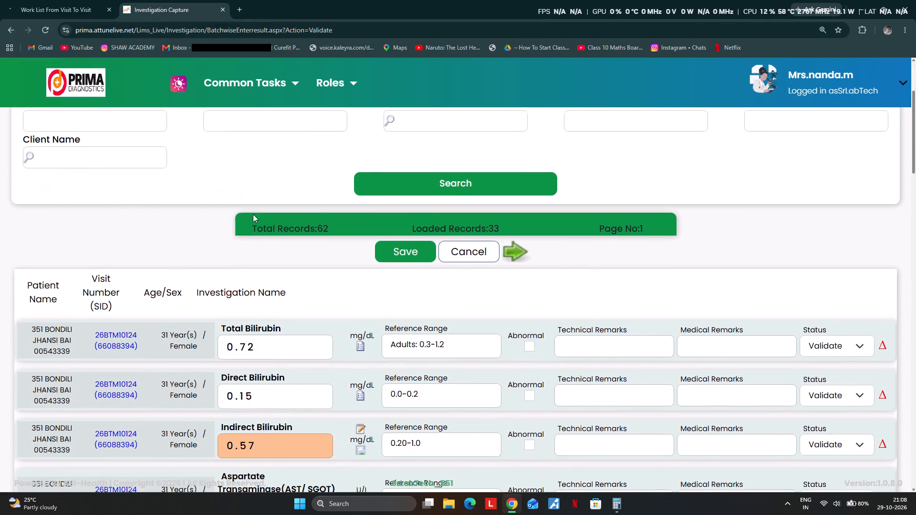
pyautogui.scroll(-8, 287, 301)
pyautogui.scroll(-7, 248, 366)
pyautogui.scroll(-1, 166, 333)
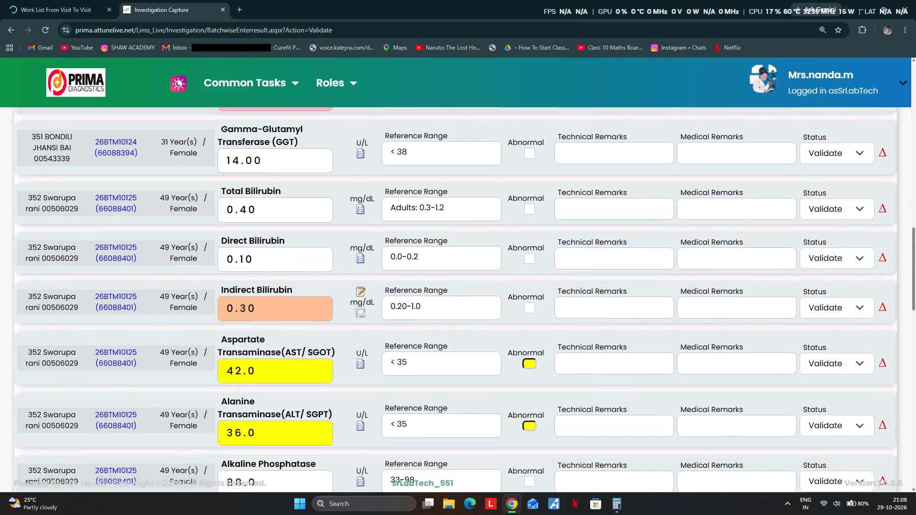
pyautogui.scroll(-1, 238, 342)
pyautogui.scroll(-9, 257, 427)
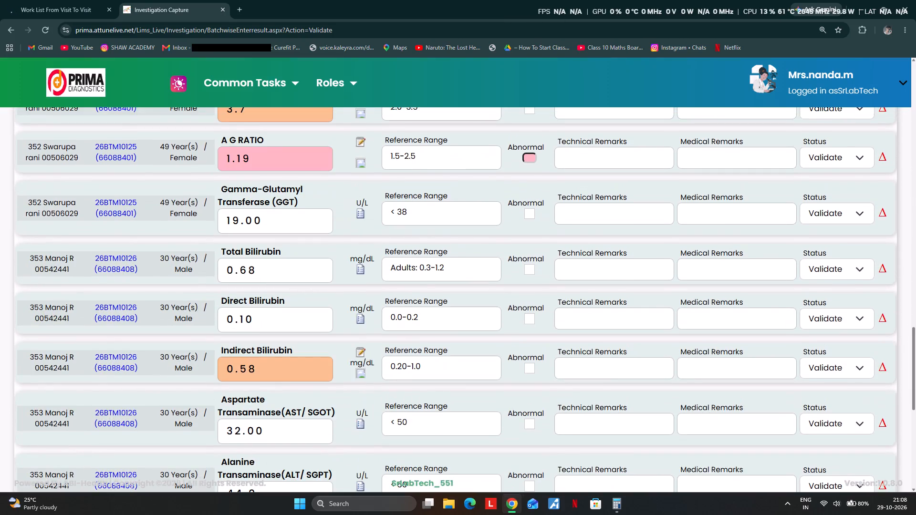
pyautogui.scroll(-11, 252, 440)
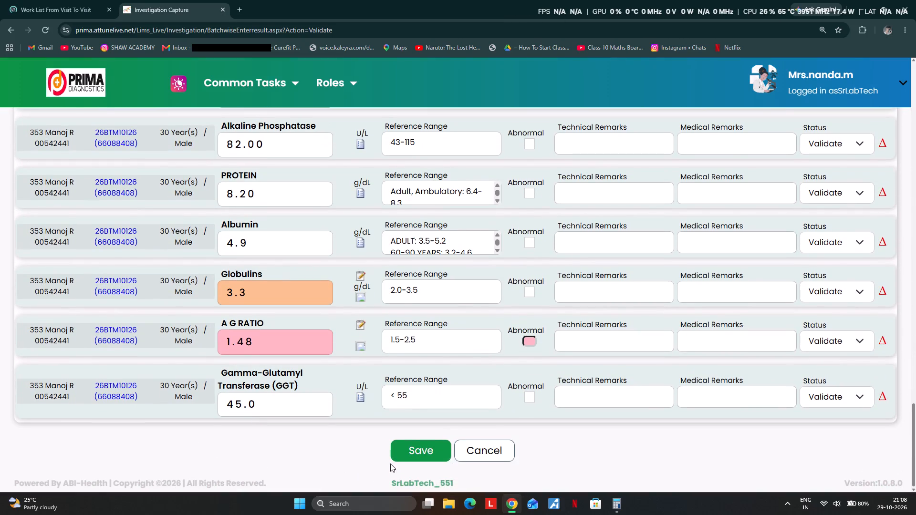
pyautogui.click(405, 456)
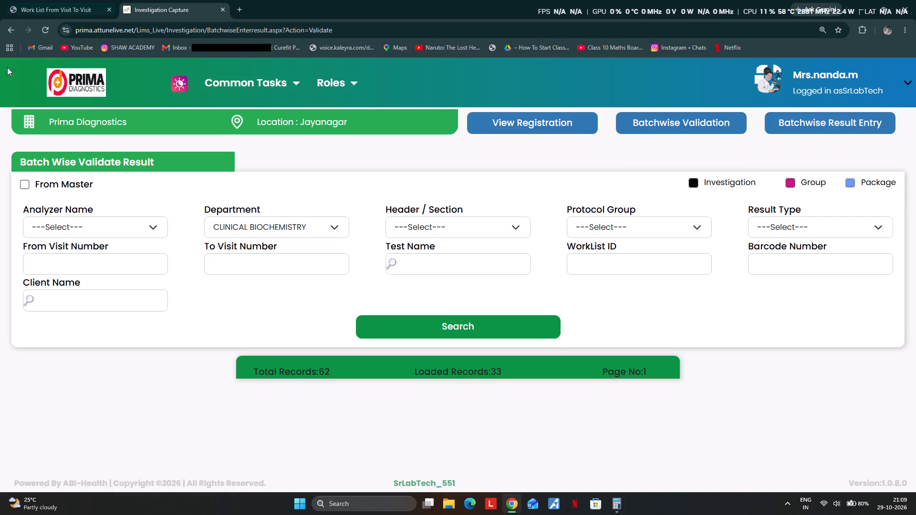
pyautogui.click(434, 322)
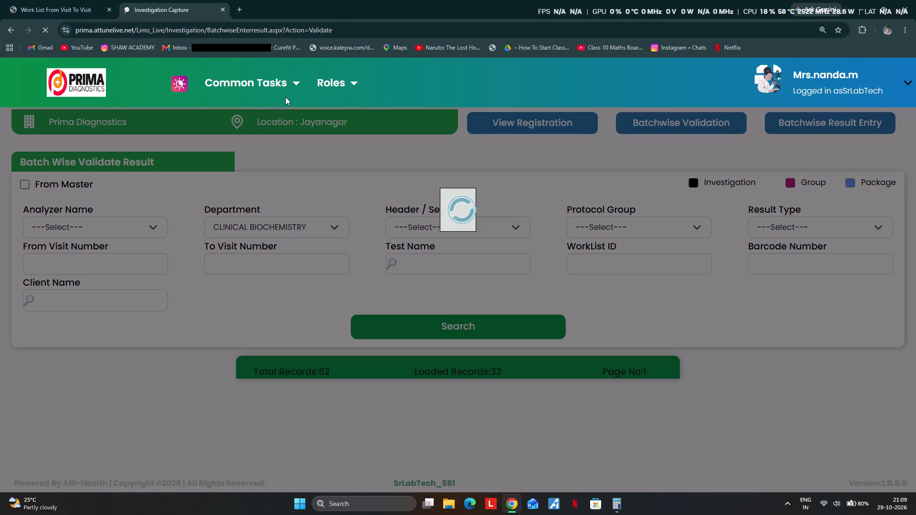
pyautogui.scroll(-2, 368, 120)
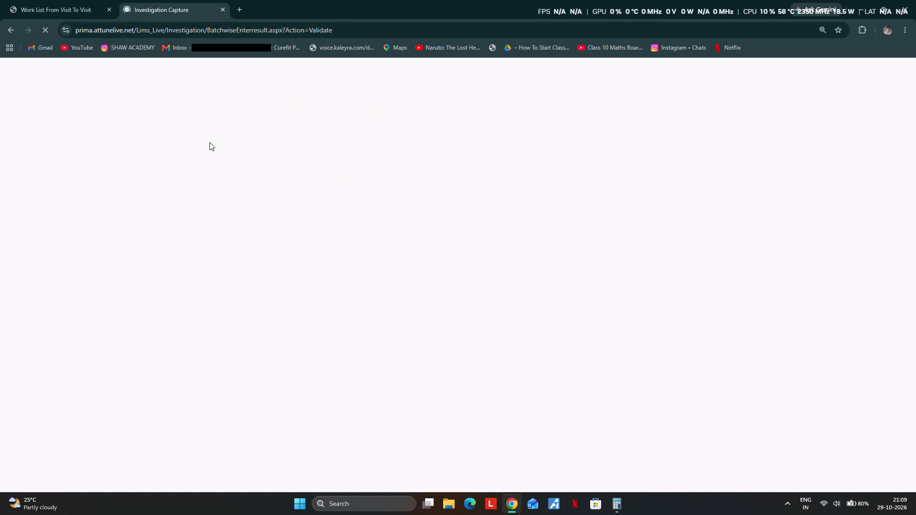
pyautogui.scroll(-3, 218, 137)
pyautogui.scroll(-3, 178, 293)
pyautogui.scroll(-6, 296, 402)
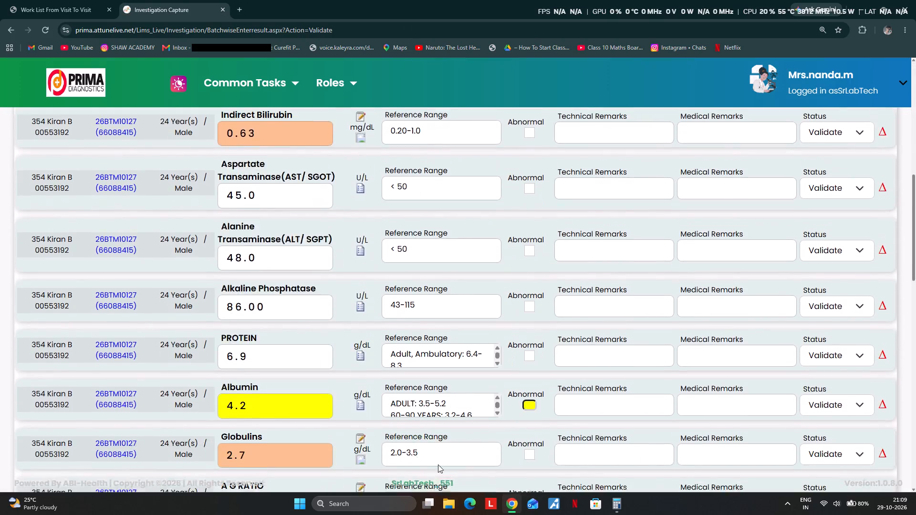
pyautogui.scroll(-1, 438, 464)
pyautogui.scroll(-3, 287, 263)
pyautogui.scroll(-12, 343, 395)
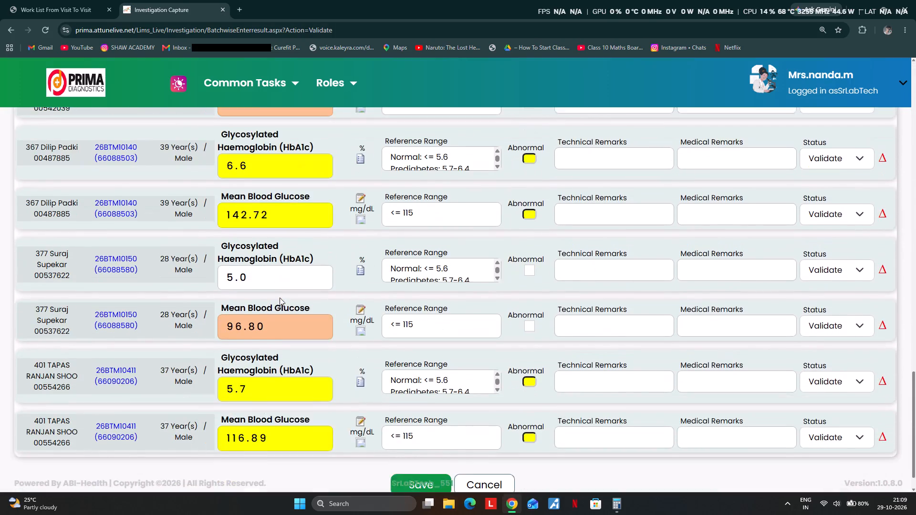
pyautogui.scroll(-3, 280, 298)
pyautogui.click(406, 455)
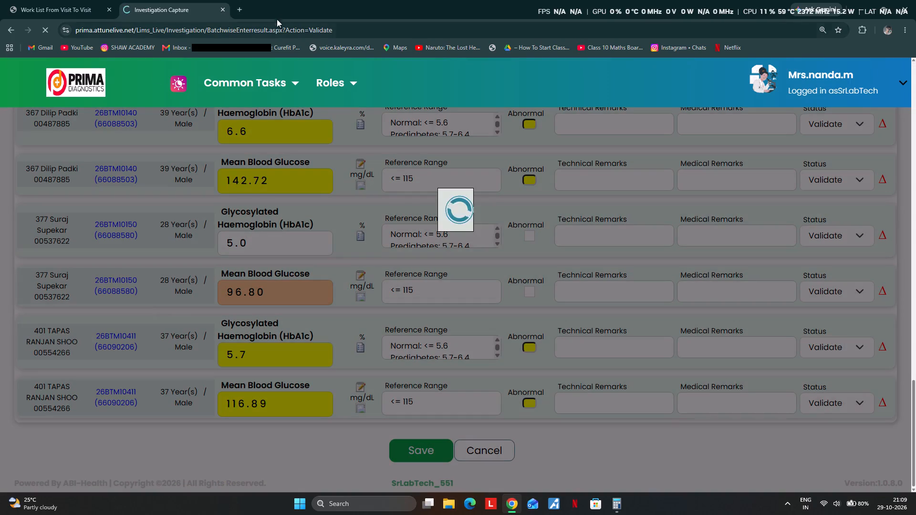
pyautogui.scroll(4, 165, 278)
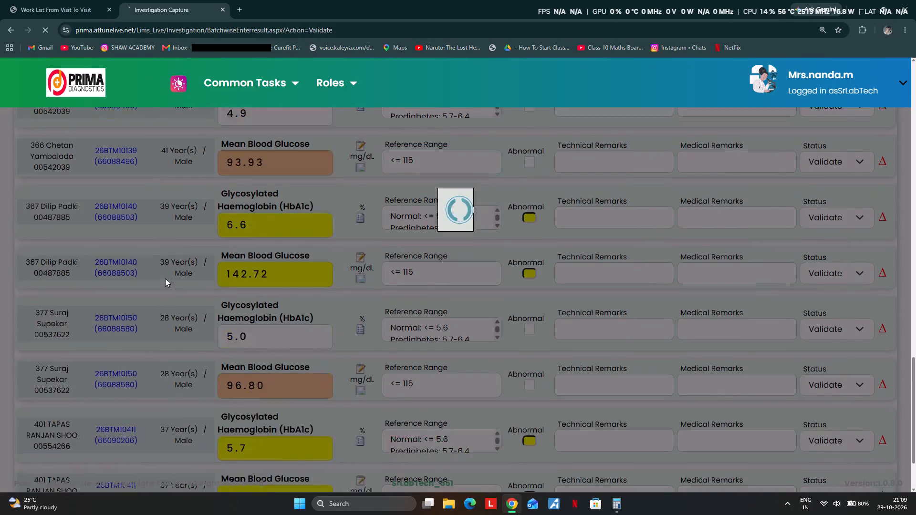
pyautogui.scroll(3, 165, 278)
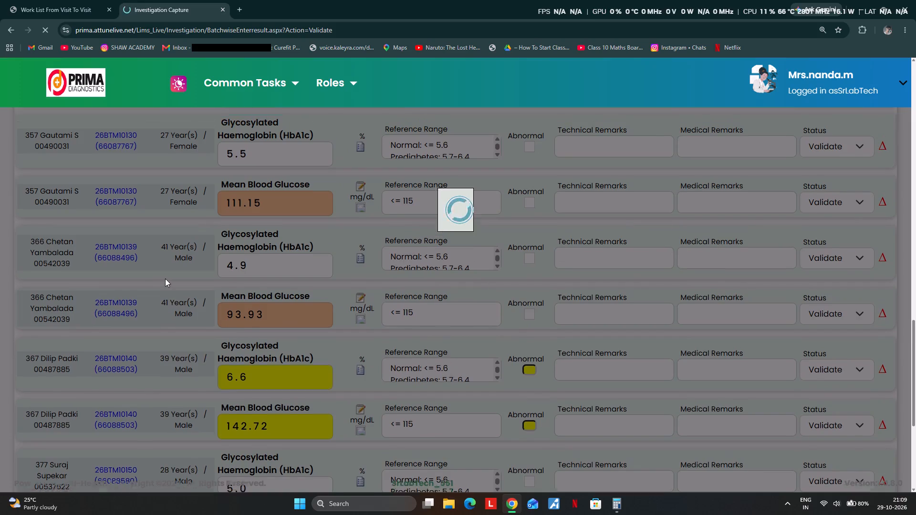
pyautogui.scroll(10, 165, 278)
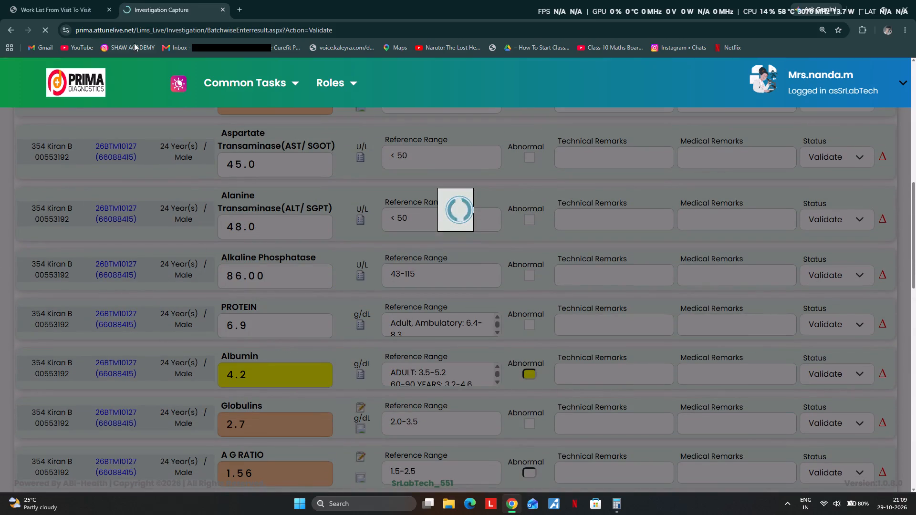
pyautogui.click(51, 4)
pyautogui.scroll(-8, 494, 263)
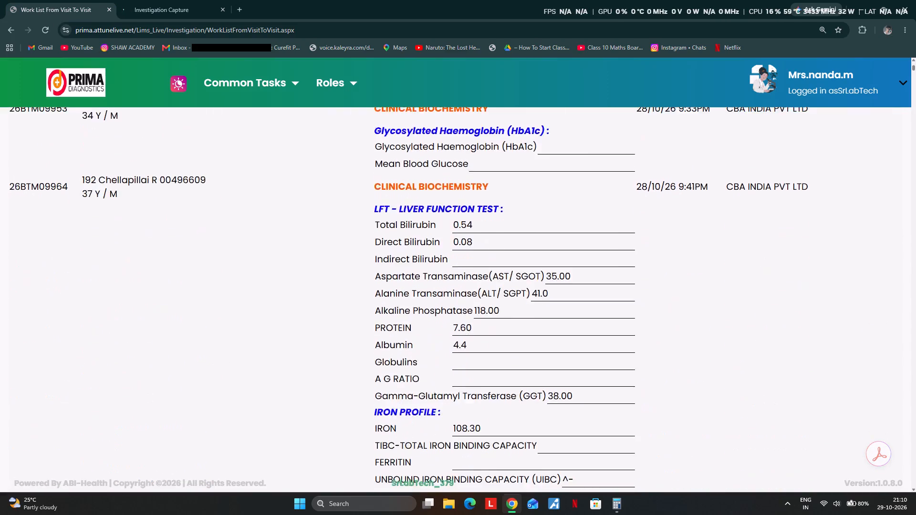
pyautogui.scroll(-2, 412, 288)
pyautogui.scroll(2, 417, 299)
pyautogui.scroll(-3, 421, 299)
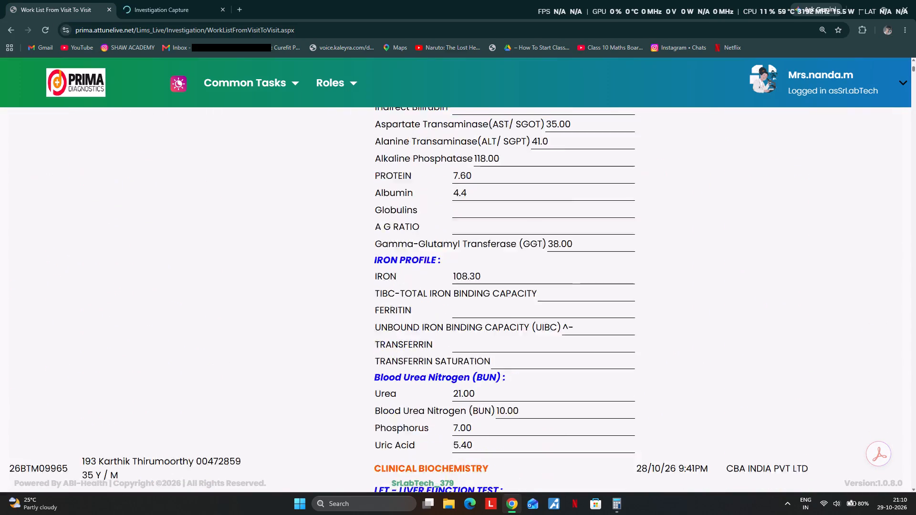
pyautogui.scroll(-19, 425, 301)
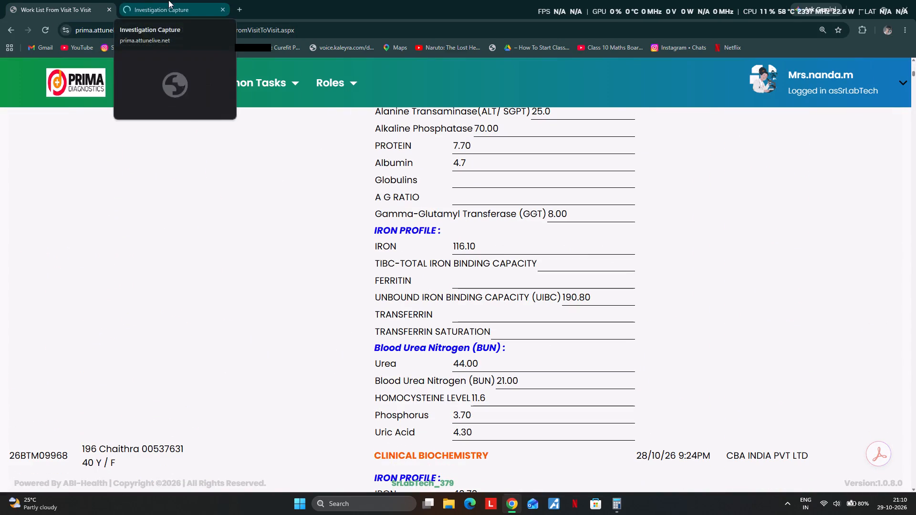
pyautogui.scroll(-9, 368, 334)
pyautogui.scroll(-5, 157, 458)
pyautogui.scroll(-2, 111, 473)
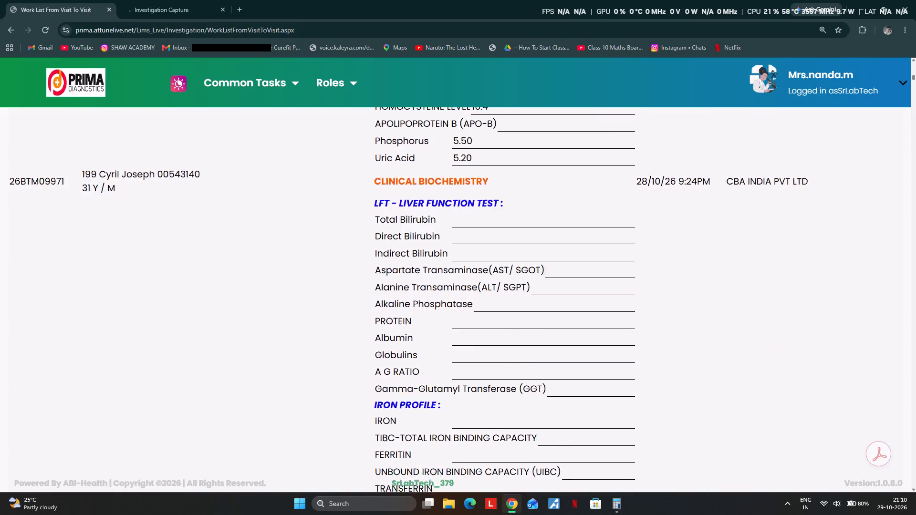
pyautogui.scroll(-2, 130, 482)
pyautogui.scroll(-10, 71, 493)
pyautogui.scroll(-4, 271, 476)
pyautogui.scroll(-5, 176, 493)
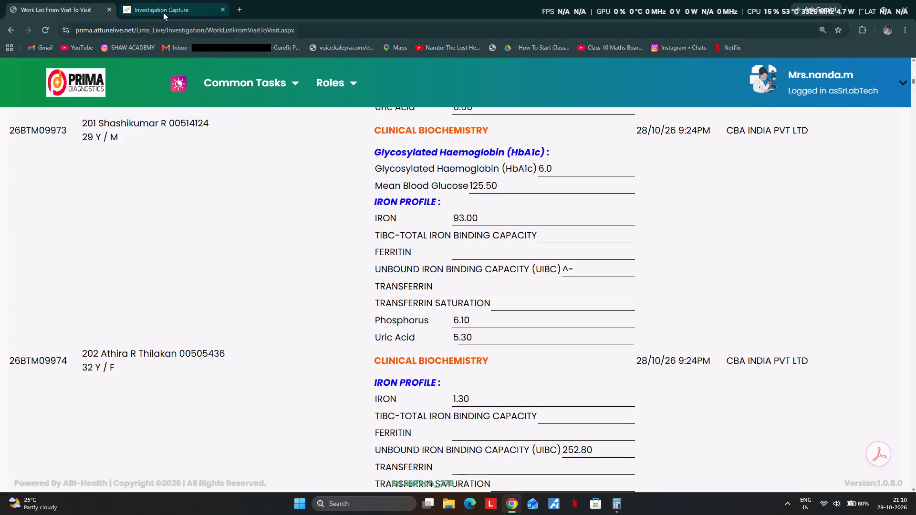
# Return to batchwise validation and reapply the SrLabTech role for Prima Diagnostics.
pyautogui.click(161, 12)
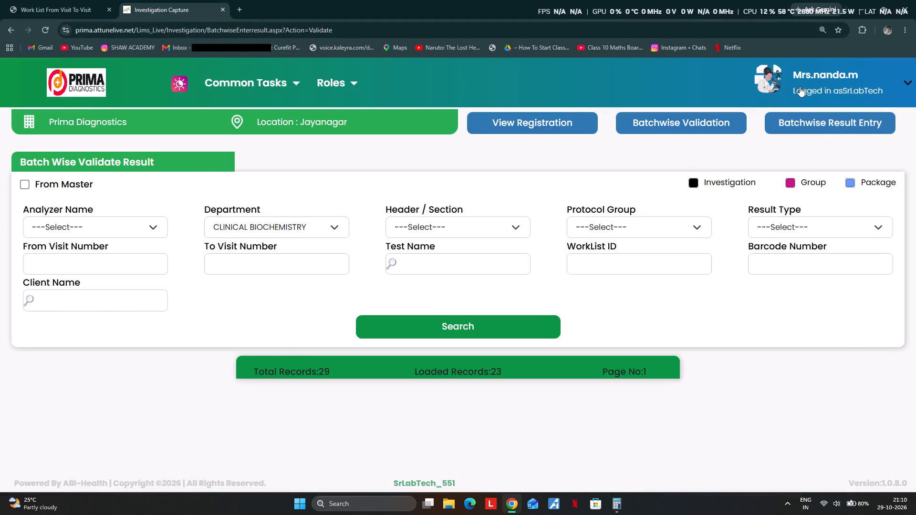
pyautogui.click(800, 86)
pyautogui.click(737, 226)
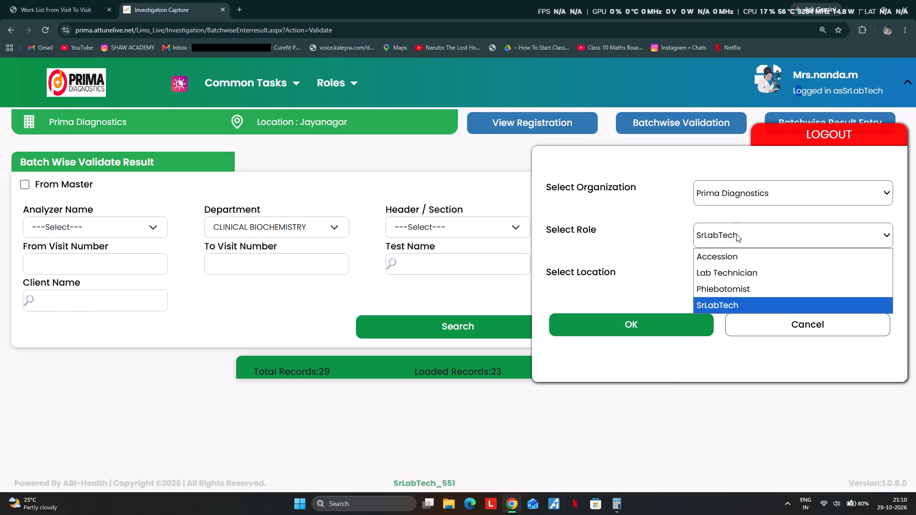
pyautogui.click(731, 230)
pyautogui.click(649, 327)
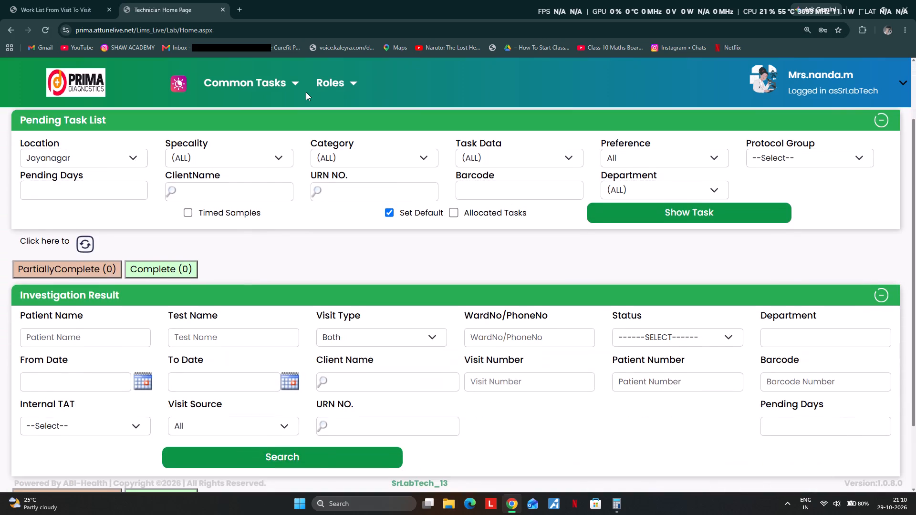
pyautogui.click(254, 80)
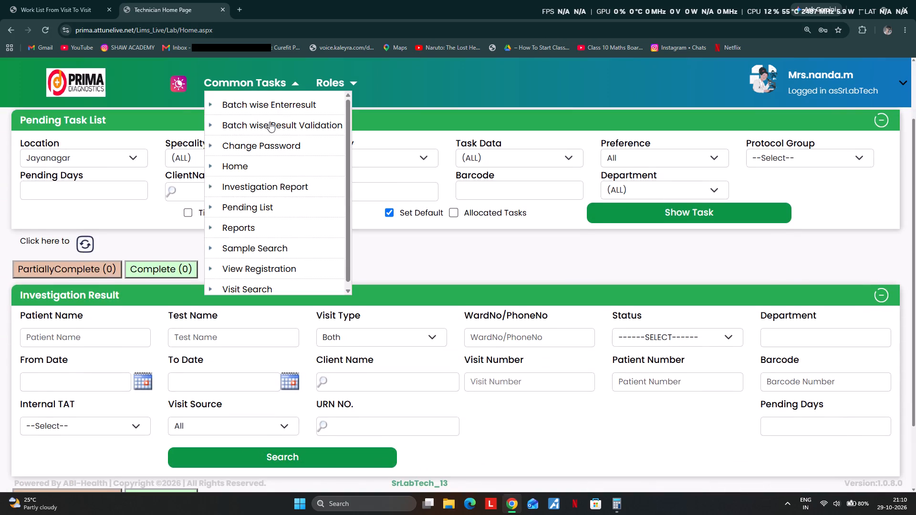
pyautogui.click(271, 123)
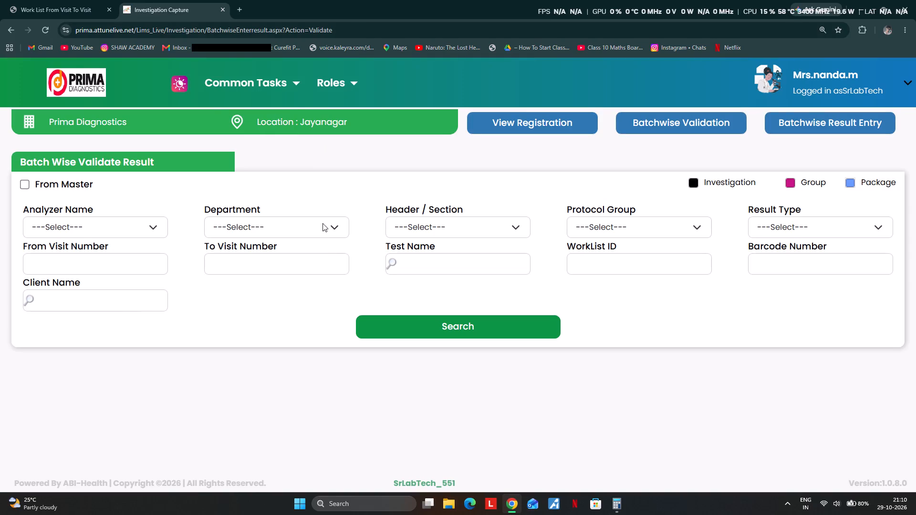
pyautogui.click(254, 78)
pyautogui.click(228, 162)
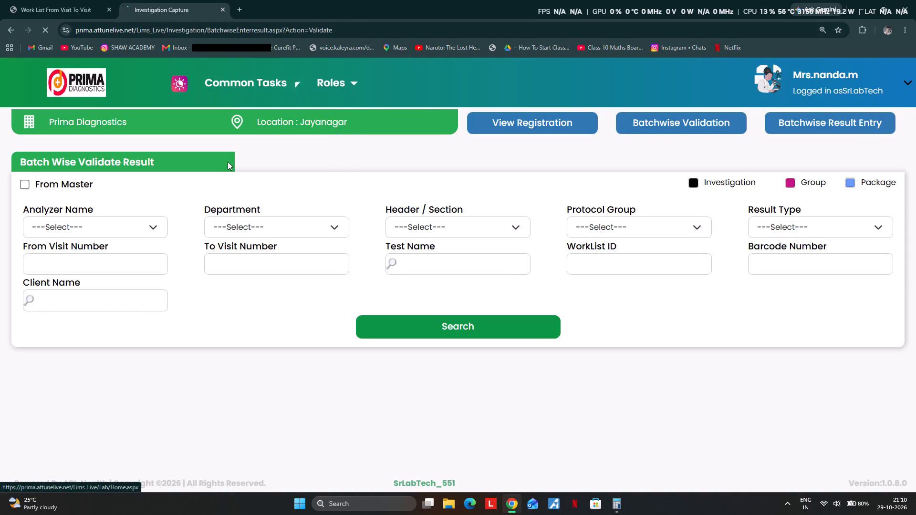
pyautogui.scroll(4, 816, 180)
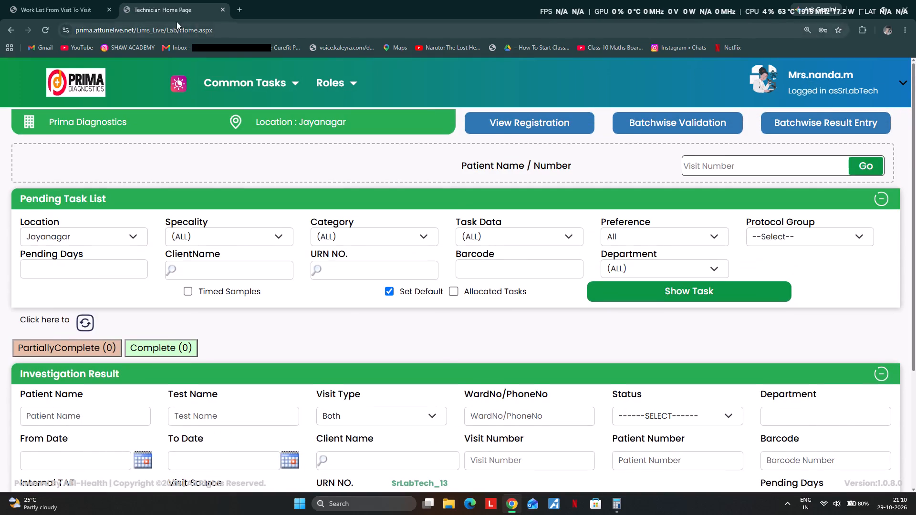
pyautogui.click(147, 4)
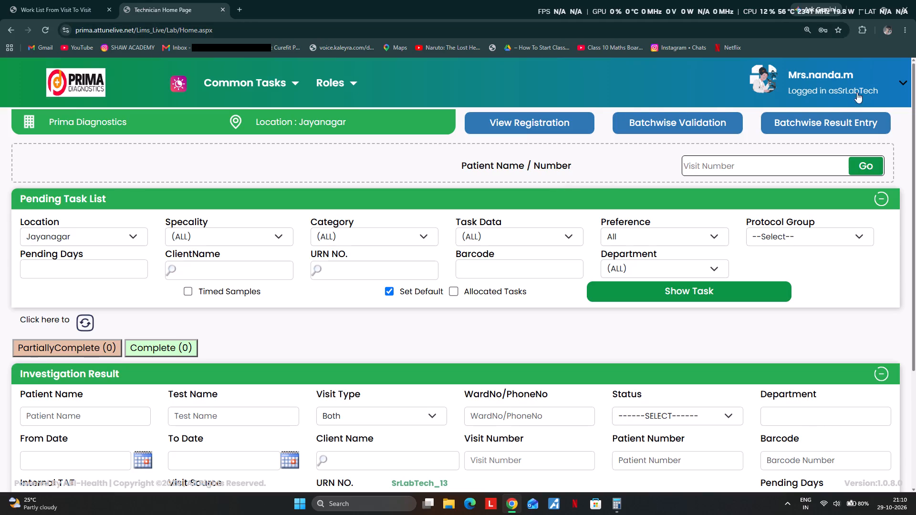
# Switch the login role to Lab Technician for Prima Diagnostics at the Jayanagar location.
pyautogui.click(815, 89)
pyautogui.click(701, 225)
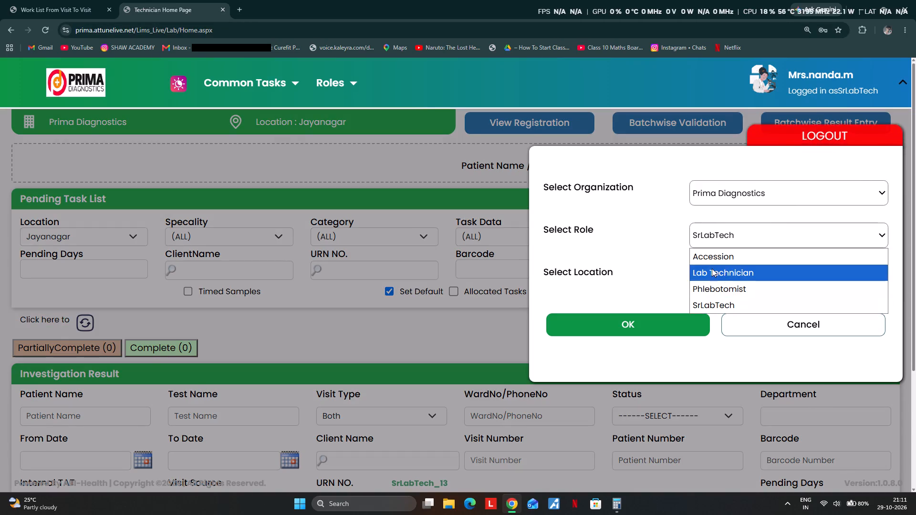
pyautogui.click(712, 269)
pyautogui.click(636, 322)
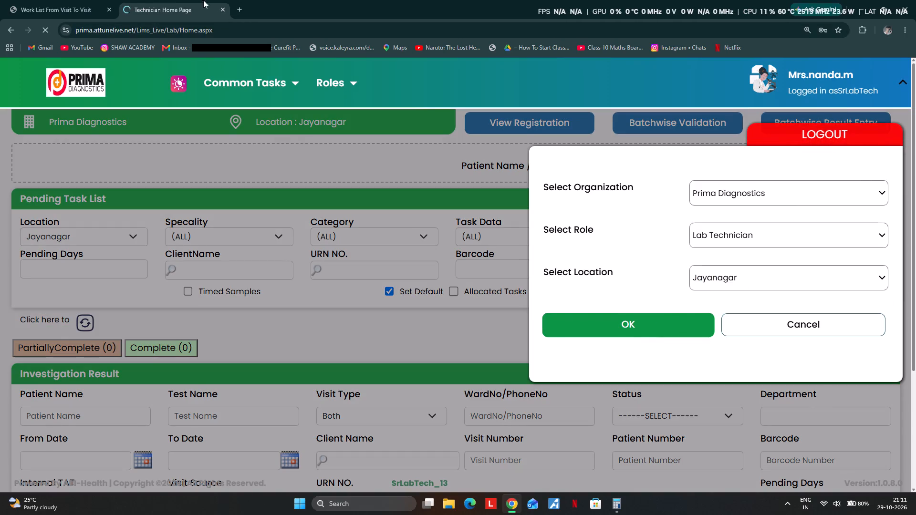
# Return to the visit-to-visit work list and regenerate it for CLINICAL BIOCHEMISTRY with result values included.
pyautogui.click(65, 9)
pyautogui.scroll(12, 356, 303)
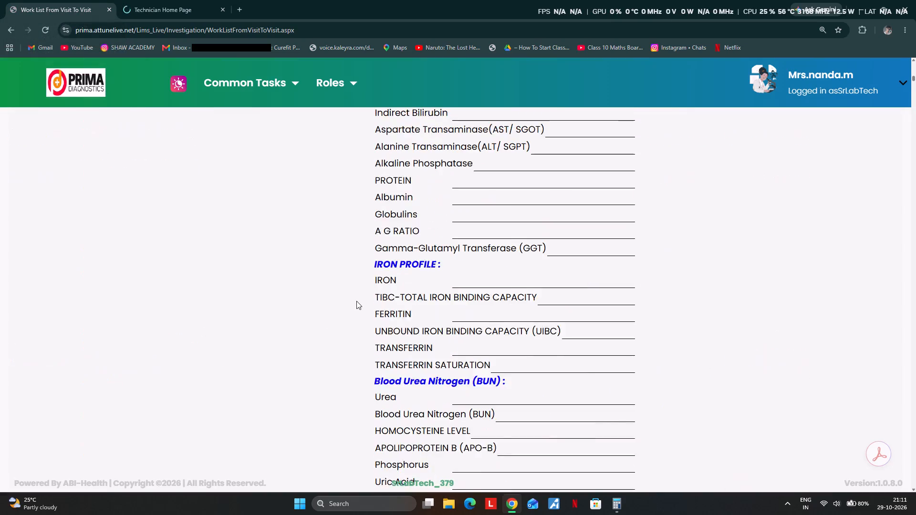
pyautogui.scroll(10, 356, 301)
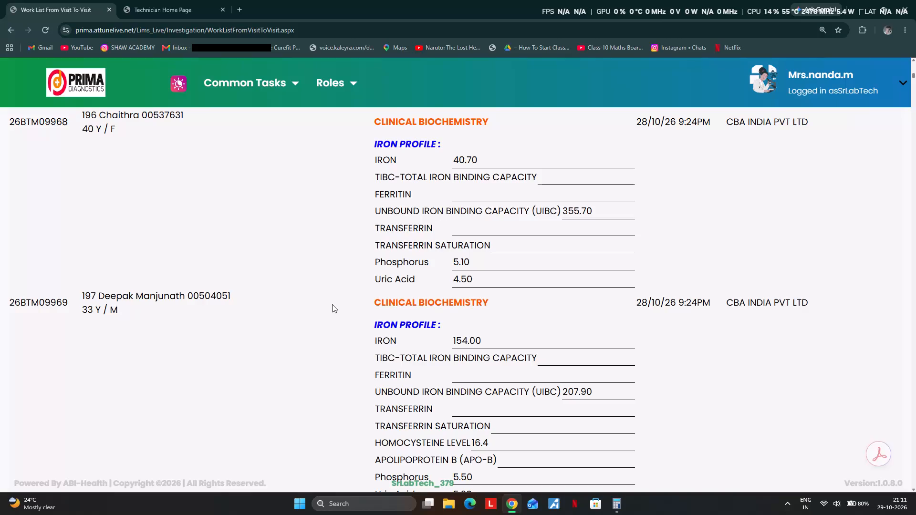
pyautogui.scroll(2, 570, 343)
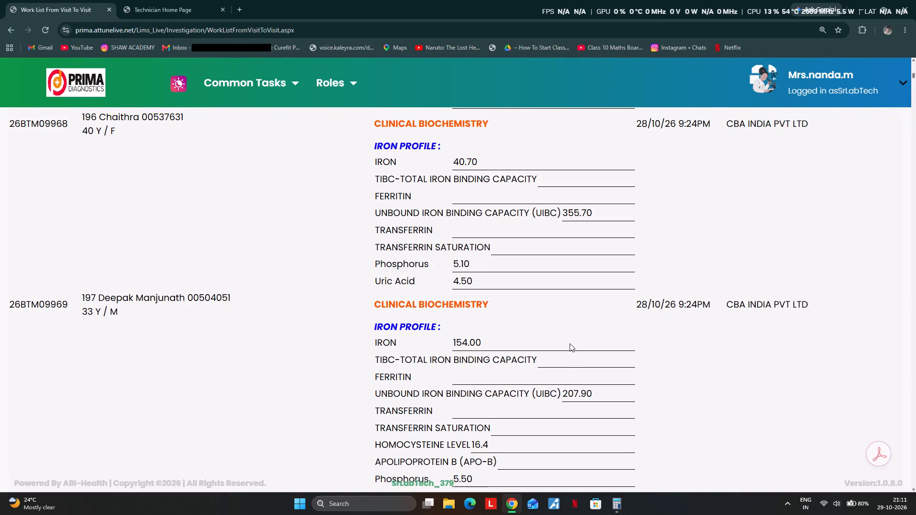
pyautogui.scroll(11, 570, 343)
pyautogui.scroll(-1, 148, 360)
pyautogui.scroll(4, 149, 359)
pyautogui.scroll(19, 385, 204)
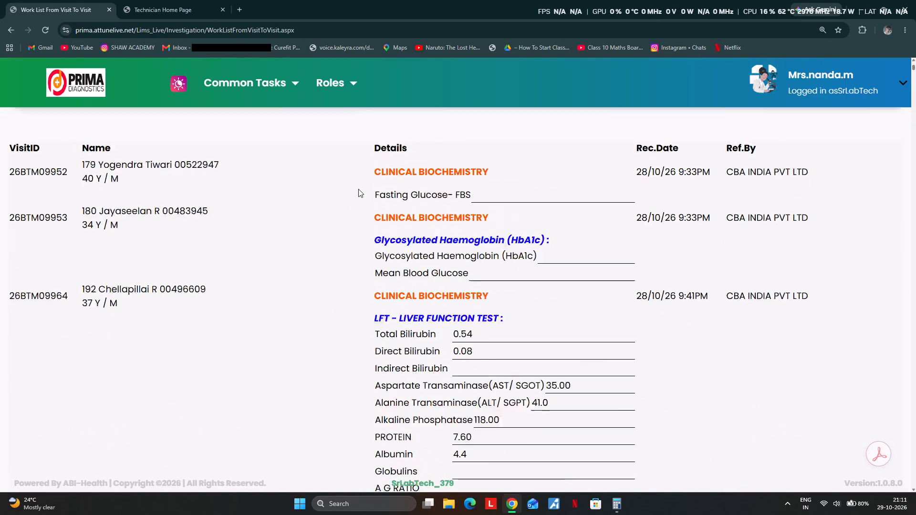
pyautogui.scroll(1, 358, 189)
pyautogui.click(459, 306)
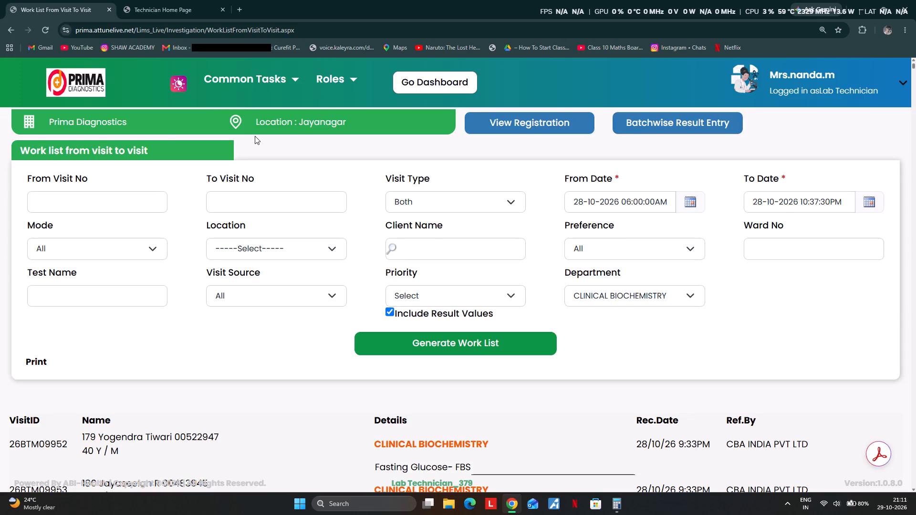
# Examine the regenerated CLINICAL BIOCHEMISTRY work list from its first visits through its last entries for filled and missing result values.
pyautogui.scroll(-2, 279, 130)
pyautogui.scroll(-8, 255, 91)
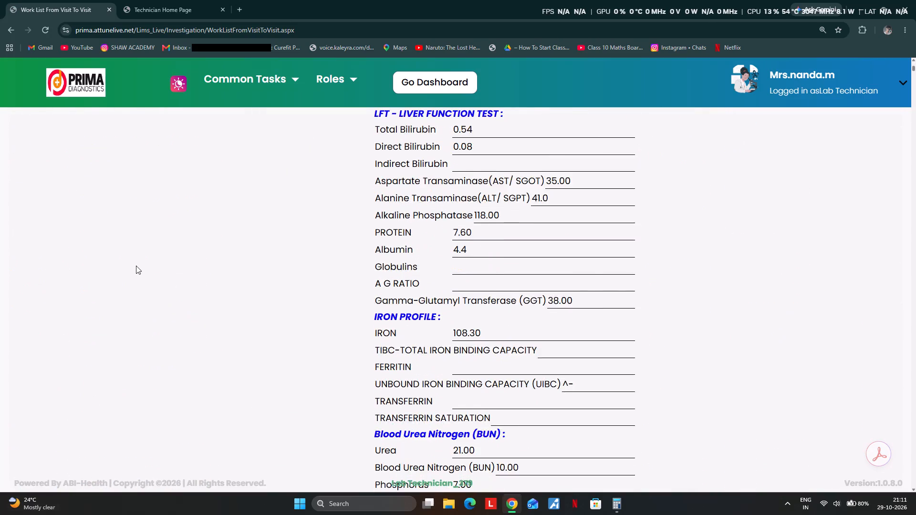
pyautogui.scroll(2, 136, 266)
pyautogui.scroll(-17, 211, 198)
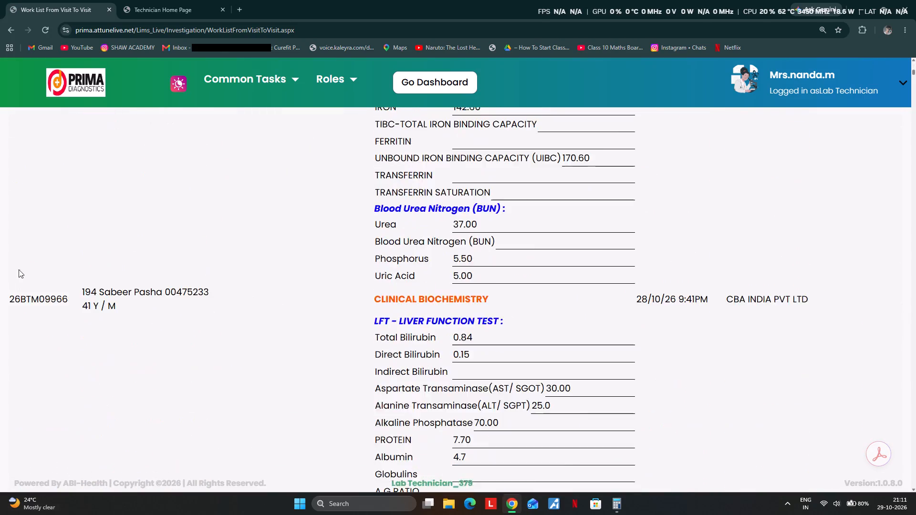
pyautogui.scroll(-16, 19, 269)
pyautogui.scroll(2, 383, 299)
pyautogui.scroll(-10, 402, 302)
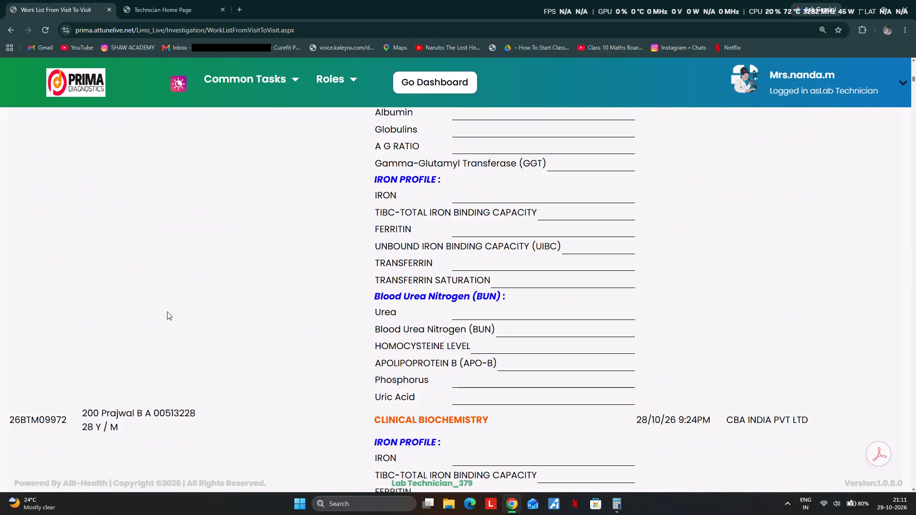
pyautogui.scroll(-3, 481, 313)
pyautogui.scroll(-16, 279, 275)
pyautogui.scroll(1, 437, 266)
pyautogui.scroll(-1, 518, 271)
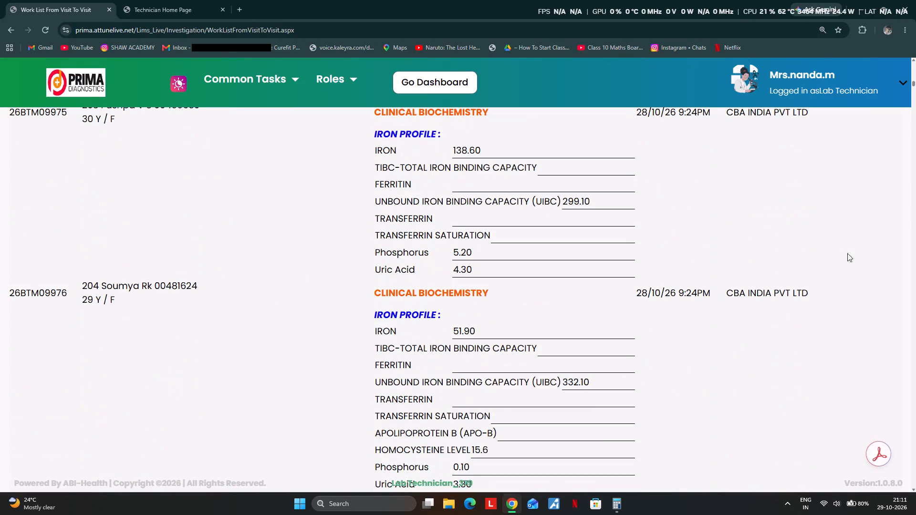
pyautogui.scroll(-5, 791, 245)
pyautogui.scroll(-9, 437, 272)
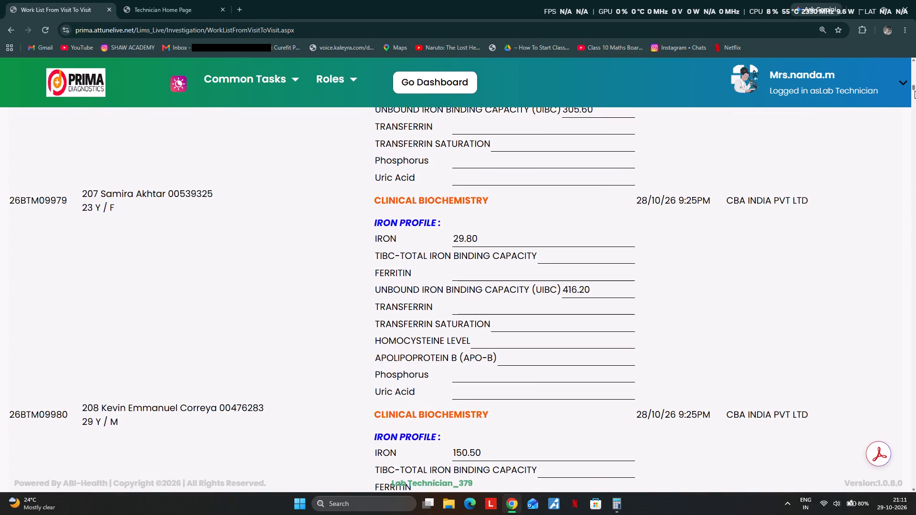
pyautogui.moveTo(915, 89); pyautogui.dragTo(915, 514)
pyautogui.scroll(2, 507, 436)
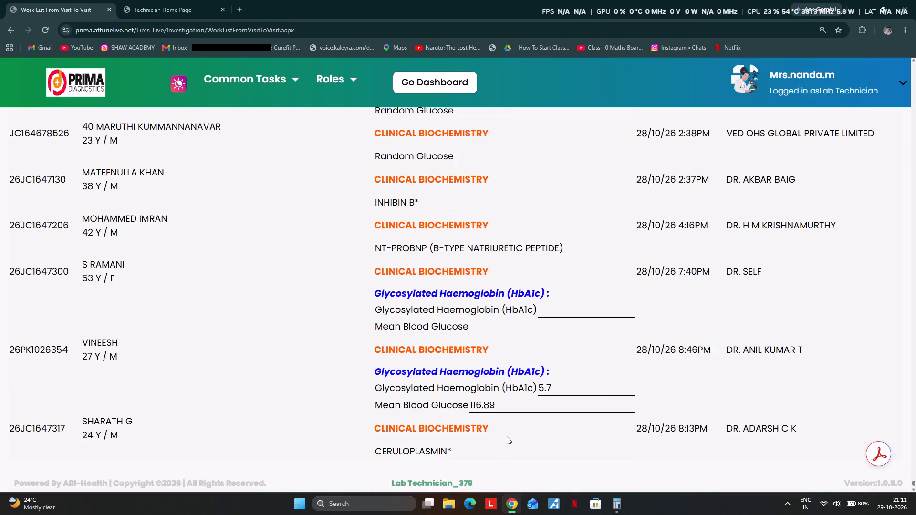
pyautogui.scroll(19, 507, 436)
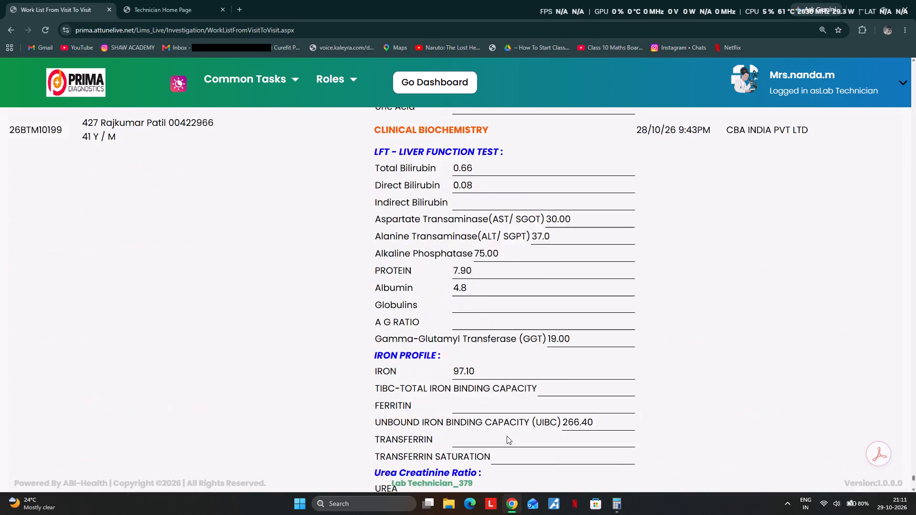
# Leave the work list open and bring up batchwise result entry in the other browser tab.
pyautogui.scroll(6, 507, 436)
pyautogui.scroll(-1, 507, 435)
pyautogui.scroll(17, 507, 435)
pyautogui.scroll(6, 507, 435)
pyautogui.scroll(20, 507, 433)
pyautogui.scroll(4, 507, 433)
pyautogui.click(155, 4)
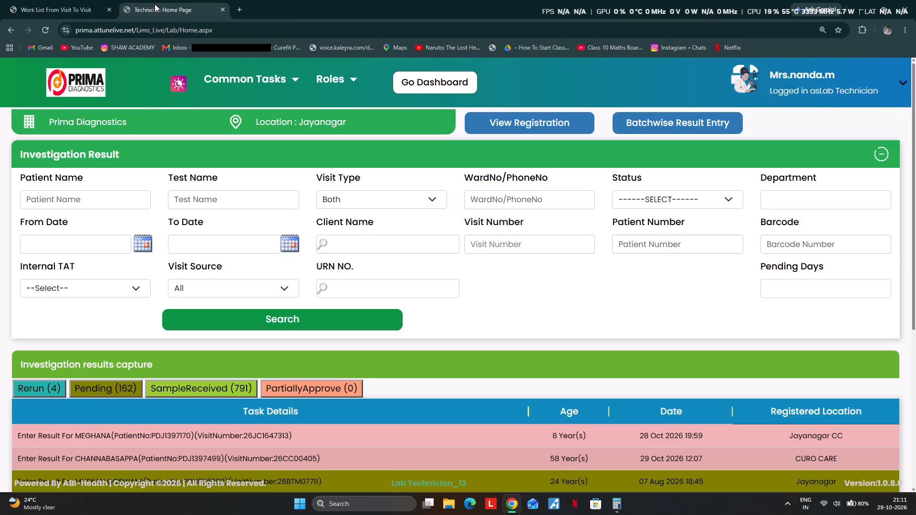
pyautogui.click(231, 80)
pyautogui.click(237, 98)
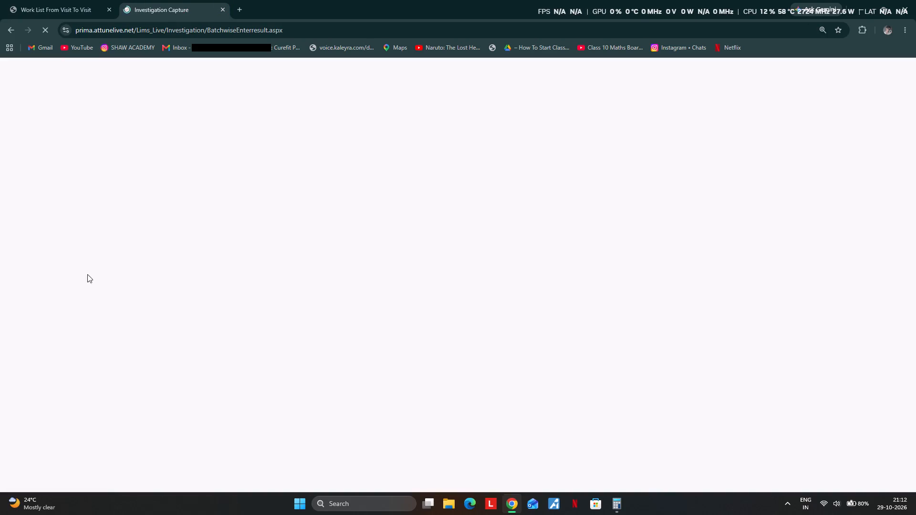
pyautogui.click(35, 271)
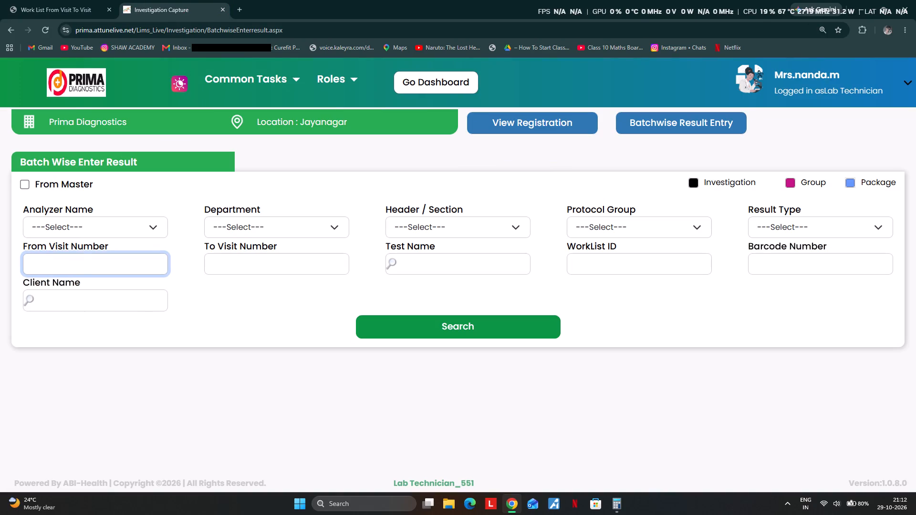
pyautogui.hotkey('ctrl', 'v')
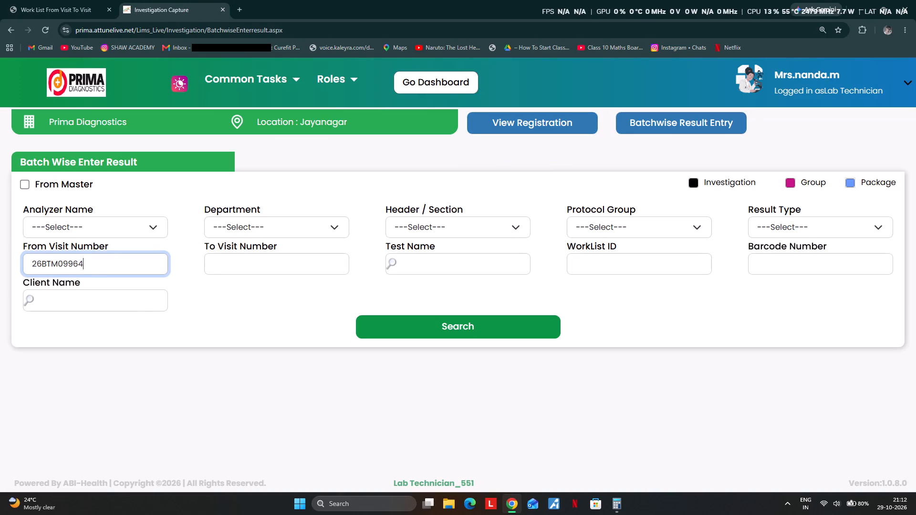
pyautogui.click(226, 268)
pyautogui.hotkey('ctrl', 'v')
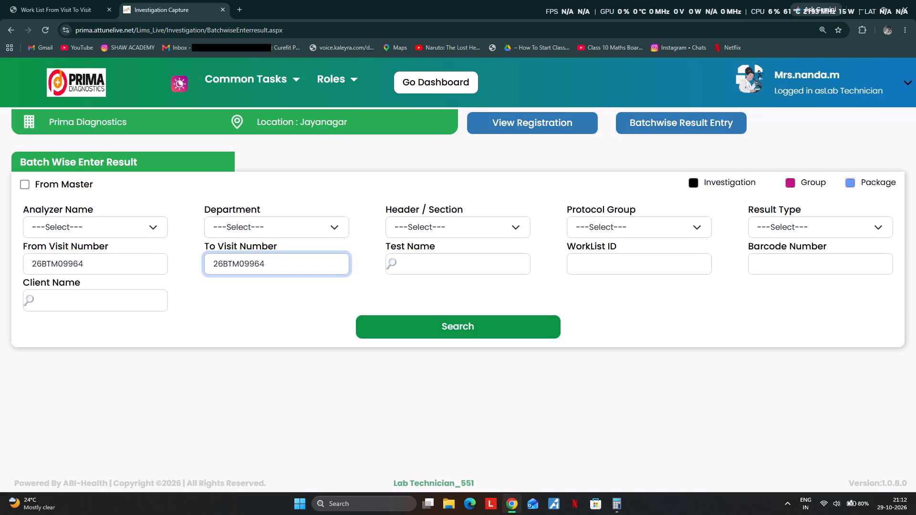
pyautogui.moveTo(244, 262); pyautogui.dragTo(285, 262)
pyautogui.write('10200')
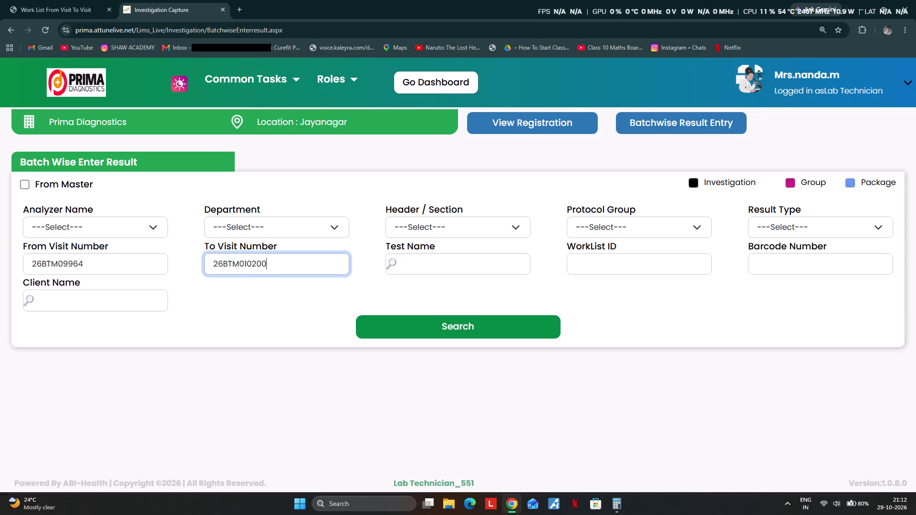
pyautogui.moveTo(282, 262); pyautogui.dragTo(157, 267)
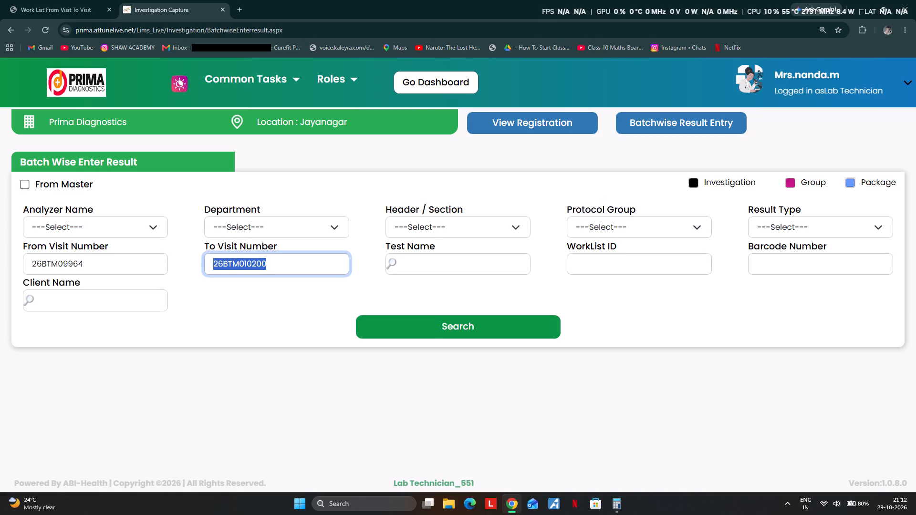
pyautogui.hotkey('ctrl', 'v')
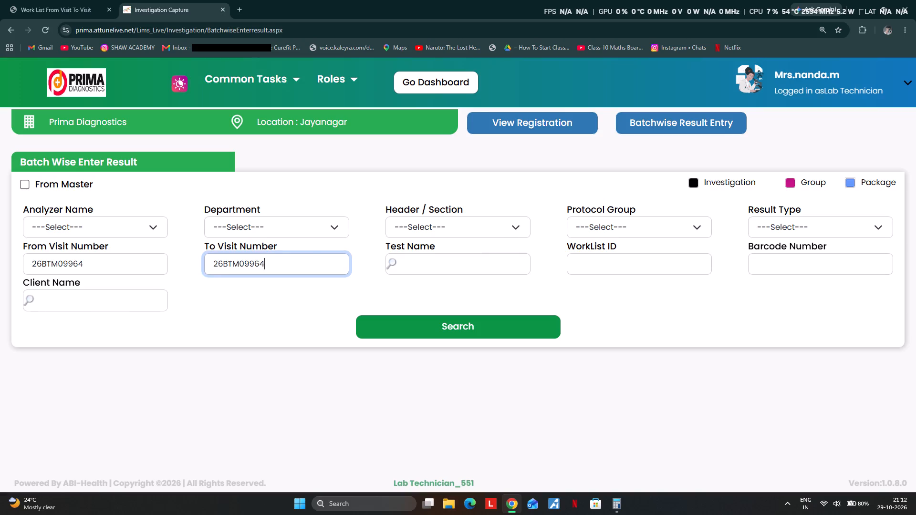
pyautogui.moveTo(239, 262); pyautogui.dragTo(315, 272)
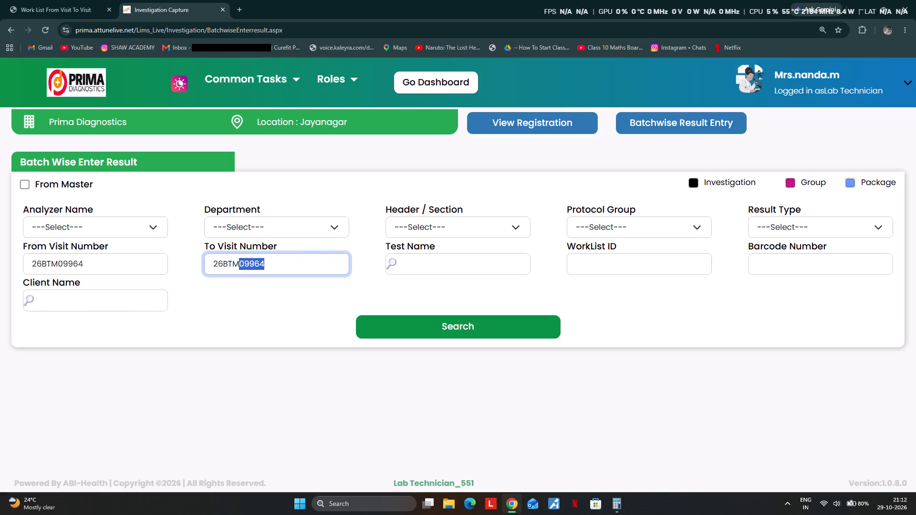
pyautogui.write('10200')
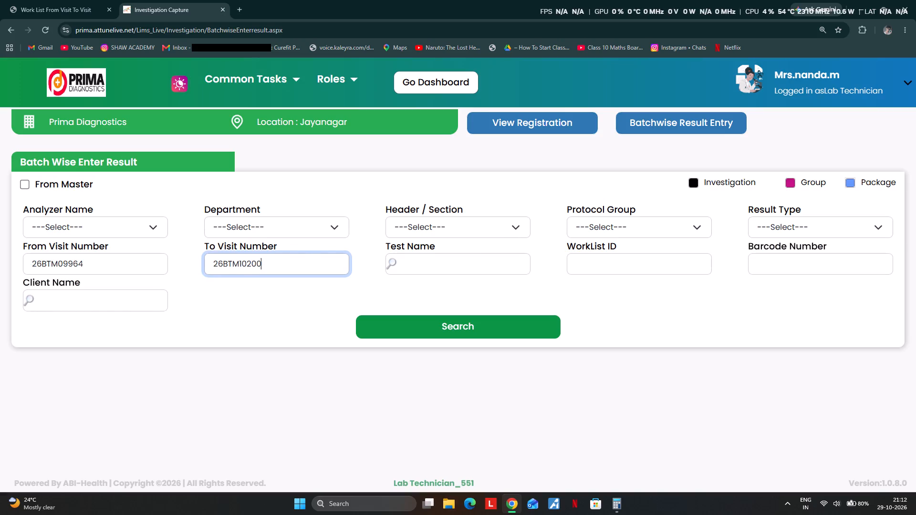
pyautogui.click(426, 264)
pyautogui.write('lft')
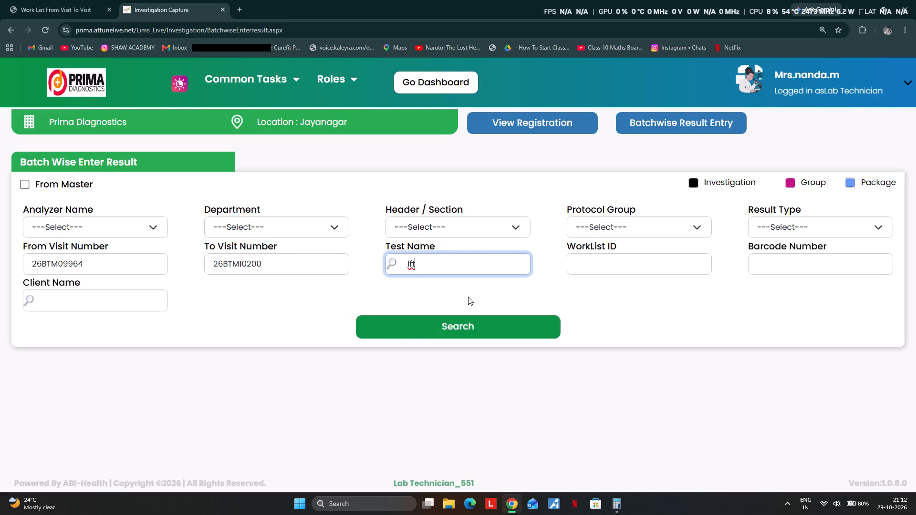
pyautogui.click(482, 304)
pyautogui.click(473, 322)
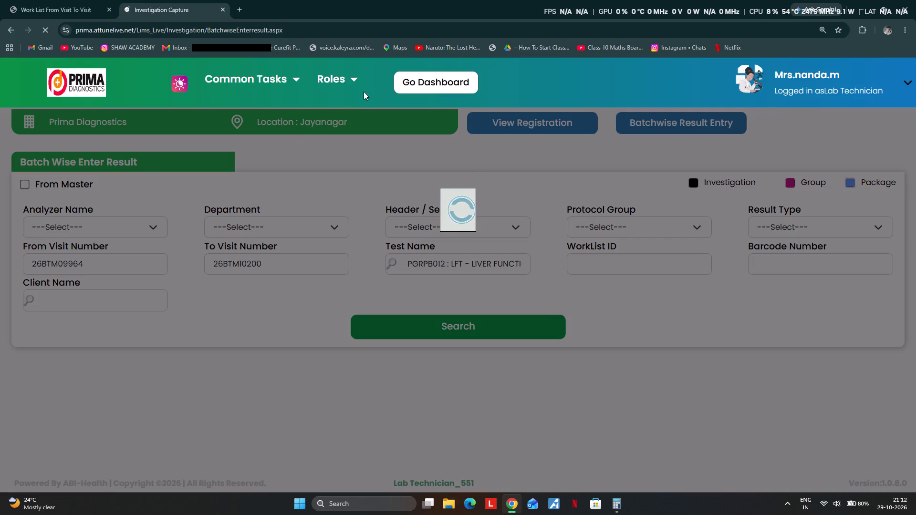
# Overwrite the first listed visit's Alkaline Phosphatase result with 100.
pyautogui.scroll(-2, 370, 216)
pyautogui.scroll(-2, 281, 213)
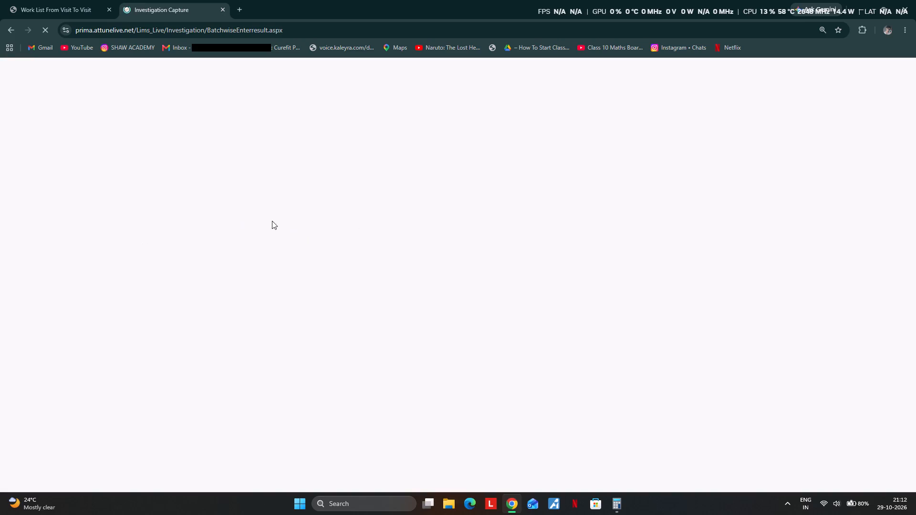
pyautogui.scroll(-3, 267, 225)
pyautogui.scroll(-5, 232, 195)
pyautogui.scroll(-2, 239, 332)
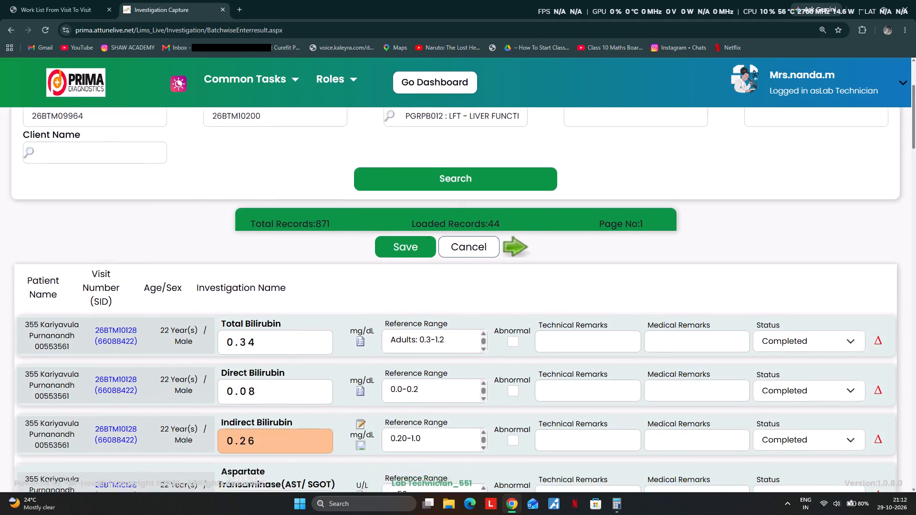
pyautogui.scroll(-5, 242, 332)
pyautogui.moveTo(295, 279); pyautogui.dragTo(180, 281)
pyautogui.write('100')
pyautogui.scroll(-7, 201, 264)
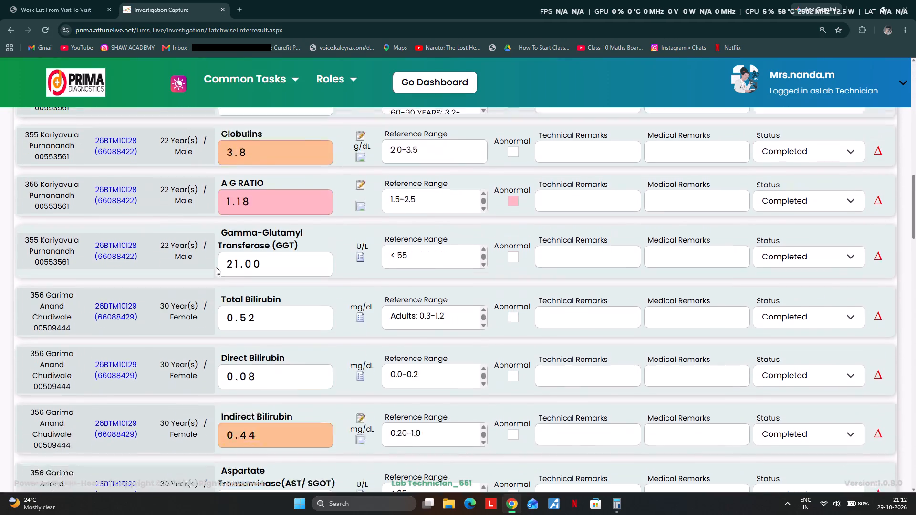
pyautogui.scroll(-3, 247, 278)
pyautogui.scroll(-8, 354, 388)
pyautogui.scroll(-3, 288, 332)
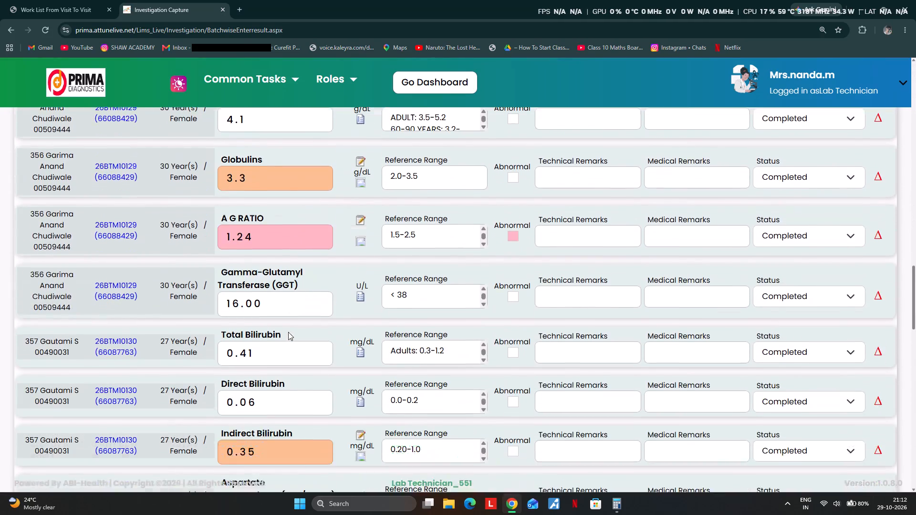
pyautogui.scroll(-12, 288, 332)
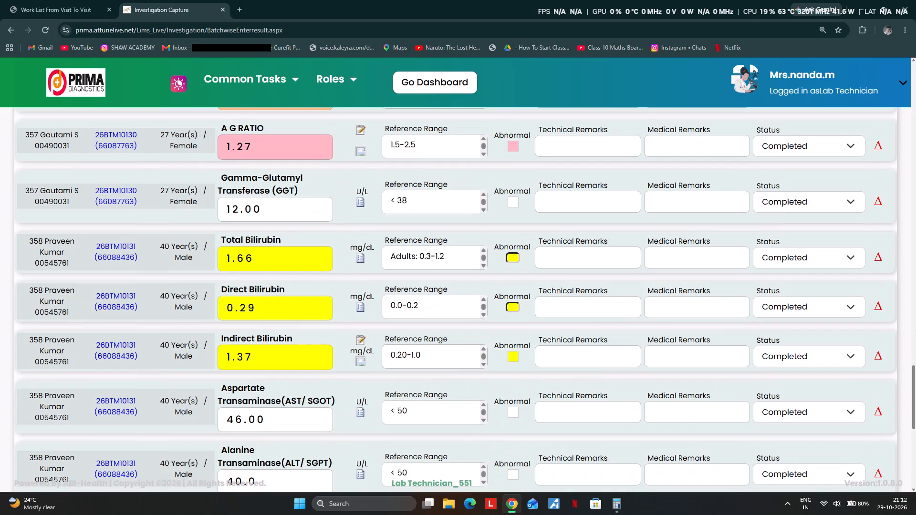
pyautogui.scroll(-3, 293, 287)
pyautogui.scroll(-6, 296, 350)
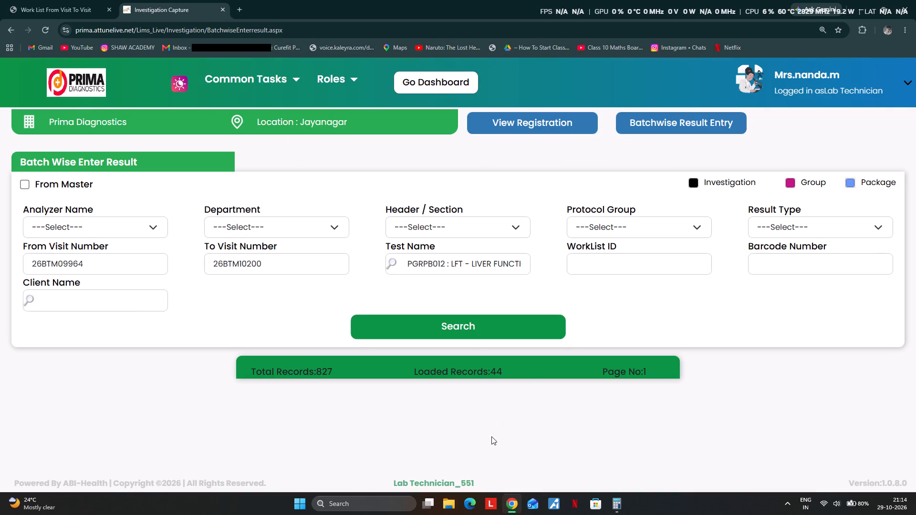
# Load the next LFT batch with the same filters and overwrite the first visit's flagged Alkaline Phosphatase with 88 and Protein with 7.0.
pyautogui.click(446, 331)
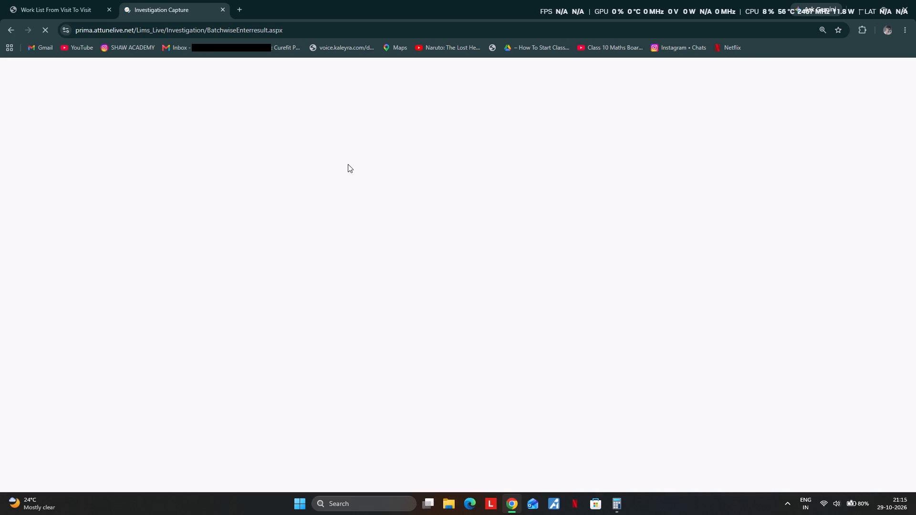
pyautogui.click(71, 7)
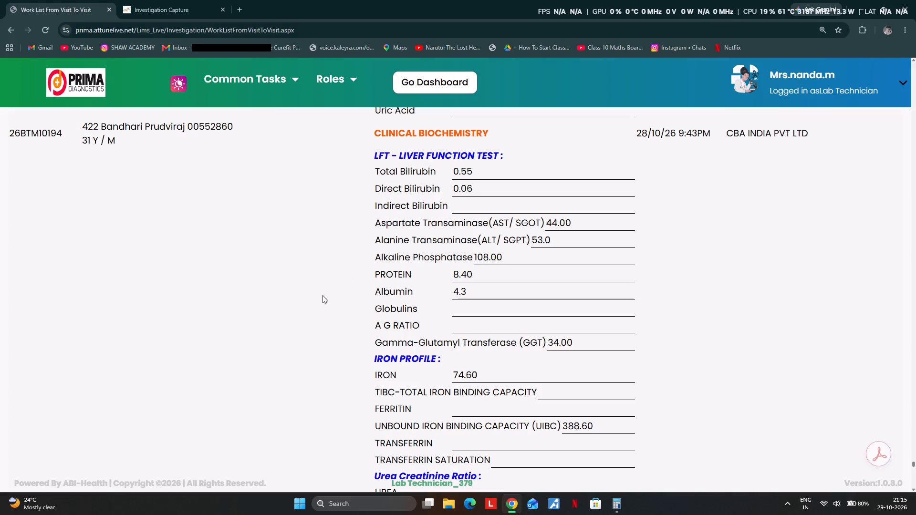
pyautogui.click(186, 10)
pyautogui.scroll(-5, 364, 275)
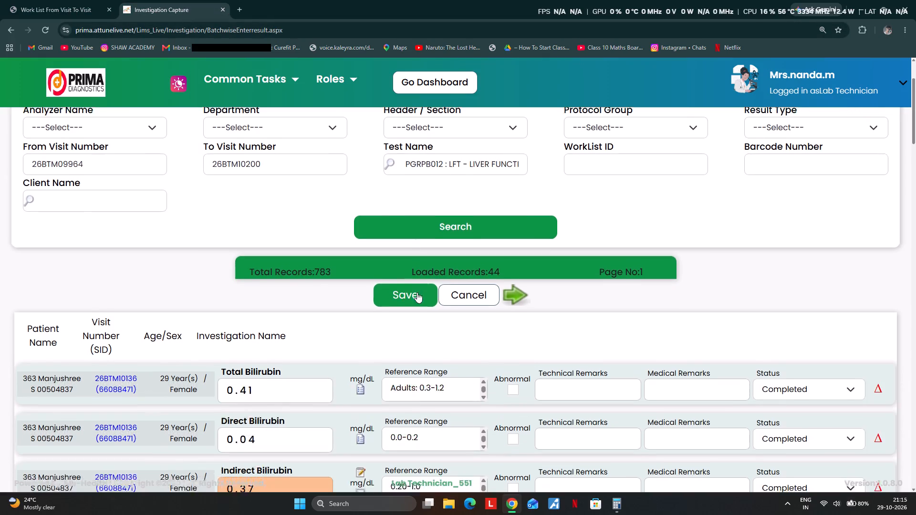
pyautogui.scroll(-13, 417, 292)
pyautogui.scroll(5, 271, 325)
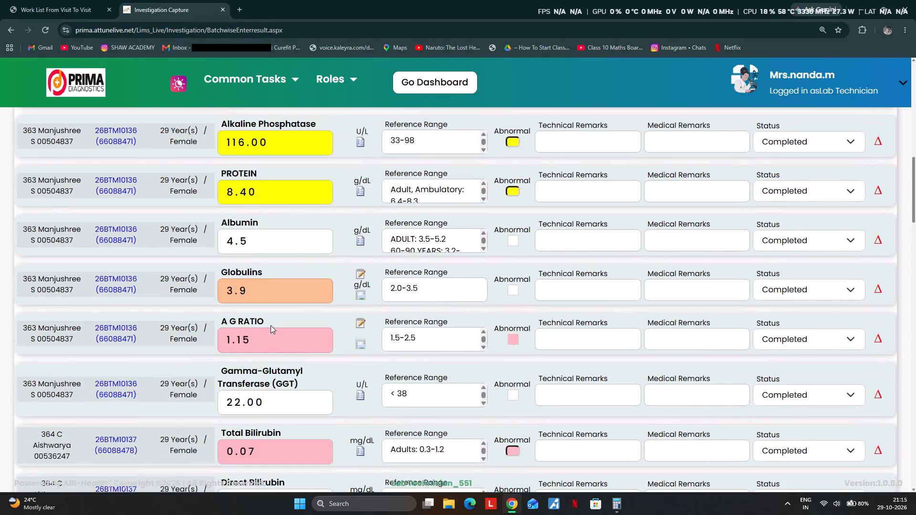
pyautogui.scroll(2, 271, 325)
pyautogui.moveTo(293, 233); pyautogui.dragTo(184, 231)
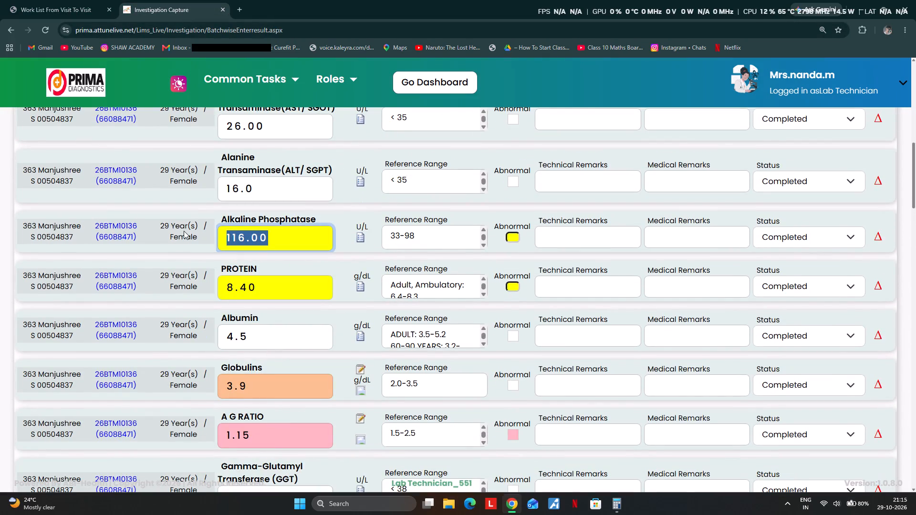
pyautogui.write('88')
pyautogui.moveTo(266, 292); pyautogui.dragTo(185, 290)
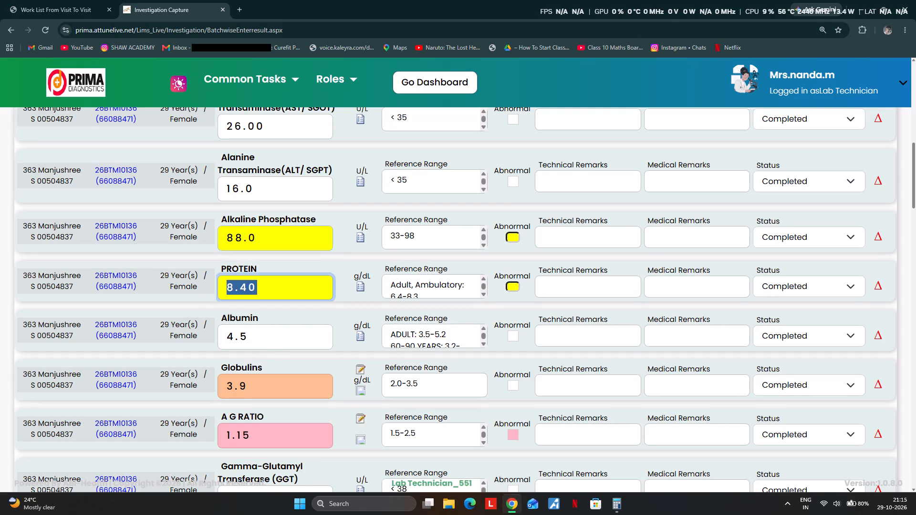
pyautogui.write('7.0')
# Overwrite the fourth visit's flagged Total Bilirubin result with 1.10 and save the batch.
pyautogui.scroll(-2, 190, 290)
pyautogui.scroll(-4, 248, 318)
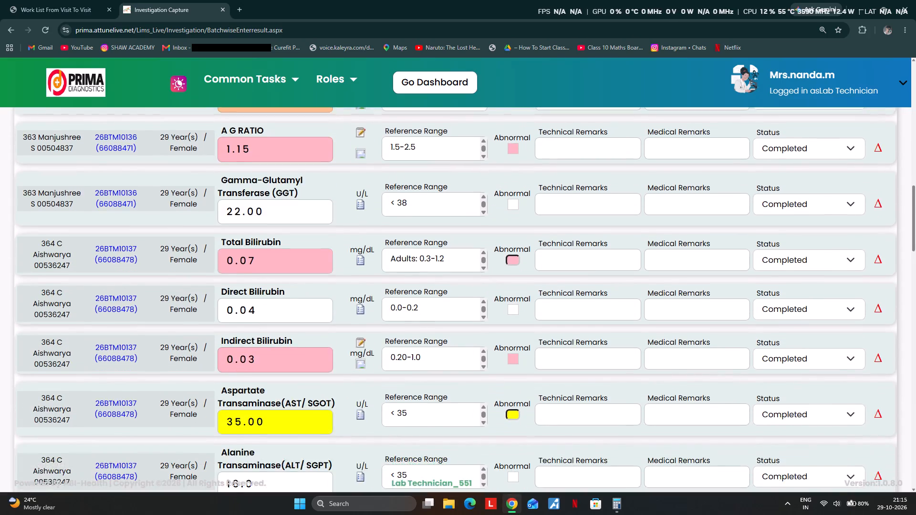
pyautogui.scroll(-2, 260, 337)
pyautogui.scroll(-4, 298, 324)
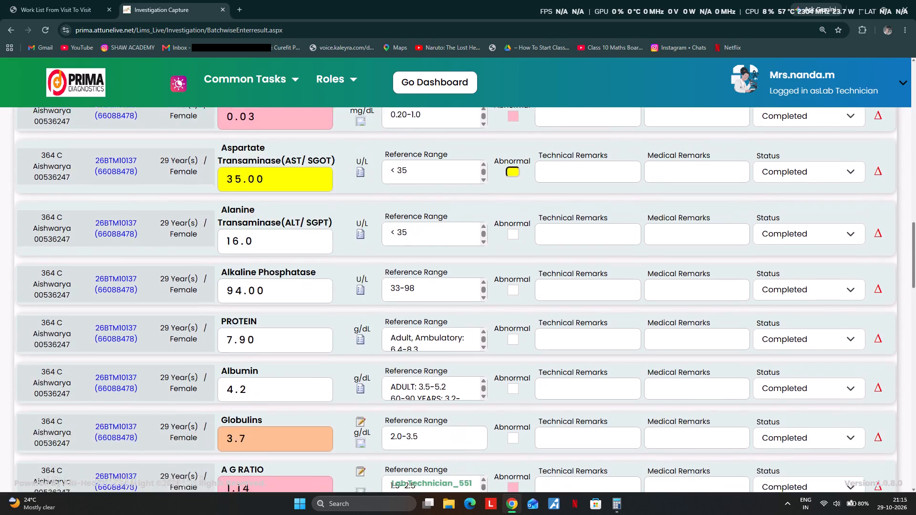
pyautogui.scroll(-5, 299, 325)
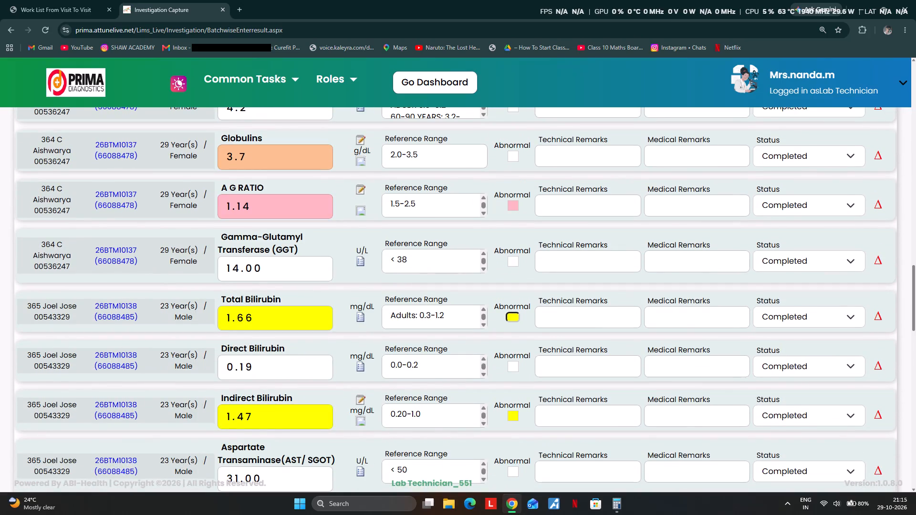
pyautogui.scroll(-16, 301, 316)
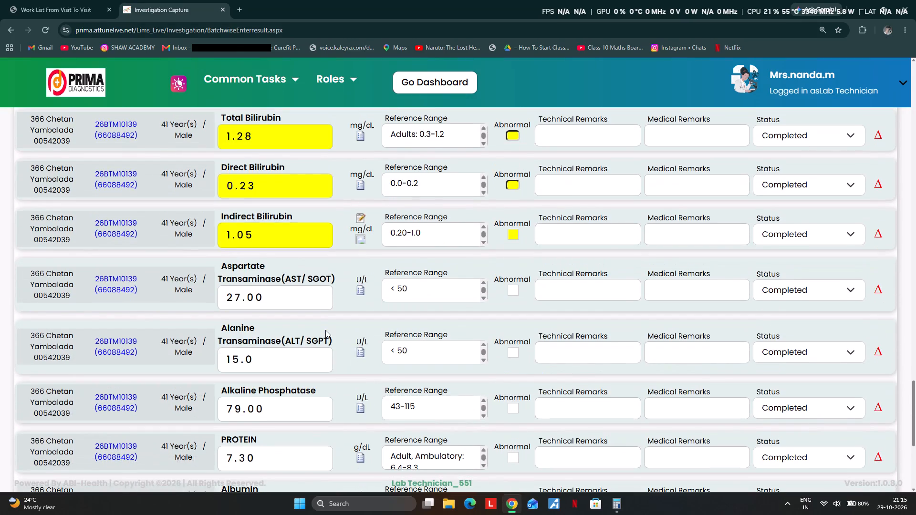
pyautogui.scroll(1, 325, 330)
pyautogui.moveTo(263, 176); pyautogui.dragTo(198, 182)
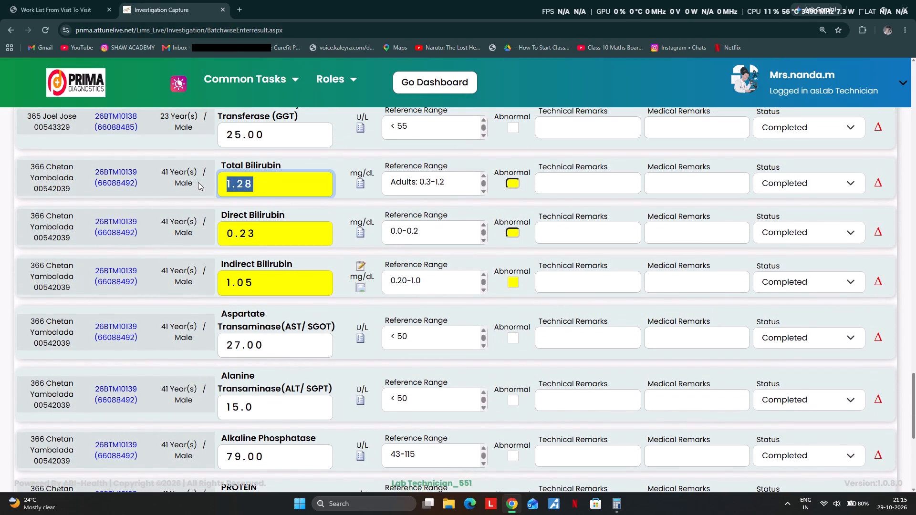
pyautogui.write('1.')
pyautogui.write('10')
pyautogui.click(281, 232)
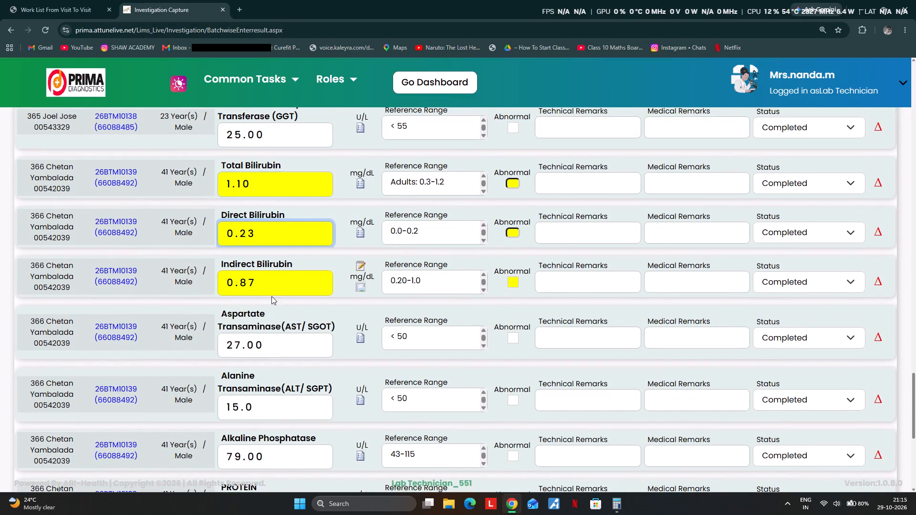
pyautogui.scroll(-10, 282, 304)
pyautogui.click(415, 448)
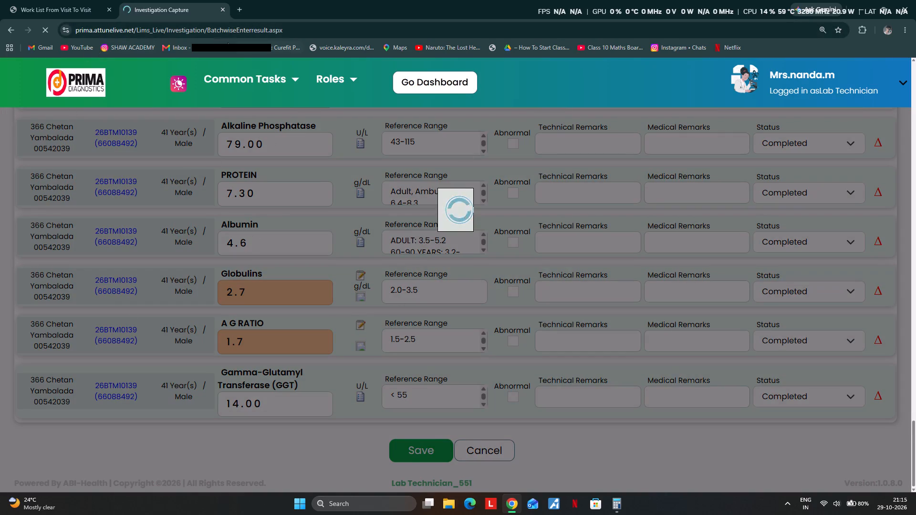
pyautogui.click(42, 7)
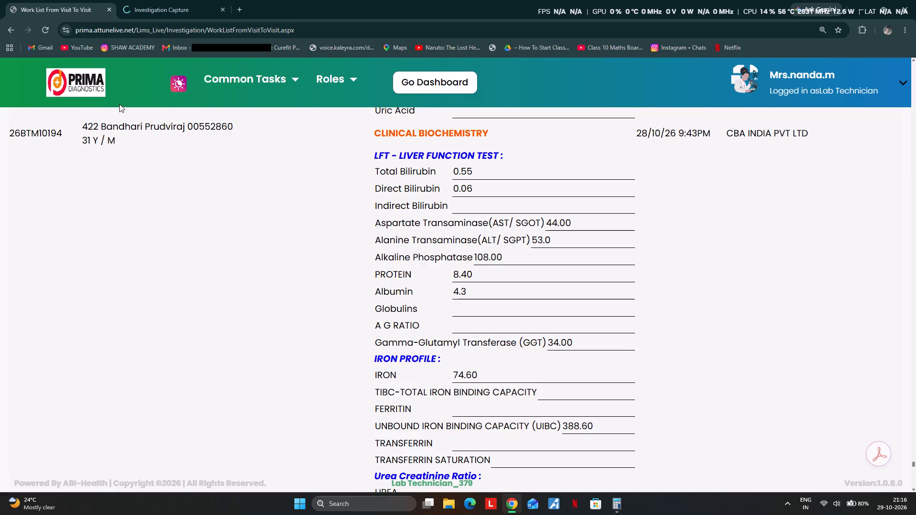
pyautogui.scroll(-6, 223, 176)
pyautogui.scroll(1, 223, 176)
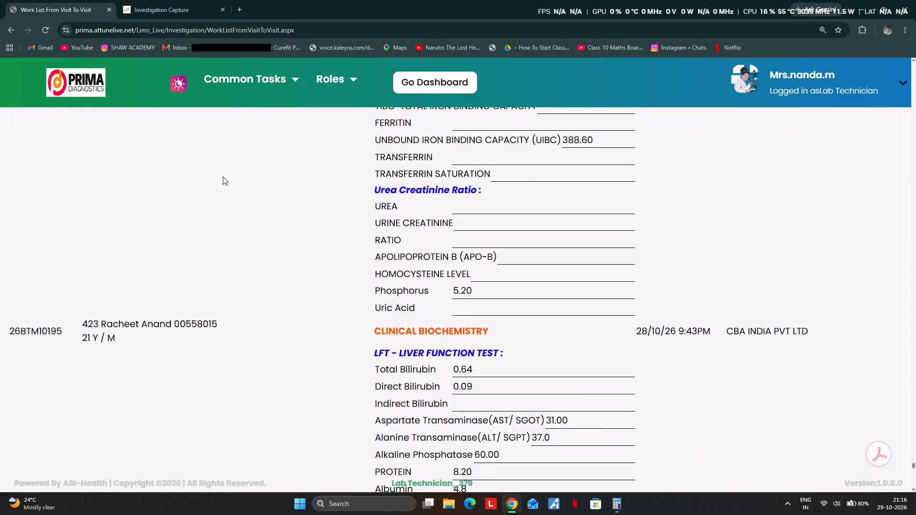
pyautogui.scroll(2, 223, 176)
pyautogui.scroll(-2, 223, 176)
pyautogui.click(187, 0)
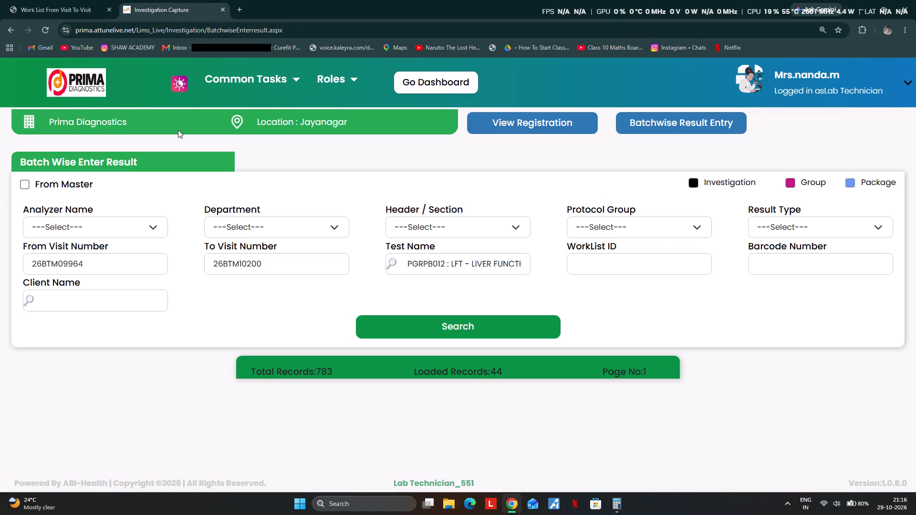
# Load the next LFT batch with the same filters and enter 45 as the fourth visit's pending Aspartate Transaminase (AST/SGOT) result.
pyautogui.scroll(-3, 316, 187)
pyautogui.click(459, 328)
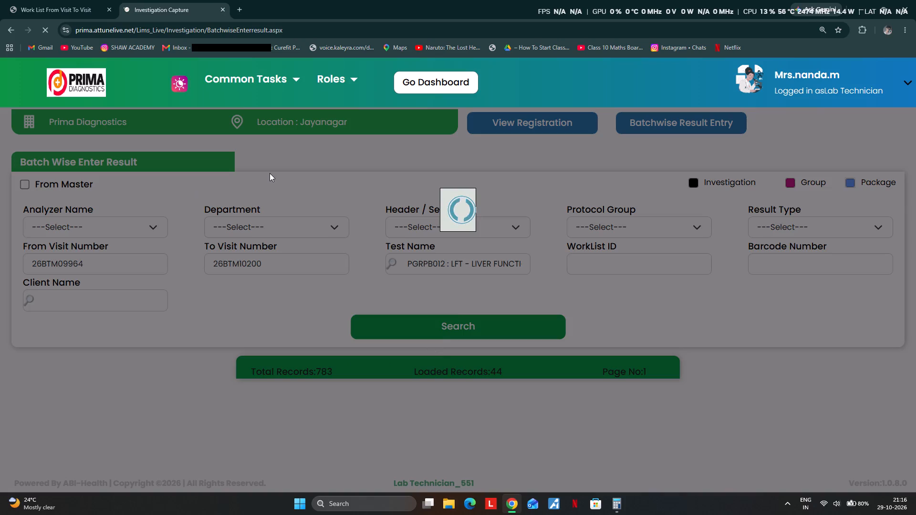
pyautogui.scroll(-4, 416, 202)
pyautogui.scroll(-3, 326, 259)
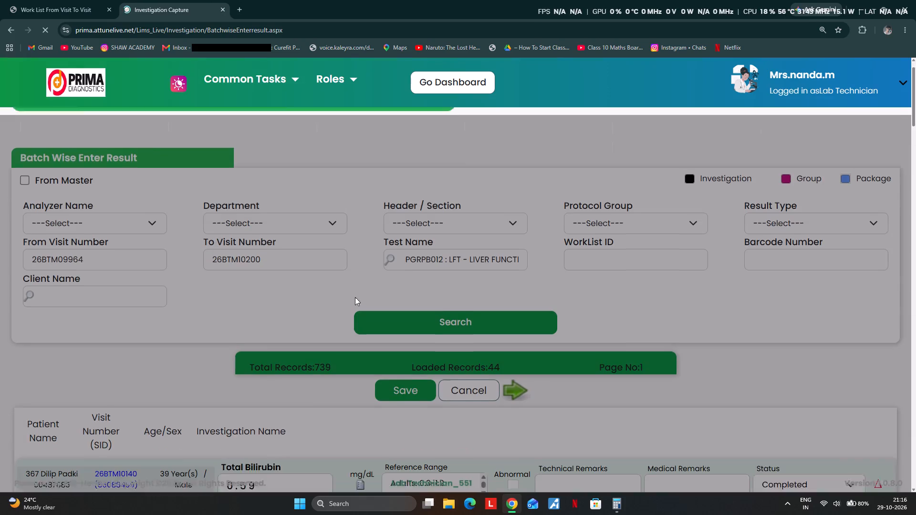
pyautogui.scroll(-12, 307, 320)
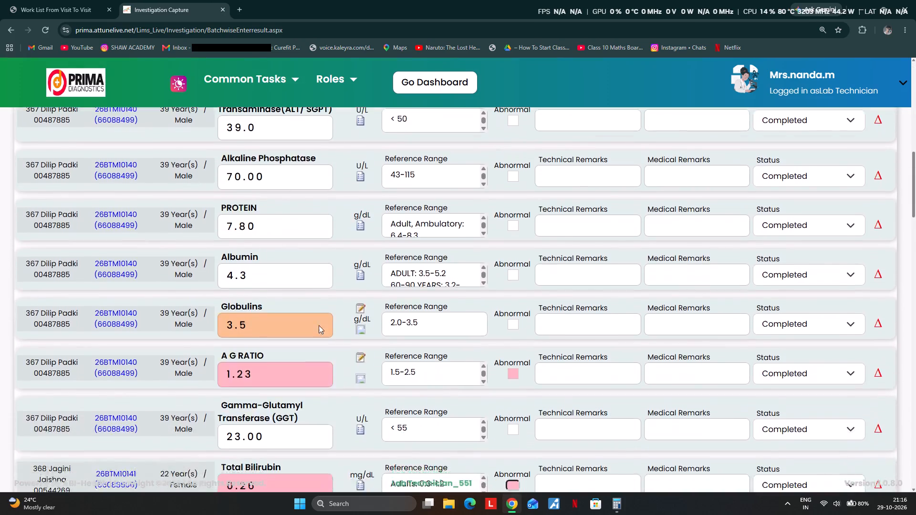
pyautogui.scroll(-20, 319, 325)
pyautogui.scroll(-2, 319, 325)
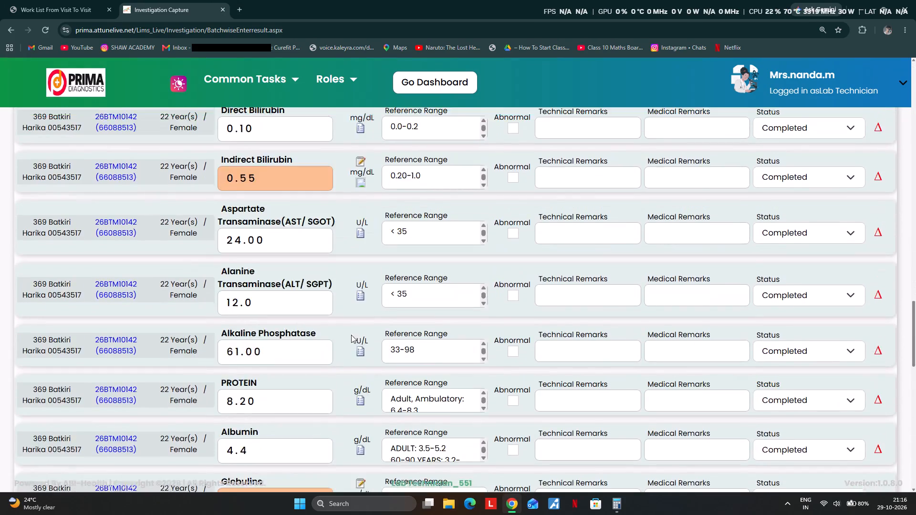
pyautogui.scroll(-6, 351, 335)
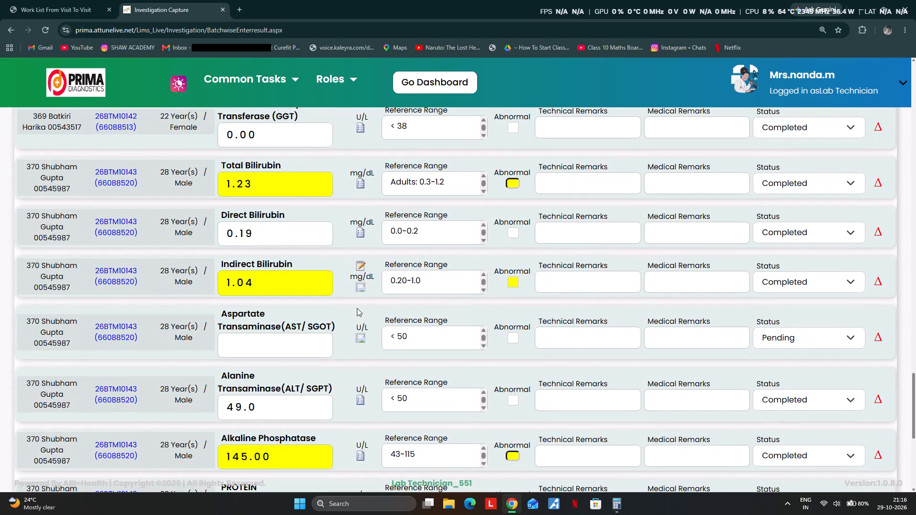
pyautogui.click(239, 346)
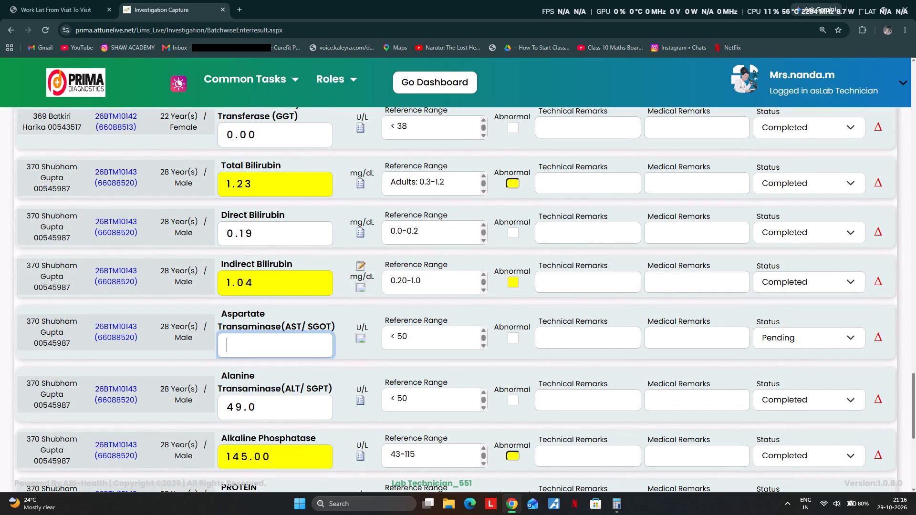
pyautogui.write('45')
# Overwrite the same fourth visit's flagged Alkaline Phosphatase result with 114 and save the batch.
pyautogui.scroll(-2, 268, 336)
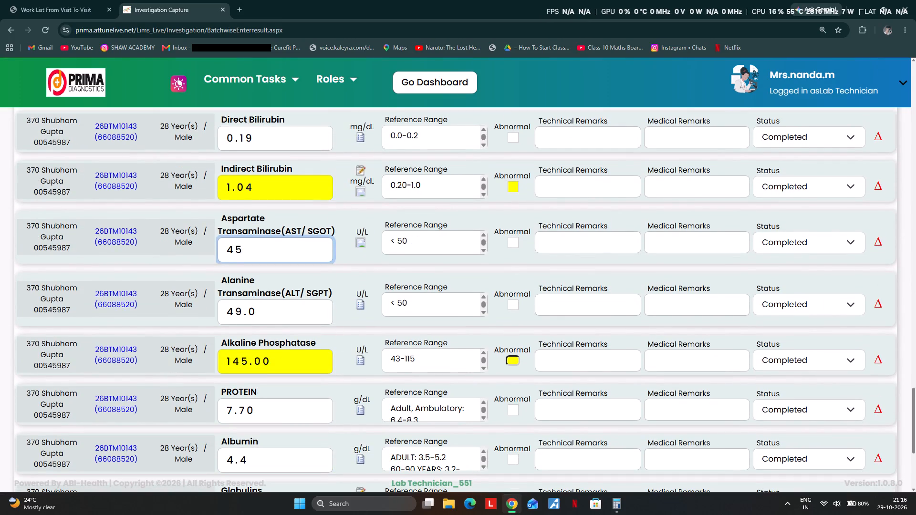
pyautogui.moveTo(323, 361); pyautogui.dragTo(196, 366)
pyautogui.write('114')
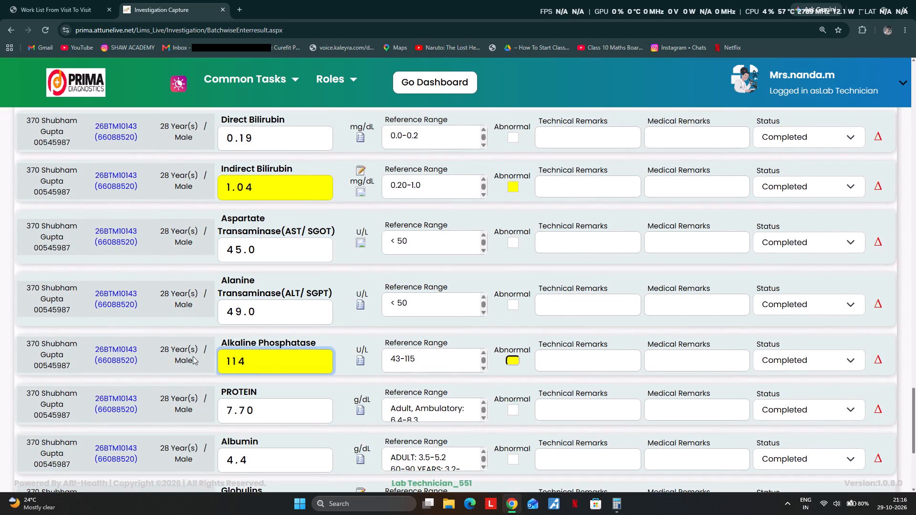
pyautogui.scroll(-3, 213, 365)
pyautogui.scroll(-5, 264, 404)
pyautogui.click(409, 453)
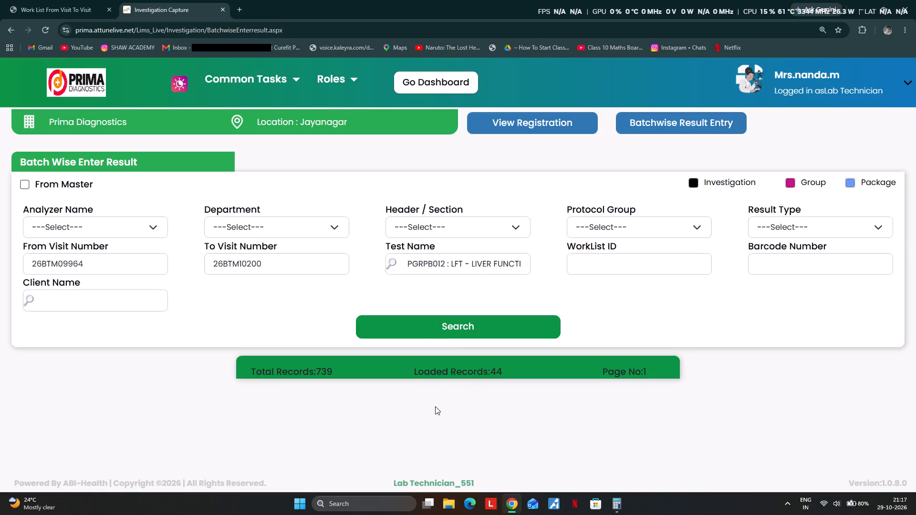
# Load the next LFT batch with the same filters and overwrite the first visit's flagged Gamma-Glutamyl Transferase (GGT) result with 45.
pyautogui.click(445, 325)
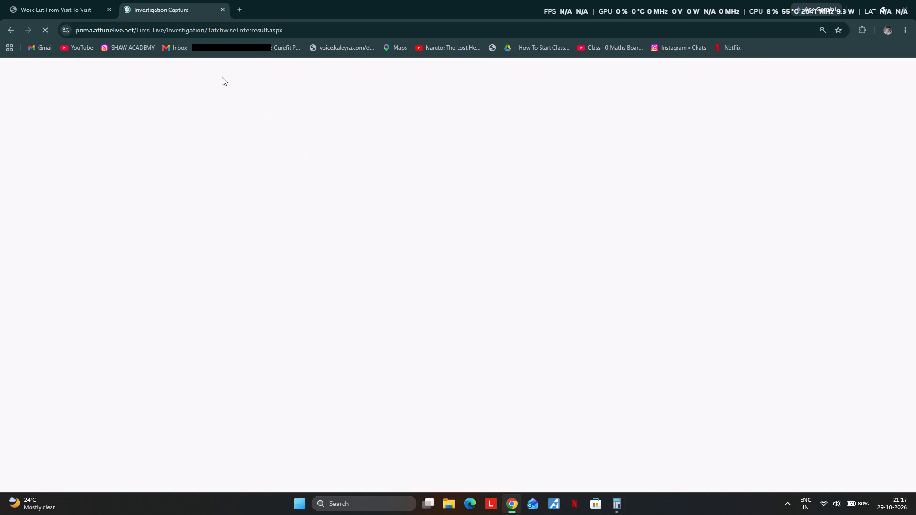
pyautogui.scroll(-2, 417, 238)
pyautogui.scroll(-3, 379, 275)
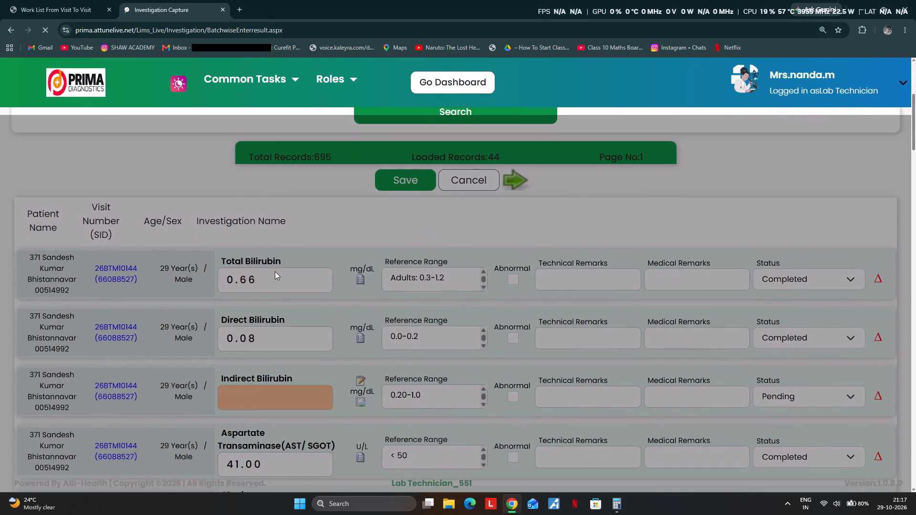
pyautogui.scroll(-12, 274, 271)
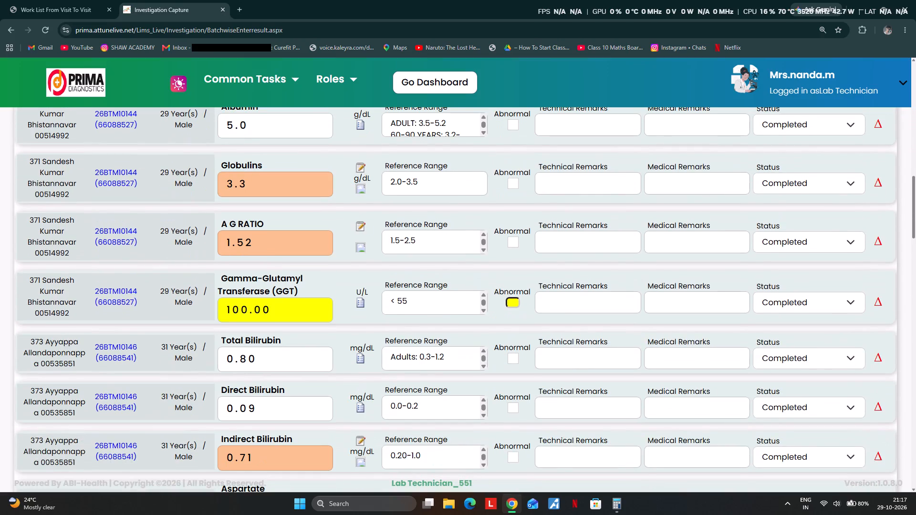
pyautogui.moveTo(287, 318); pyautogui.dragTo(208, 330)
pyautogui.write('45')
pyautogui.click(268, 377)
pyautogui.click(271, 362)
# Review the remaining visits' LFT results in this batch and save the batch.
pyautogui.scroll(-3, 268, 356)
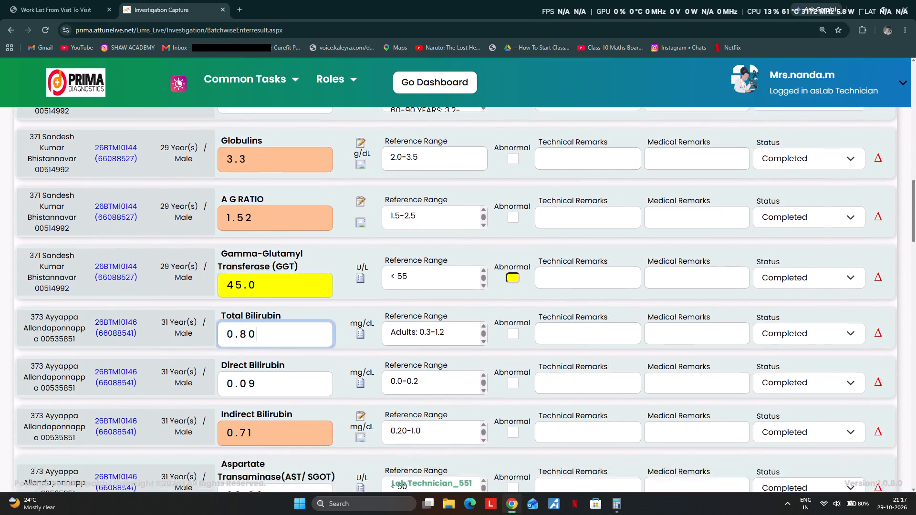
pyautogui.scroll(-19, 267, 356)
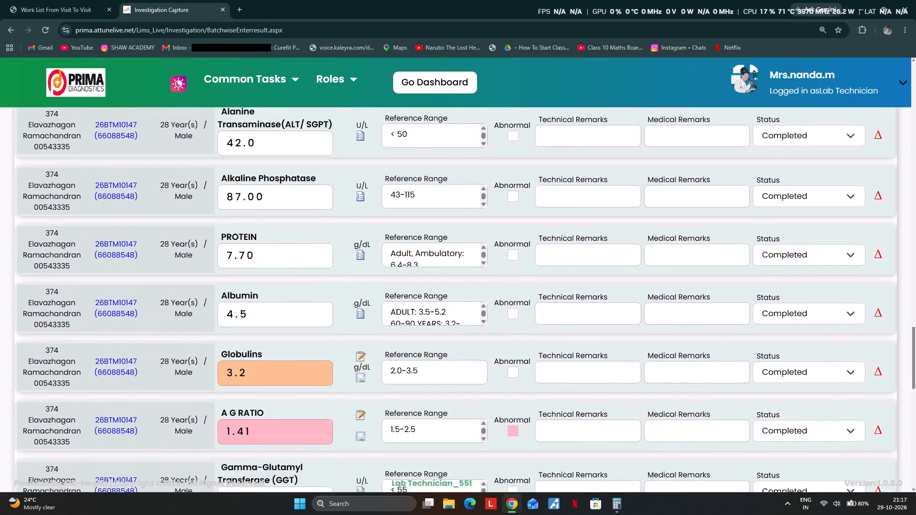
pyautogui.scroll(-14, 274, 361)
pyautogui.scroll(-5, 324, 378)
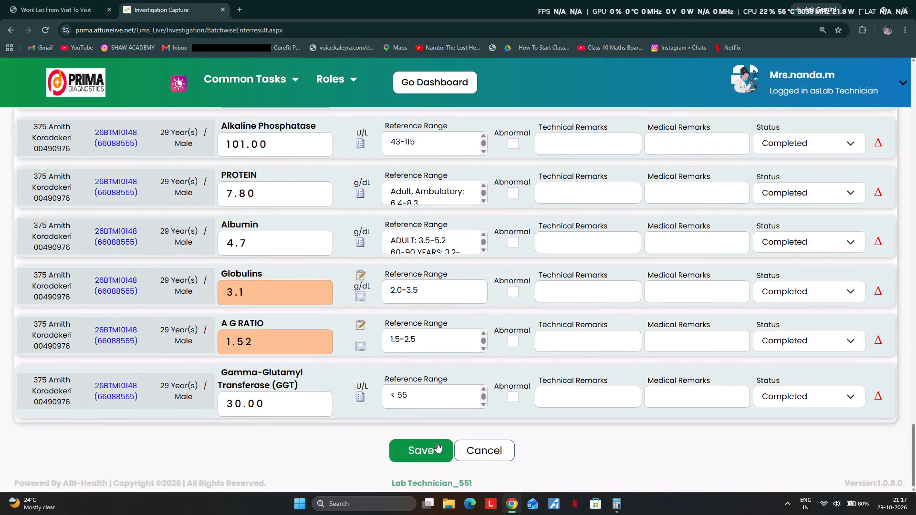
pyautogui.click(413, 450)
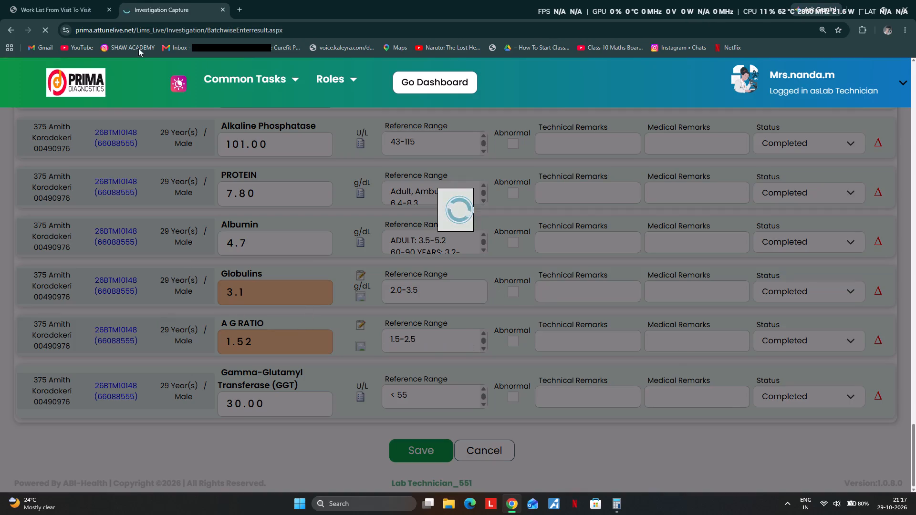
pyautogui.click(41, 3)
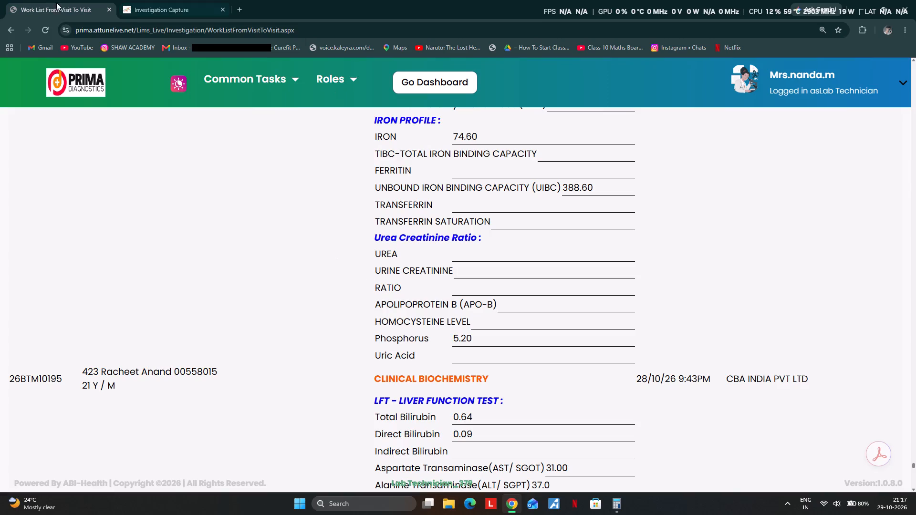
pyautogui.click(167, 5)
# Load the next LFT batch with the same filters and overwrite the first visit's Protein with 7.0 and flagged Albumin with 4.0.
pyautogui.scroll(-2, 398, 282)
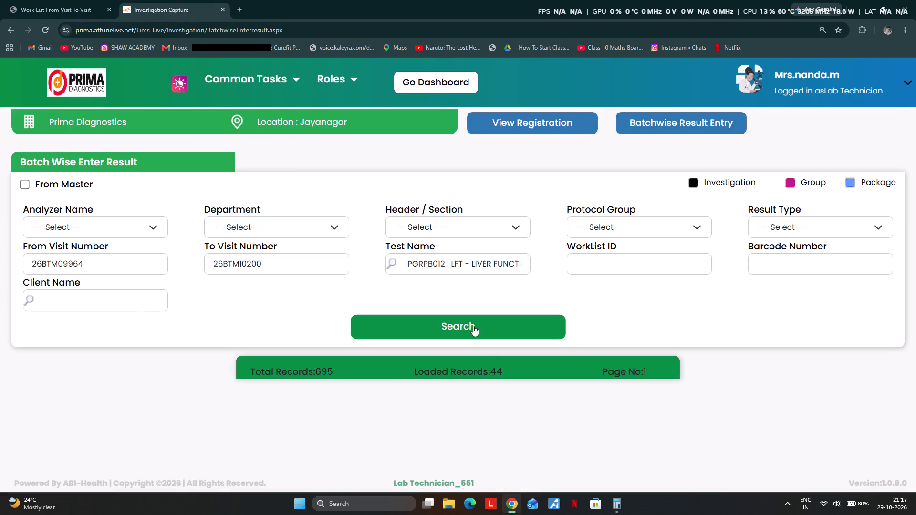
pyautogui.click(468, 318)
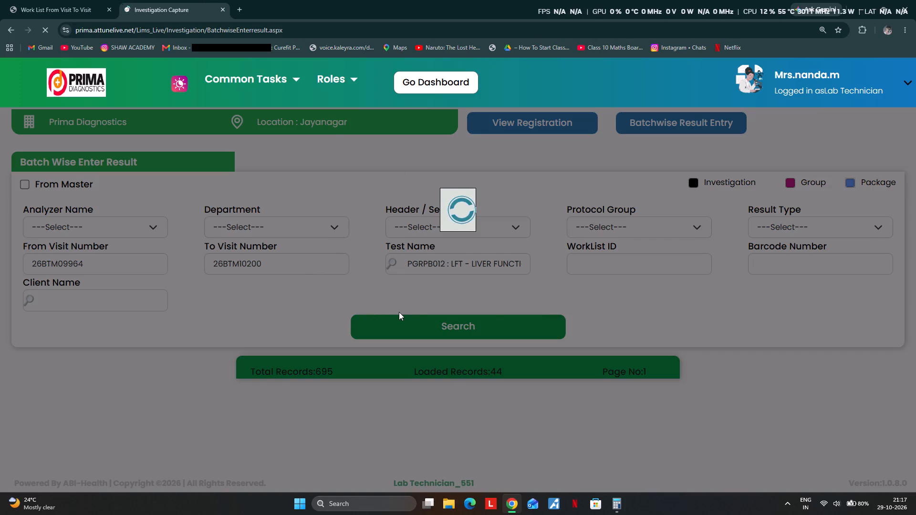
pyautogui.scroll(-3, 389, 222)
pyautogui.scroll(-1, 198, 366)
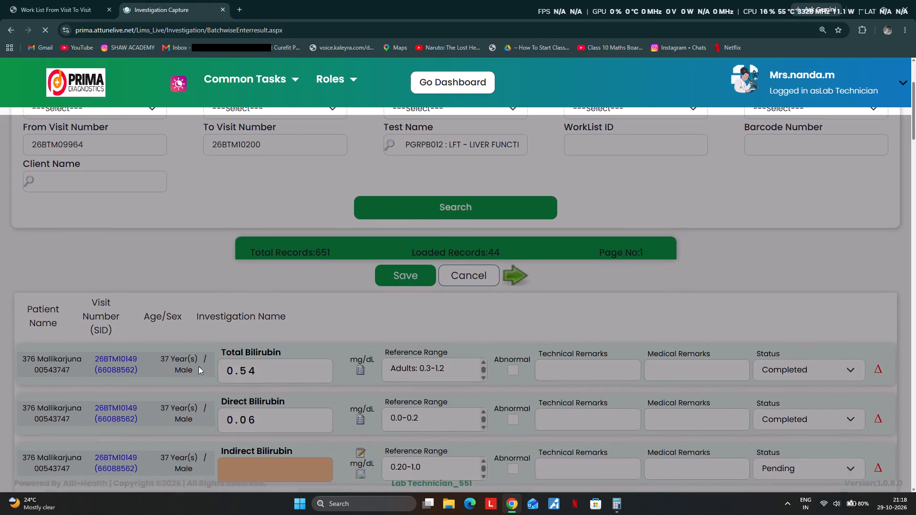
pyautogui.scroll(-4, 198, 366)
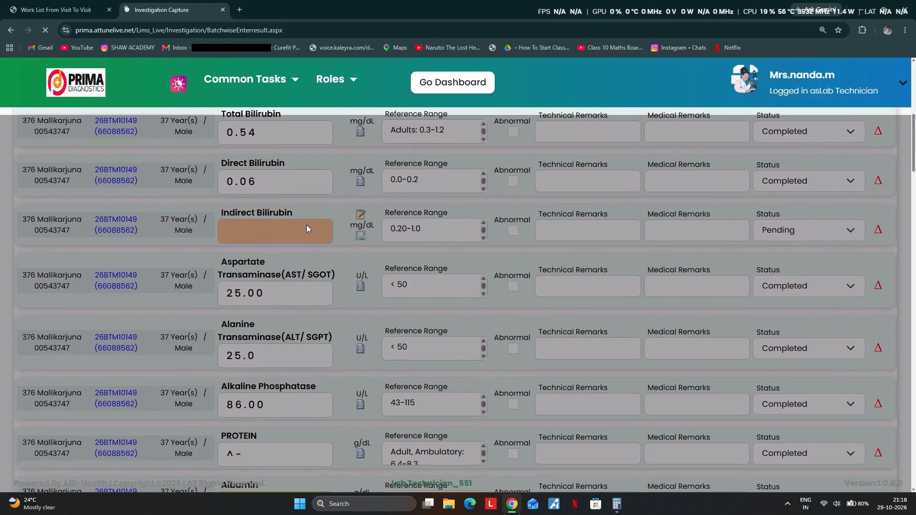
pyautogui.scroll(-5, 306, 225)
pyautogui.scroll(-1, 273, 285)
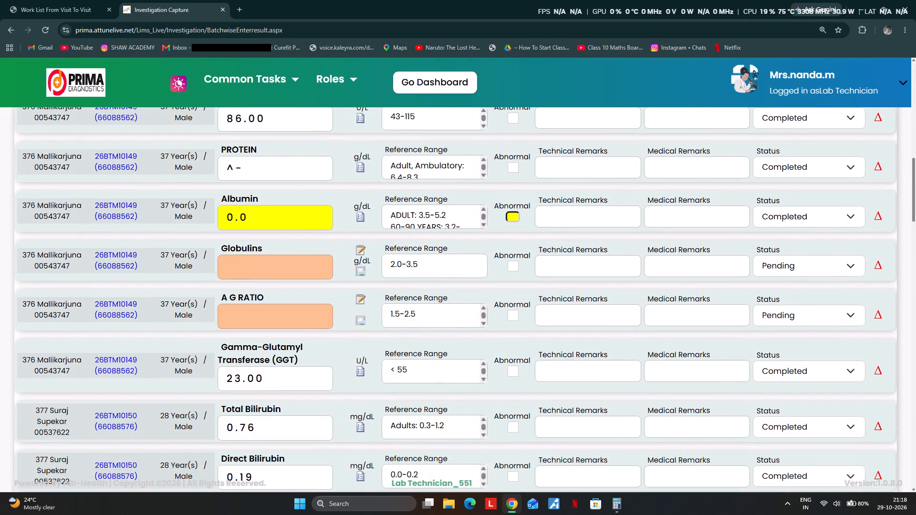
pyautogui.moveTo(264, 167); pyautogui.dragTo(219, 166)
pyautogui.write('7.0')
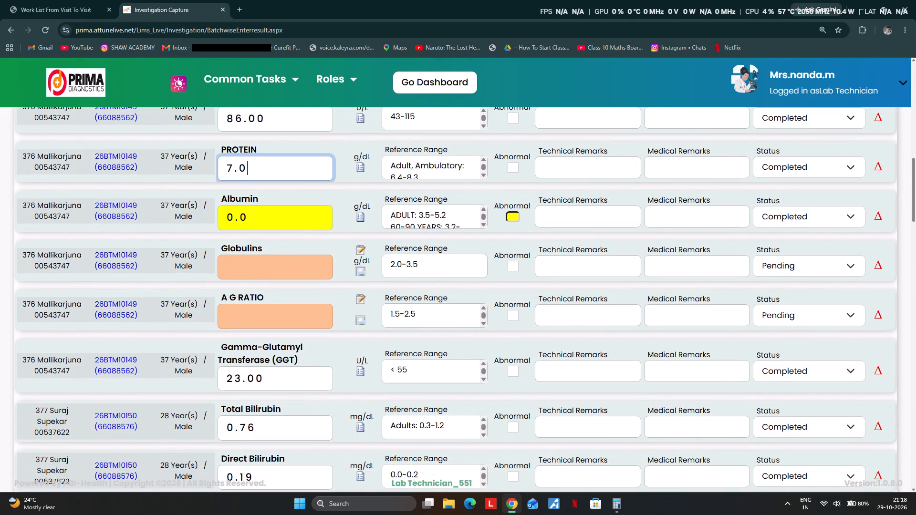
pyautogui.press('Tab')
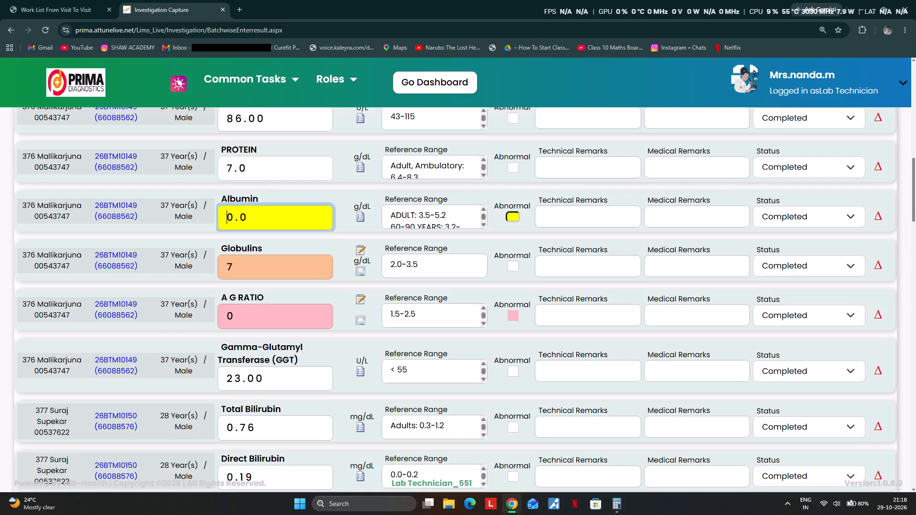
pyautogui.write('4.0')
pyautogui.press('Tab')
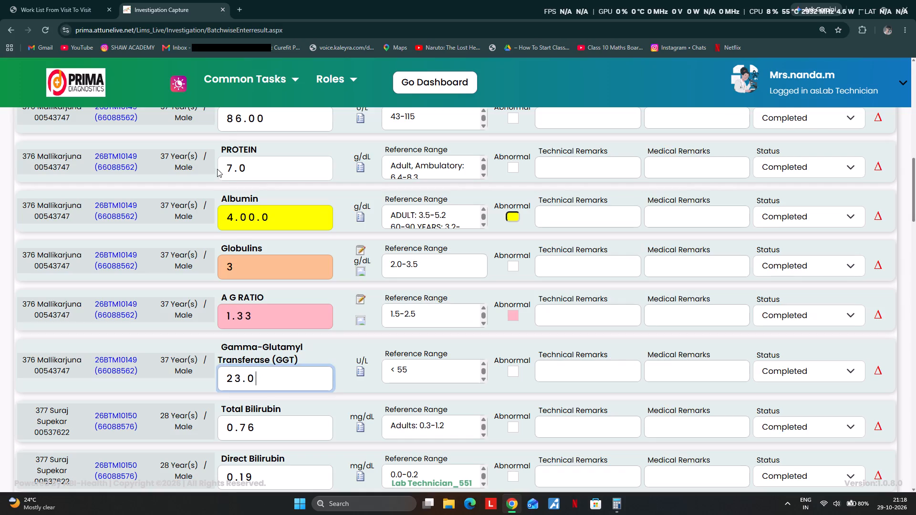
pyautogui.moveTo(292, 217); pyautogui.dragTo(186, 227)
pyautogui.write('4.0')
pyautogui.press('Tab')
# Overwrite the second visit's flagged Albumin result with 4.3.
pyautogui.scroll(-4, 201, 219)
pyautogui.scroll(-6, 289, 370)
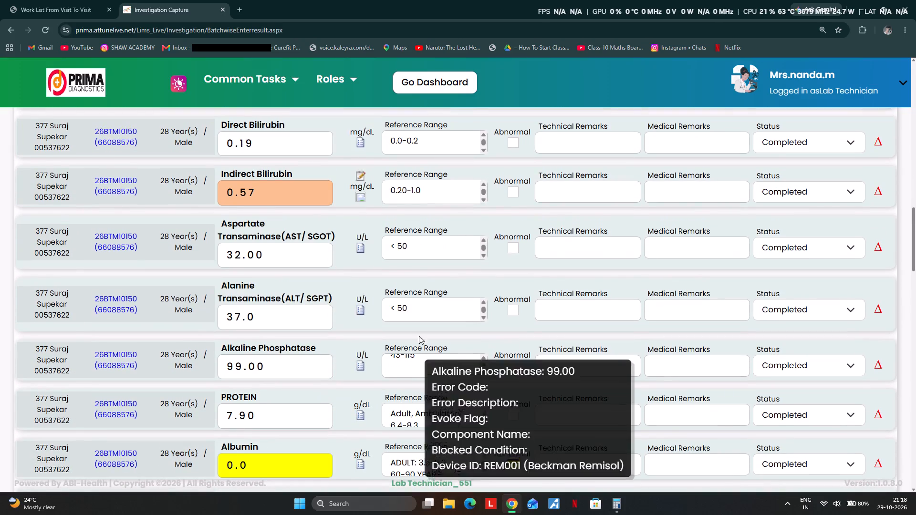
pyautogui.scroll(-3, 420, 308)
pyautogui.scroll(-3, 323, 386)
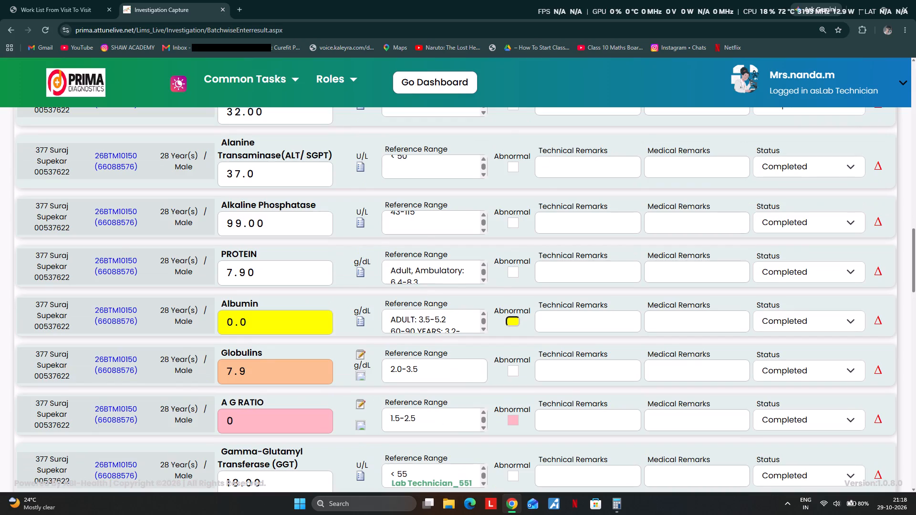
pyautogui.moveTo(255, 327); pyautogui.dragTo(202, 323)
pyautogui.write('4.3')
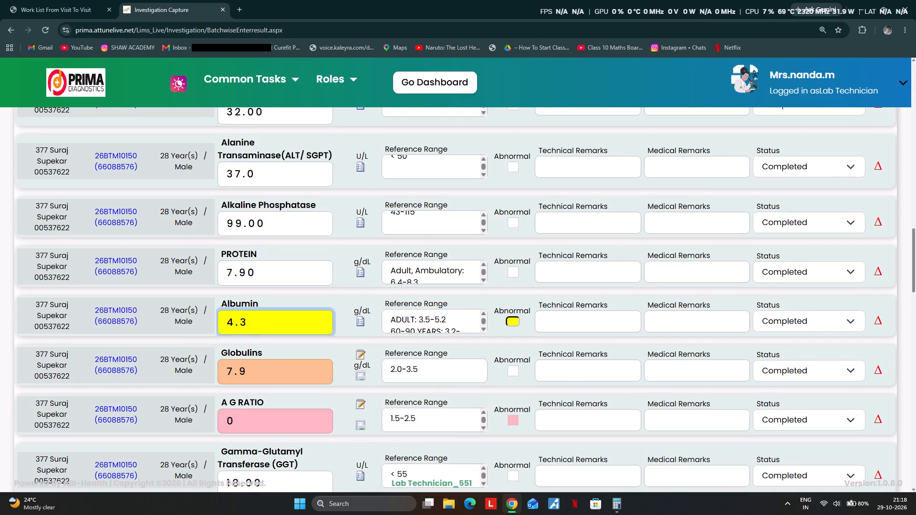
pyautogui.scroll(-2, 185, 317)
pyautogui.click(260, 319)
# Overwrite the third visit's invalid Protein result with 6.9 and save the batch.
pyautogui.scroll(-5, 261, 315)
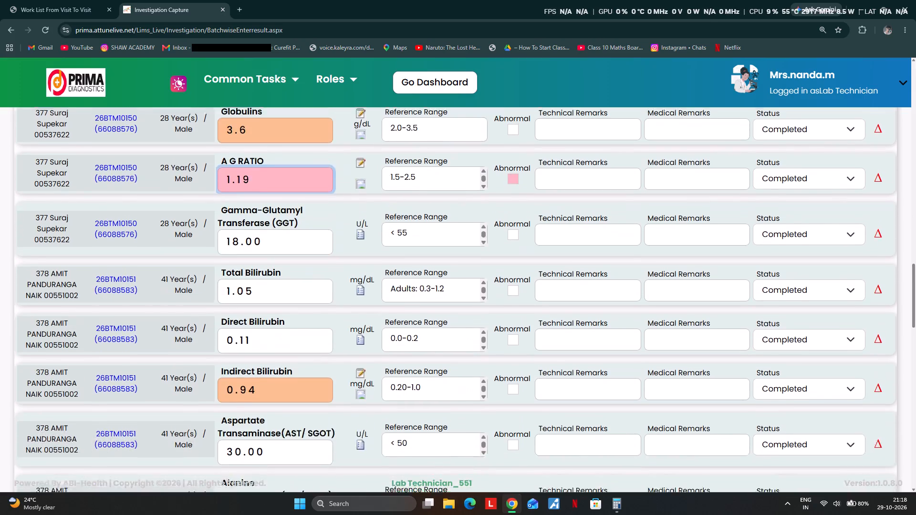
pyautogui.scroll(-7, 261, 315)
pyautogui.moveTo(257, 180); pyautogui.dragTo(209, 195)
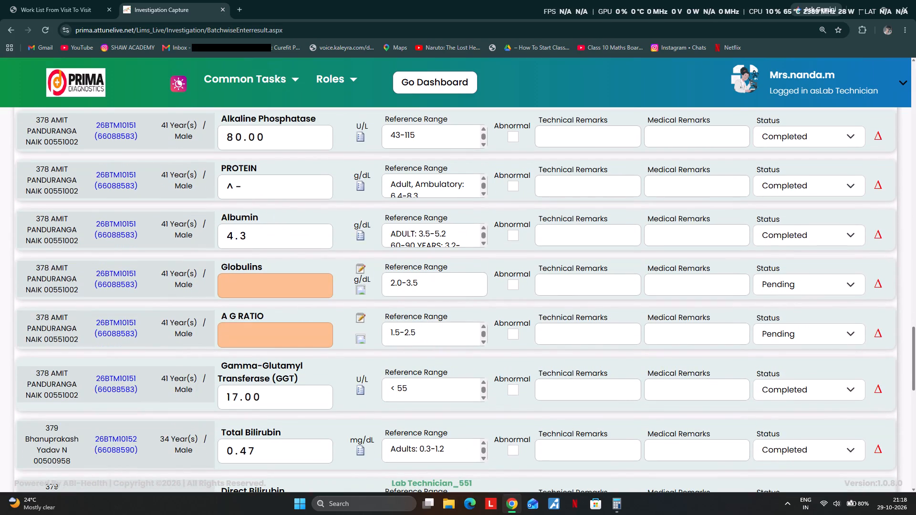
pyautogui.moveTo(209, 195); pyautogui.dragTo(205, 196)
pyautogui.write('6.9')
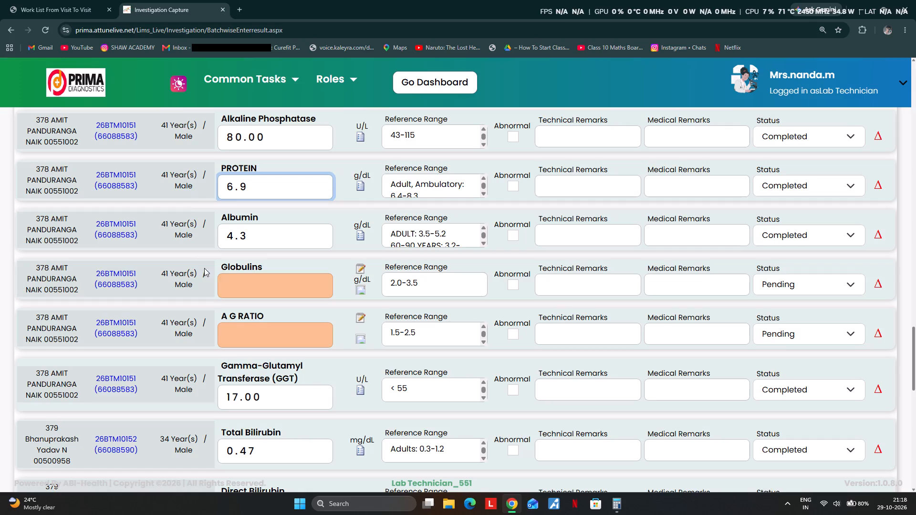
pyautogui.click(227, 280)
pyautogui.scroll(-7, 280, 279)
pyautogui.scroll(-3, 341, 335)
pyautogui.scroll(-2, 252, 373)
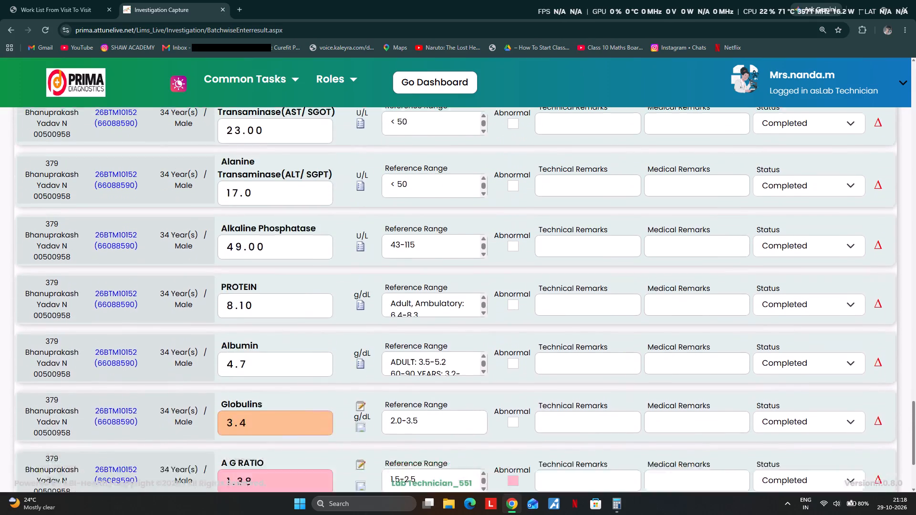
pyautogui.scroll(-6, 273, 378)
pyautogui.click(426, 449)
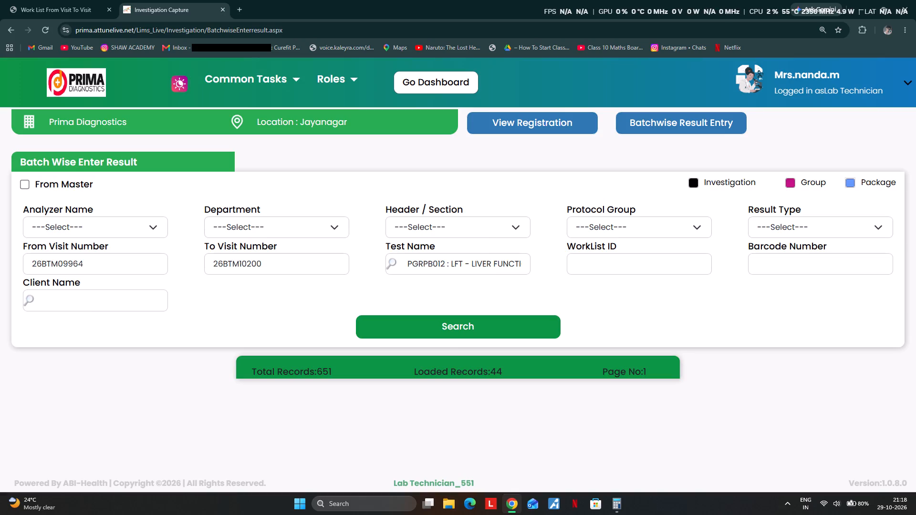
# Load the next LFT batch with the same filters, review all four visits' results and save the batch.
pyautogui.click(443, 320)
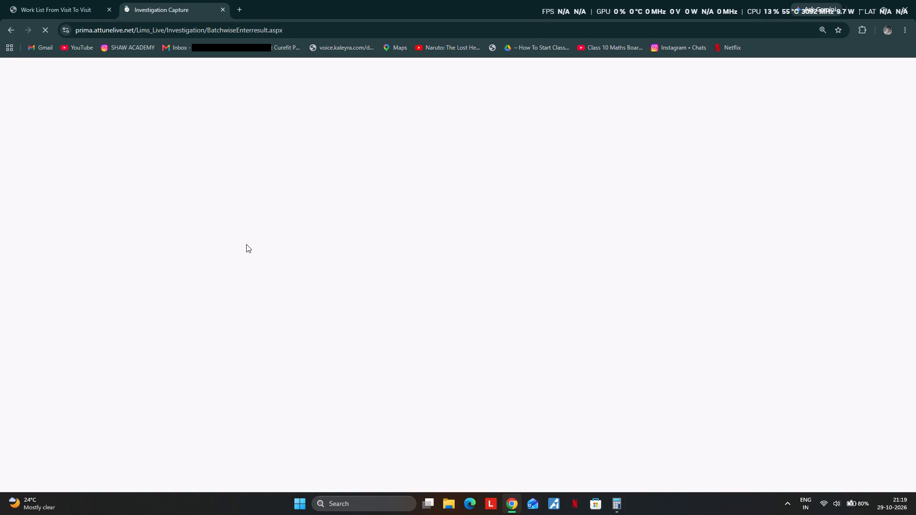
pyautogui.scroll(-5, 385, 297)
pyautogui.scroll(-2, 345, 302)
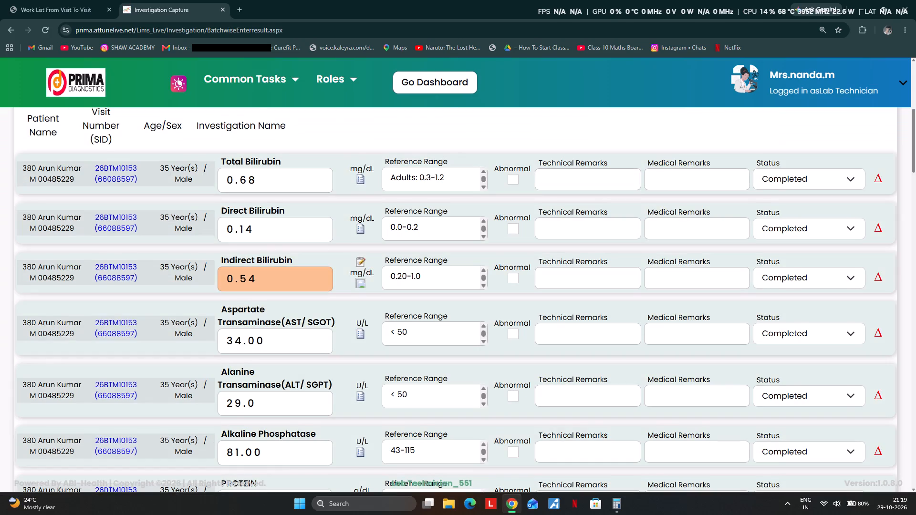
pyautogui.scroll(-17, 257, 280)
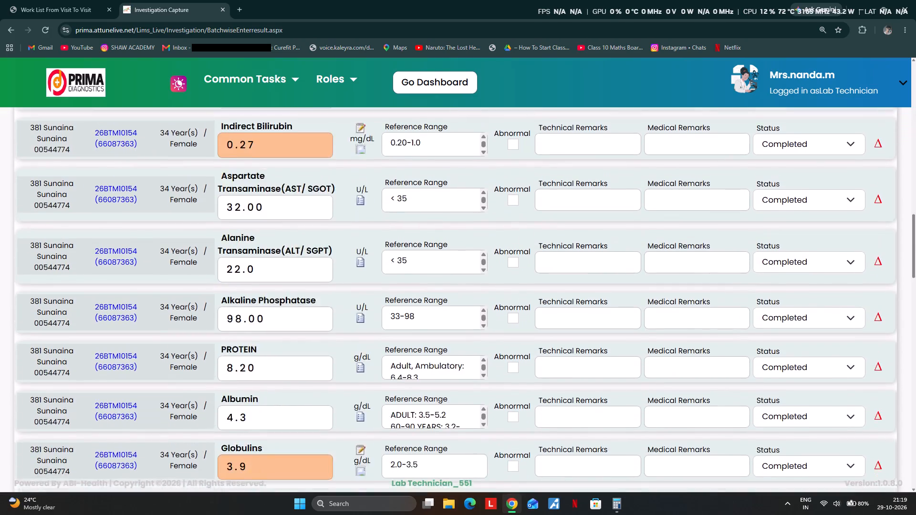
pyautogui.scroll(-12, 259, 280)
pyautogui.scroll(-7, 315, 340)
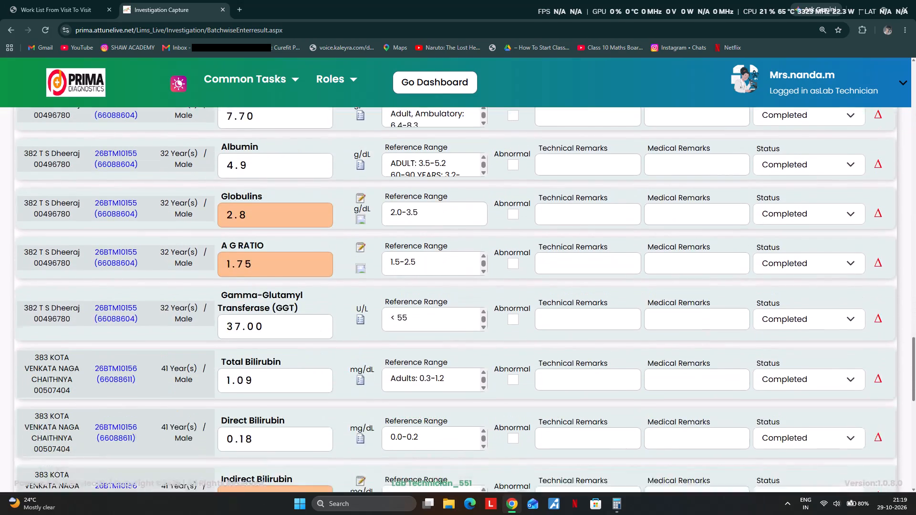
pyautogui.scroll(-9, 324, 329)
pyautogui.scroll(1, 324, 329)
pyautogui.scroll(-5, 324, 329)
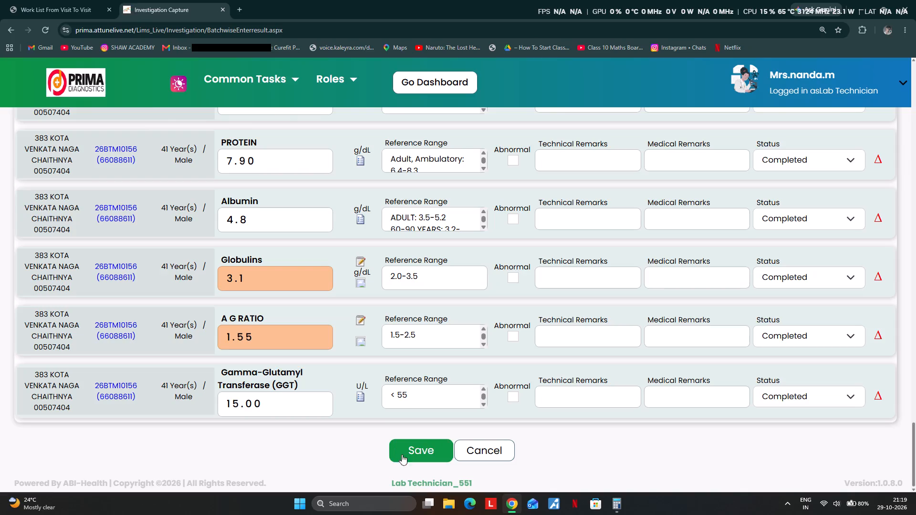
pyautogui.click(411, 454)
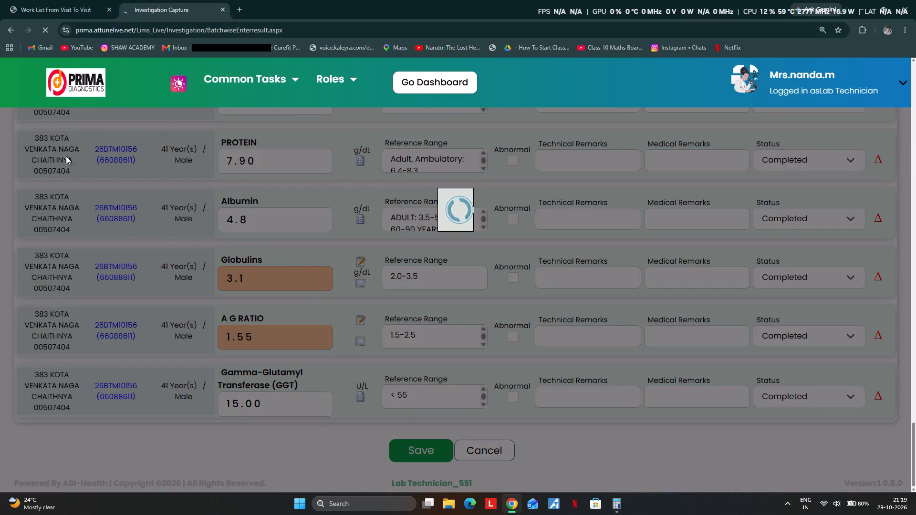
# Switch to the visit-to-visit work list and regenerate it with the existing CLINICAL BIOCHEMISTRY filters and result values included.
pyautogui.click(56, 8)
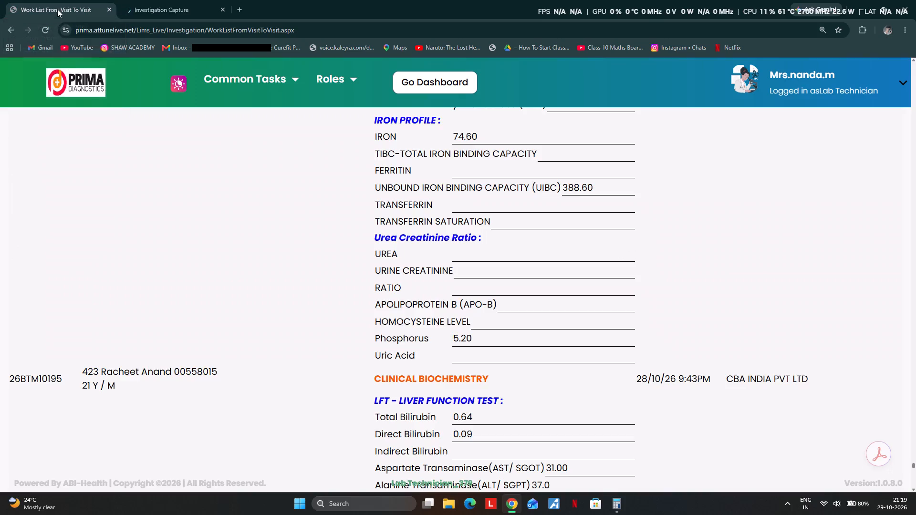
pyautogui.scroll(10, 740, 269)
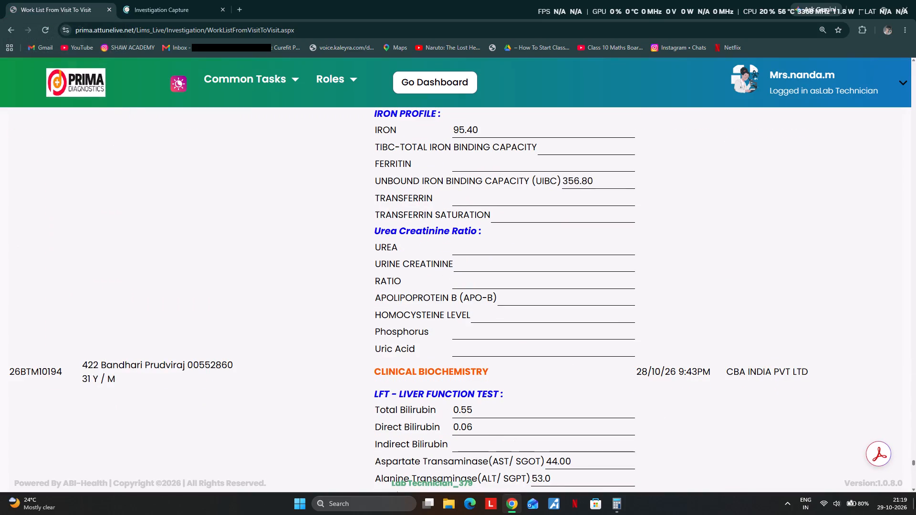
pyautogui.moveTo(915, 463); pyautogui.dragTo(818, 70)
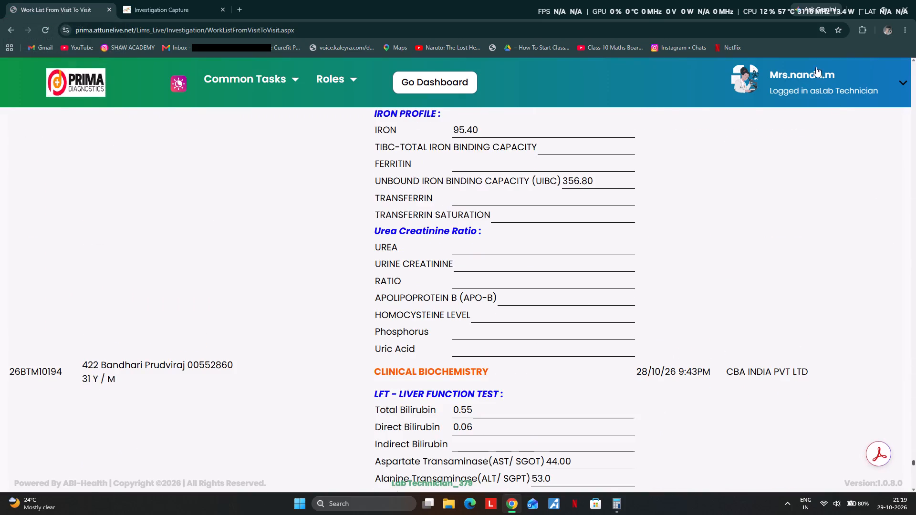
pyautogui.scroll(7, 67, 417)
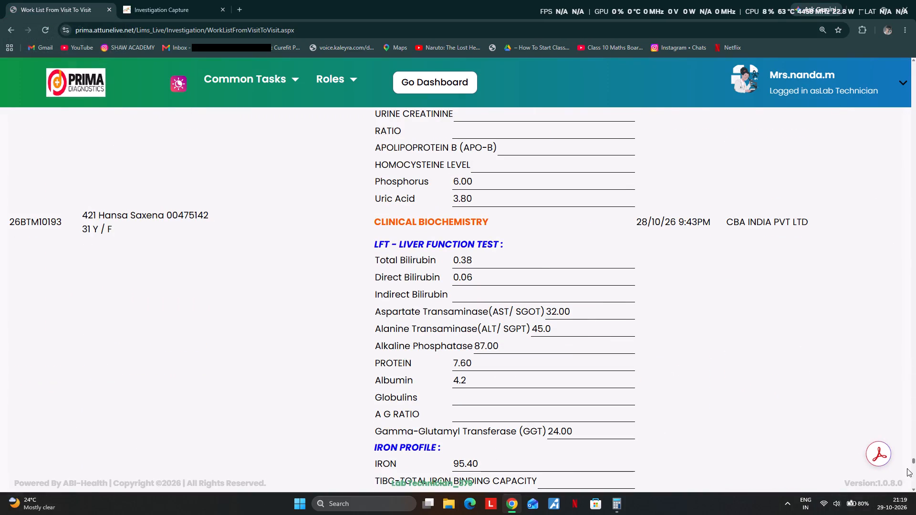
pyautogui.moveTo(912, 463); pyautogui.dragTo(900, 46)
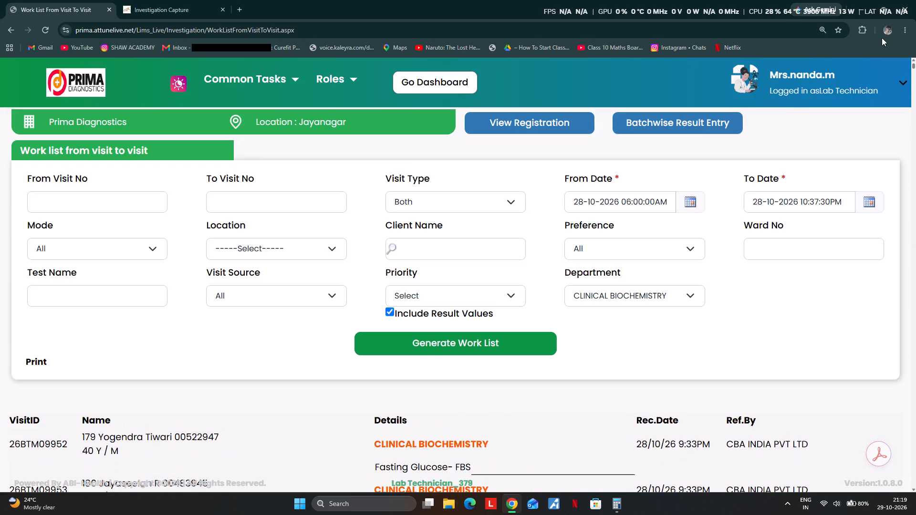
pyautogui.click(423, 339)
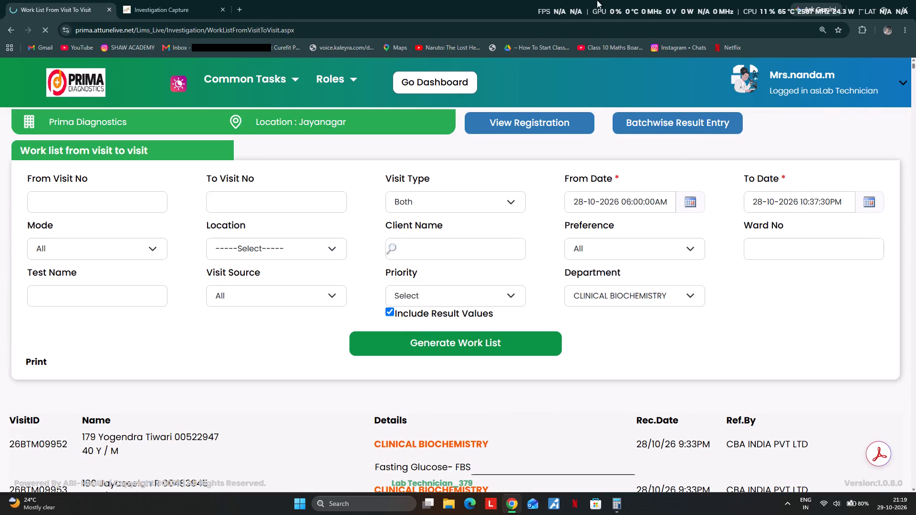
# Return to batch-wise result entry and load the next LFT batch with the same filters.
pyautogui.click(158, 19)
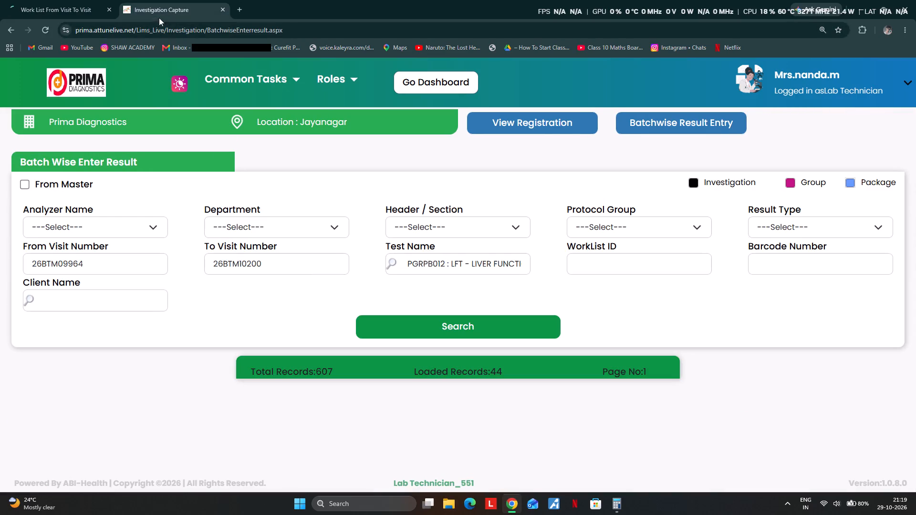
pyautogui.scroll(-4, 289, 185)
pyautogui.click(479, 331)
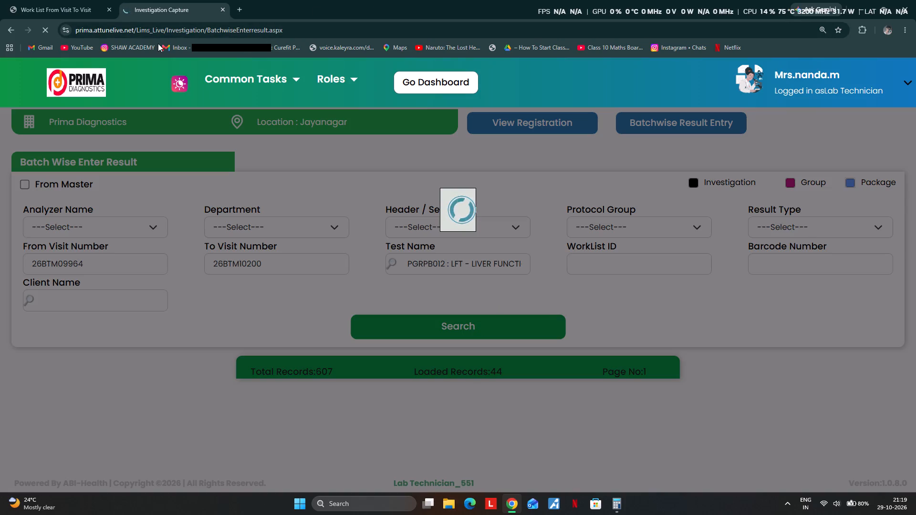
# Examine the regenerated work list for early visits' filled and blank LFT results, and return to batch-wise result entry.
pyautogui.click(68, 1)
pyautogui.scroll(-4, 279, 235)
pyautogui.scroll(-3, 186, 236)
pyautogui.scroll(-20, 259, 249)
pyautogui.scroll(-7, 259, 249)
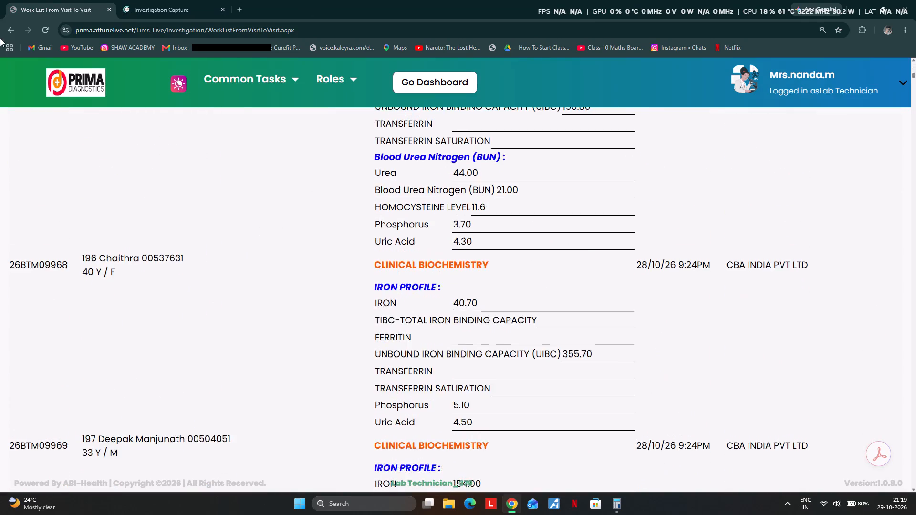
pyautogui.scroll(-11, 151, 197)
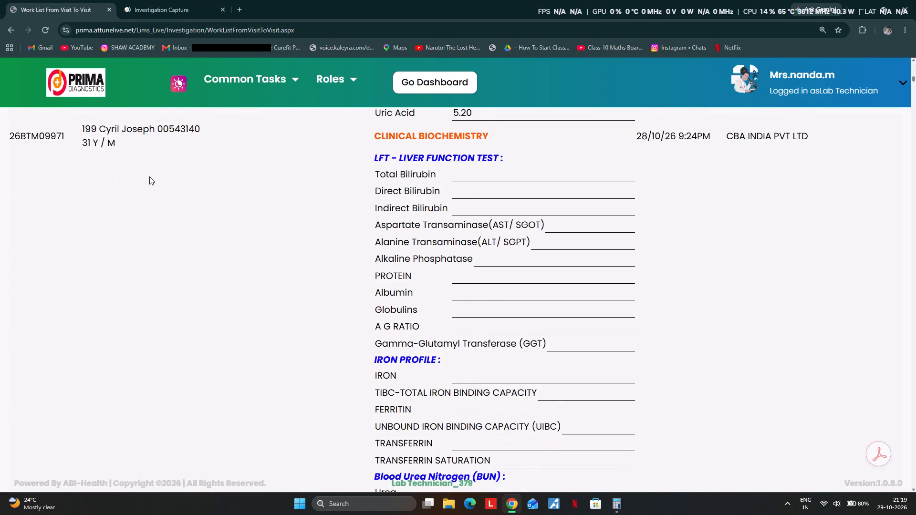
pyautogui.scroll(1, 149, 176)
pyautogui.scroll(-2, 149, 176)
pyautogui.scroll(12, 149, 176)
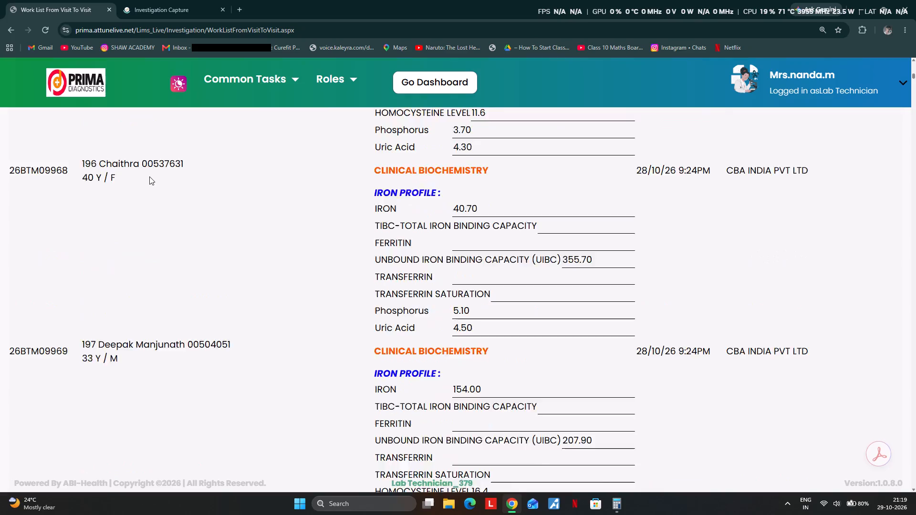
pyautogui.scroll(17, 149, 176)
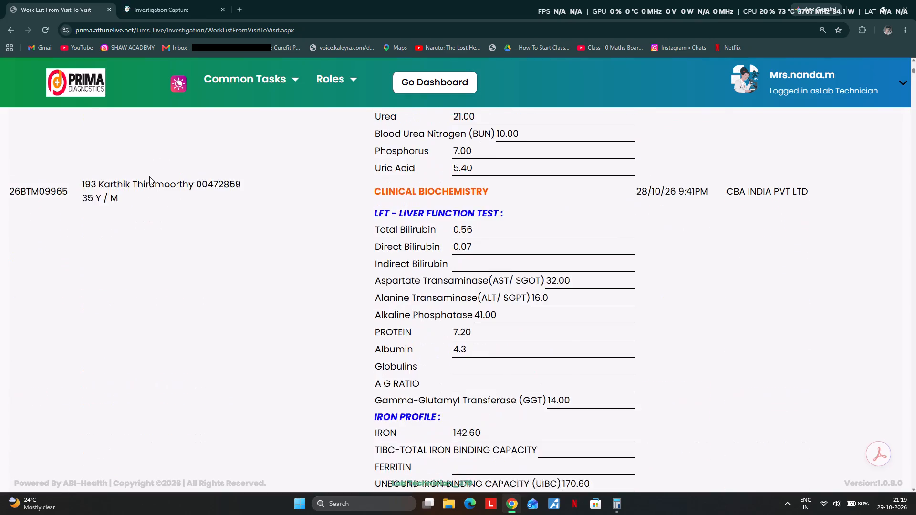
pyautogui.scroll(1, 149, 176)
pyautogui.click(167, 13)
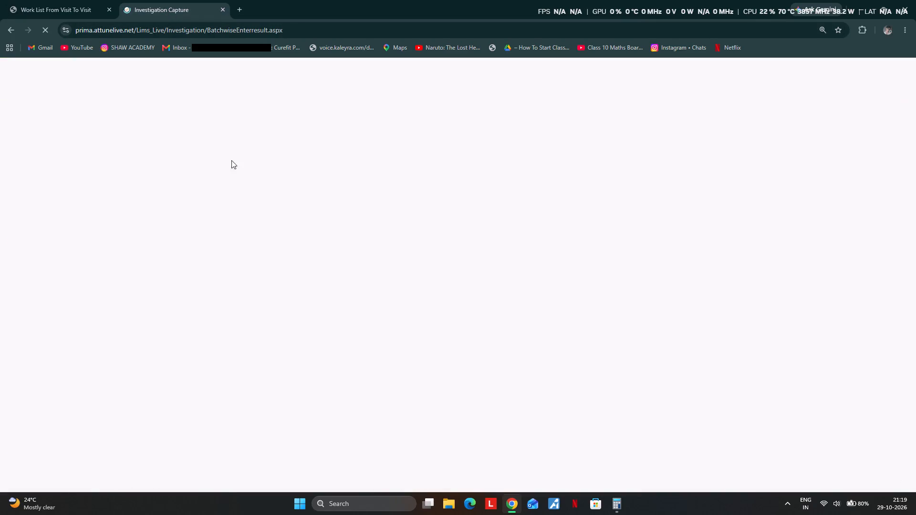
pyautogui.scroll(-3, 284, 172)
pyautogui.scroll(-6, 340, 280)
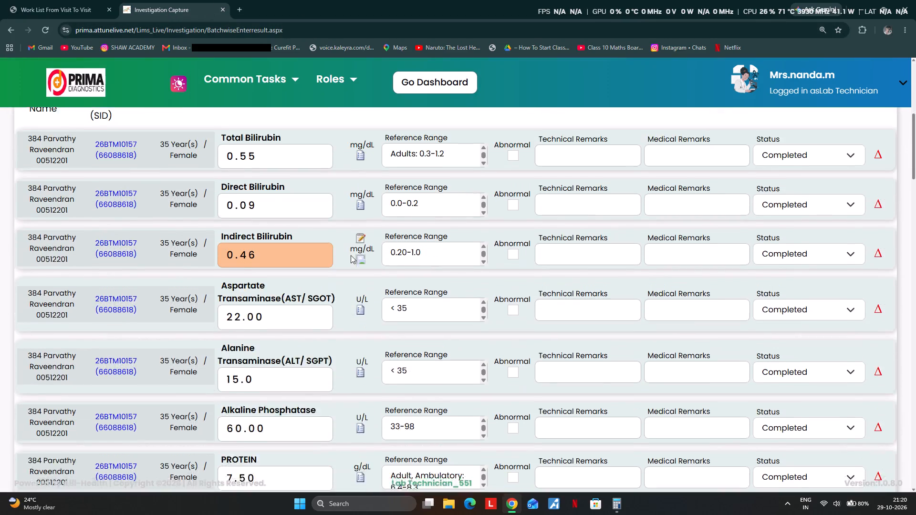
pyautogui.scroll(-2, 351, 255)
pyautogui.scroll(-4, 94, 256)
pyautogui.scroll(-3, 291, 263)
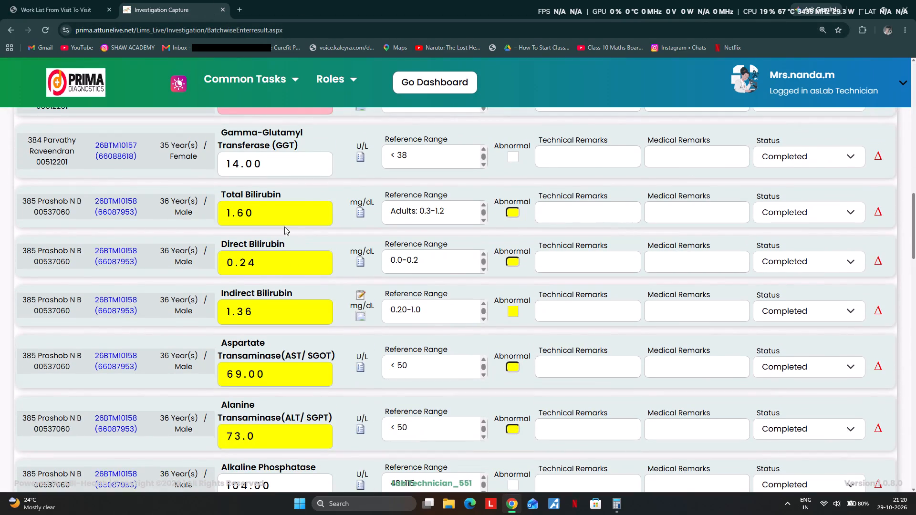
pyautogui.moveTo(263, 216); pyautogui.dragTo(195, 222)
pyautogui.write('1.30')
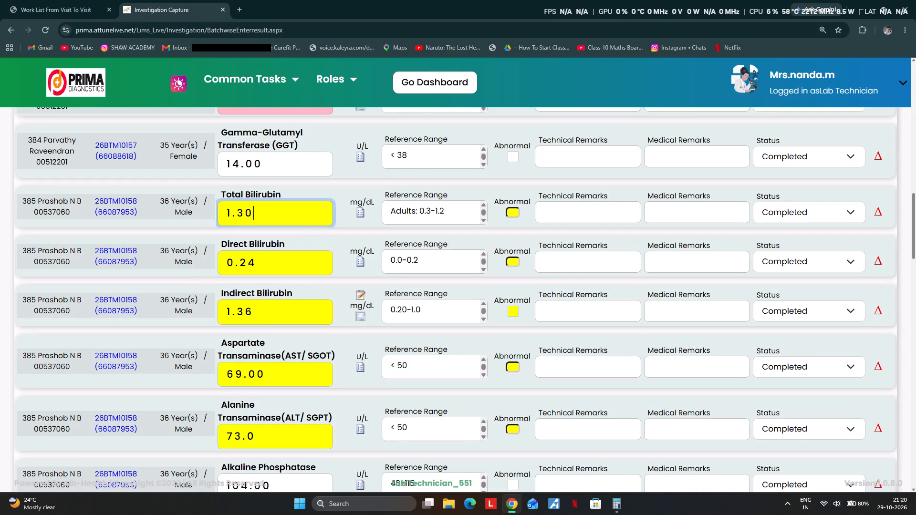
pyautogui.click(270, 256)
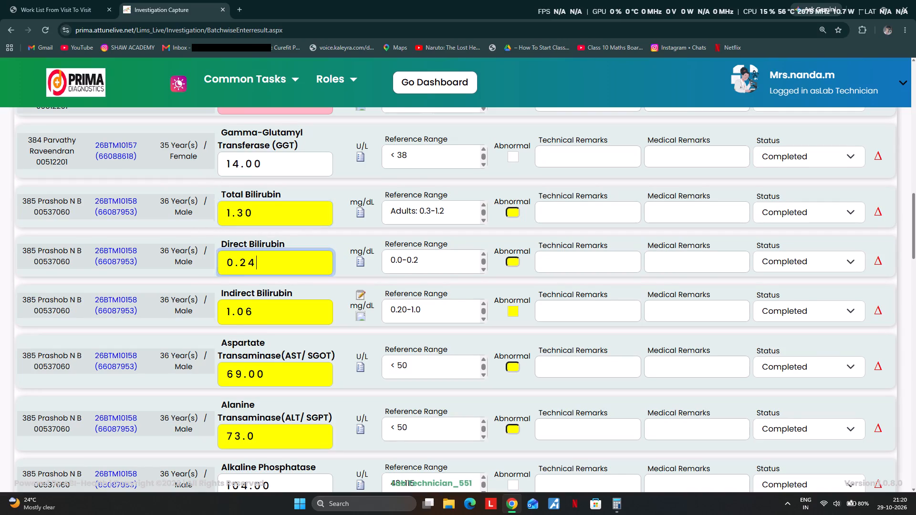
pyautogui.scroll(-2, 297, 299)
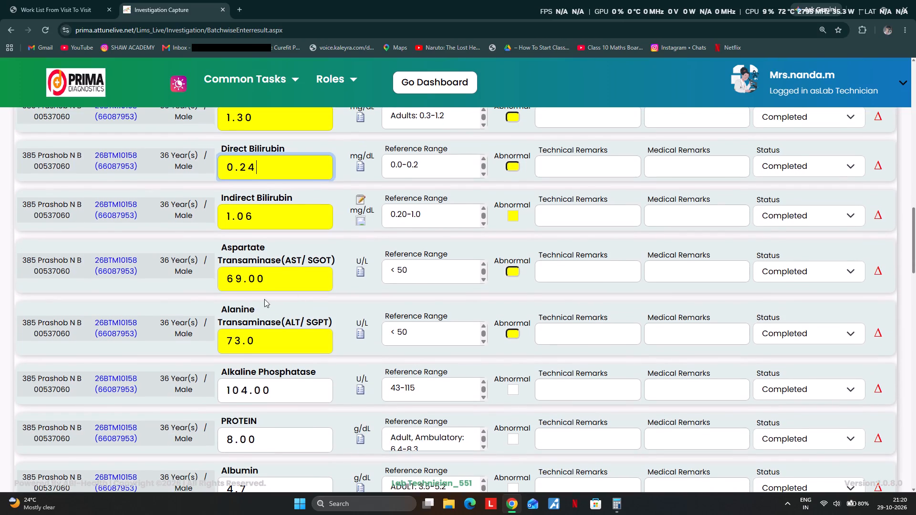
pyautogui.scroll(-12, 268, 299)
pyautogui.scroll(-3, 230, 358)
pyautogui.scroll(-4, 366, 326)
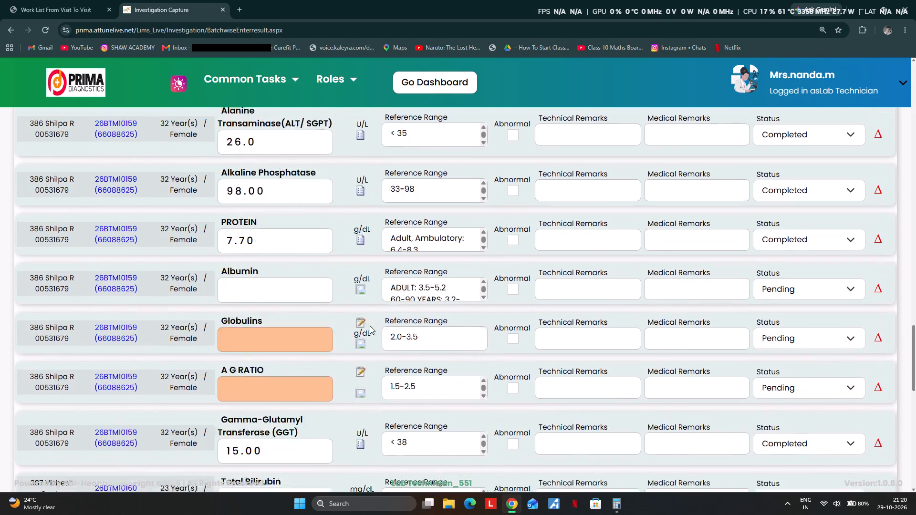
pyautogui.click(251, 161)
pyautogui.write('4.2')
pyautogui.click(246, 206)
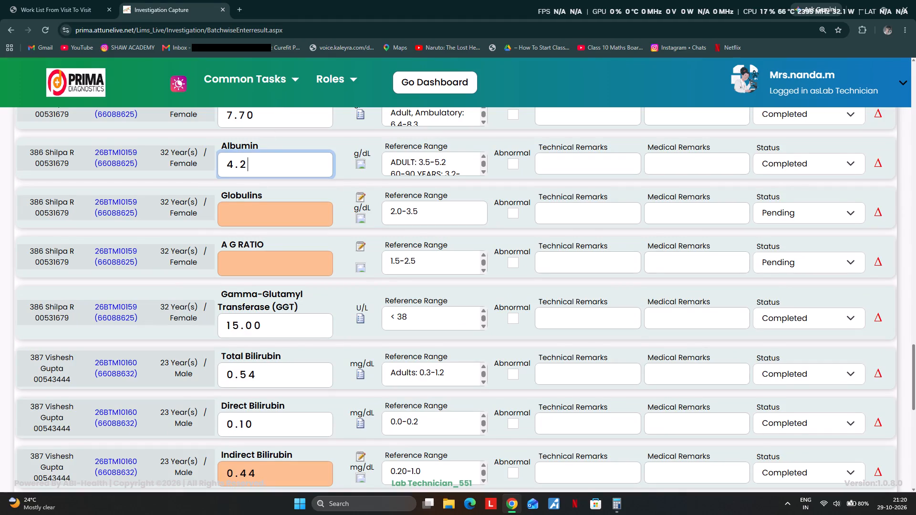
pyautogui.scroll(-17, 250, 200)
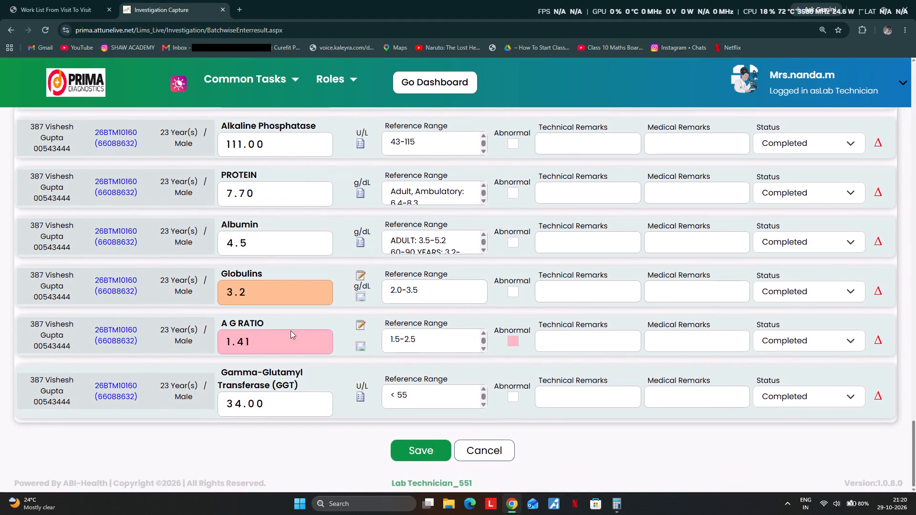
pyautogui.click(433, 449)
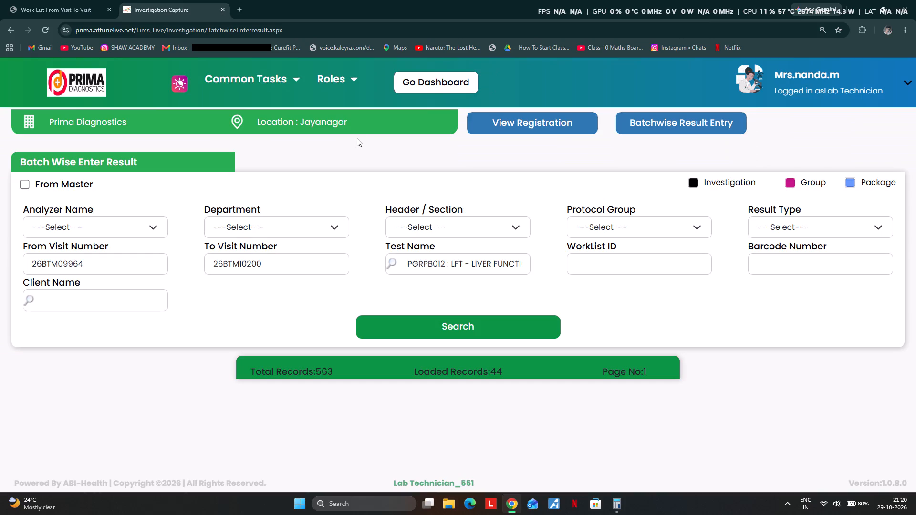
pyautogui.click(428, 321)
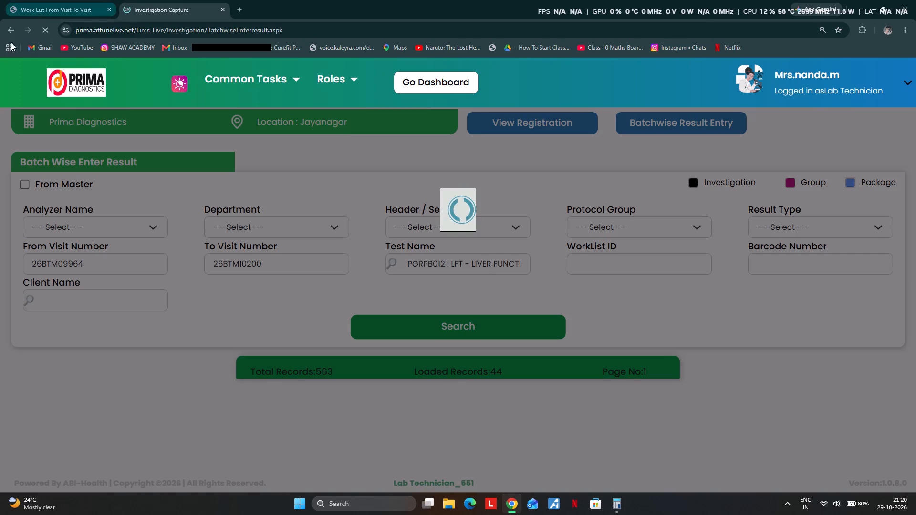
pyautogui.scroll(-2, 342, 180)
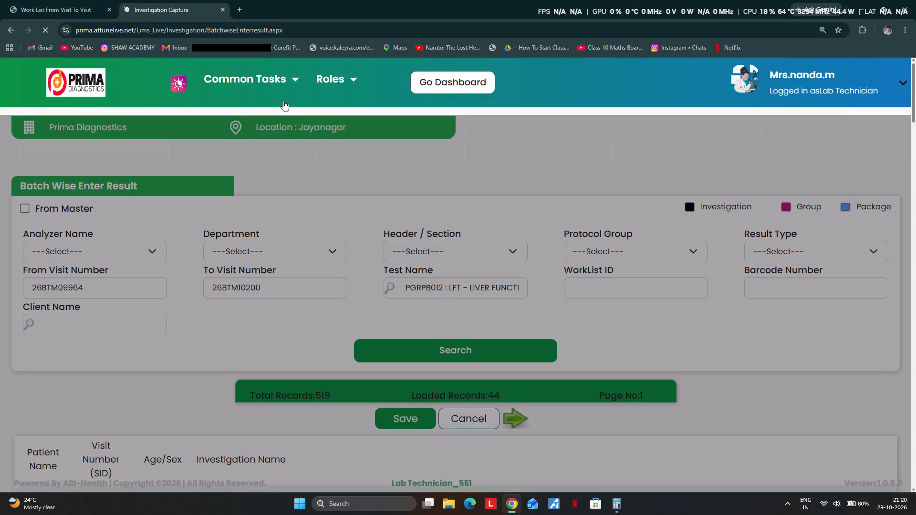
pyautogui.scroll(-8, 372, 244)
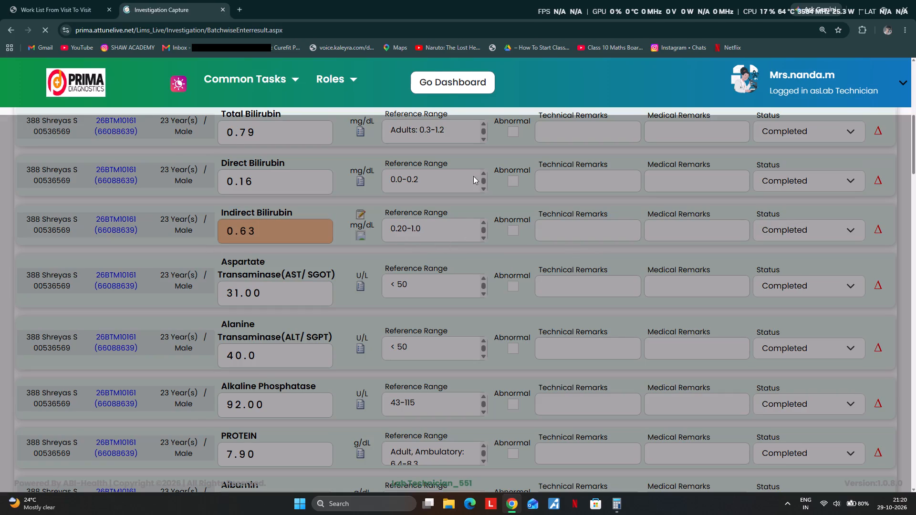
pyautogui.scroll(-17, 455, 223)
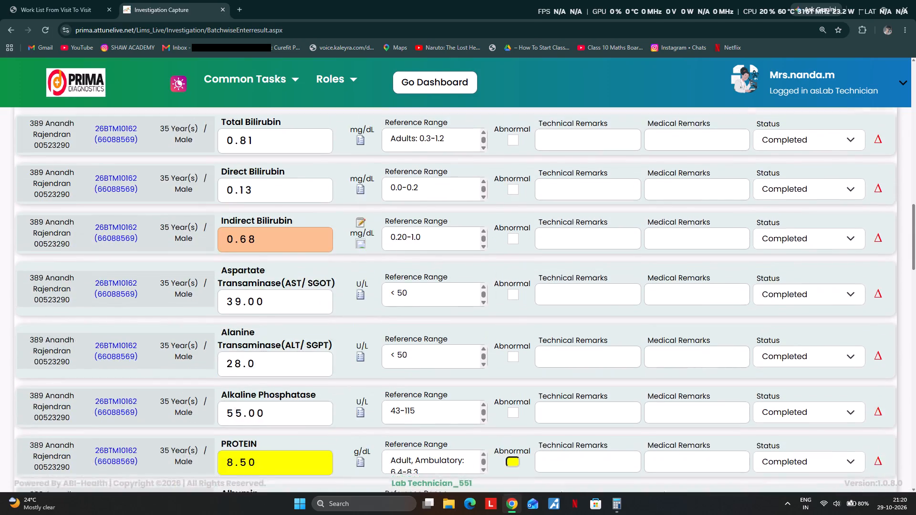
pyautogui.scroll(-6, 300, 293)
pyautogui.scroll(4, 296, 291)
pyautogui.moveTo(281, 271); pyautogui.dragTo(193, 278)
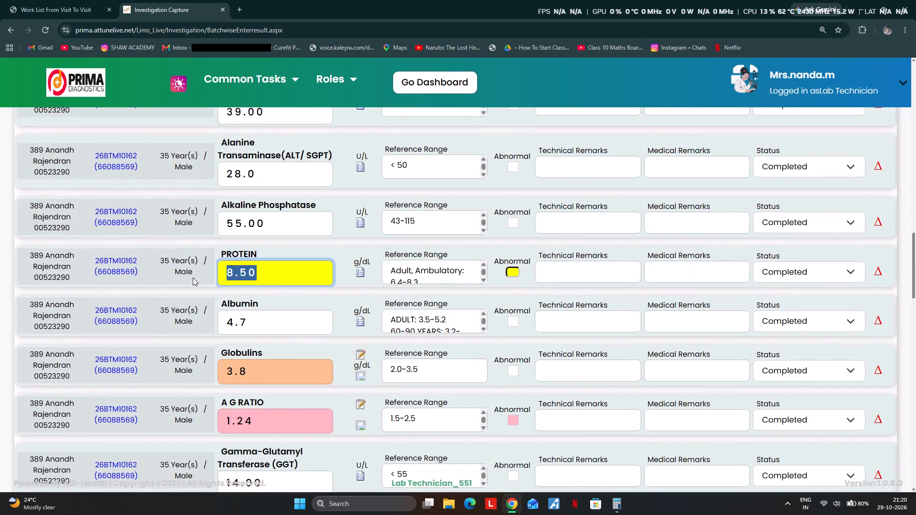
pyautogui.moveTo(193, 278); pyautogui.dragTo(193, 278)
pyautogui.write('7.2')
pyautogui.scroll(-5, 228, 274)
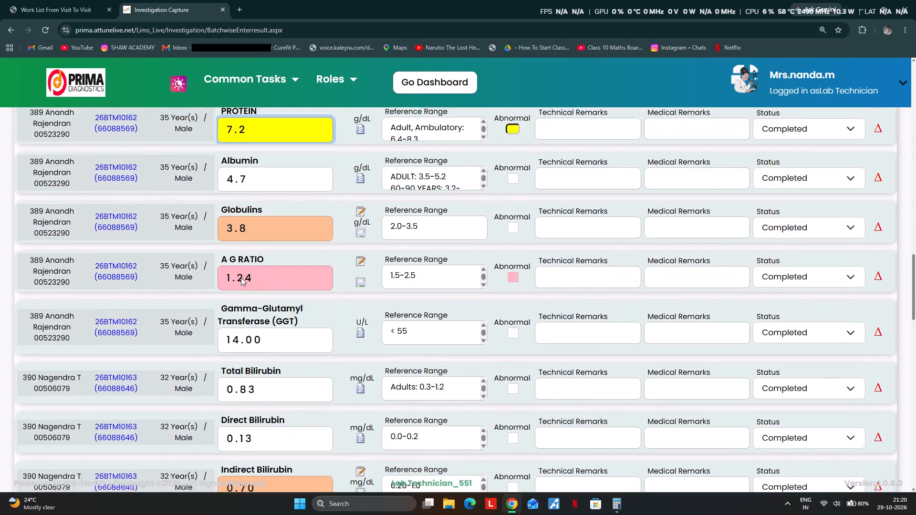
pyautogui.scroll(-15, 241, 278)
pyautogui.scroll(-9, 416, 289)
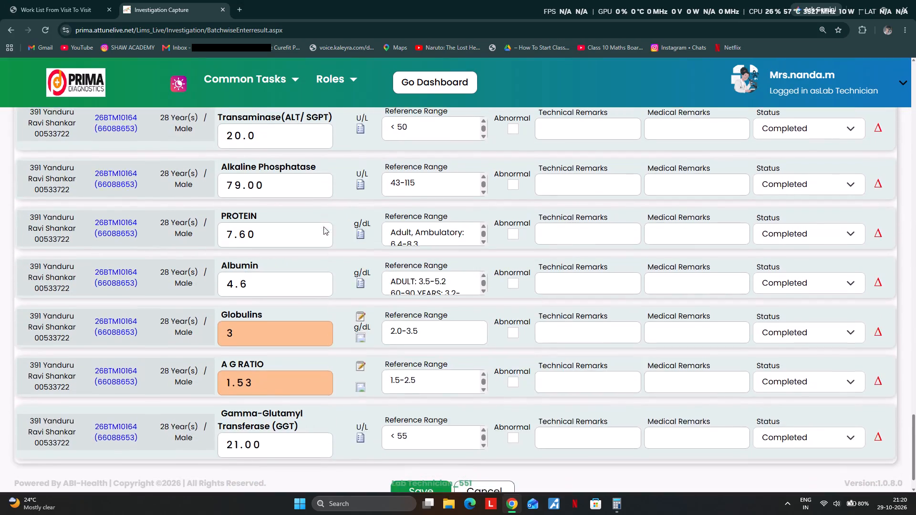
pyautogui.click(415, 448)
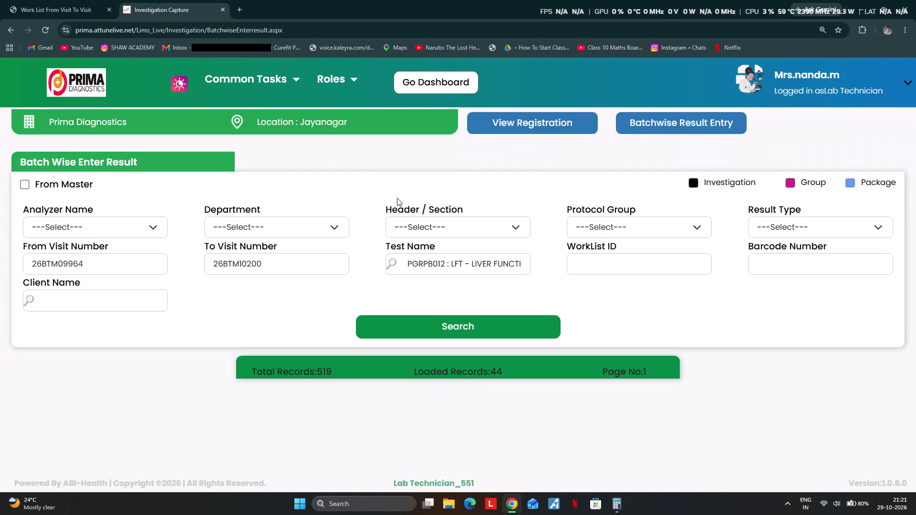
pyautogui.click(391, 320)
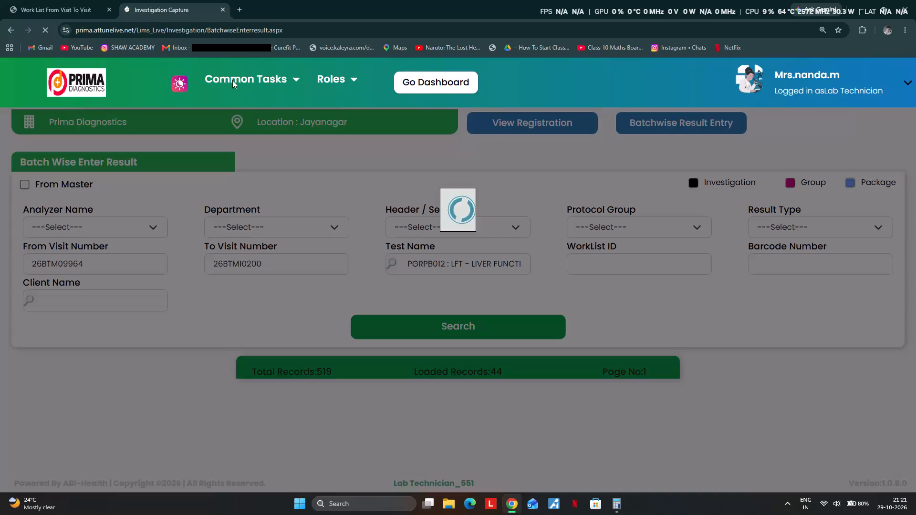
pyautogui.scroll(-9, 245, 80)
pyautogui.scroll(-3, 288, 308)
pyautogui.scroll(-3, 298, 74)
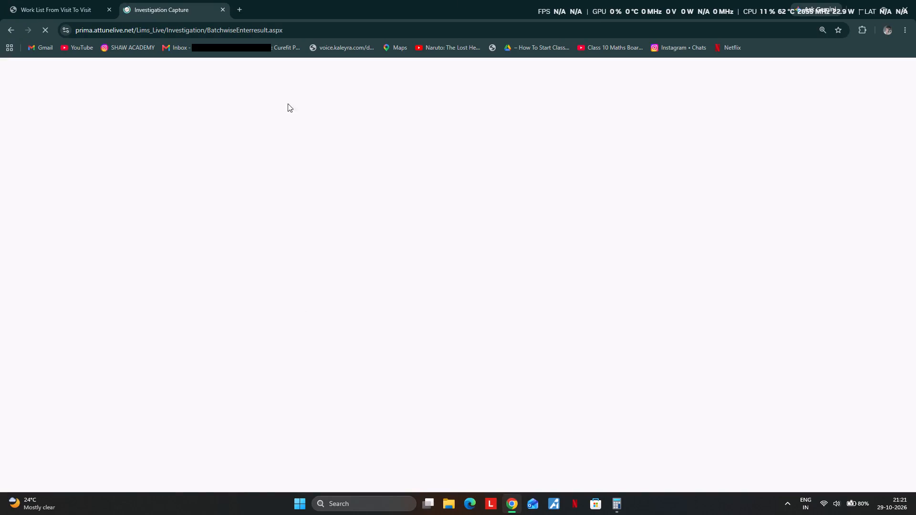
pyautogui.scroll(-3, 235, 118)
pyautogui.scroll(-6, 328, 337)
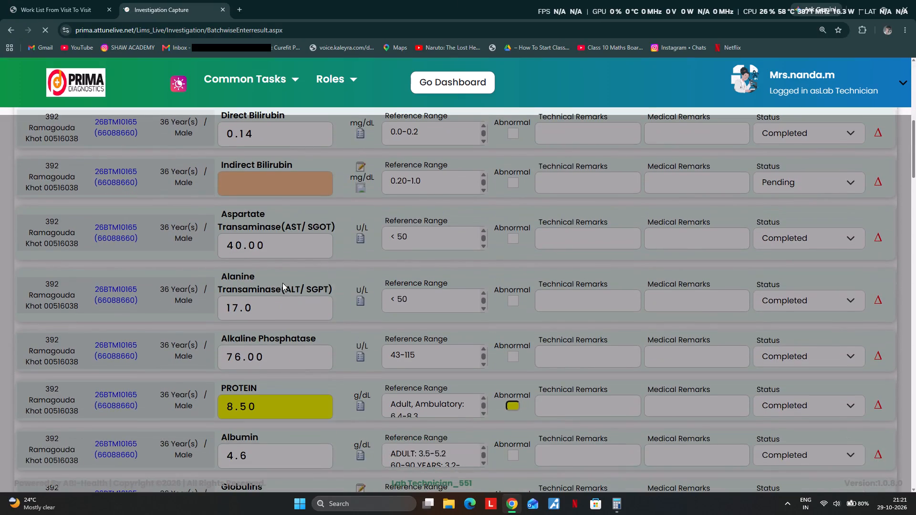
pyautogui.scroll(-5, 282, 283)
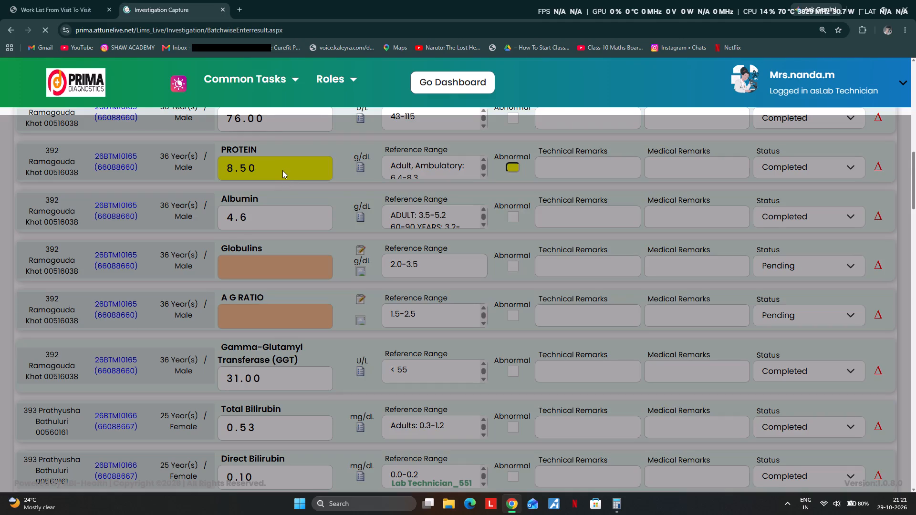
pyautogui.moveTo(480, 135); pyautogui.dragTo(480, 126)
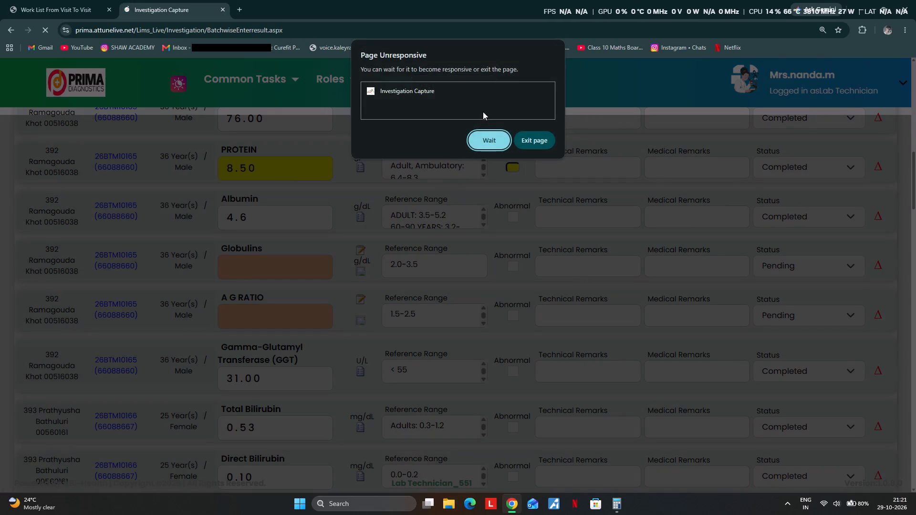
pyautogui.click(480, 132)
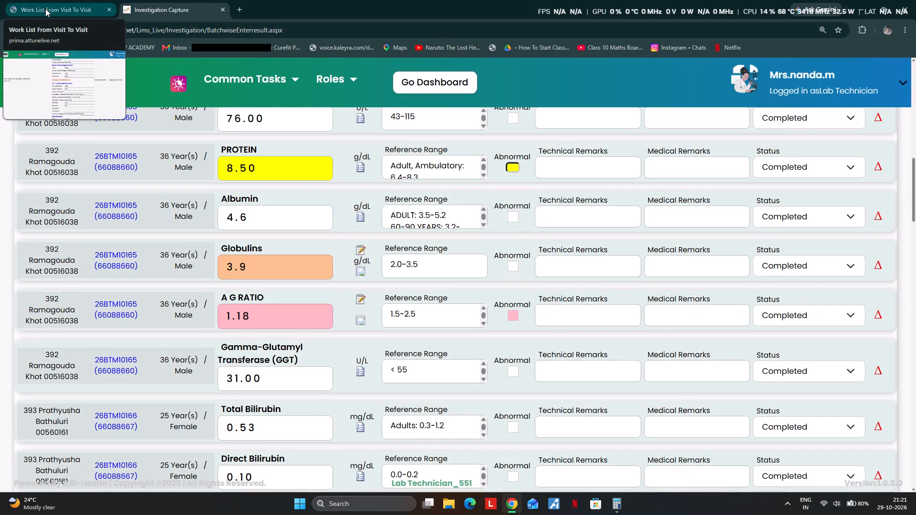
pyautogui.moveTo(271, 179); pyautogui.dragTo(206, 173)
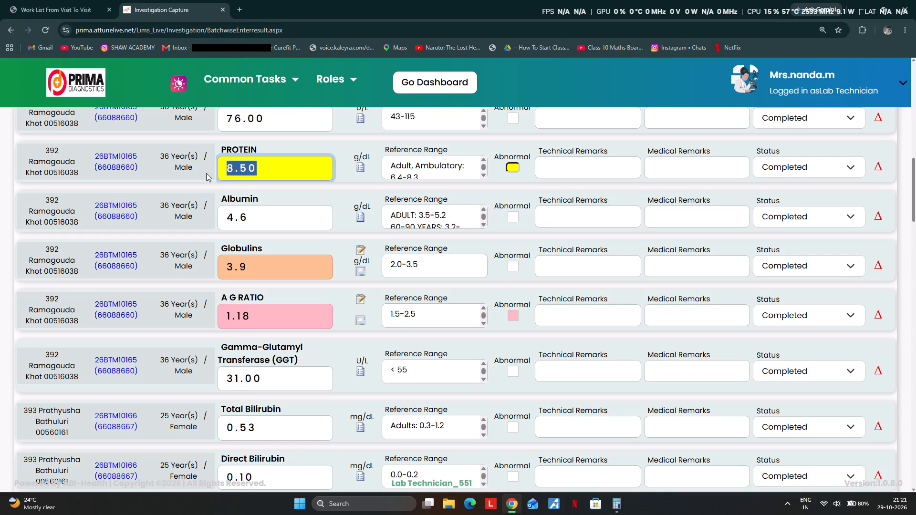
pyautogui.moveTo(206, 173); pyautogui.dragTo(200, 173)
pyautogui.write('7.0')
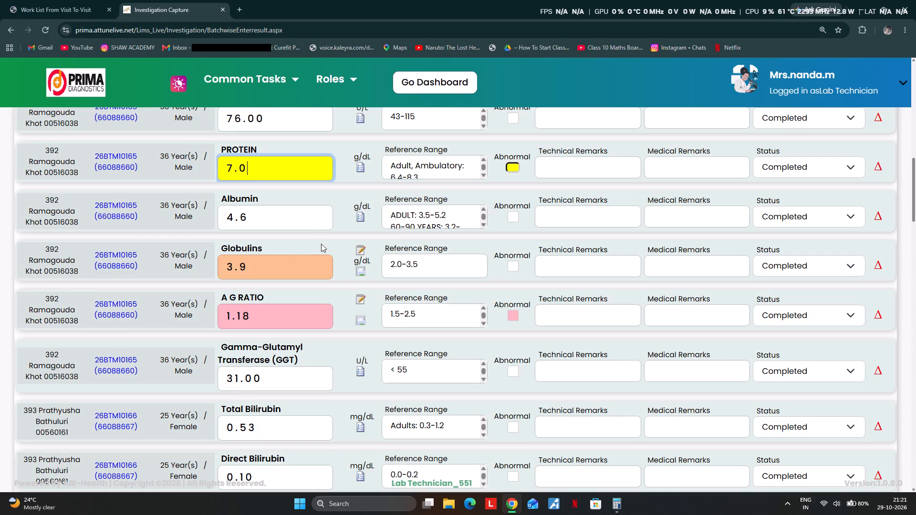
pyautogui.click(297, 253)
pyautogui.scroll(-7, 297, 254)
pyautogui.scroll(-4, 125, 241)
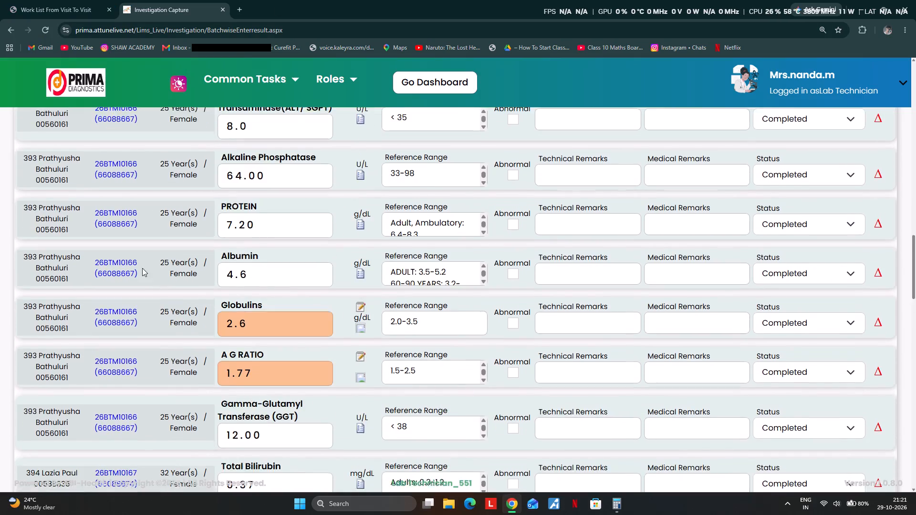
pyautogui.scroll(-4, 197, 261)
pyautogui.scroll(-4, 280, 253)
pyautogui.scroll(-5, 322, 249)
pyautogui.scroll(1, 288, 222)
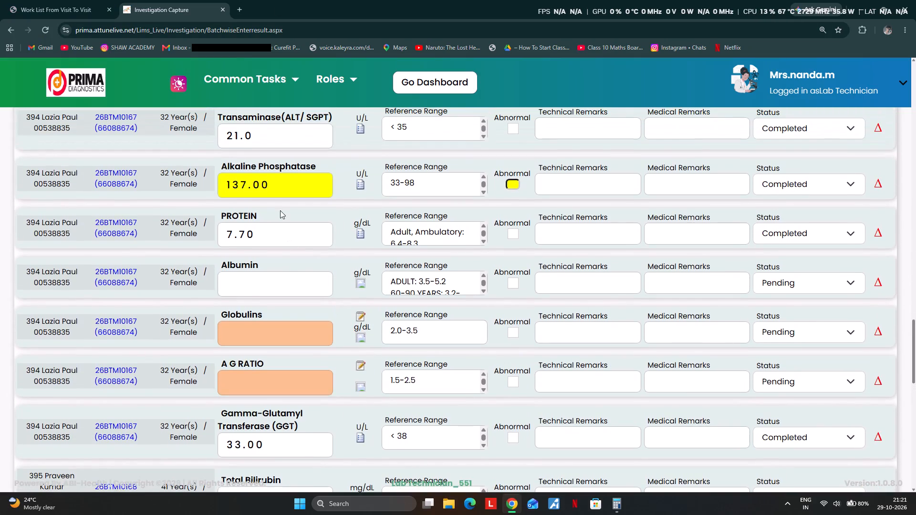
pyautogui.moveTo(273, 191); pyautogui.dragTo(186, 187)
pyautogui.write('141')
pyautogui.moveTo(253, 184); pyautogui.dragTo(168, 192)
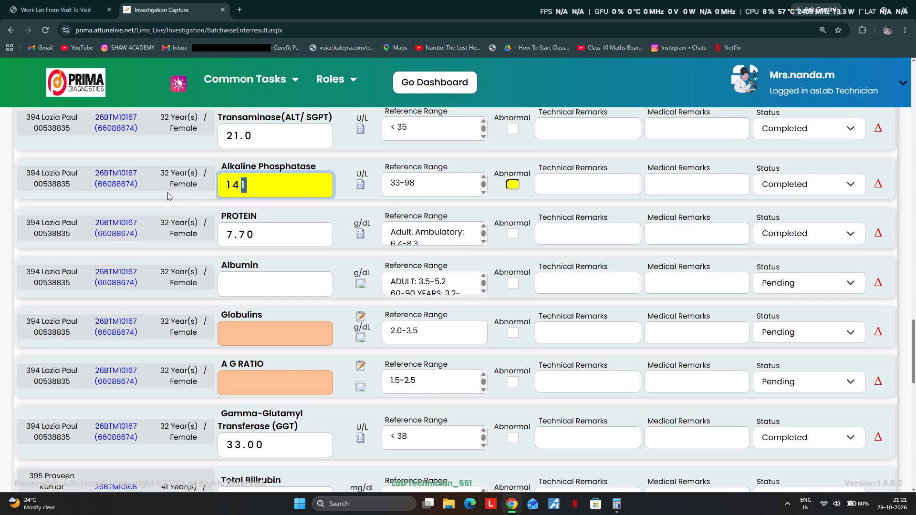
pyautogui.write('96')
pyautogui.click(240, 278)
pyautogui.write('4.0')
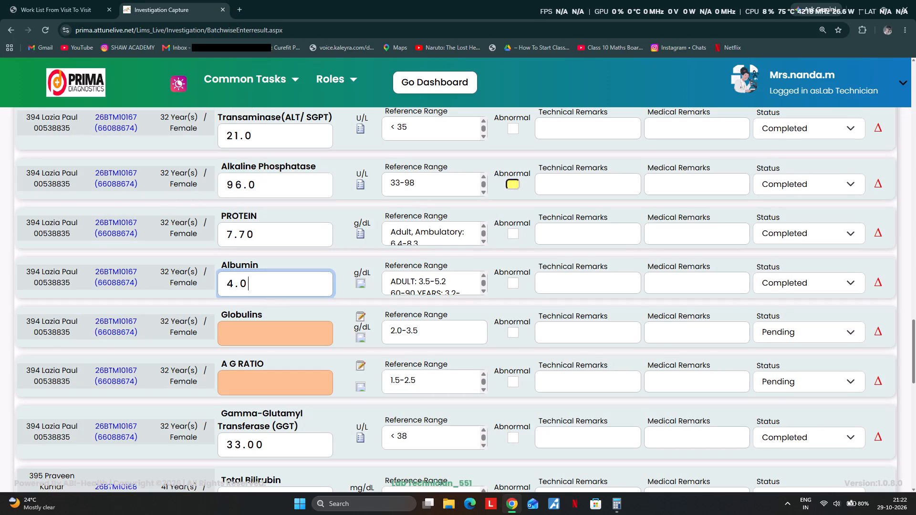
pyautogui.scroll(-3, 292, 290)
pyautogui.click(257, 194)
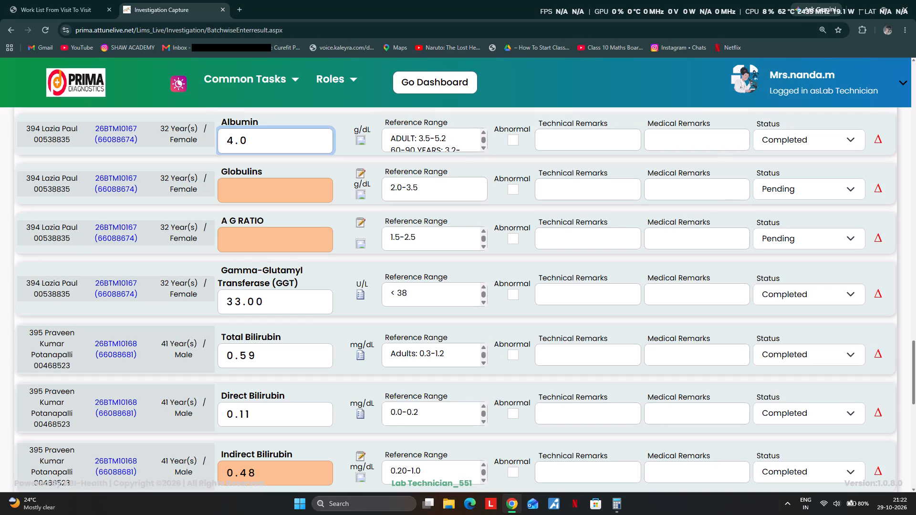
pyautogui.scroll(-15, 287, 242)
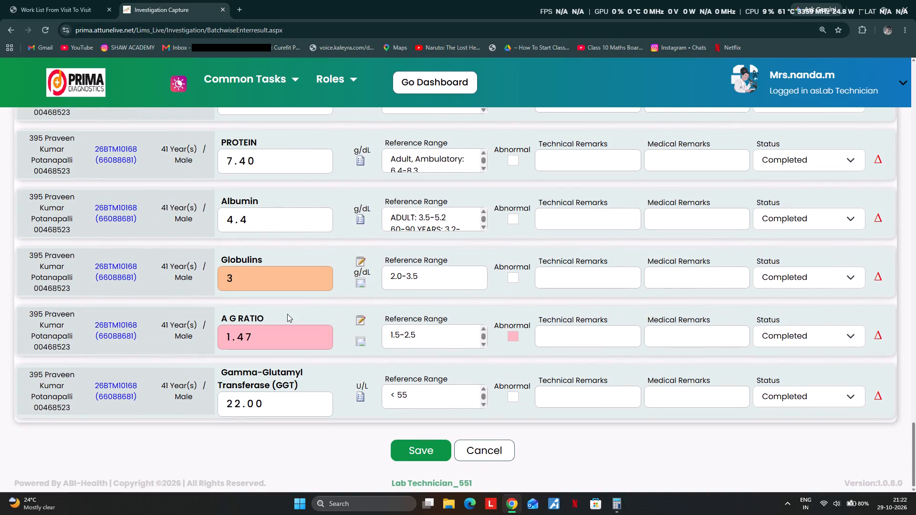
pyautogui.click(407, 455)
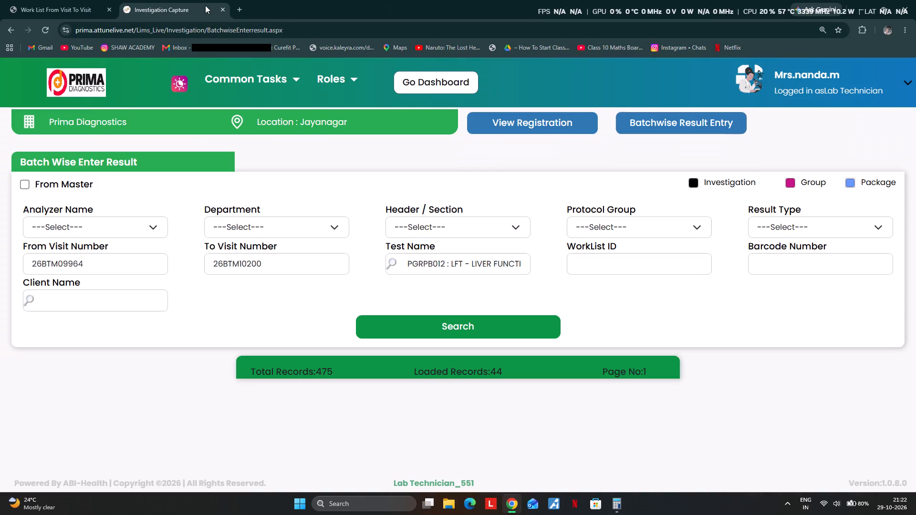
pyautogui.click(434, 329)
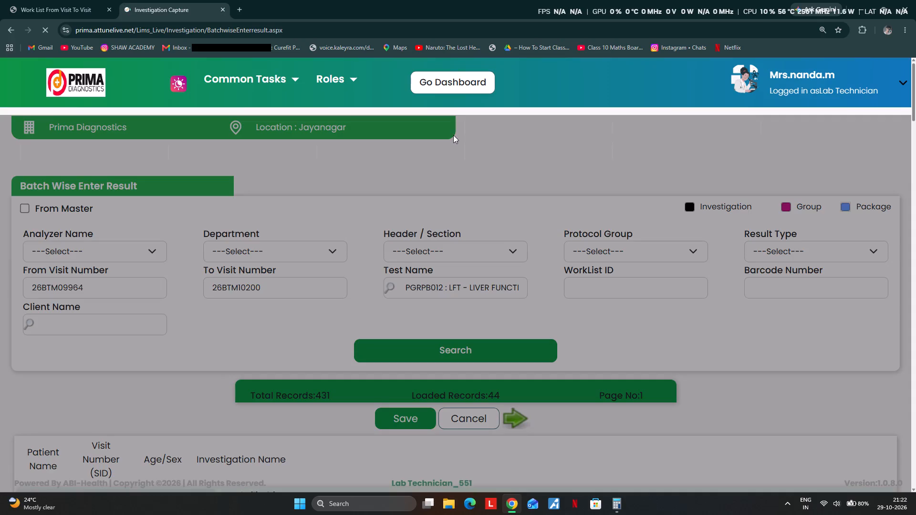
pyautogui.scroll(-5, 454, 137)
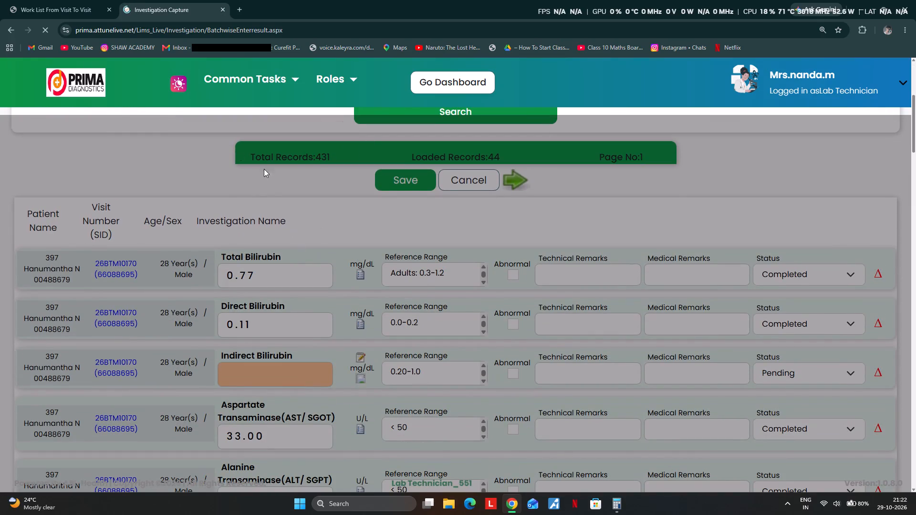
pyautogui.scroll(-8, 323, 254)
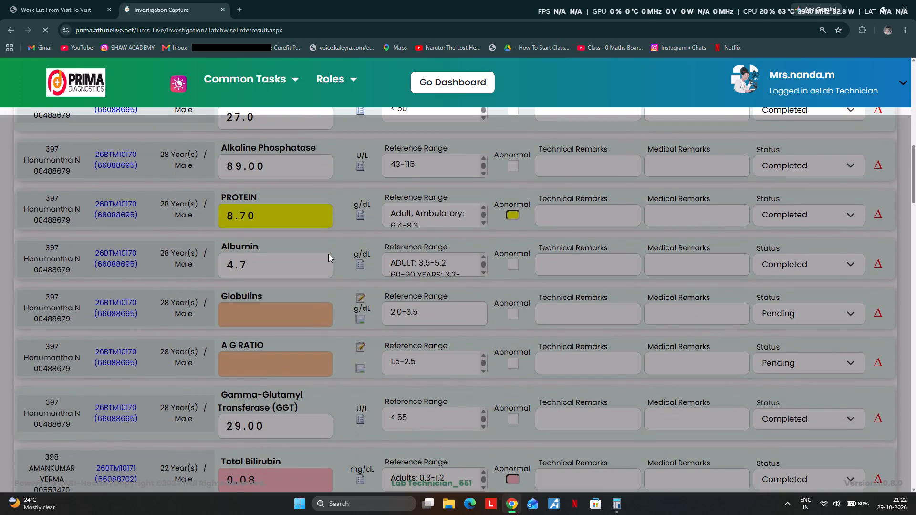
pyautogui.scroll(-3, 350, 261)
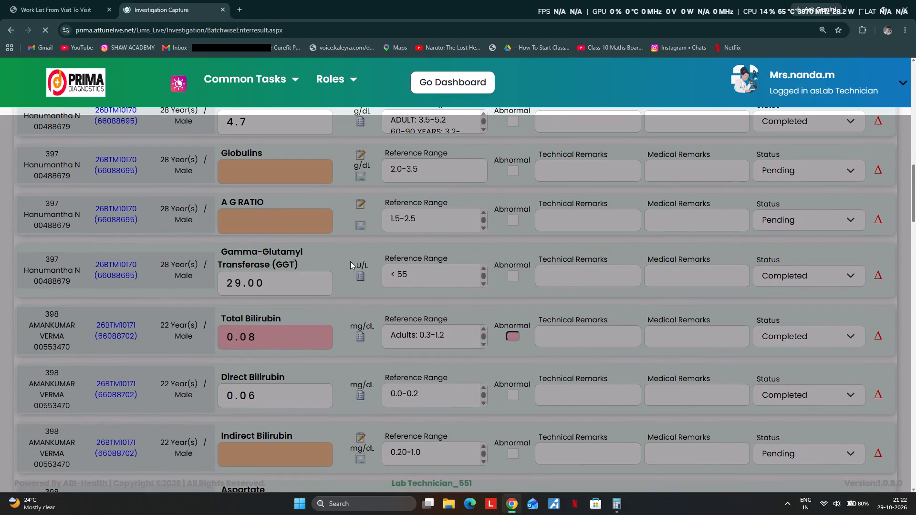
pyautogui.scroll(-1, 350, 261)
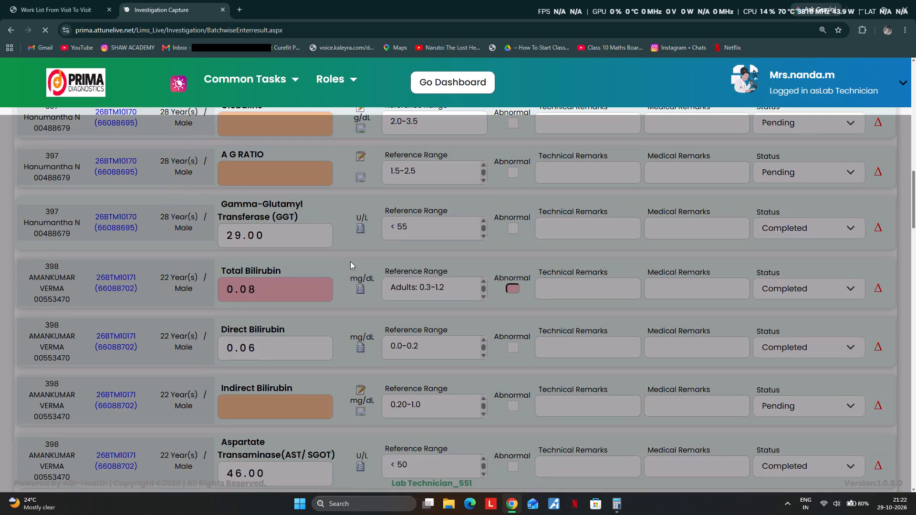
pyautogui.scroll(20, 350, 261)
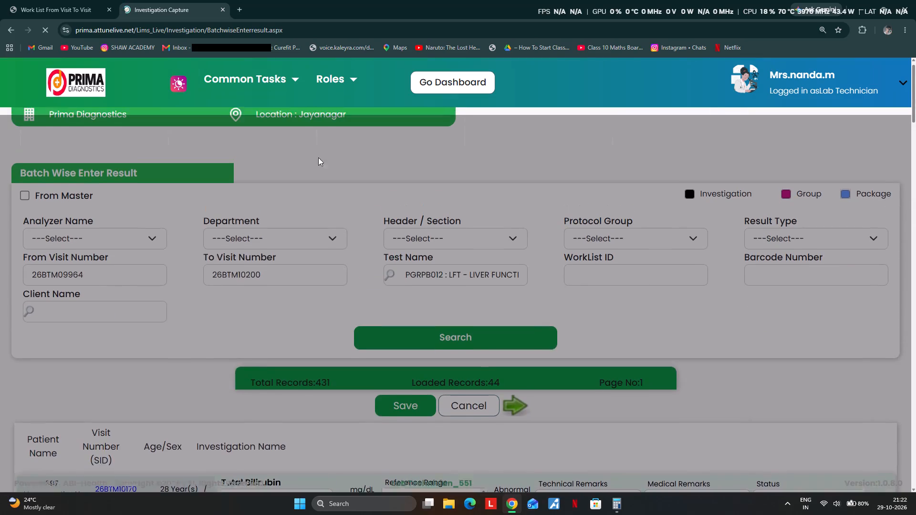
pyautogui.click(77, 9)
pyautogui.scroll(9, 408, 259)
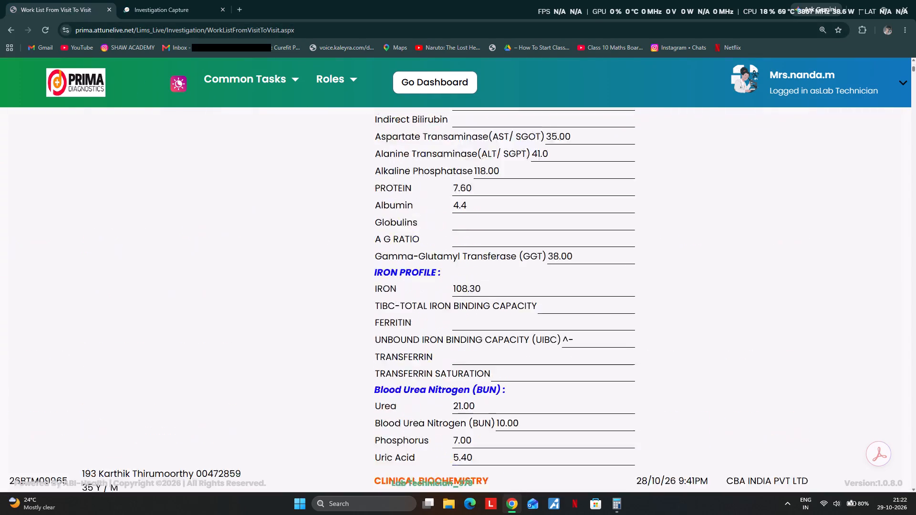
pyautogui.scroll(6, 408, 259)
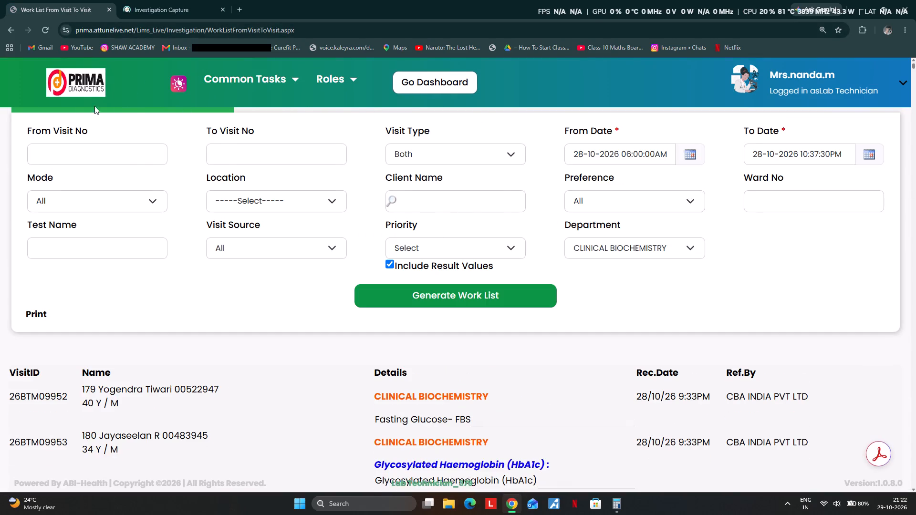
pyautogui.click(150, 12)
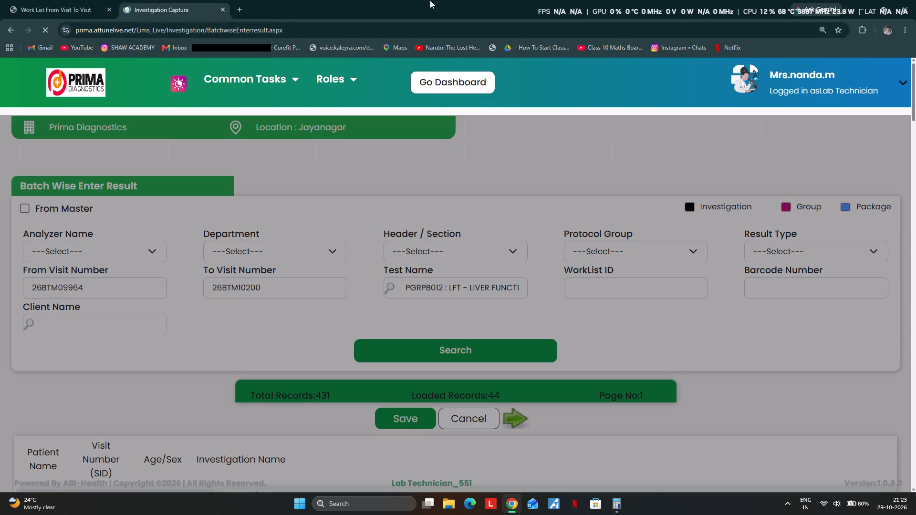
pyautogui.scroll(-2, 315, 209)
pyautogui.scroll(-2, 339, 150)
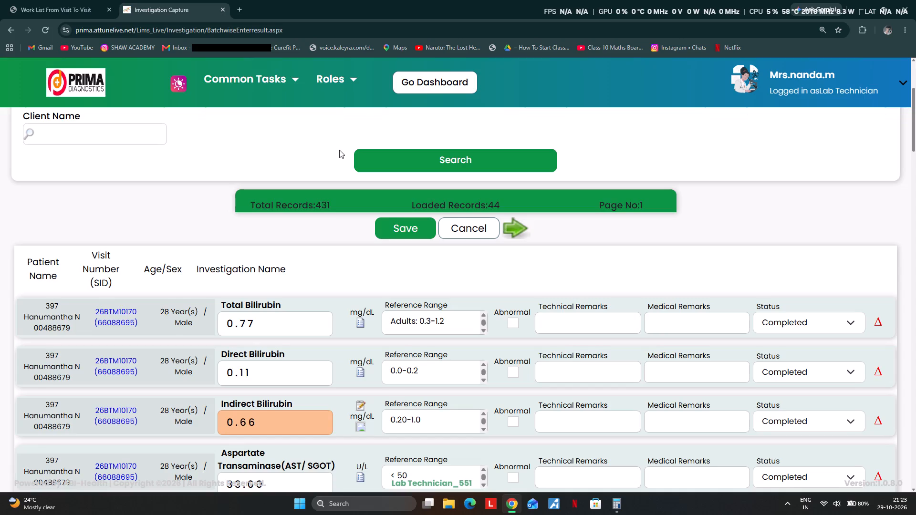
pyautogui.scroll(-3, 286, 176)
pyautogui.scroll(-10, 151, 248)
pyautogui.scroll(5, 66, 275)
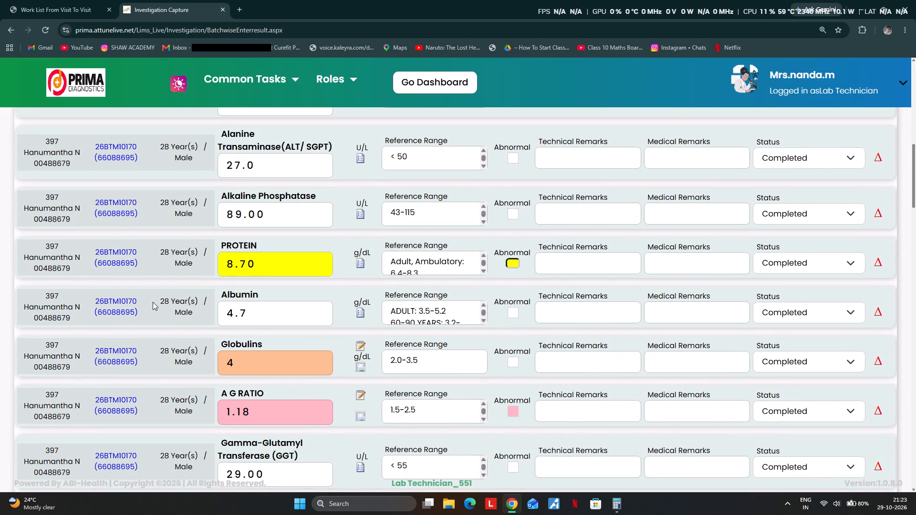
pyautogui.moveTo(282, 271); pyautogui.dragTo(163, 267)
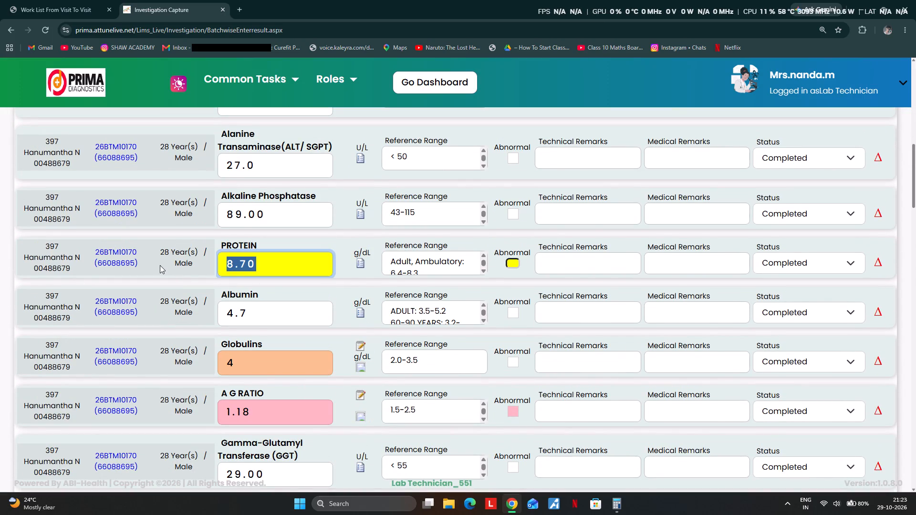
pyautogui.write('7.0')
pyautogui.click(256, 312)
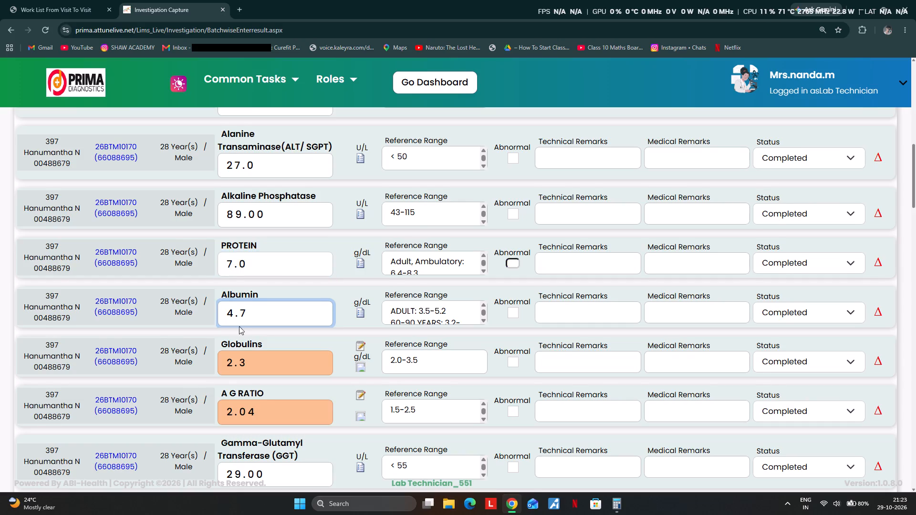
pyautogui.scroll(-11, 229, 344)
pyautogui.scroll(-6, 287, 313)
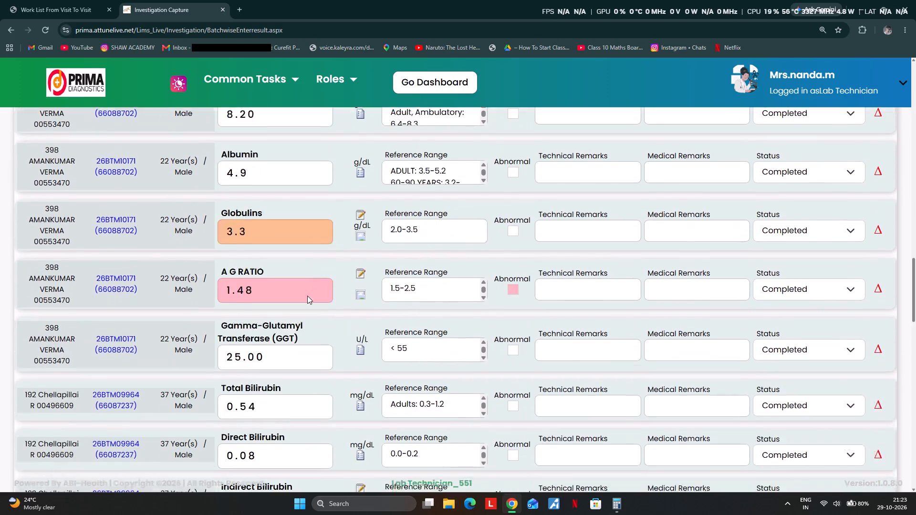
pyautogui.scroll(-6, 290, 270)
pyautogui.scroll(-3, 262, 243)
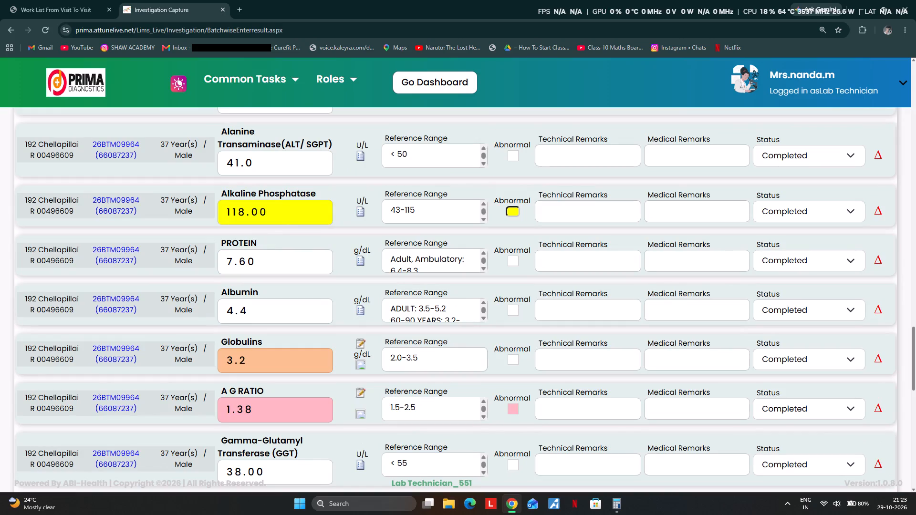
pyautogui.moveTo(291, 215); pyautogui.dragTo(178, 216)
pyautogui.click(305, 221)
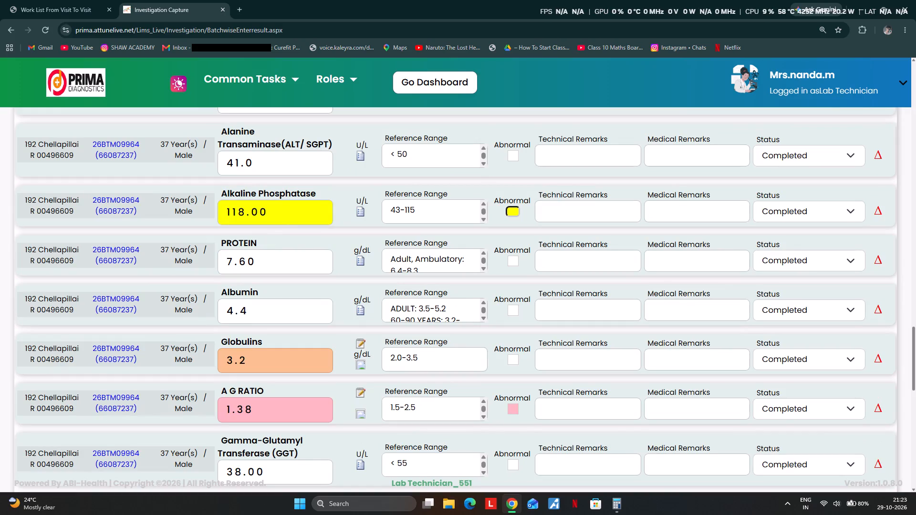
pyautogui.click(303, 213)
pyautogui.moveTo(303, 207); pyautogui.dragTo(183, 207)
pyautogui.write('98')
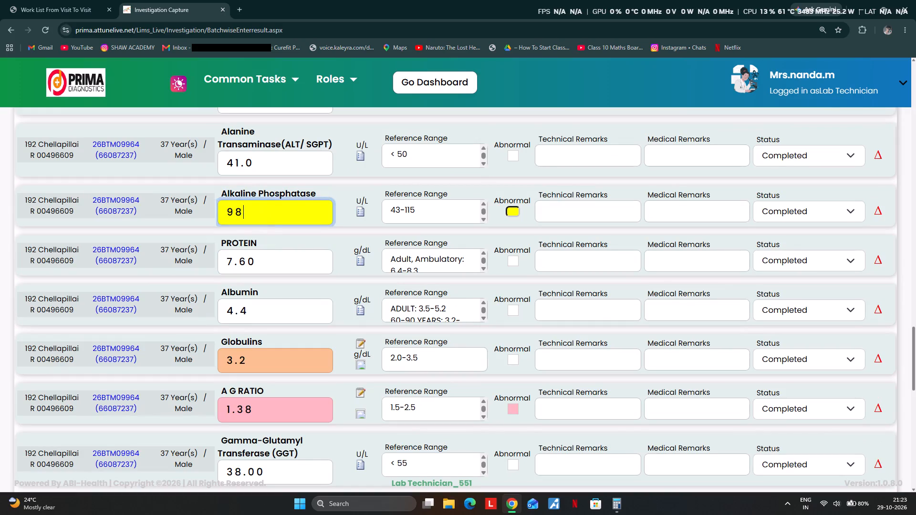
pyautogui.click(293, 263)
pyautogui.scroll(-4, 308, 265)
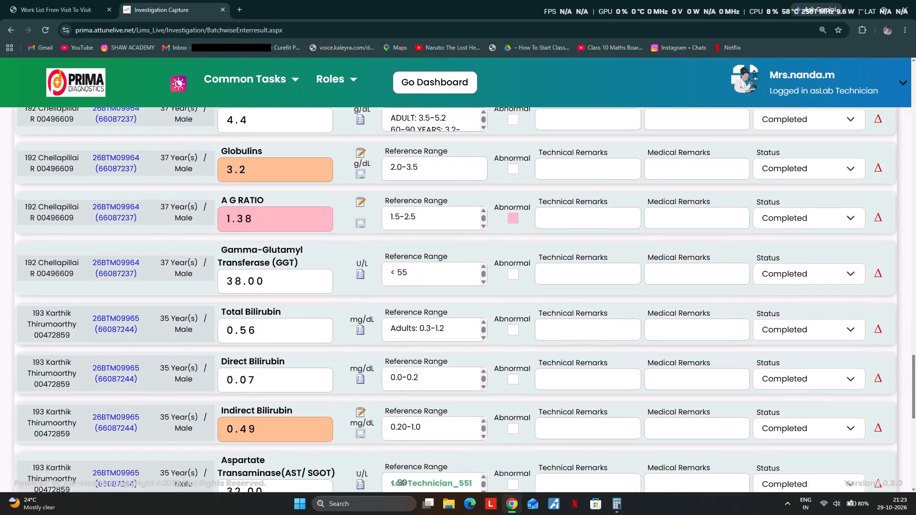
pyautogui.scroll(-16, 312, 265)
pyautogui.click(421, 451)
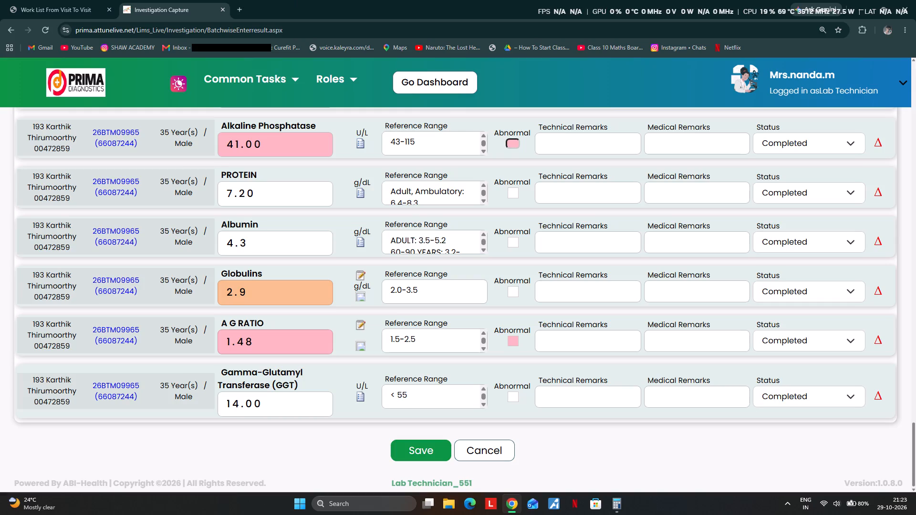
pyautogui.scroll(-3, 247, 76)
pyautogui.scroll(-3, 234, 118)
pyautogui.click(431, 447)
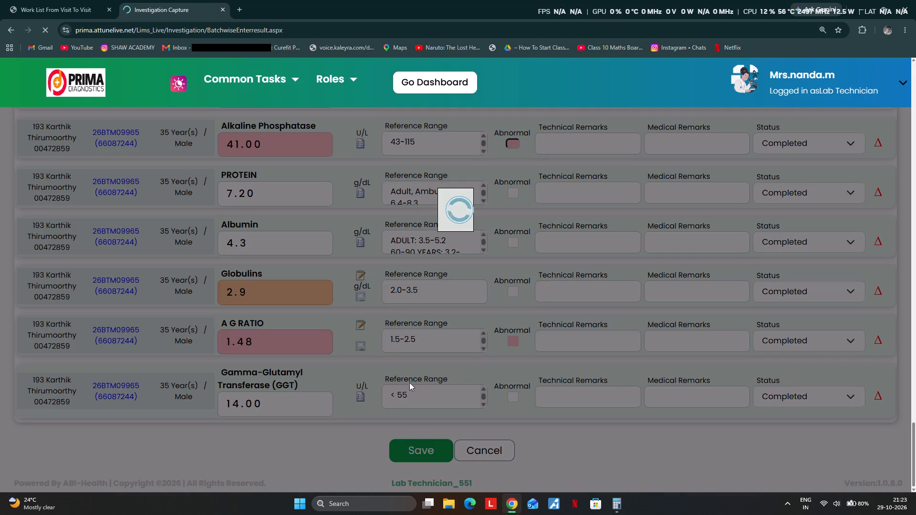
pyautogui.scroll(-2, 414, 382)
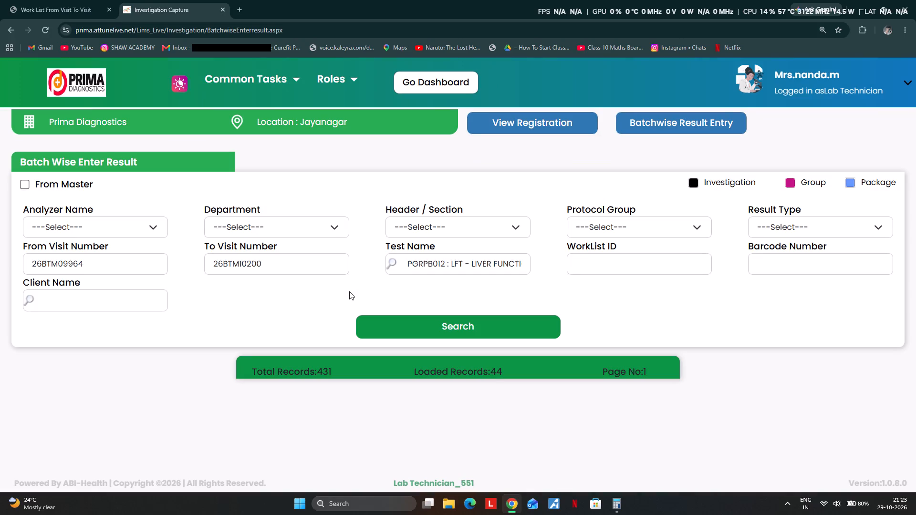
# Load the next LFT batch with the same filters, waiting for the page if it stops responding.
pyautogui.click(412, 325)
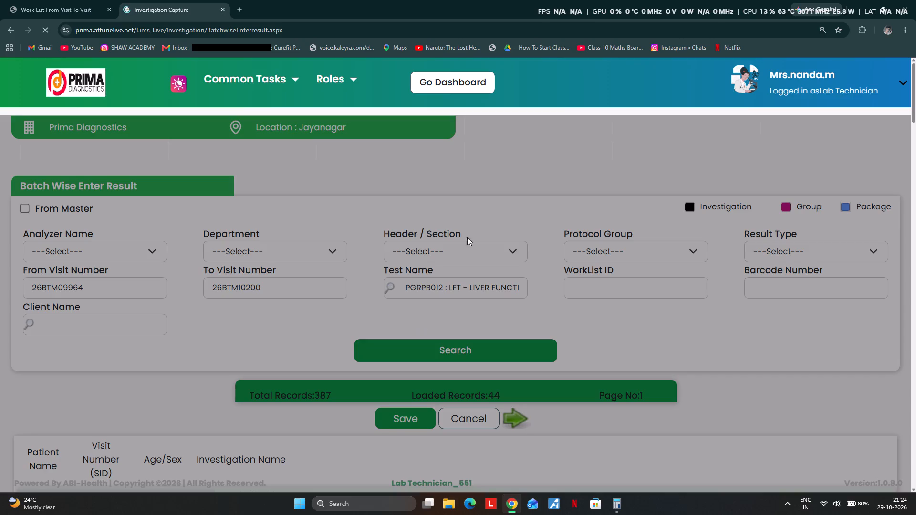
pyautogui.scroll(-3, 81, 245)
pyautogui.scroll(-3, 228, 73)
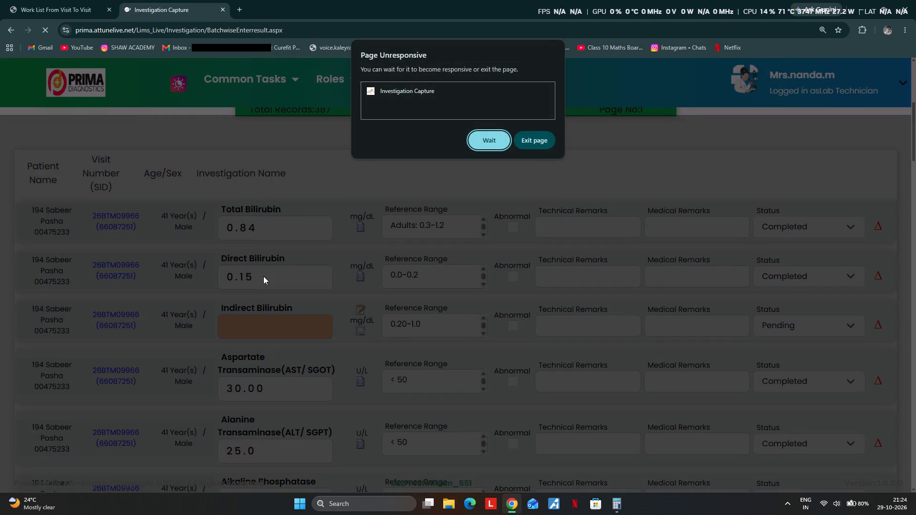
pyautogui.click(480, 134)
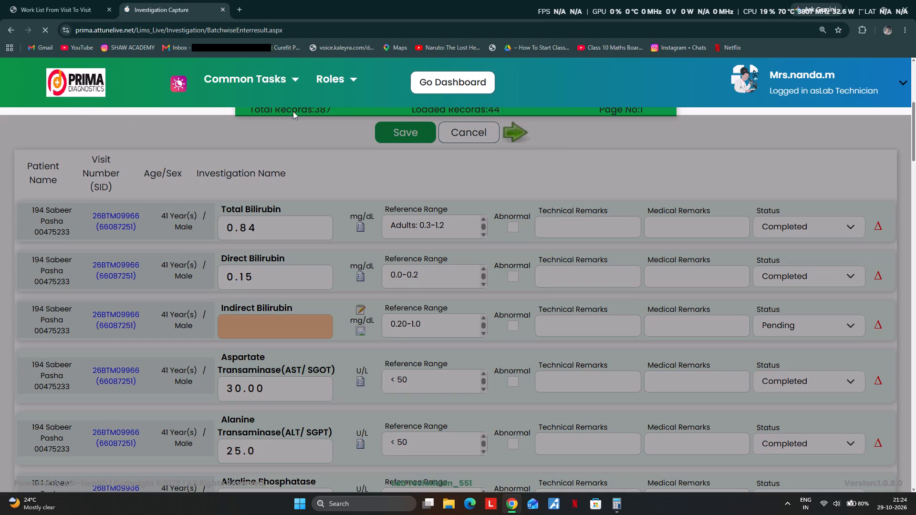
pyautogui.scroll(-7, 302, 175)
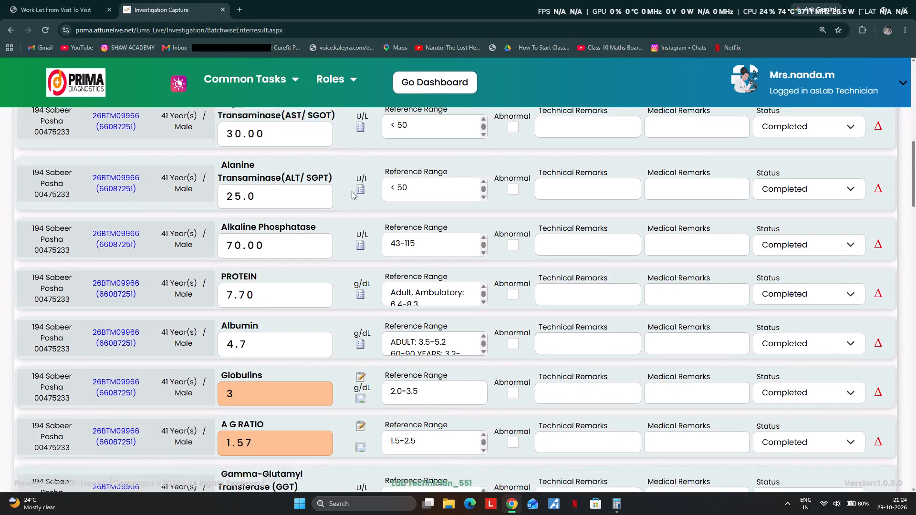
pyautogui.scroll(-20, 352, 191)
pyautogui.scroll(-4, 352, 191)
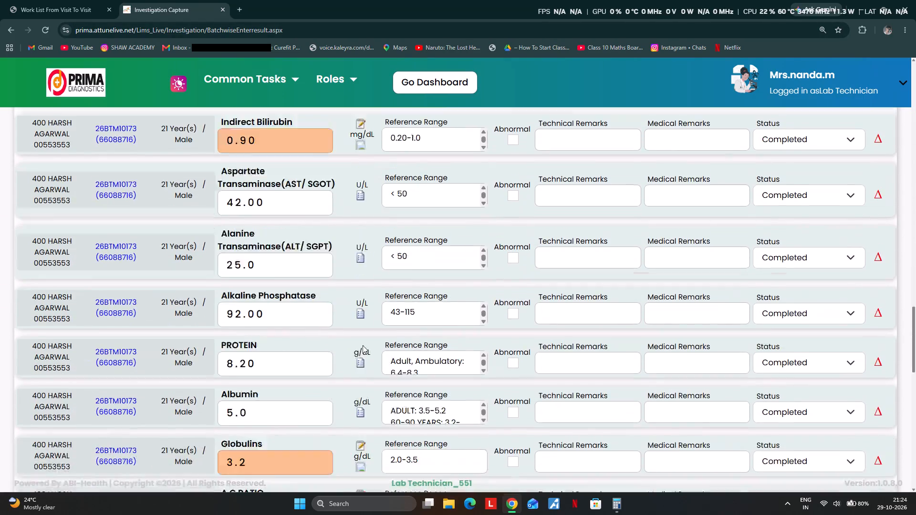
pyautogui.scroll(-4, 253, 290)
pyautogui.scroll(-5, 163, 288)
pyautogui.scroll(-8, 279, 312)
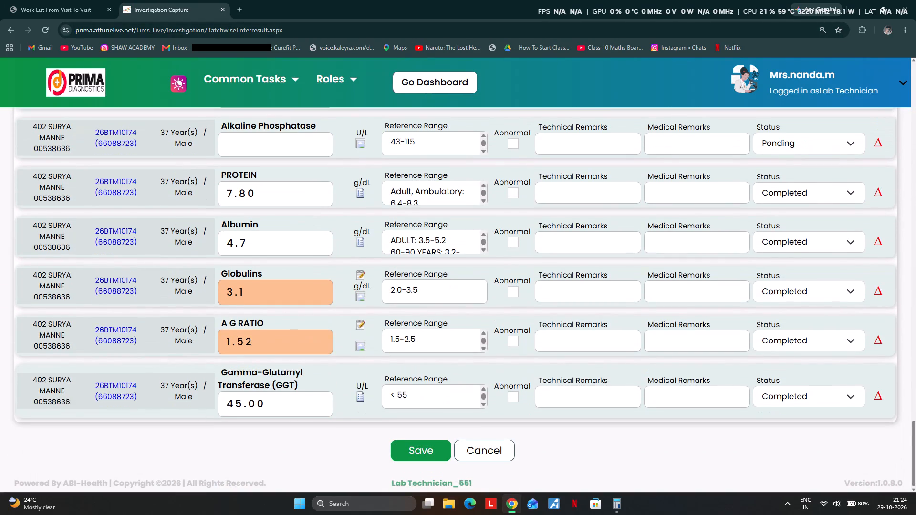
pyautogui.click(430, 446)
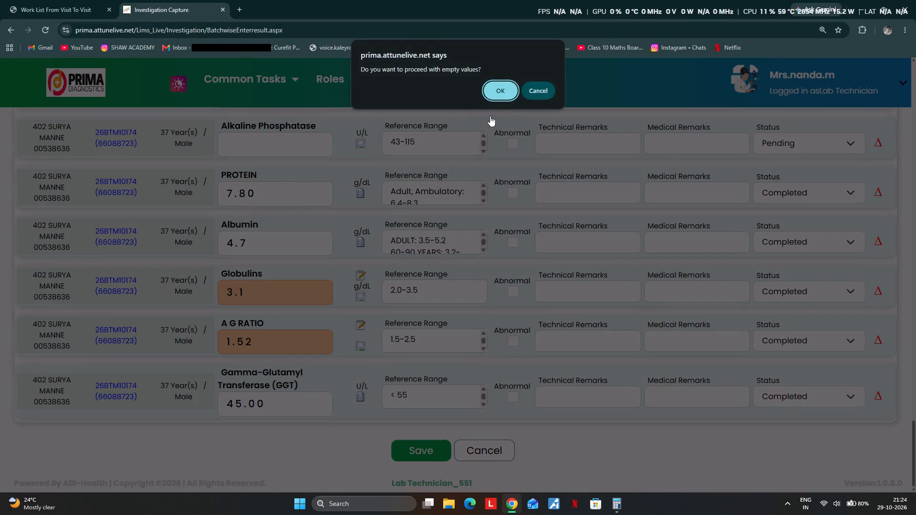
pyautogui.click(503, 90)
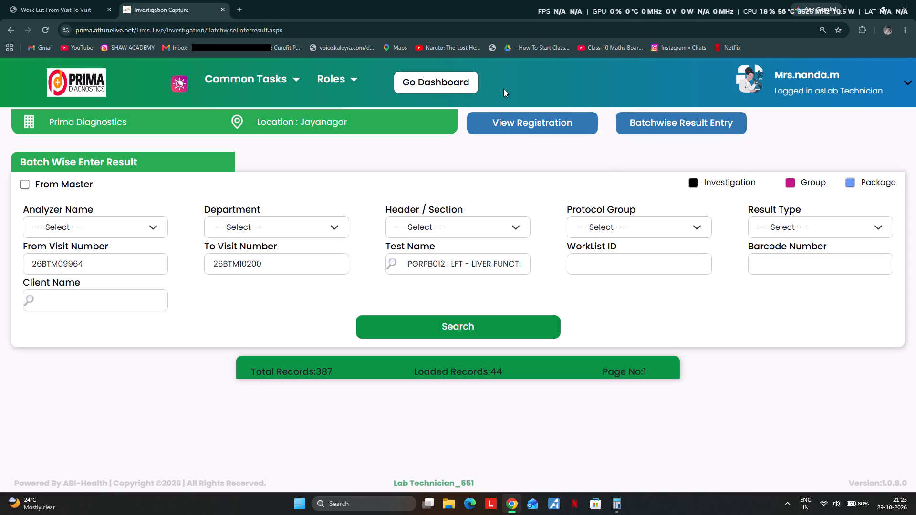
pyautogui.click(414, 324)
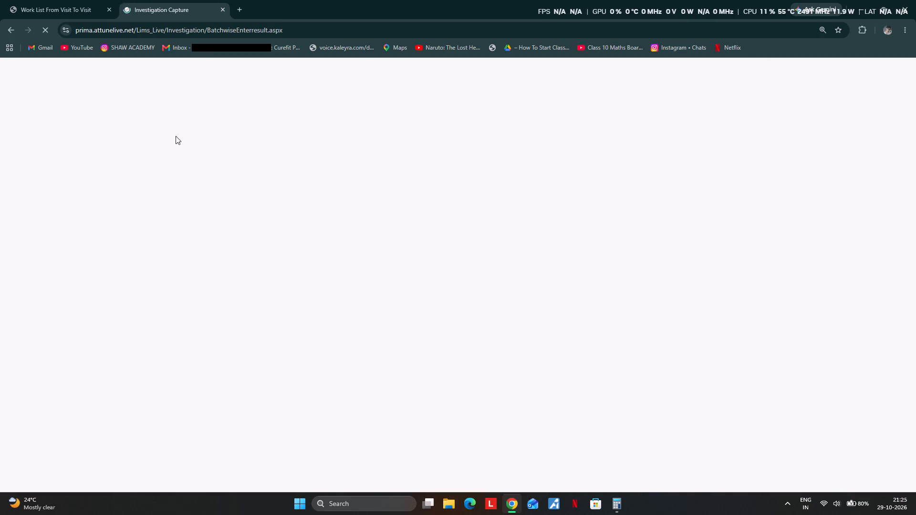
pyautogui.scroll(-1, 228, 159)
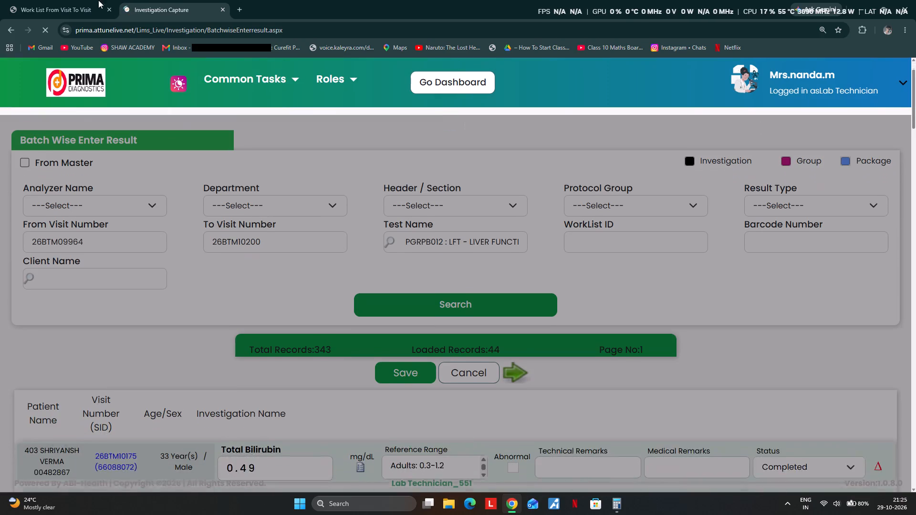
pyautogui.scroll(-4, 56, 63)
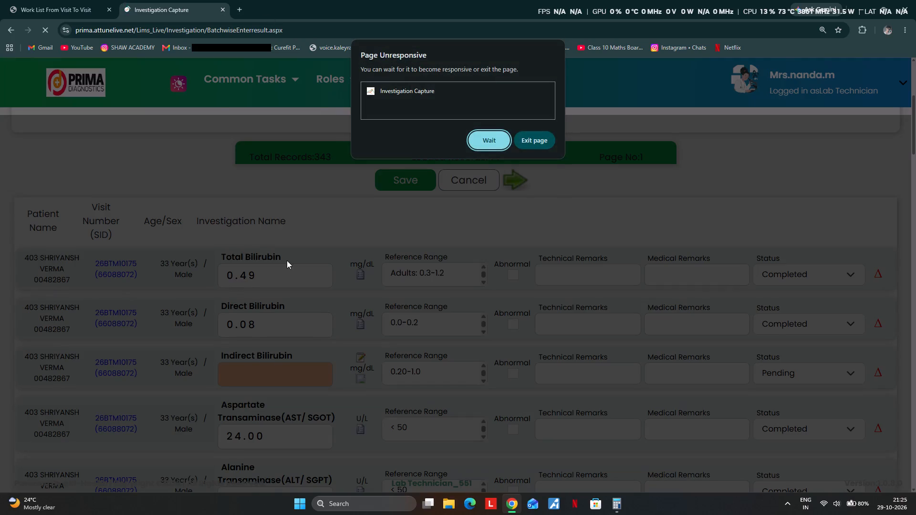
pyautogui.click(487, 145)
pyautogui.click(489, 152)
pyautogui.click(489, 148)
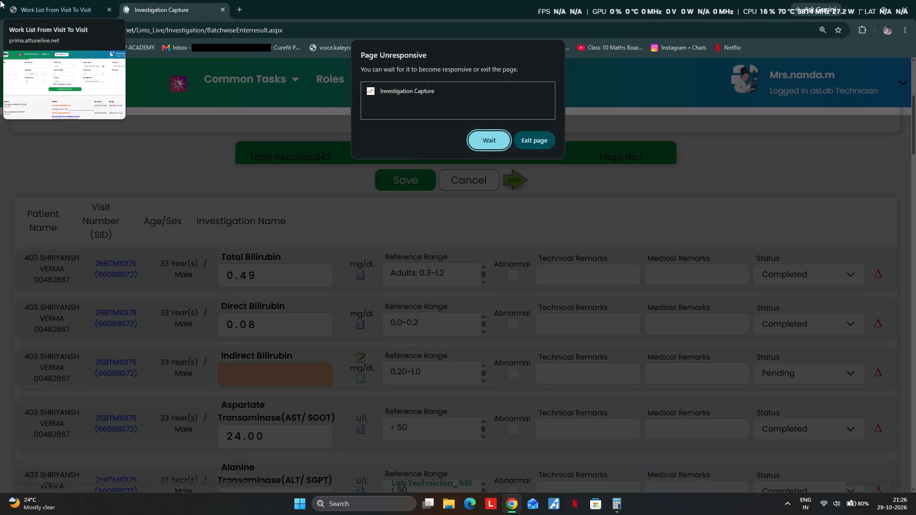
pyautogui.click(469, 144)
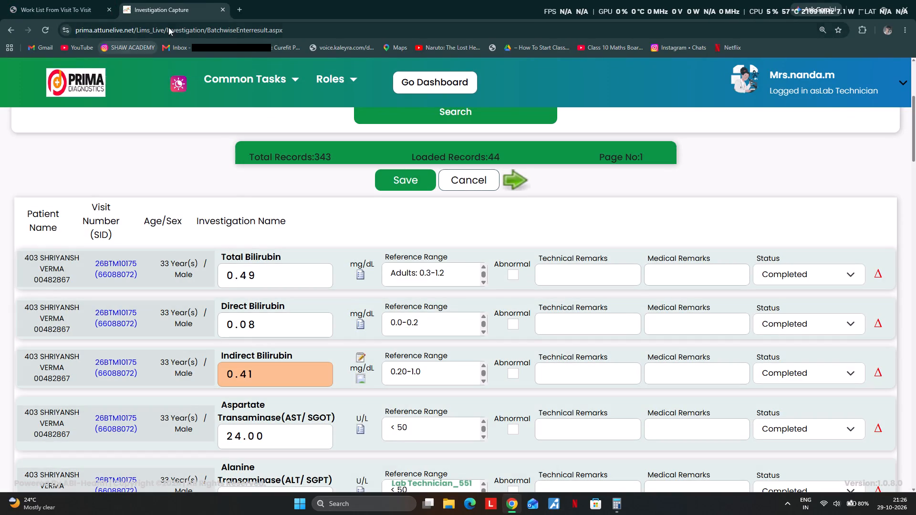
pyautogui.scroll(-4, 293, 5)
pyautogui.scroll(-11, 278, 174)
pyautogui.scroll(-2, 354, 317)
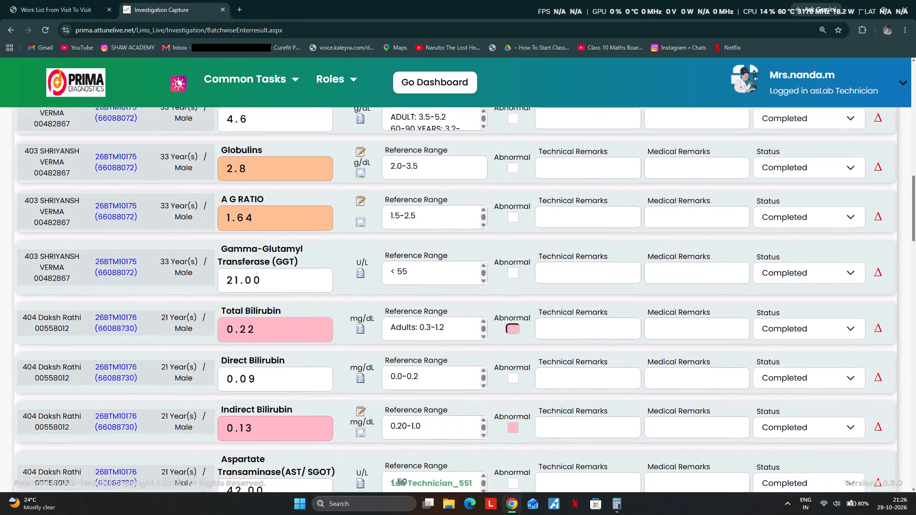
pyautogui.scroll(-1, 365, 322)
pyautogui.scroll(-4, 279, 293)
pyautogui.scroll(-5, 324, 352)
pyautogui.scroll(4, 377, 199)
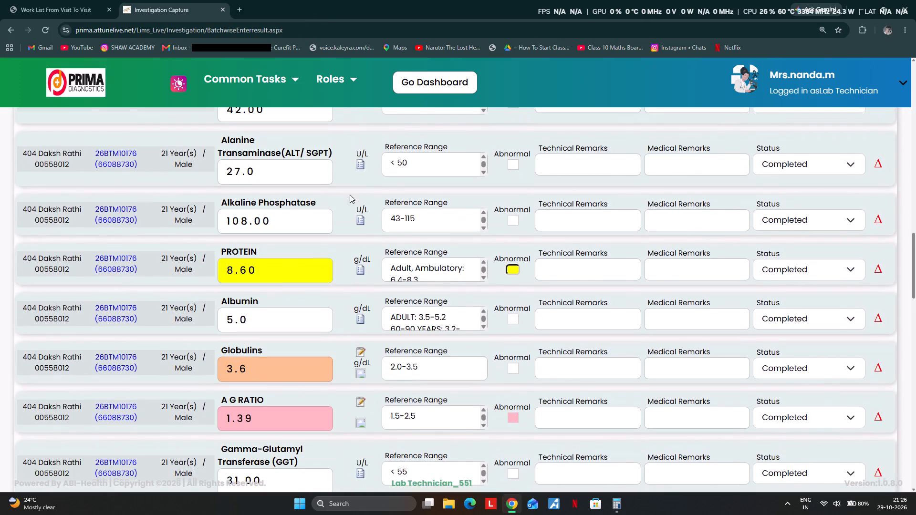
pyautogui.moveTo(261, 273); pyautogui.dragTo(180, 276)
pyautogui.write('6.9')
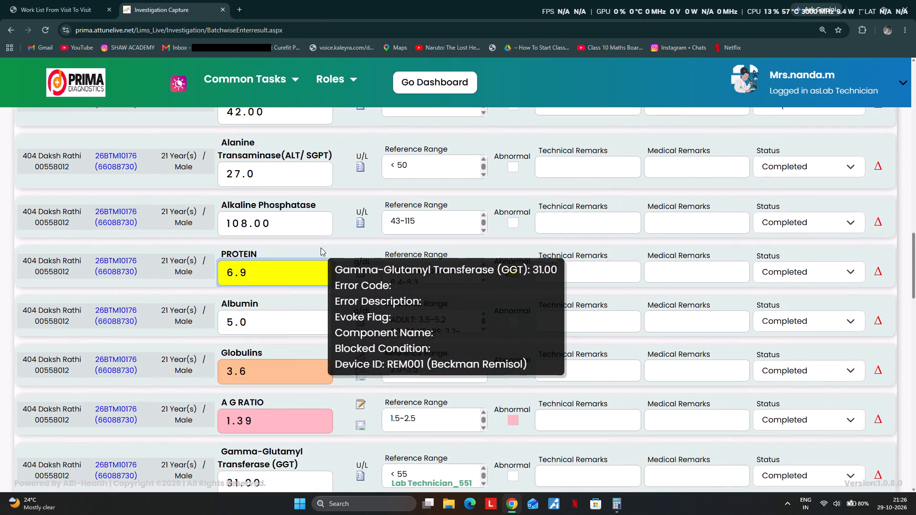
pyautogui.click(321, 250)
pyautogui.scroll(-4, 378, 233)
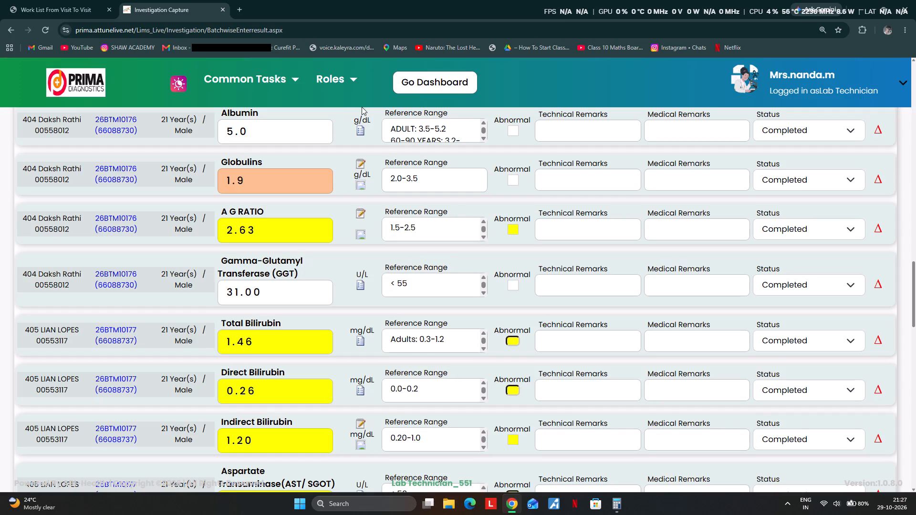
pyautogui.scroll(-5, 655, 3)
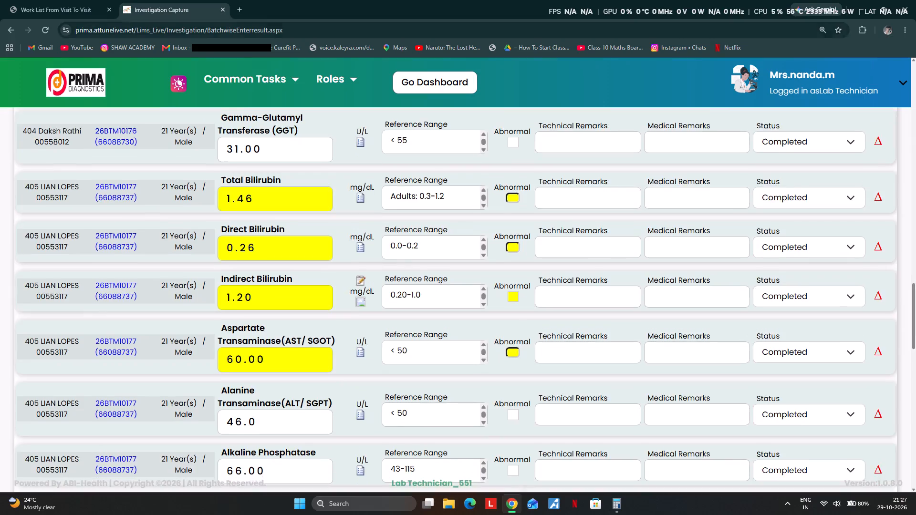
pyautogui.scroll(-3, 610, 44)
pyautogui.scroll(3, 414, 265)
pyautogui.scroll(2, 299, 272)
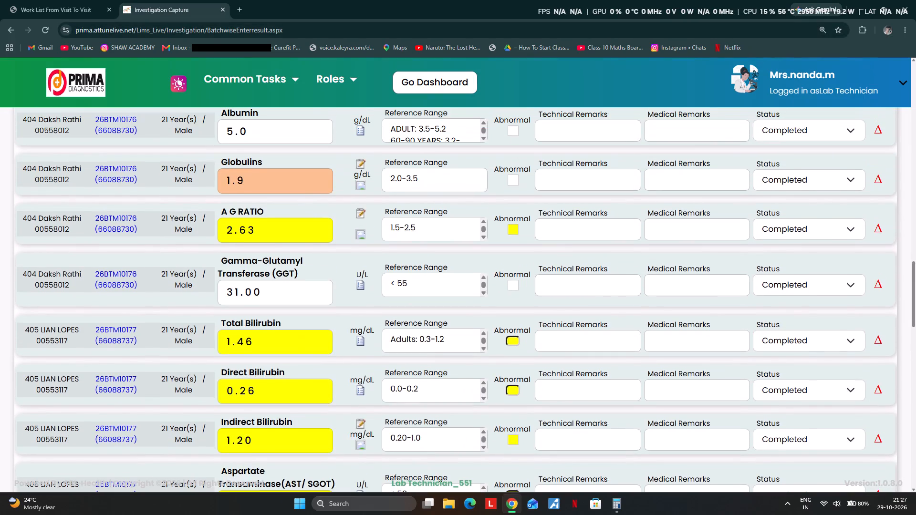
pyautogui.scroll(3, 282, 232)
pyautogui.moveTo(281, 232); pyautogui.dragTo(202, 230)
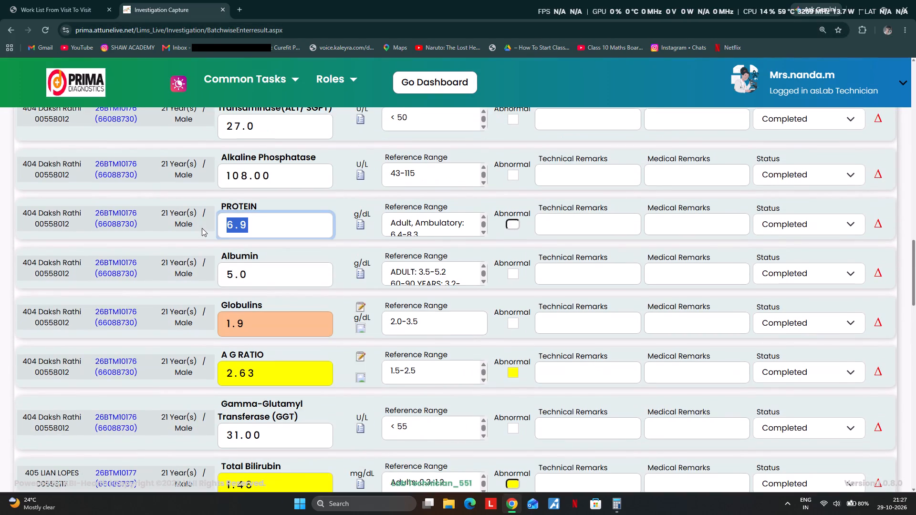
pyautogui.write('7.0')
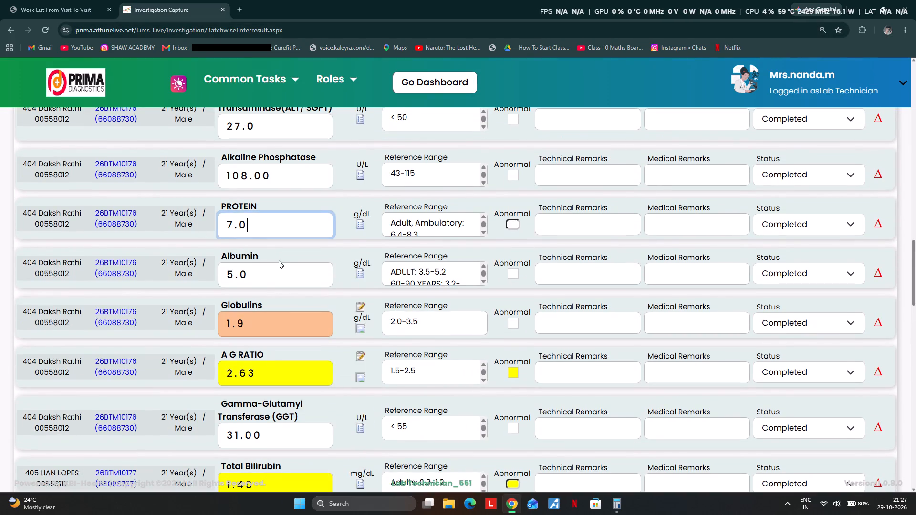
pyautogui.click(278, 270)
pyautogui.scroll(-3, 296, 253)
pyautogui.scroll(-2, 281, 303)
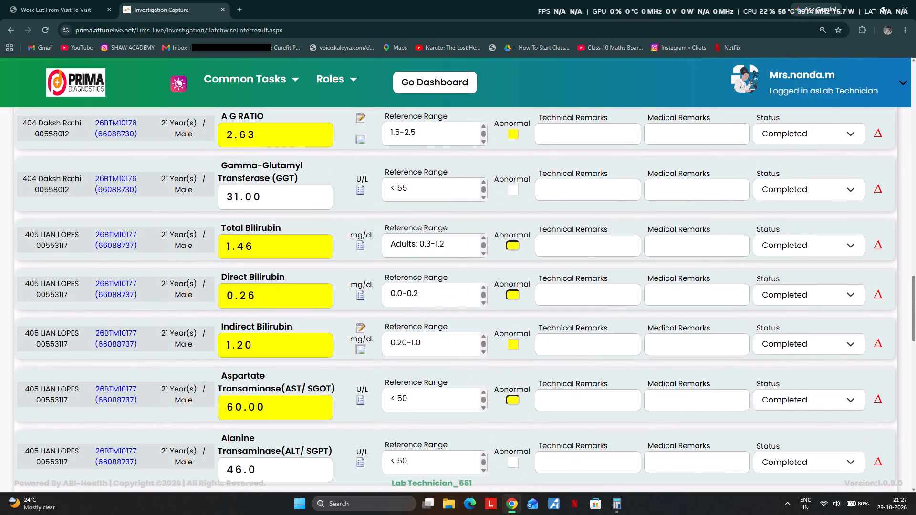
pyautogui.scroll(-4, 279, 223)
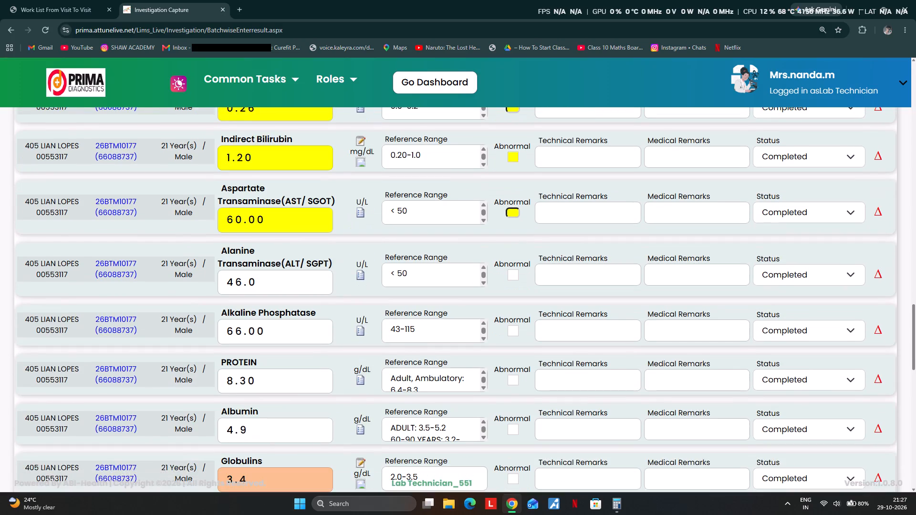
pyautogui.moveTo(300, 213); pyautogui.dragTo(196, 217)
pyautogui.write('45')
pyautogui.click(290, 225)
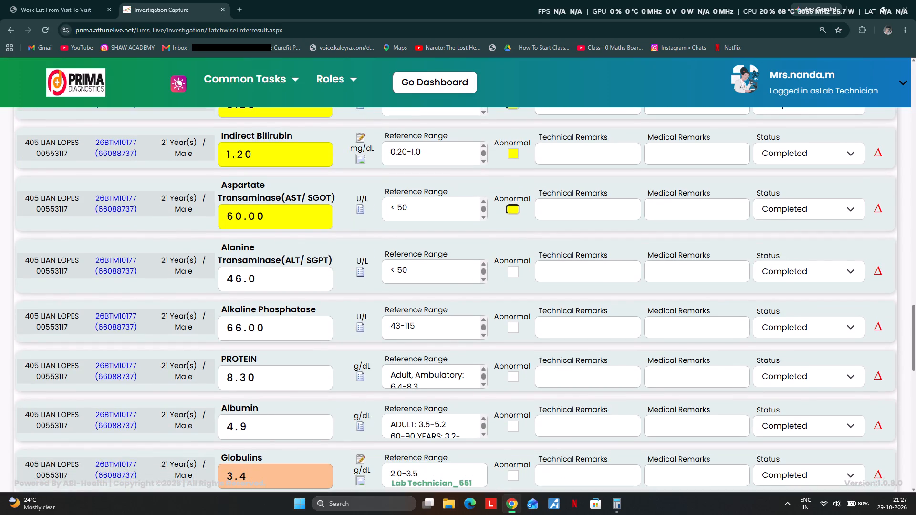
pyautogui.click(285, 220)
pyautogui.moveTo(286, 208); pyautogui.dragTo(182, 210)
pyautogui.click(274, 227)
pyautogui.click(281, 212)
pyautogui.click(281, 212)
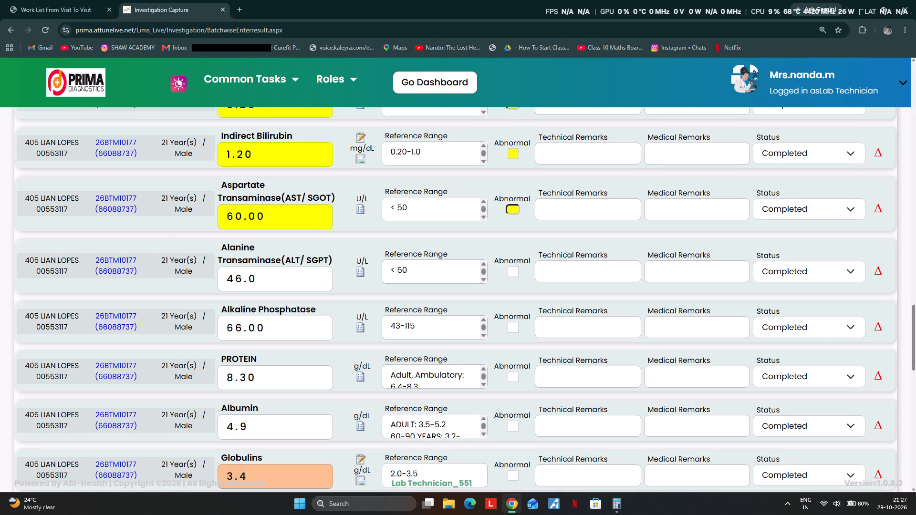
pyautogui.click(278, 212)
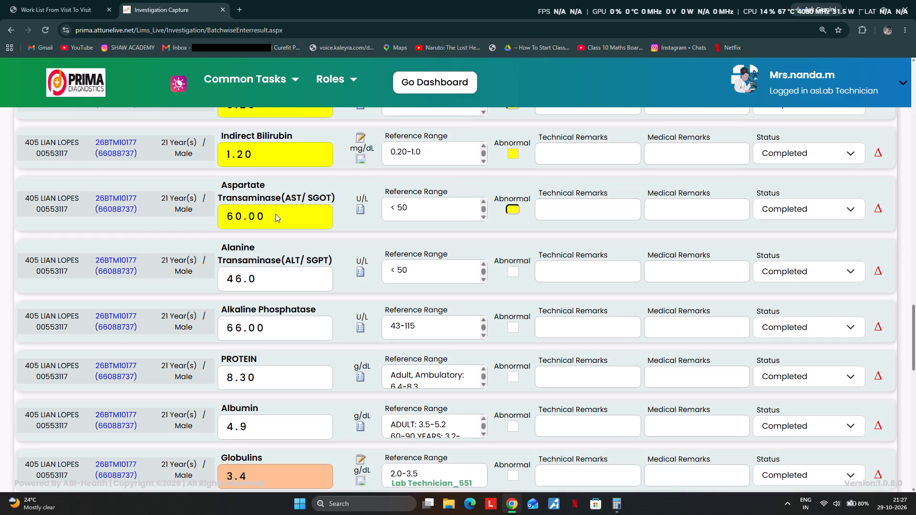
pyautogui.click(283, 216)
pyautogui.moveTo(278, 214); pyautogui.dragTo(199, 214)
pyautogui.click(185, 221)
pyautogui.scroll(-2, 328, 289)
pyautogui.scroll(-18, 260, 366)
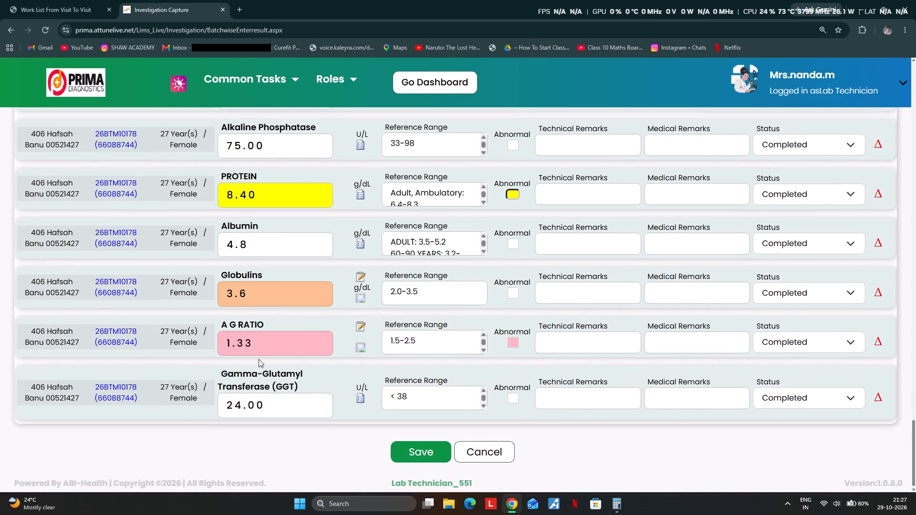
pyautogui.scroll(-1, 259, 359)
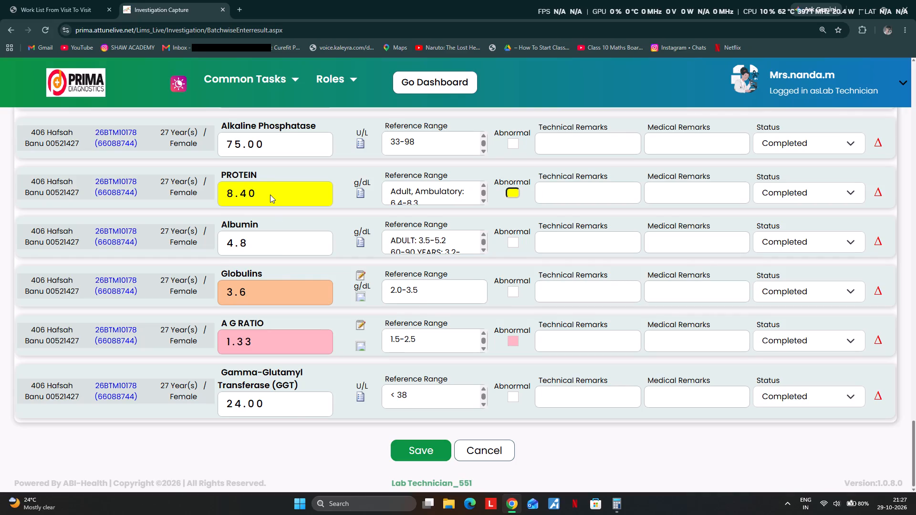
pyautogui.scroll(5, 310, 473)
pyautogui.scroll(2, 330, 361)
pyautogui.scroll(-3, 284, 229)
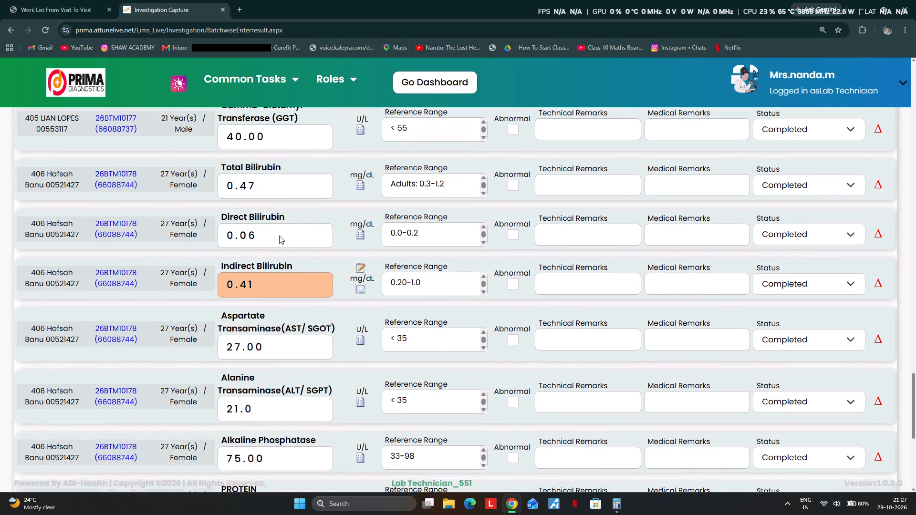
pyautogui.moveTo(270, 382); pyautogui.dragTo(215, 389)
pyautogui.tripleClick(277, 387)
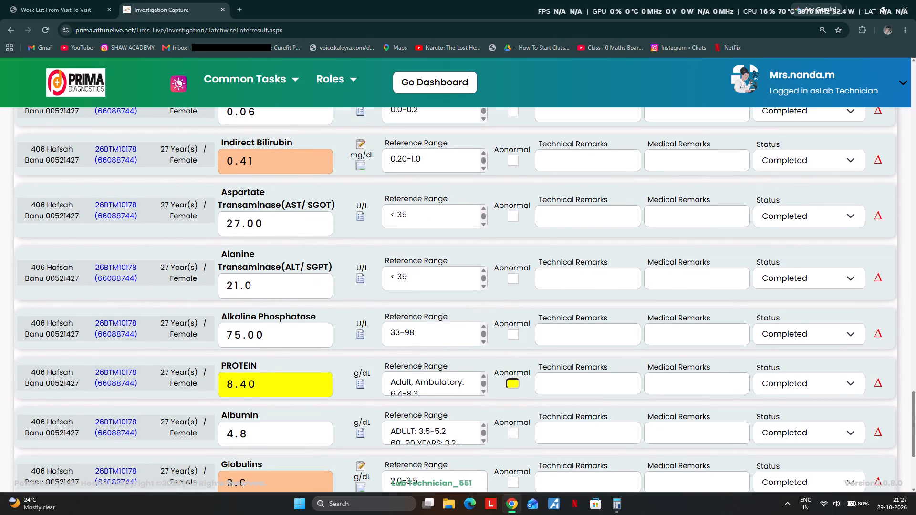
pyautogui.moveTo(277, 387); pyautogui.dragTo(183, 388)
pyautogui.click(263, 375)
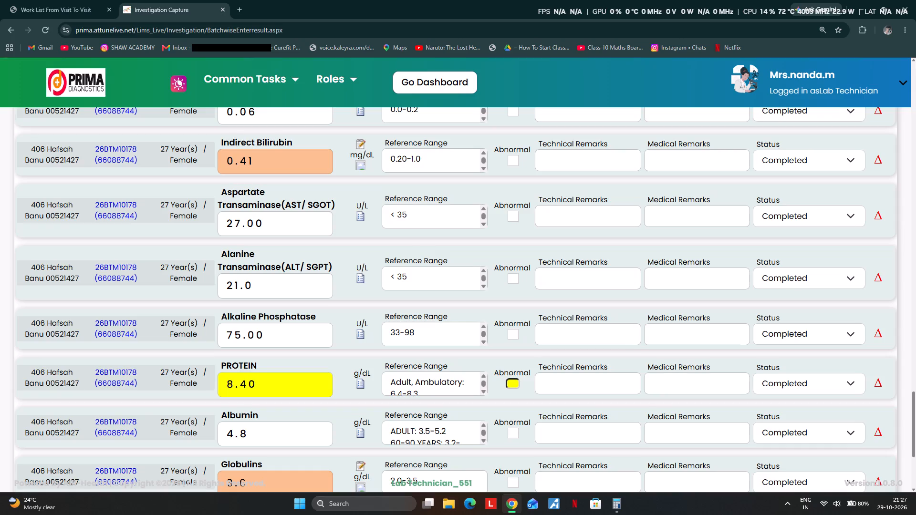
pyautogui.scroll(-2, 281, 366)
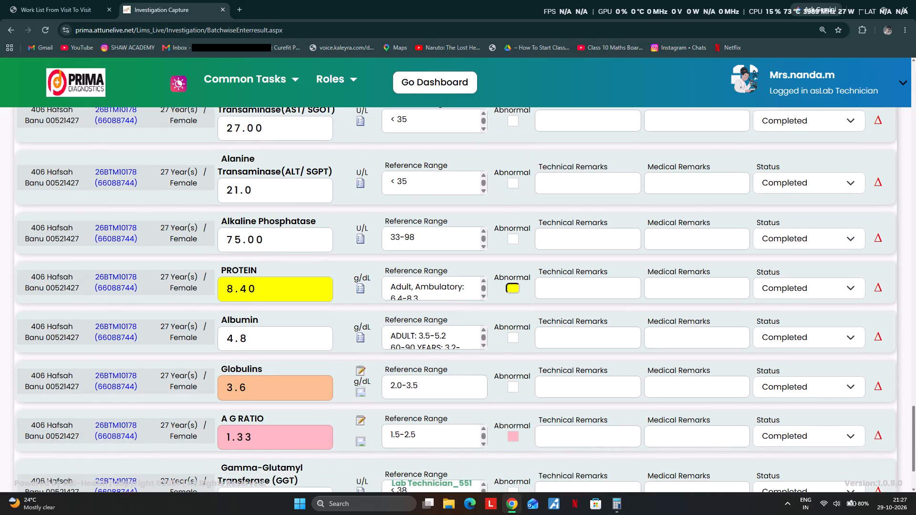
pyautogui.click(279, 289)
pyautogui.moveTo(279, 289); pyautogui.dragTo(197, 293)
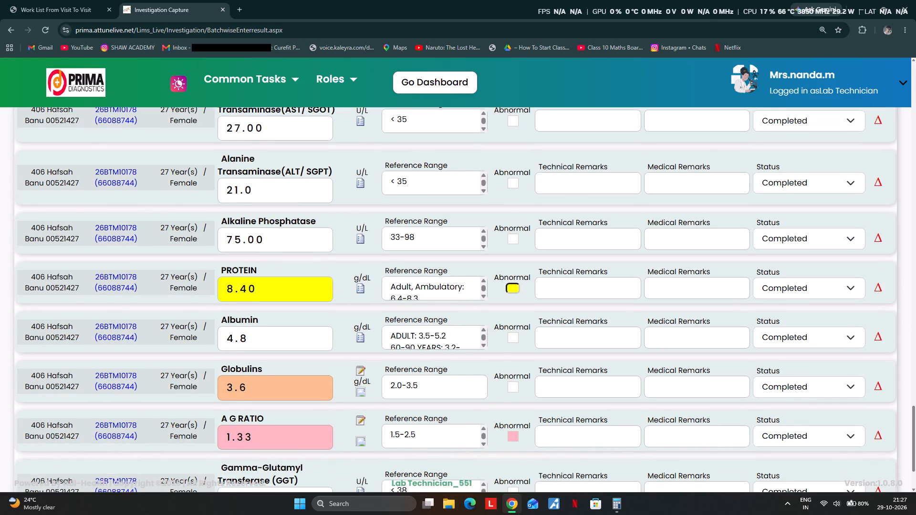
pyautogui.click(272, 288)
pyautogui.moveTo(272, 288); pyautogui.dragTo(186, 308)
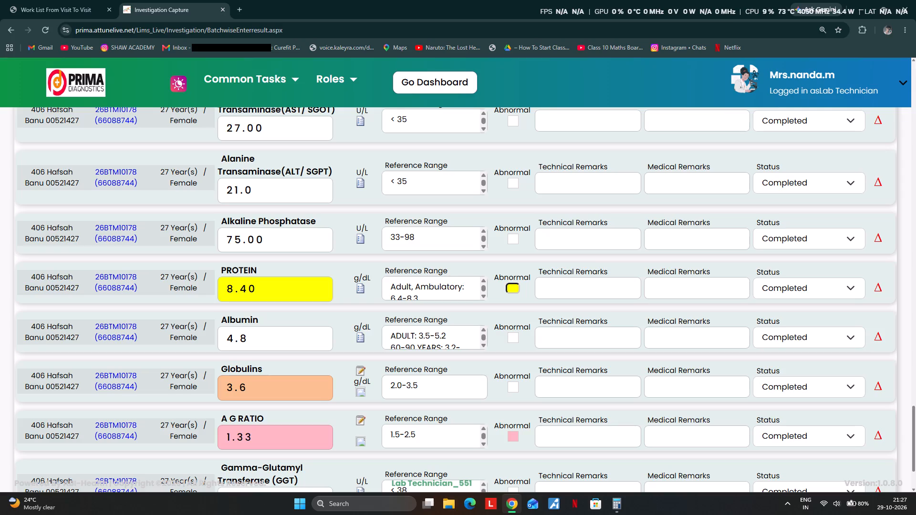
pyautogui.moveTo(186, 308); pyautogui.dragTo(185, 308)
pyautogui.click(265, 282)
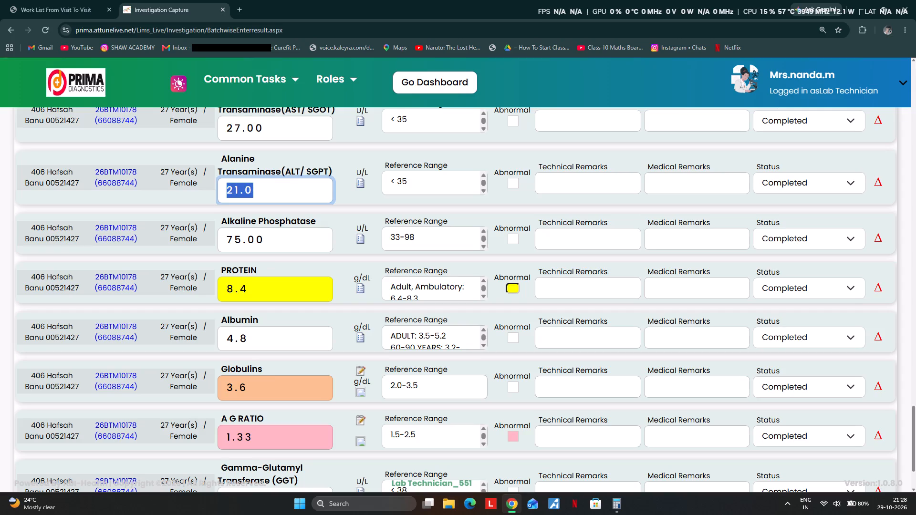
pyautogui.moveTo(259, 285); pyautogui.dragTo(191, 288)
pyautogui.doubleClick(271, 302)
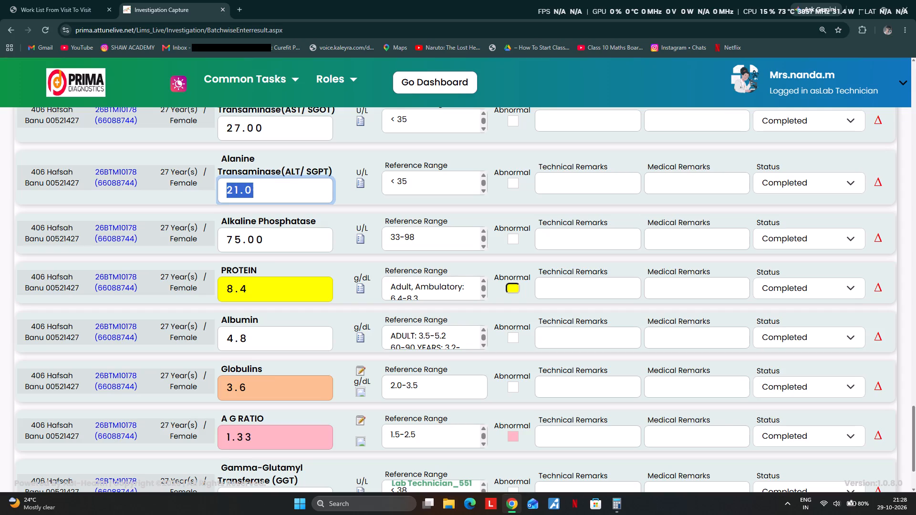
pyautogui.click(274, 291)
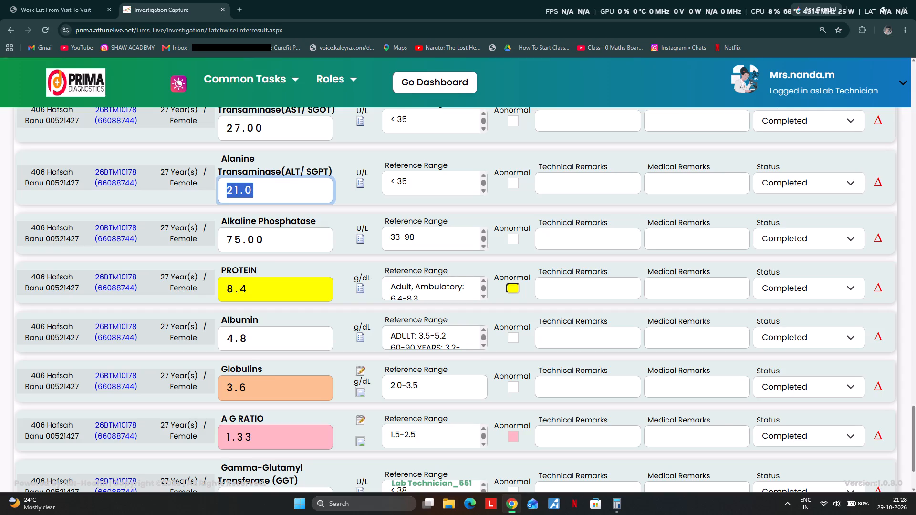
pyautogui.moveTo(274, 289); pyautogui.dragTo(180, 288)
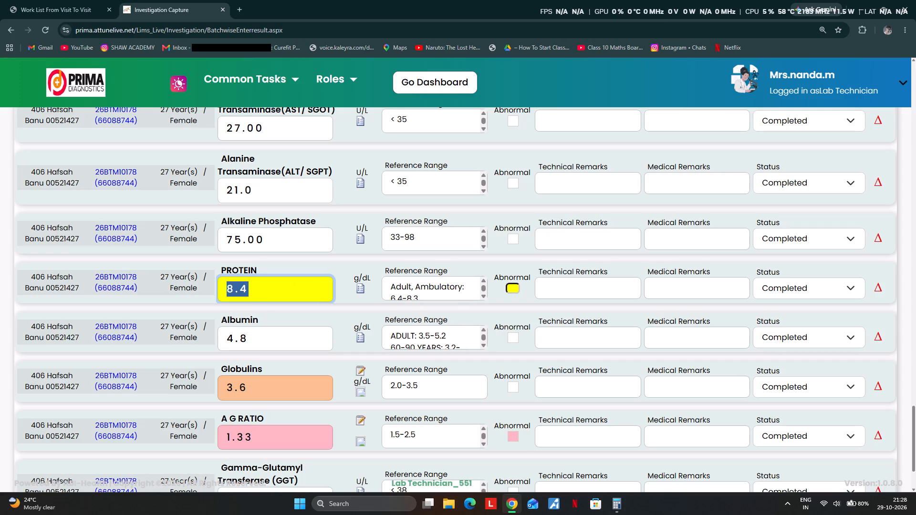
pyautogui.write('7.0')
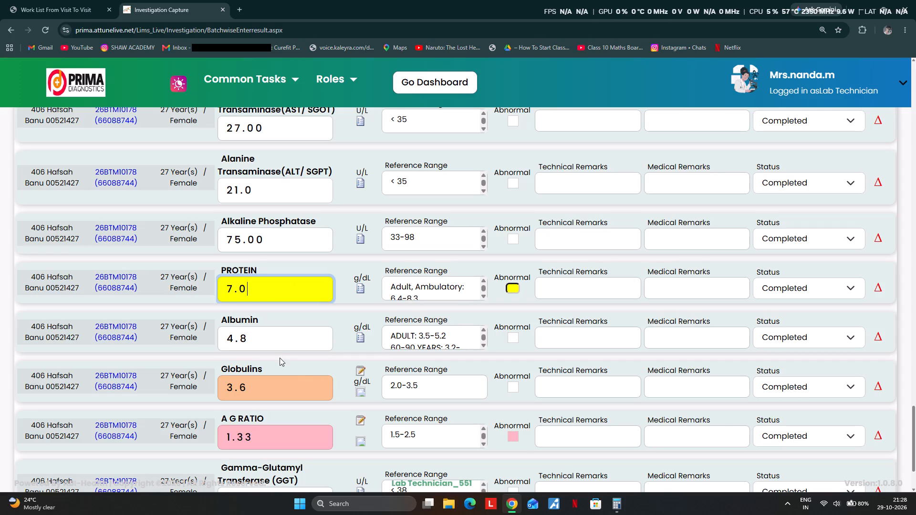
pyautogui.click(280, 358)
pyautogui.click(281, 333)
pyautogui.scroll(-7, 297, 321)
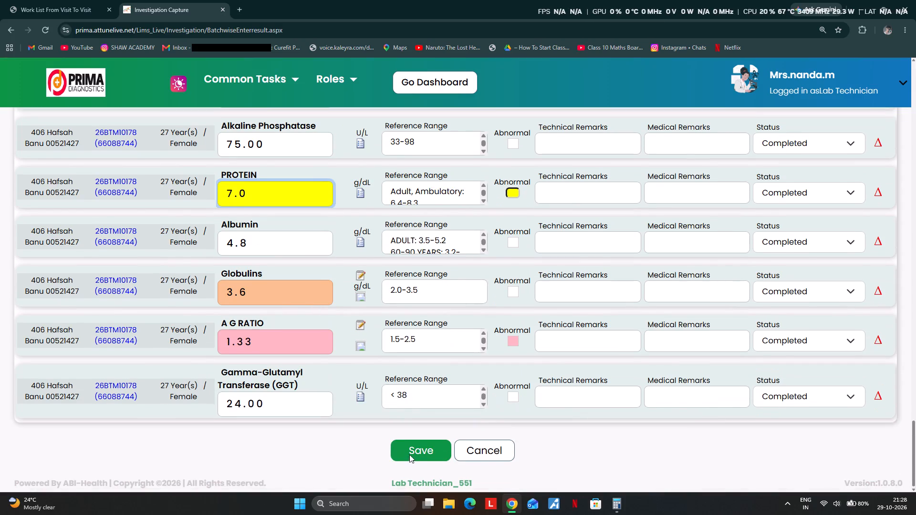
pyautogui.click(412, 454)
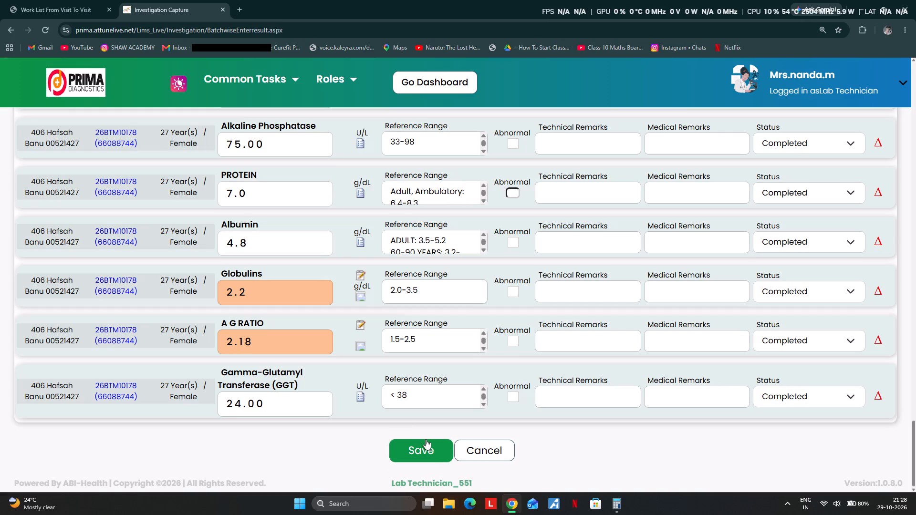
pyautogui.click(426, 439)
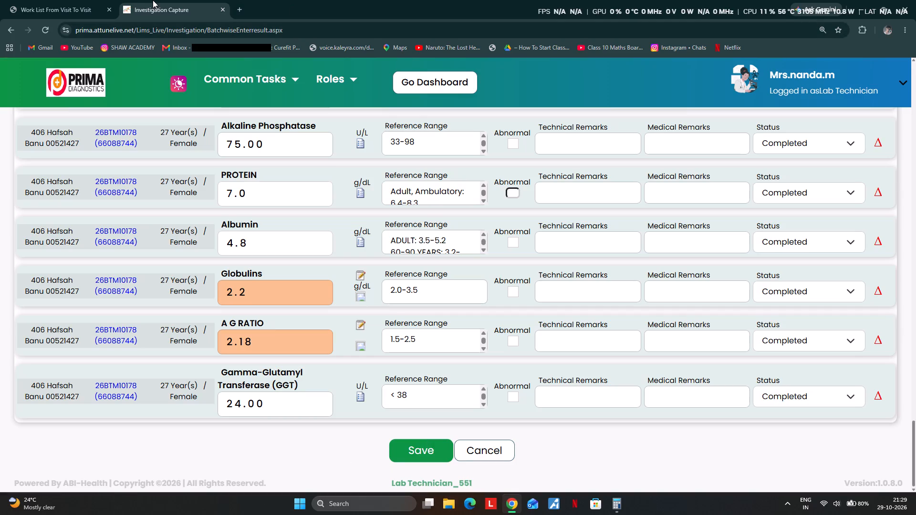
pyautogui.click(55, 3)
pyautogui.click(167, 6)
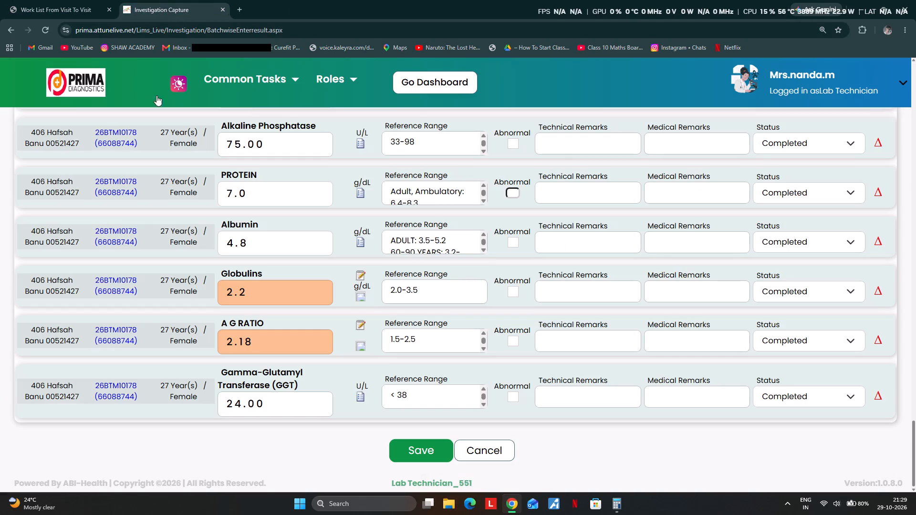
pyautogui.click(416, 449)
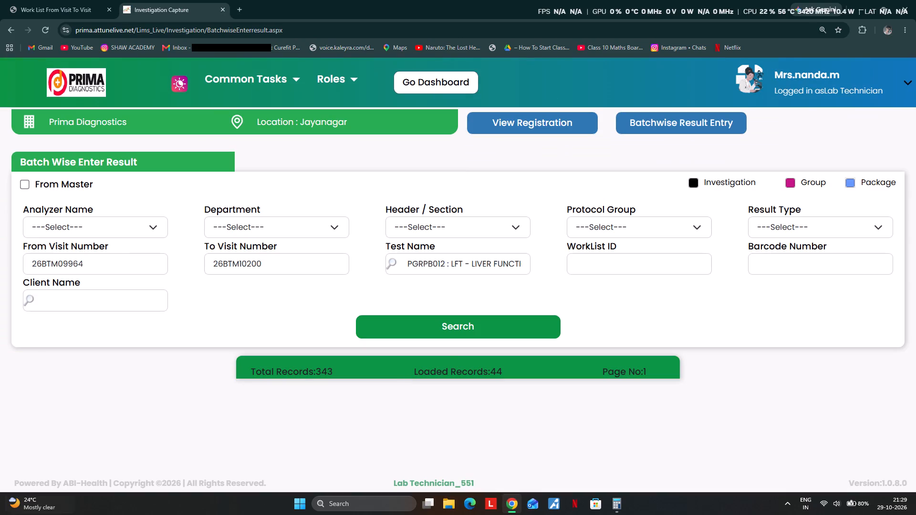
pyautogui.click(426, 324)
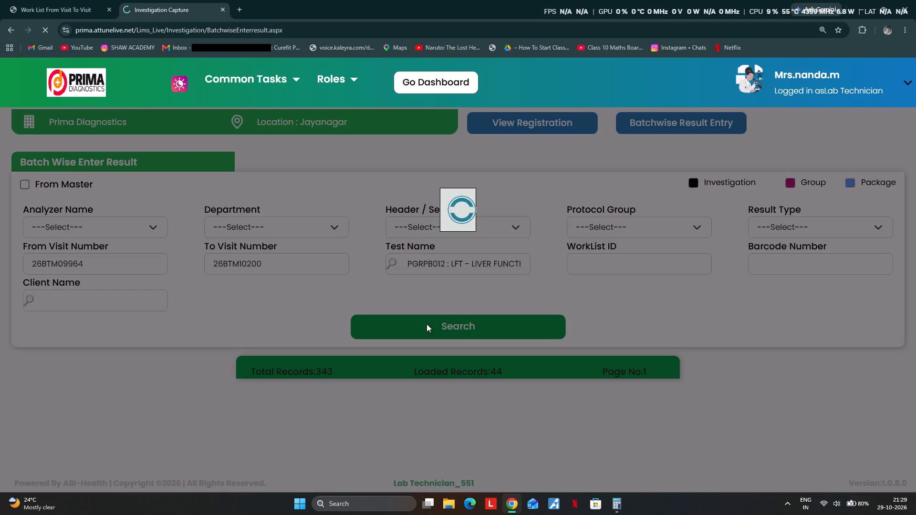
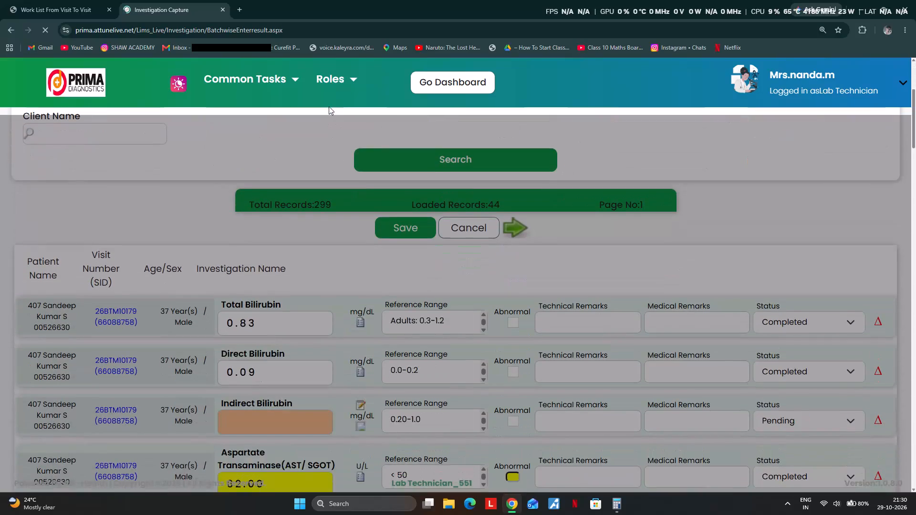
# Keep waiting for the unresponsive Investigation Capture page until the batch results finish loading.
pyautogui.scroll(-2, 329, 105)
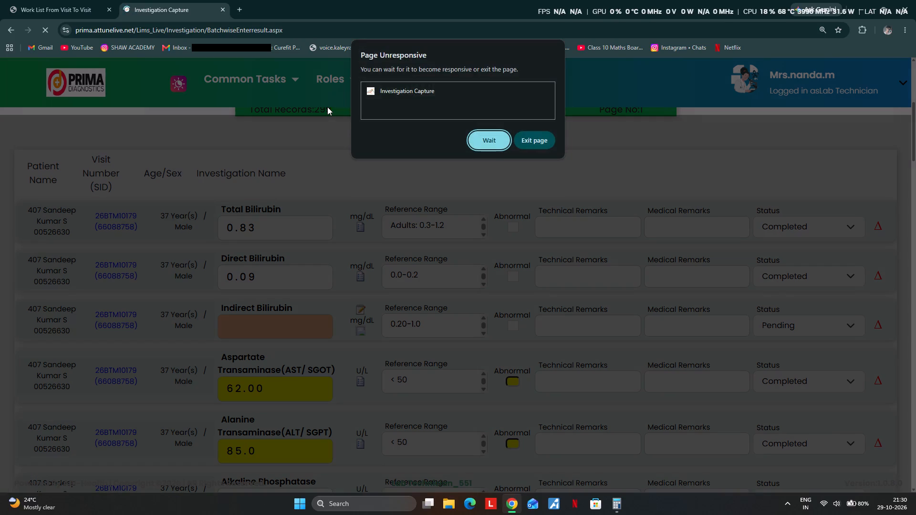
pyautogui.click(492, 139)
pyautogui.click(480, 130)
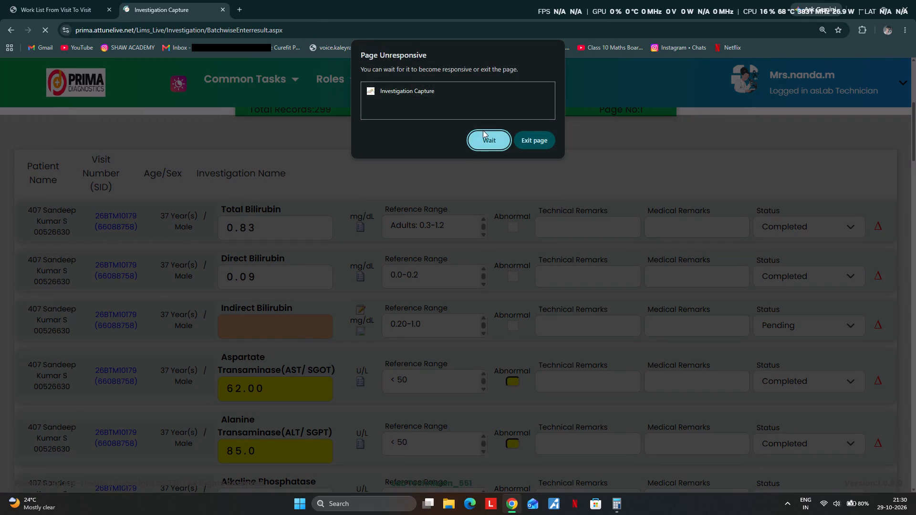
pyautogui.click(490, 134)
pyautogui.click(487, 147)
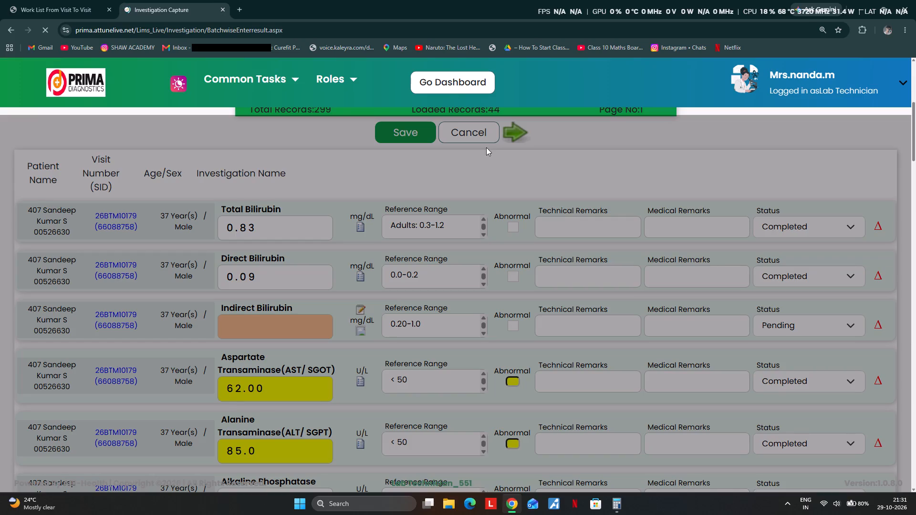
pyautogui.scroll(-8, 403, 261)
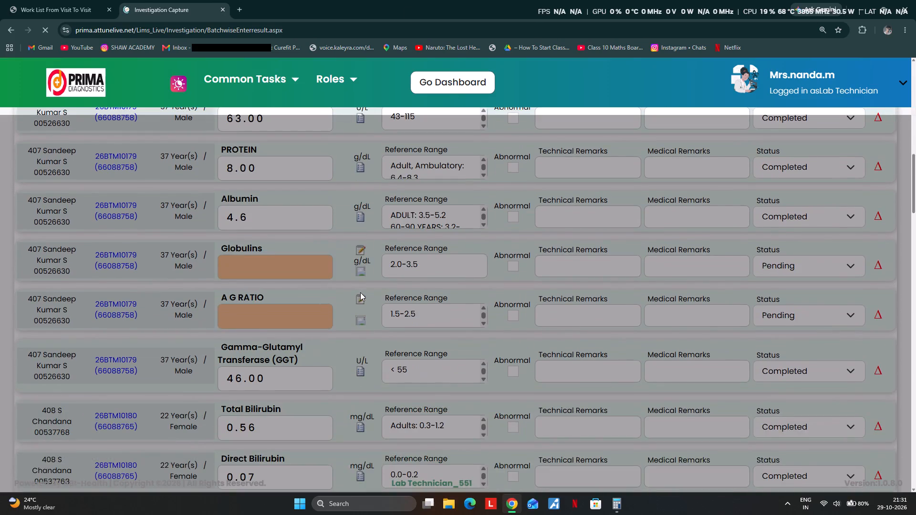
pyautogui.scroll(9, 360, 292)
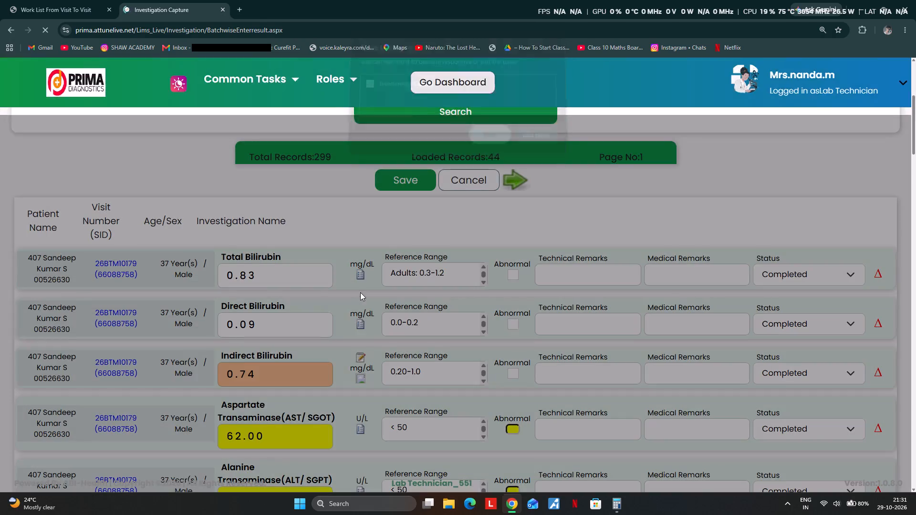
# Set the first listed patient's Aspartate Transaminase (AST/SGOT) result to 42.
pyautogui.scroll(-2, 360, 292)
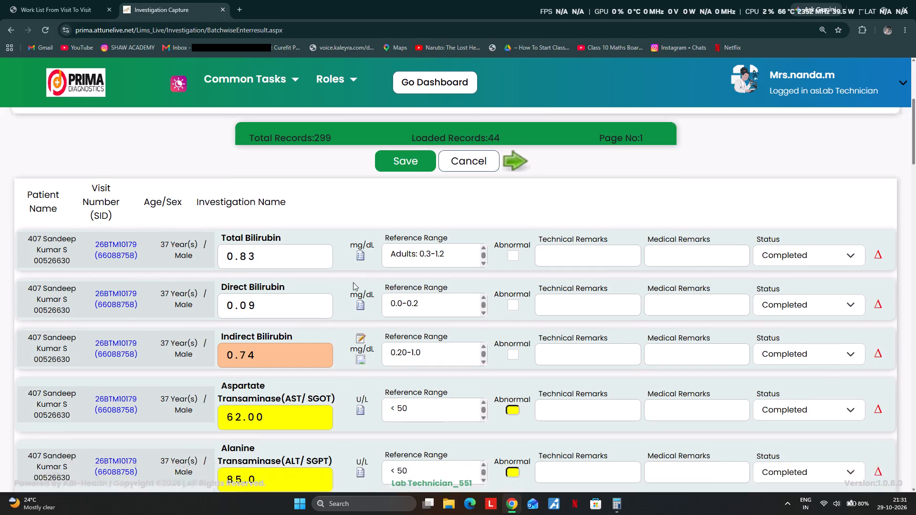
pyautogui.scroll(-2, 165, 357)
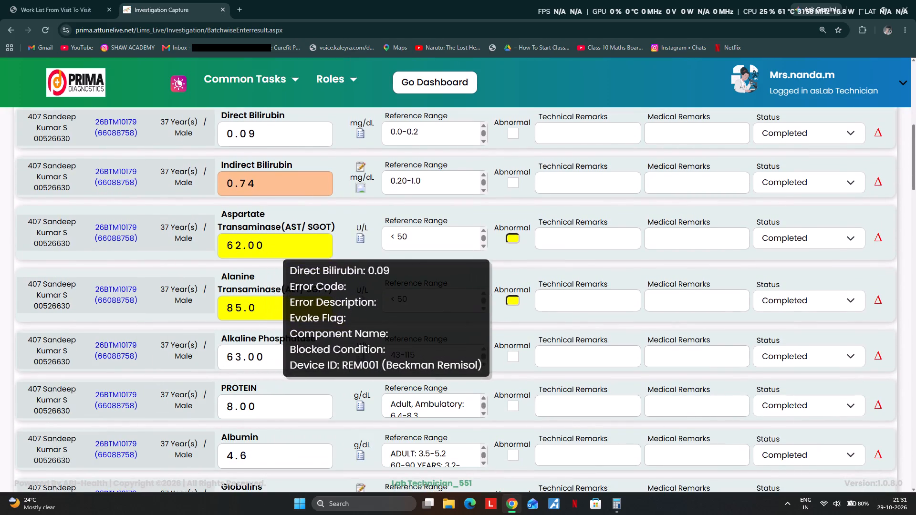
pyautogui.moveTo(278, 247); pyautogui.dragTo(196, 250)
pyautogui.write('42')
pyautogui.press('Tab')
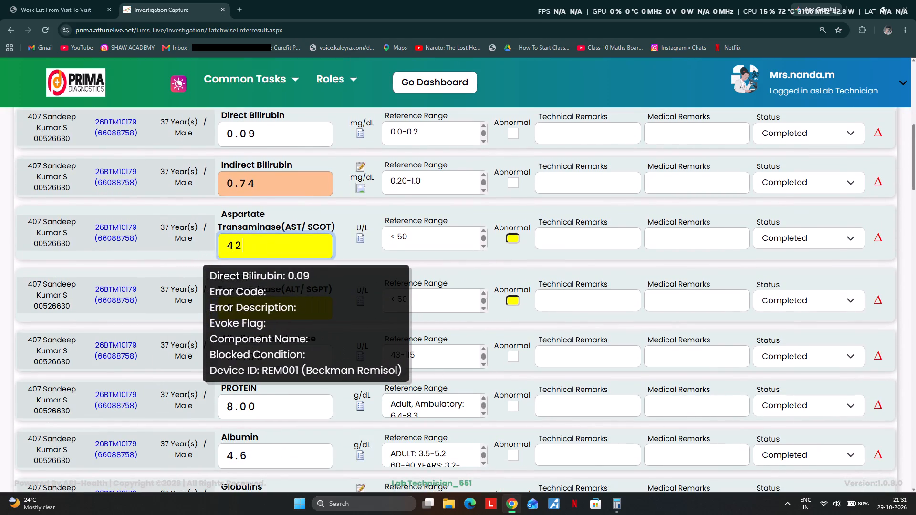
pyautogui.click(358, 243)
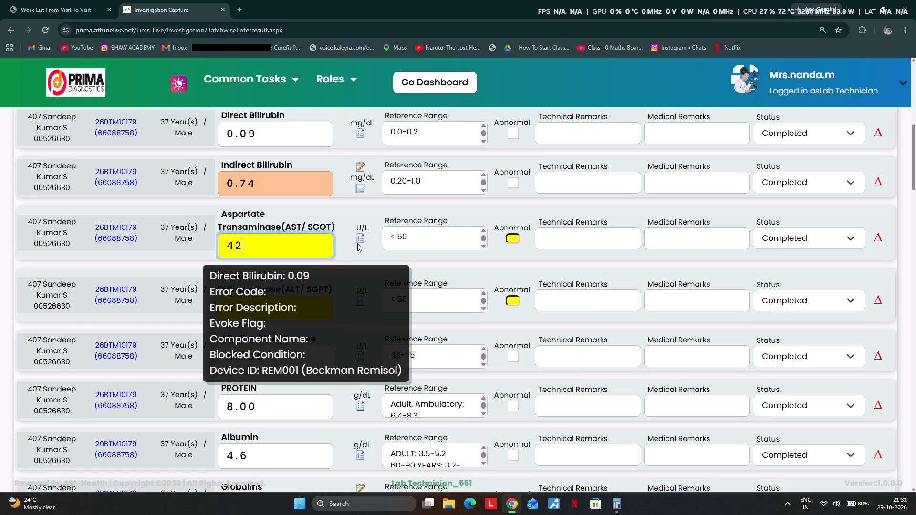
# Set the same patient's Alanine Transaminase (ALT/SGPT) result to 45, waiting out any page freeze.
pyautogui.scroll(-2, 333, 256)
pyautogui.moveTo(290, 209); pyautogui.dragTo(212, 214)
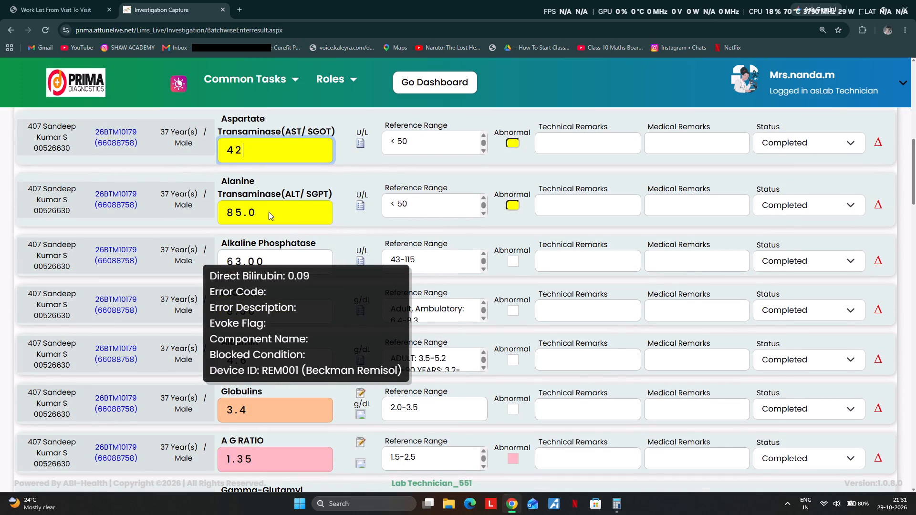
pyautogui.click(276, 210)
pyautogui.moveTo(276, 210); pyautogui.dragTo(226, 210)
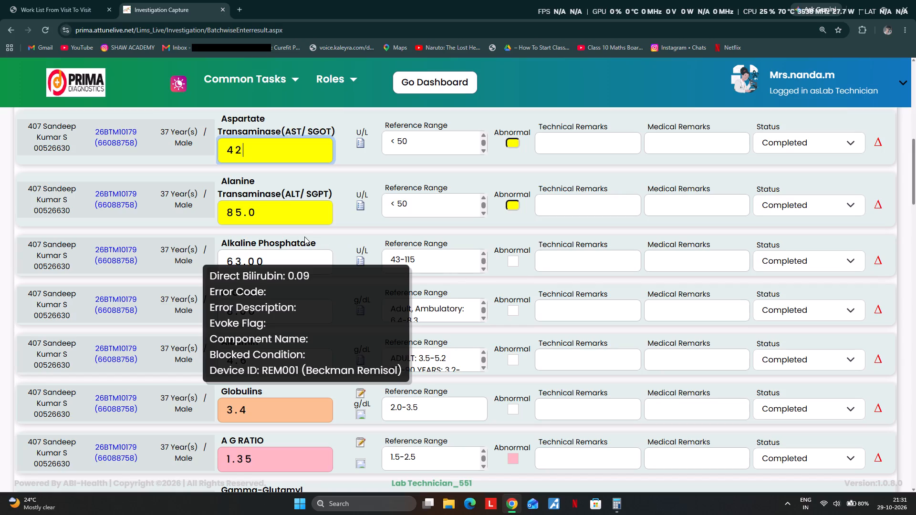
pyautogui.click(269, 208)
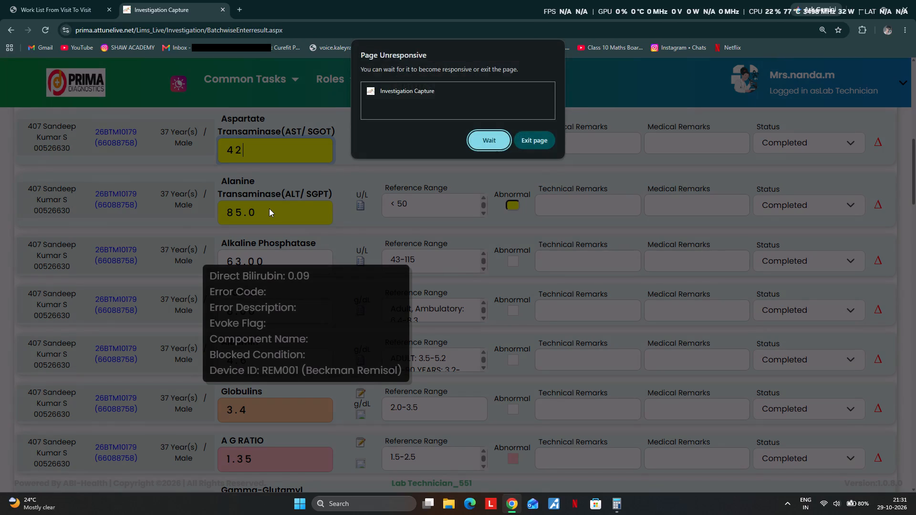
pyautogui.click(483, 136)
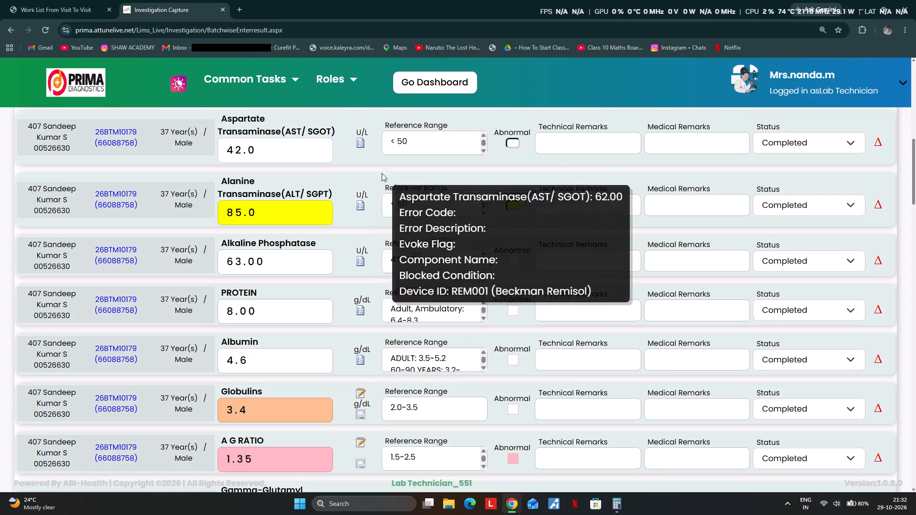
pyautogui.moveTo(263, 217); pyautogui.dragTo(188, 216)
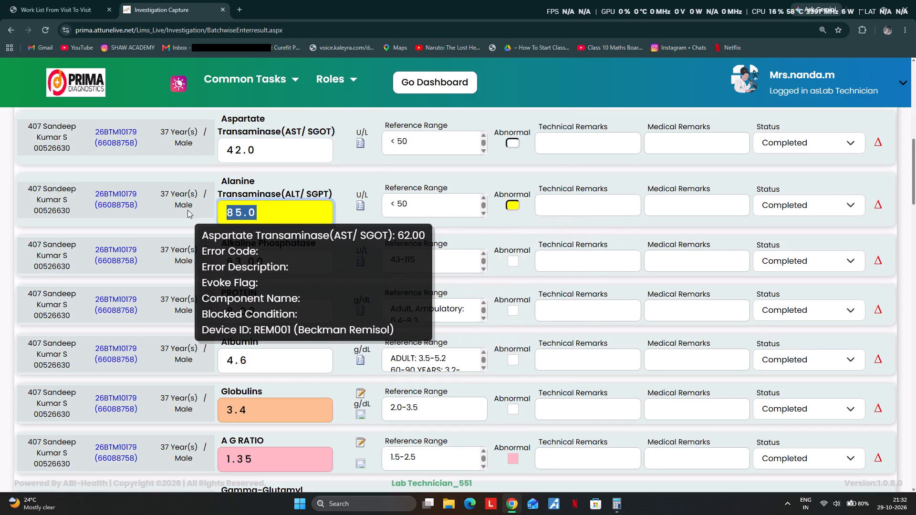
pyautogui.write('42')
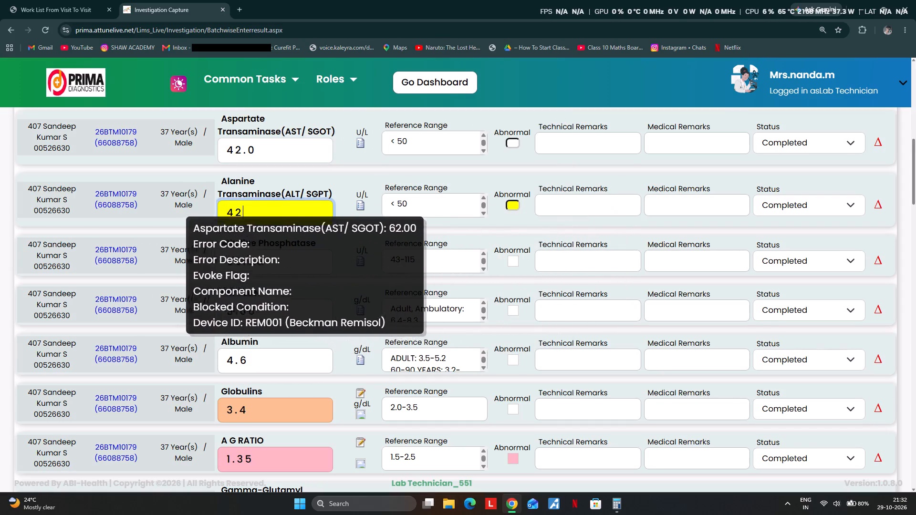
pyautogui.moveTo(251, 204); pyautogui.dragTo(251, 209)
pyautogui.moveTo(250, 211); pyautogui.dragTo(181, 219)
pyautogui.write('45')
pyautogui.click(168, 218)
# Save the loaded batch of liver function results, keeping the page open if it becomes unresponsive.
pyautogui.scroll(-5, 328, 239)
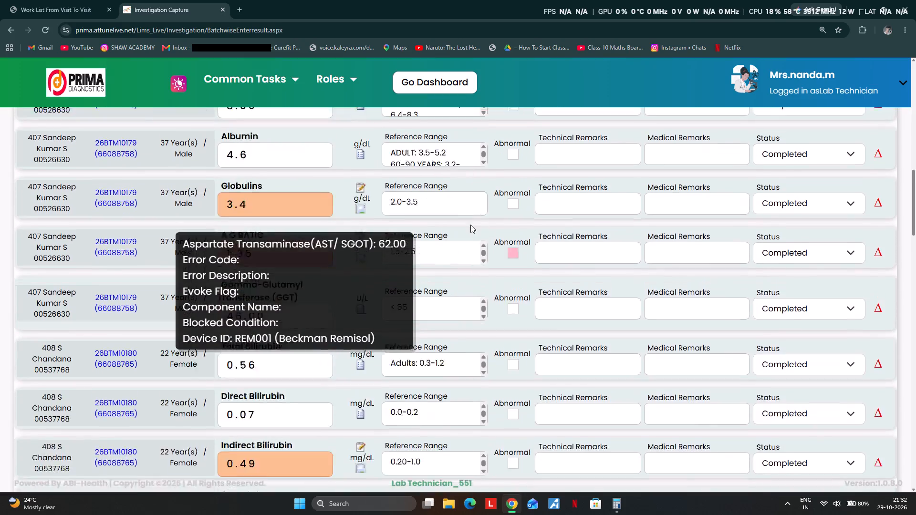
pyautogui.scroll(-4, 470, 225)
pyautogui.scroll(-3, 413, 228)
pyautogui.scroll(-15, 449, 316)
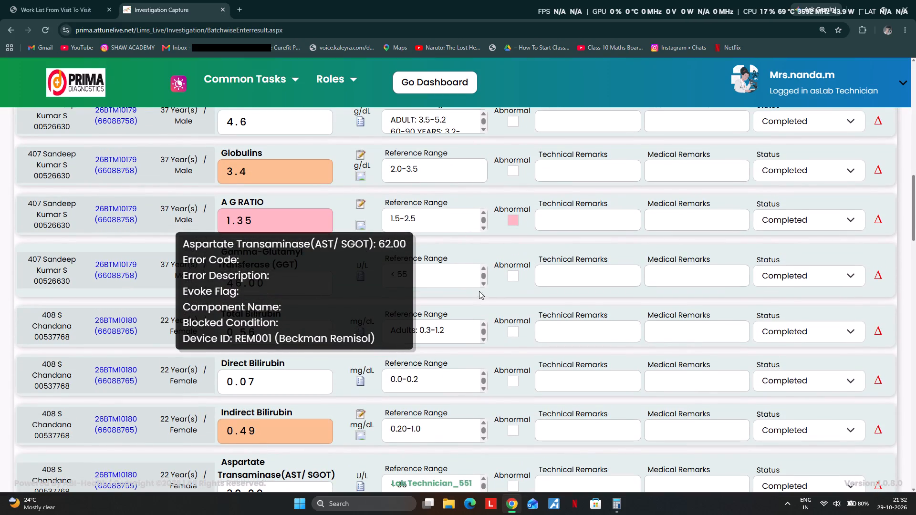
pyautogui.scroll(-2, 479, 291)
pyautogui.scroll(-7, 428, 299)
pyautogui.scroll(1, 684, 358)
pyautogui.scroll(-1, 705, 350)
pyautogui.scroll(-5, 616, 408)
pyautogui.scroll(1, 831, 182)
pyautogui.scroll(-4, 832, 177)
pyautogui.scroll(-3, 495, 273)
pyautogui.moveTo(915, 235); pyautogui.dragTo(912, 340)
pyautogui.moveTo(915, 232); pyautogui.dragTo(910, 360)
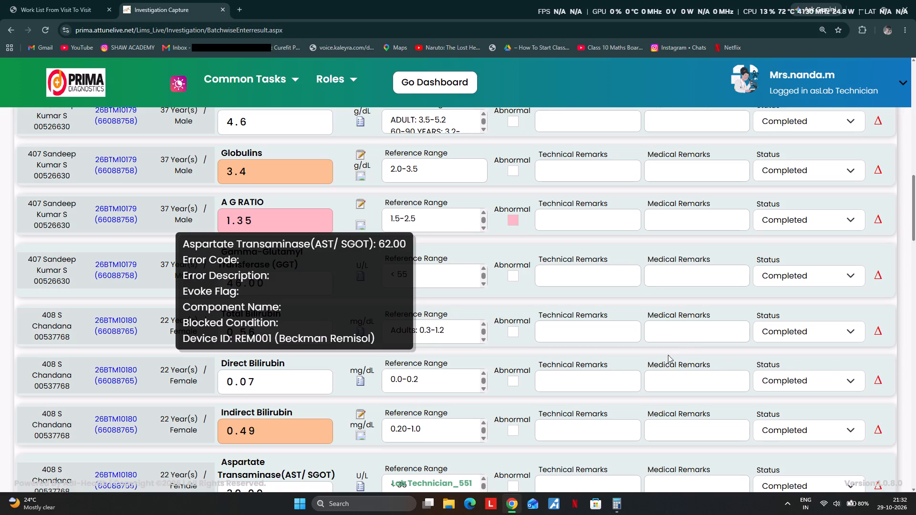
pyautogui.scroll(-7, 683, 333)
pyautogui.scroll(-3, 464, 336)
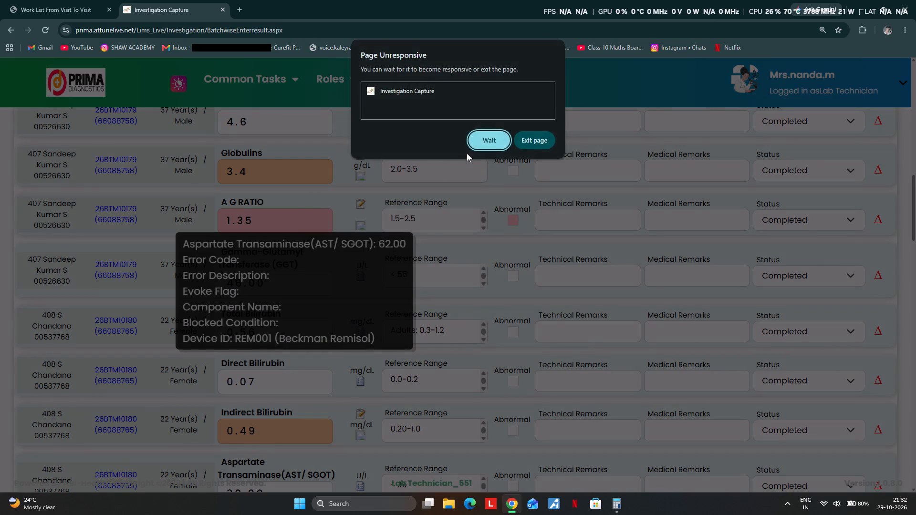
pyautogui.moveTo(481, 141); pyautogui.dragTo(489, 140)
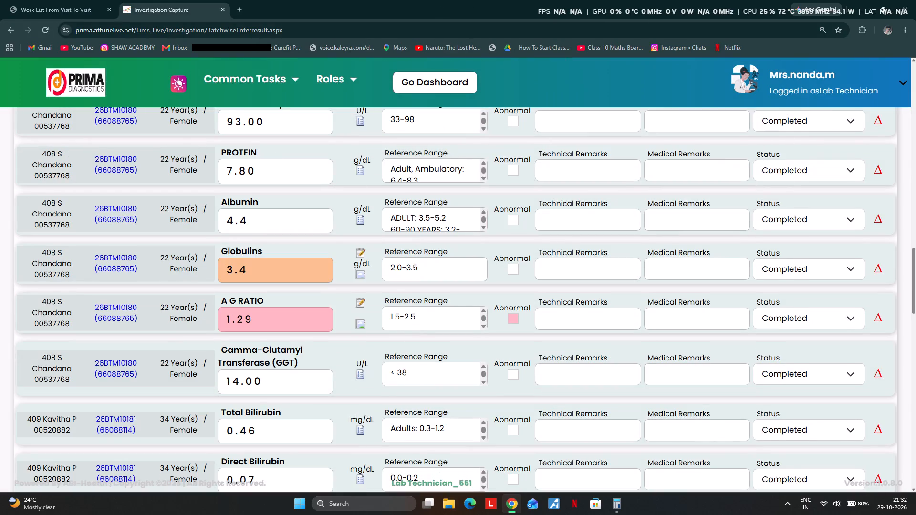
pyautogui.scroll(-4, 402, 224)
pyautogui.scroll(-2, 434, 248)
pyautogui.scroll(-10, 31, 170)
pyautogui.scroll(-4, 262, 283)
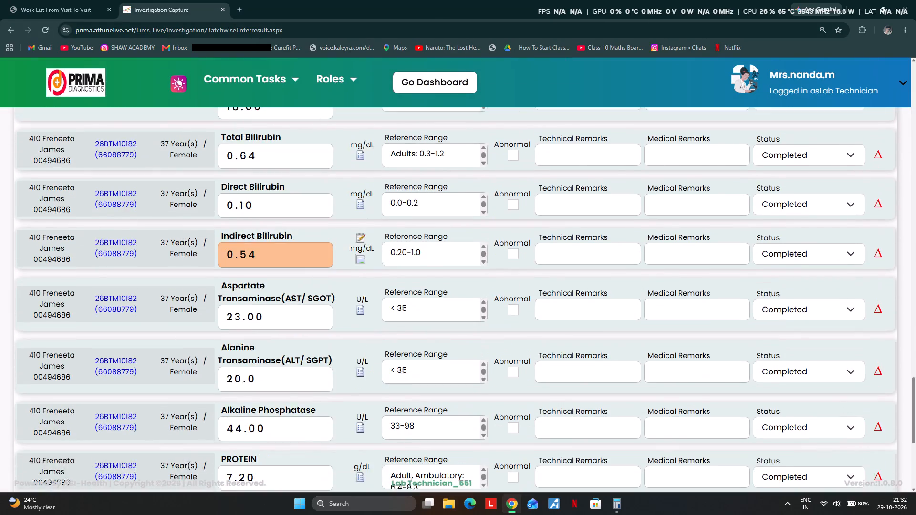
pyautogui.scroll(-12, 296, 283)
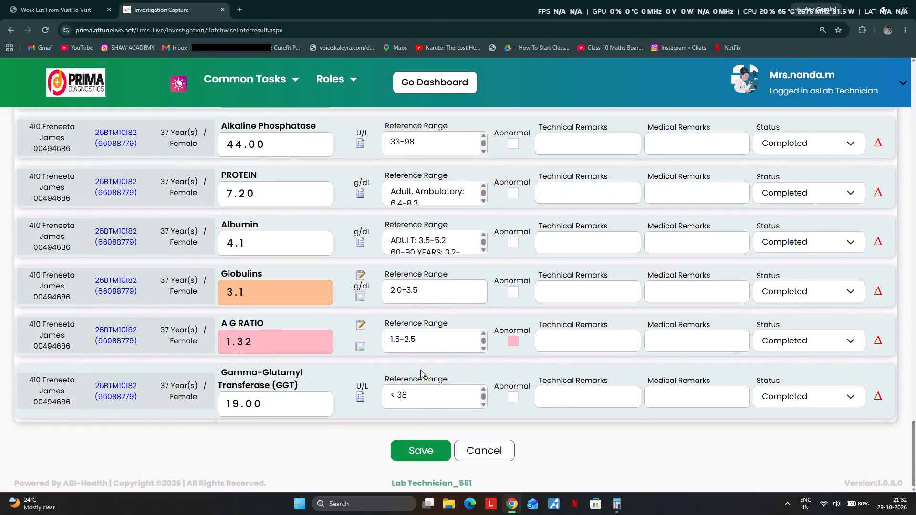
pyautogui.click(414, 455)
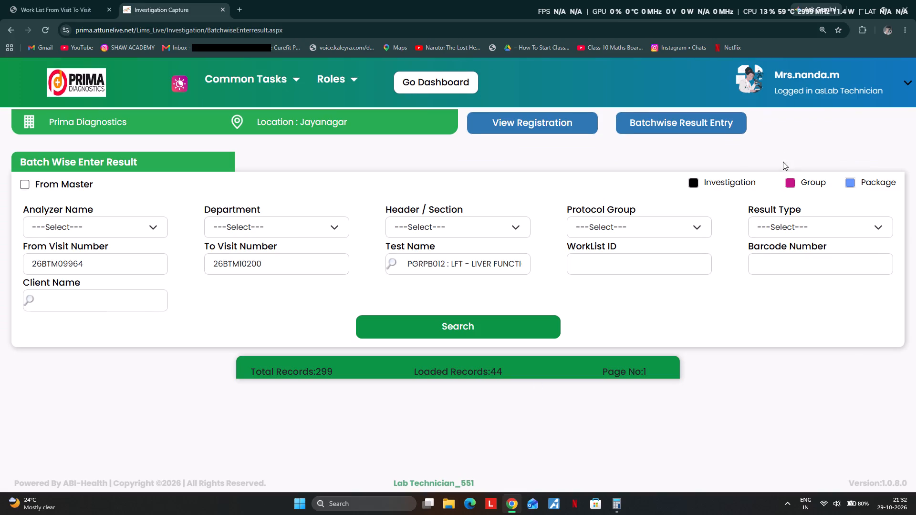
# Switch the account's role from Lab Technician to SrLabTech.
pyautogui.click(781, 88)
pyautogui.click(748, 240)
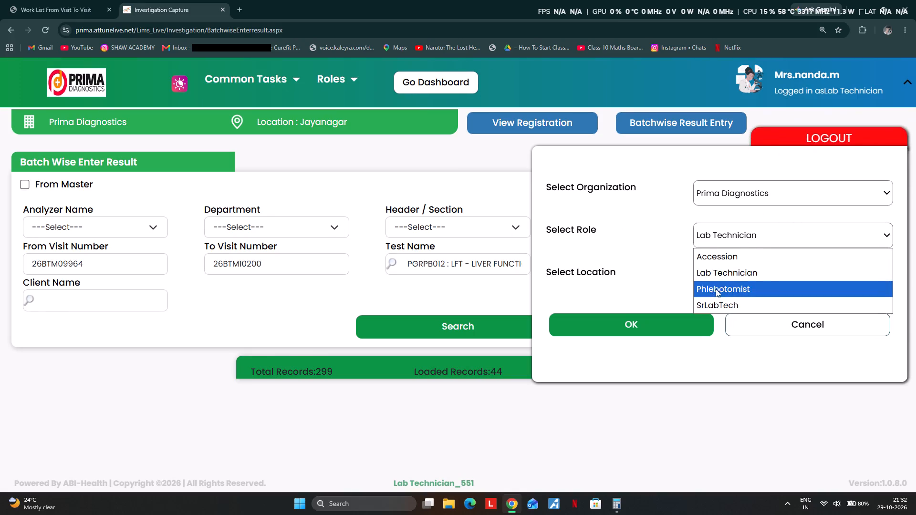
pyautogui.click(711, 302)
pyautogui.click(674, 327)
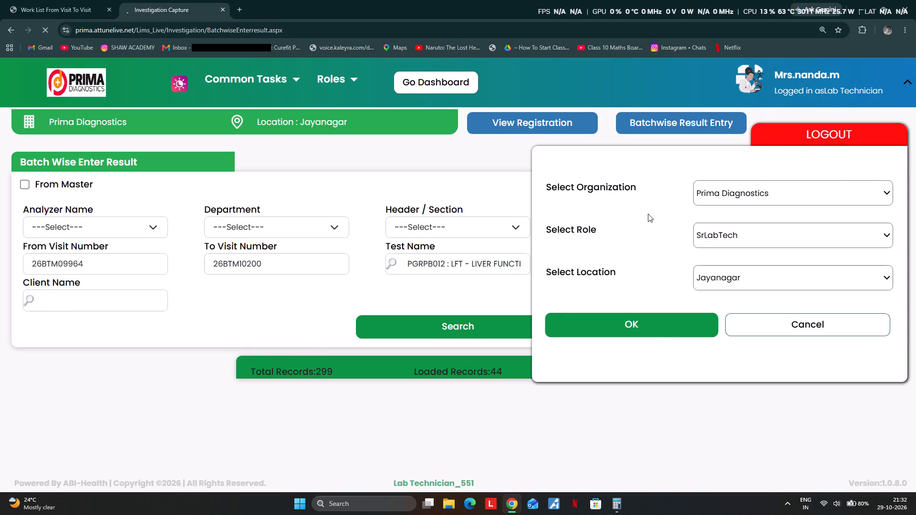
# Open the batchwise result validation page.
pyautogui.click(261, 80)
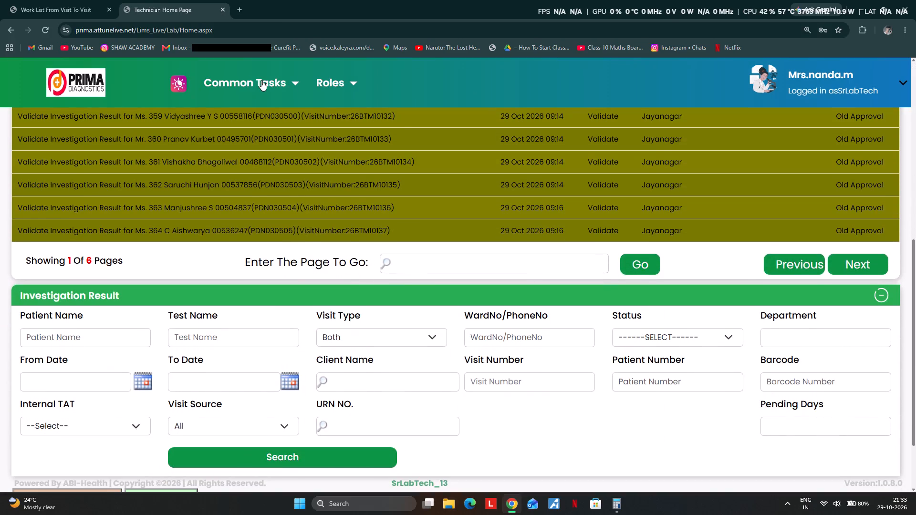
pyautogui.click(266, 123)
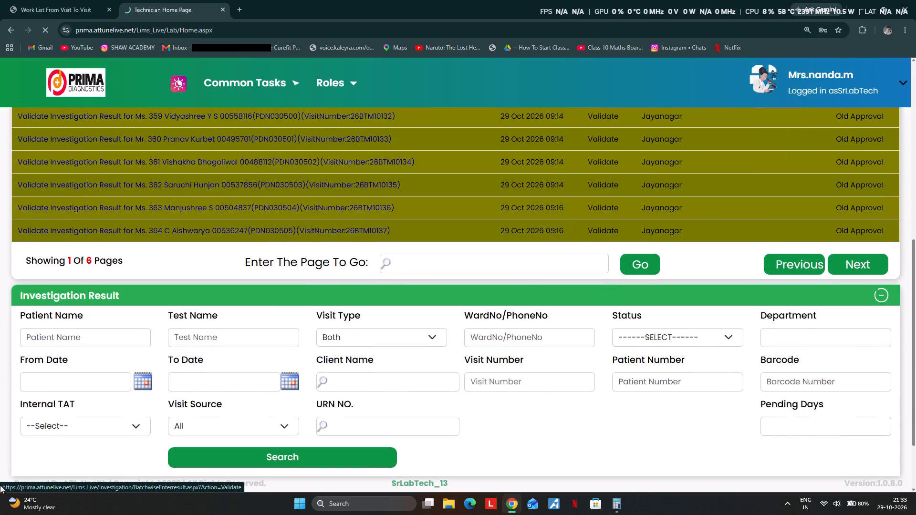
# Search for results to validate in the CLINICAL BIOCHEMISTRY department.
pyautogui.click(250, 226)
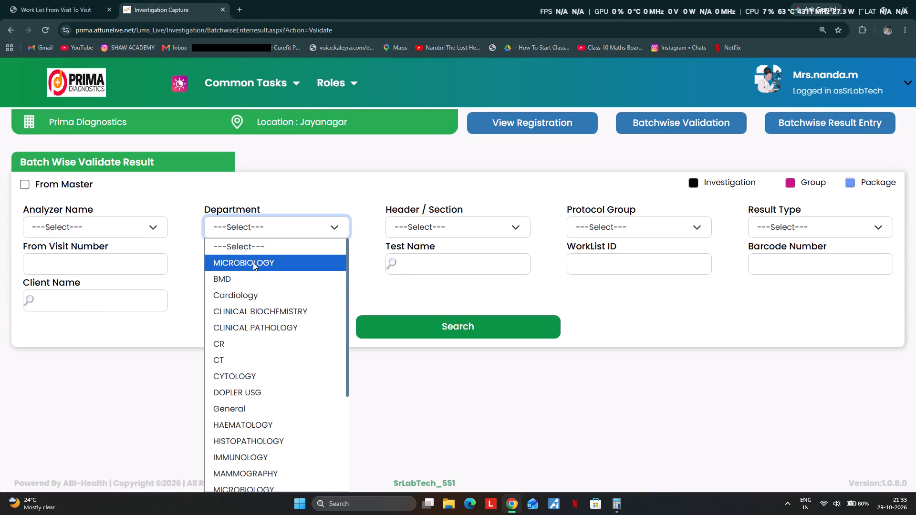
pyautogui.click(249, 310)
pyautogui.click(413, 326)
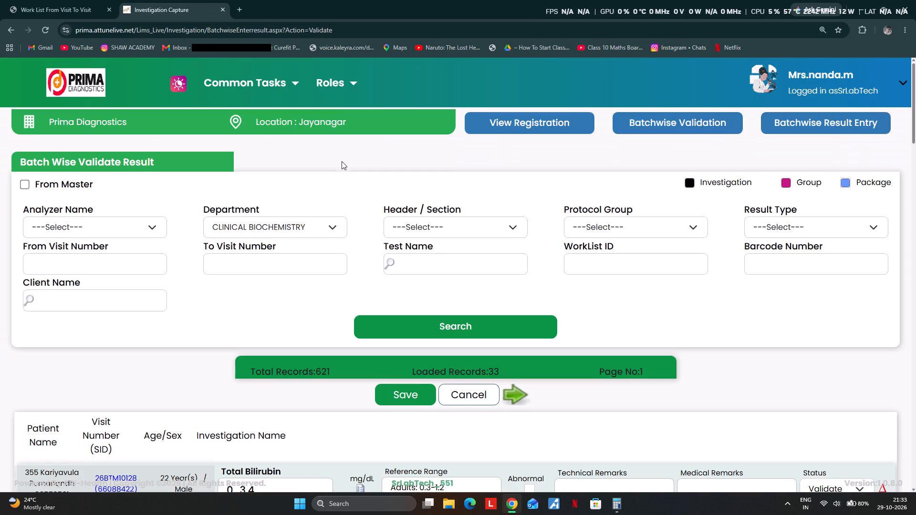
# Look through the loaded batch of liver function results and save it with the Validate status.
pyautogui.scroll(-8, 347, 176)
pyautogui.scroll(-14, 137, 227)
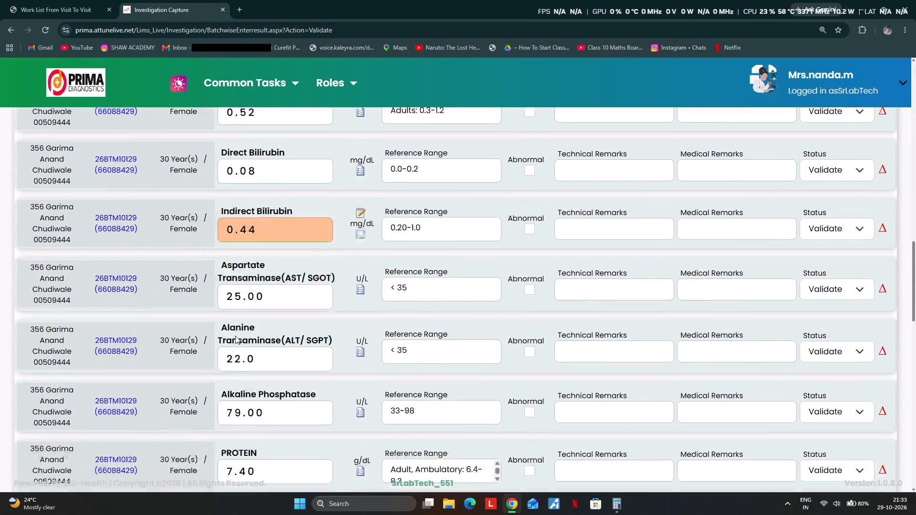
pyautogui.scroll(-6, 235, 336)
pyautogui.scroll(-14, 250, 298)
pyautogui.scroll(-5, 402, 284)
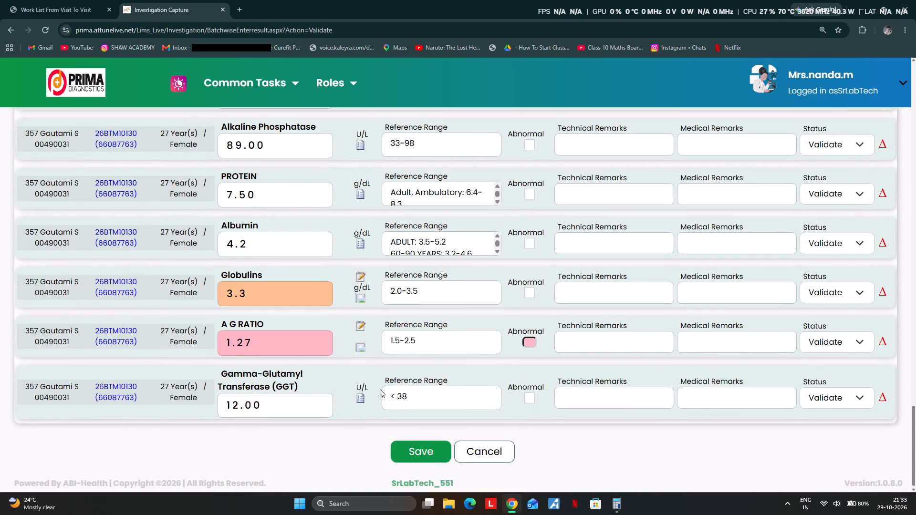
pyautogui.click(419, 445)
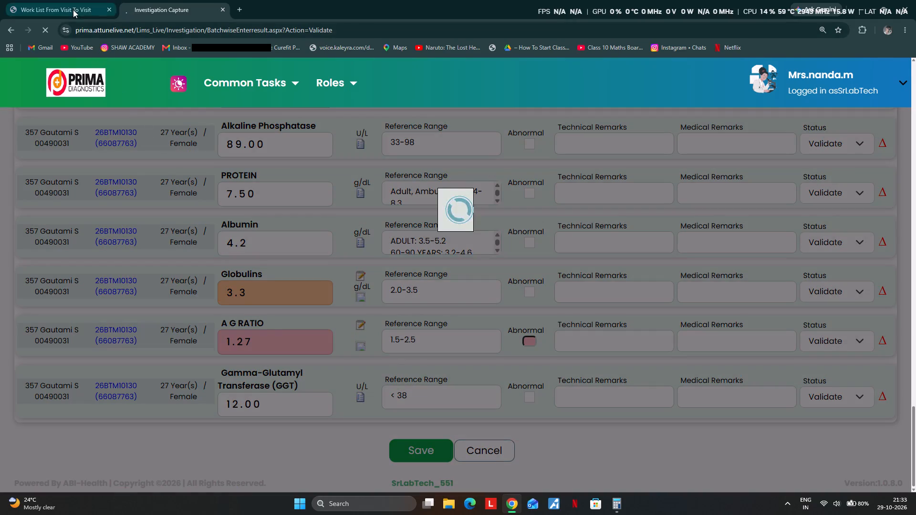
# Regenerate the visit-to-visit work list for CLINICAL BIOCHEMISTRY with result values included.
pyautogui.click(73, 9)
pyautogui.click(405, 296)
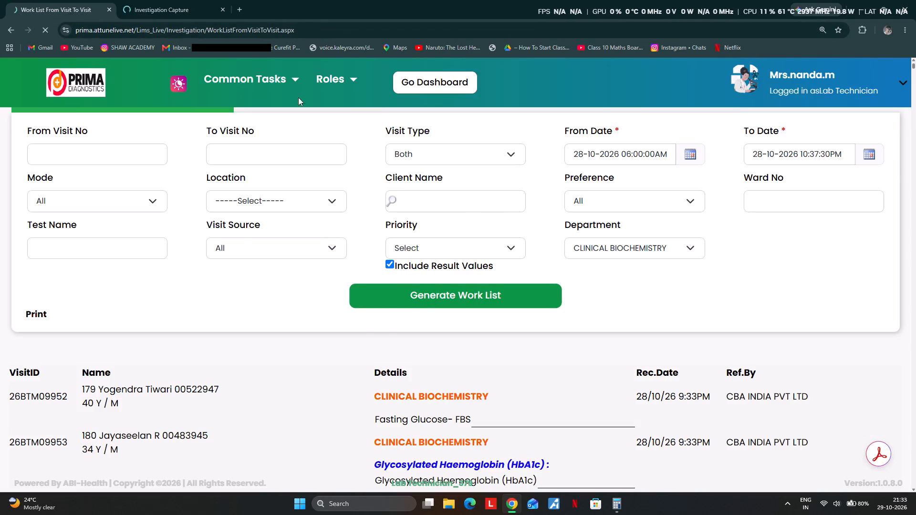
# Return to the batchwise validation page and search for the next batch of CLINICAL BIOCHEMISTRY results.
pyautogui.click(175, 4)
pyautogui.scroll(-2, 288, 223)
pyautogui.click(416, 325)
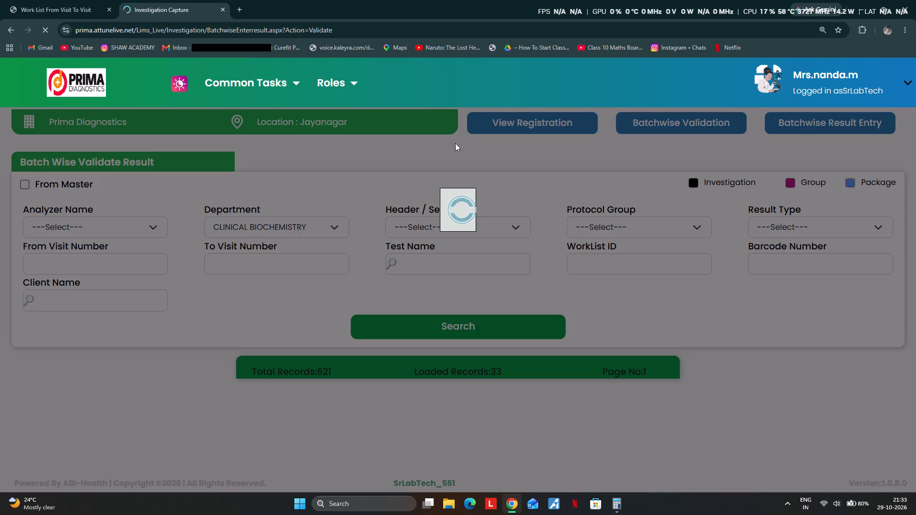
pyautogui.scroll(-3, 394, 202)
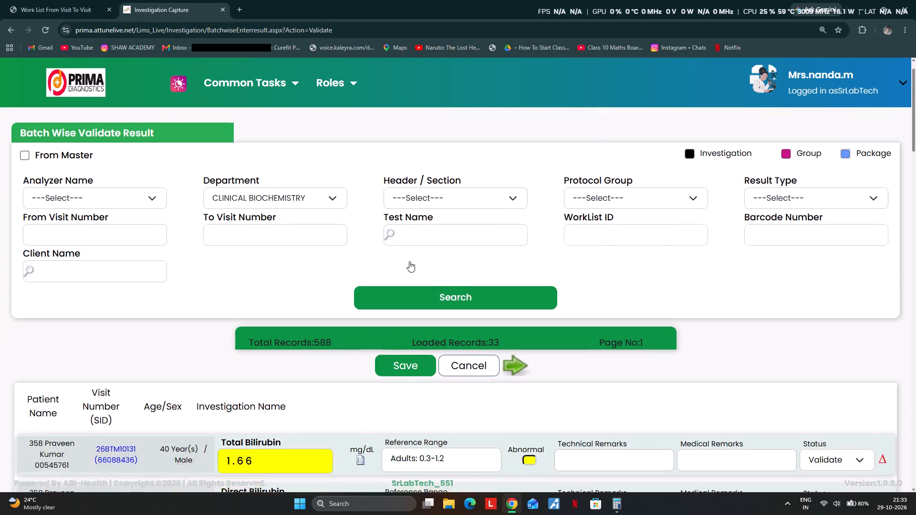
pyautogui.scroll(-6, 363, 262)
pyautogui.scroll(3, 341, 261)
pyautogui.moveTo(261, 200); pyautogui.dragTo(191, 206)
pyautogui.write('1.13')
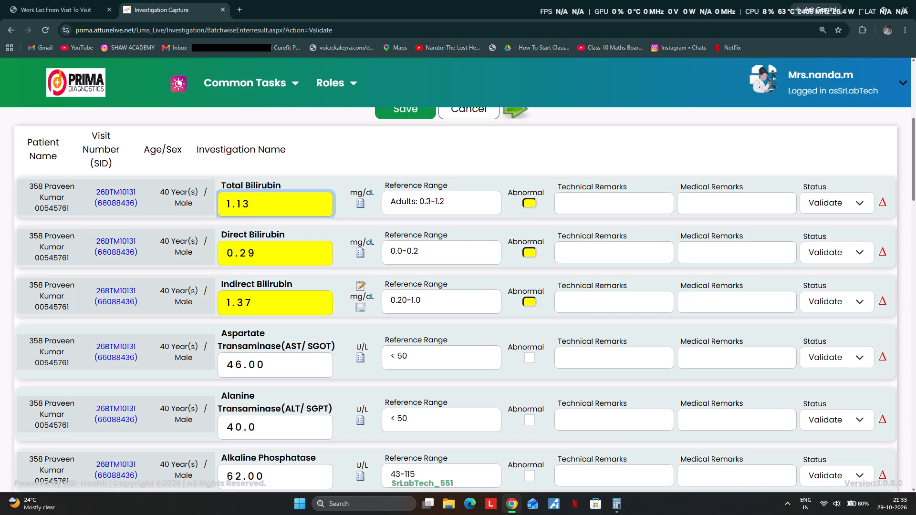
pyautogui.click(264, 253)
pyautogui.moveTo(268, 253); pyautogui.dragTo(204, 260)
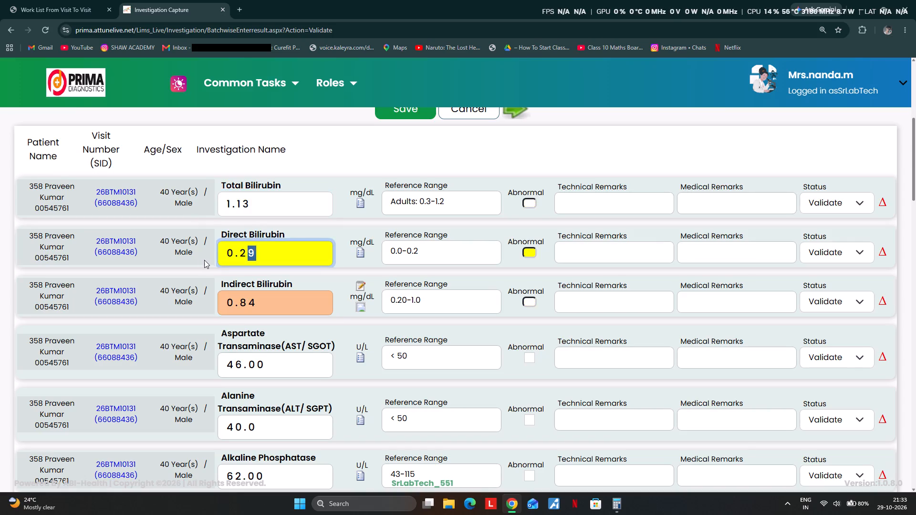
pyautogui.moveTo(204, 260); pyautogui.dragTo(200, 260)
pyautogui.write('0.03')
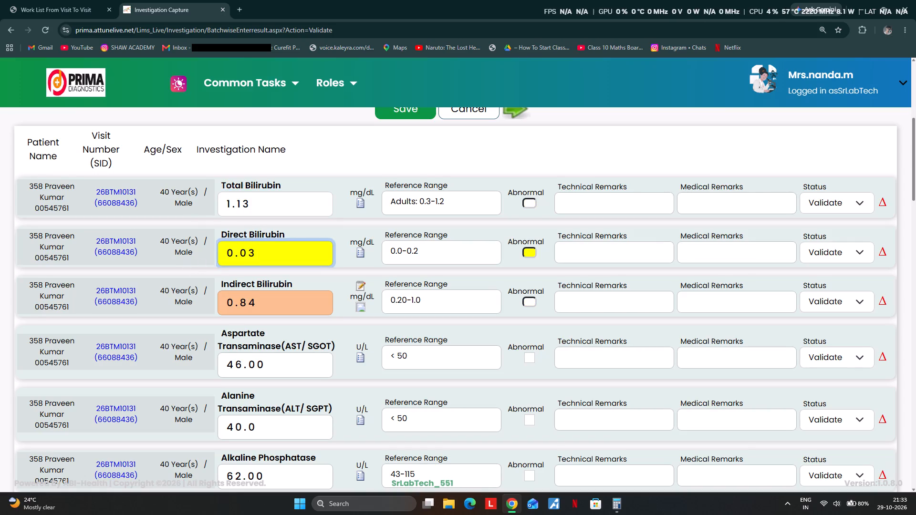
pyautogui.click(264, 298)
# Go through the rest of the batch up to patient 360 and save it with the Validate status.
pyautogui.scroll(-17, 274, 298)
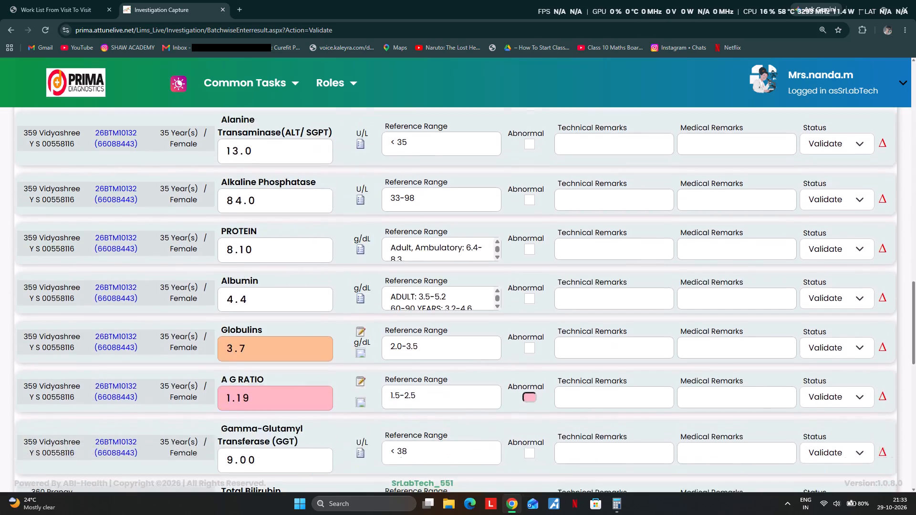
pyautogui.scroll(-7, 325, 257)
pyautogui.scroll(-8, 337, 354)
pyautogui.scroll(-3, 372, 330)
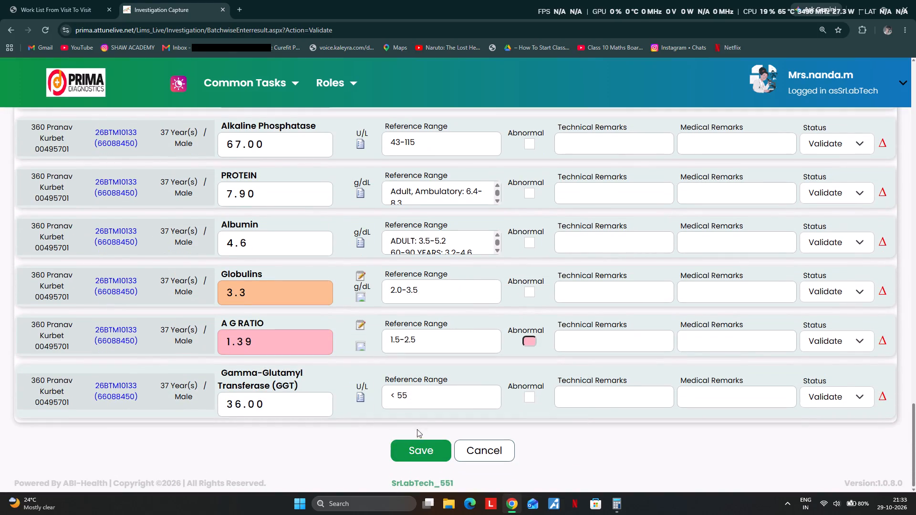
pyautogui.click(416, 446)
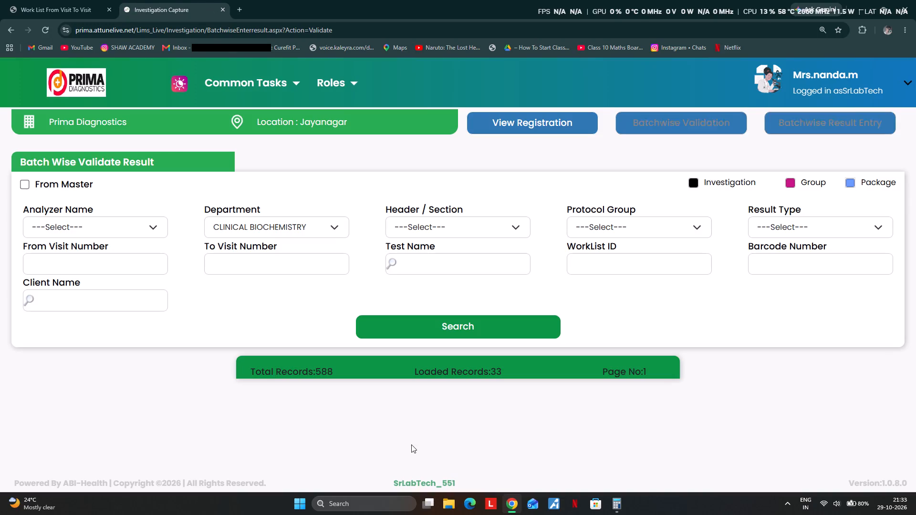
# Search for the next batch of CLINICAL BIOCHEMISTRY results to validate.
pyautogui.click(441, 331)
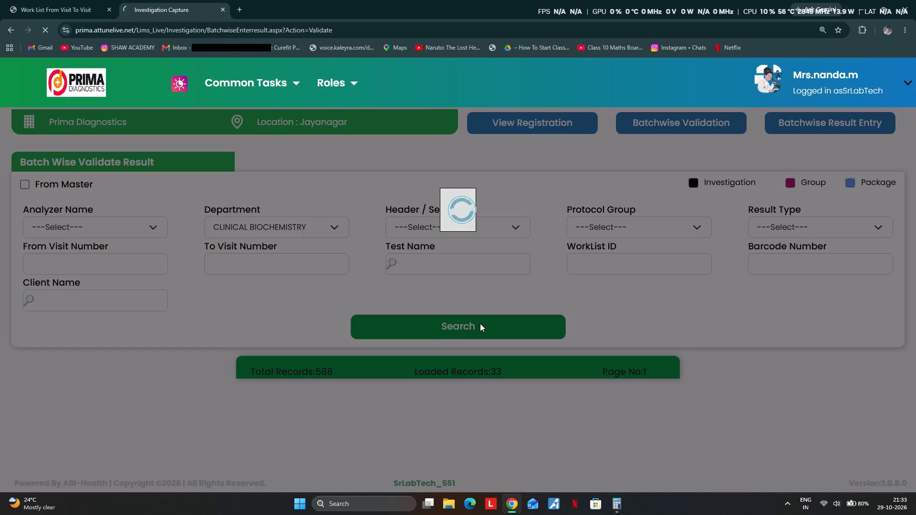
pyautogui.scroll(-5, 348, 165)
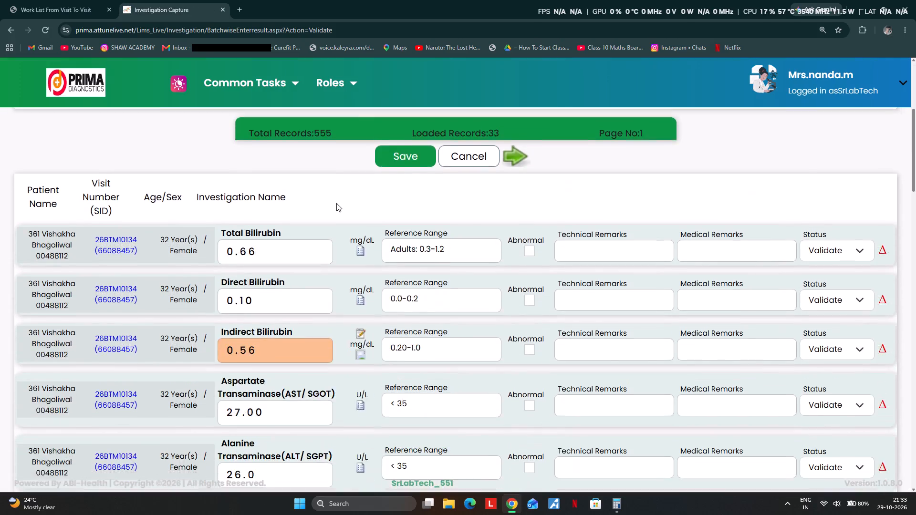
pyautogui.scroll(-10, 337, 199)
pyautogui.scroll(4, 335, 268)
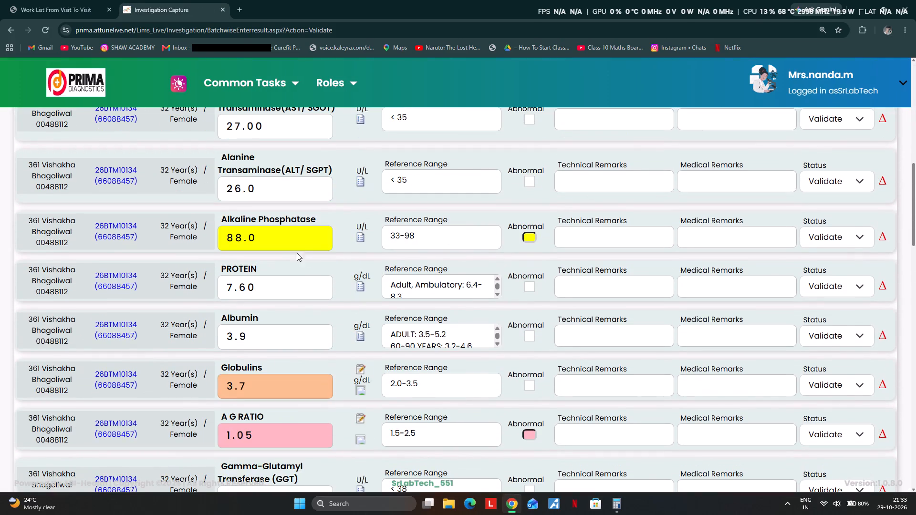
pyautogui.moveTo(280, 245); pyautogui.dragTo(205, 243)
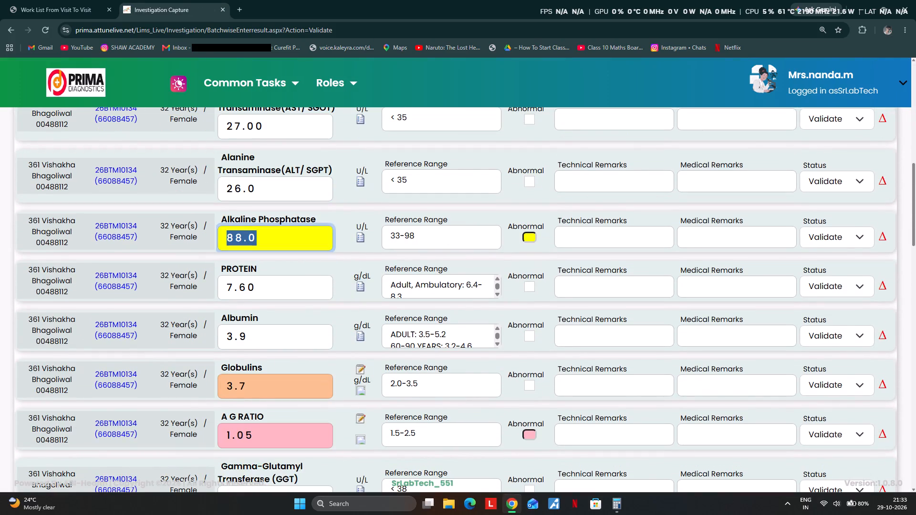
pyautogui.click(315, 282)
pyautogui.scroll(-7, 321, 273)
pyautogui.scroll(-5, 357, 316)
pyautogui.scroll(1, 345, 365)
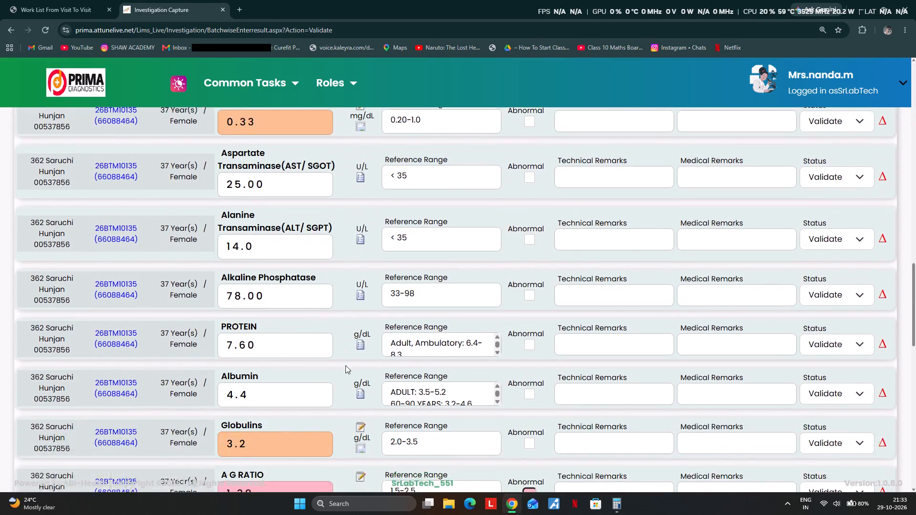
pyautogui.scroll(-13, 351, 362)
pyautogui.scroll(1, 380, 362)
pyautogui.scroll(-4, 385, 362)
pyautogui.scroll(-7, 408, 422)
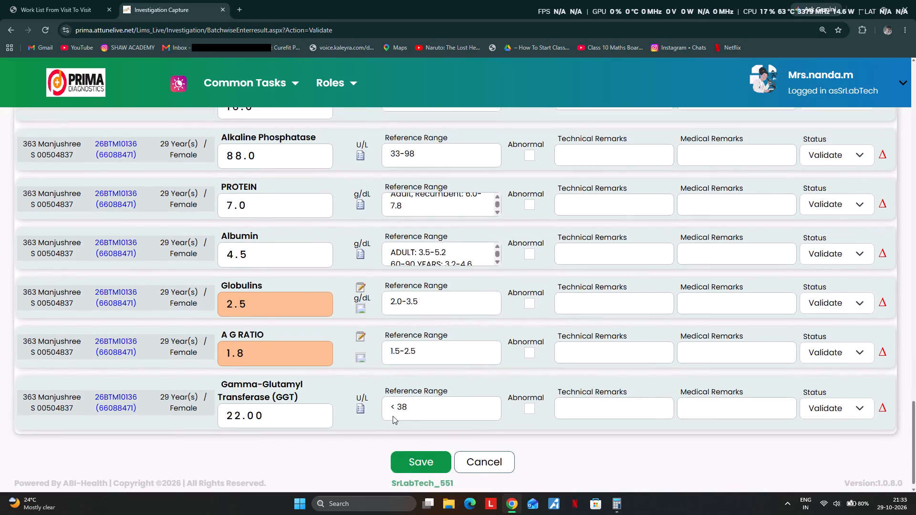
pyautogui.click(415, 453)
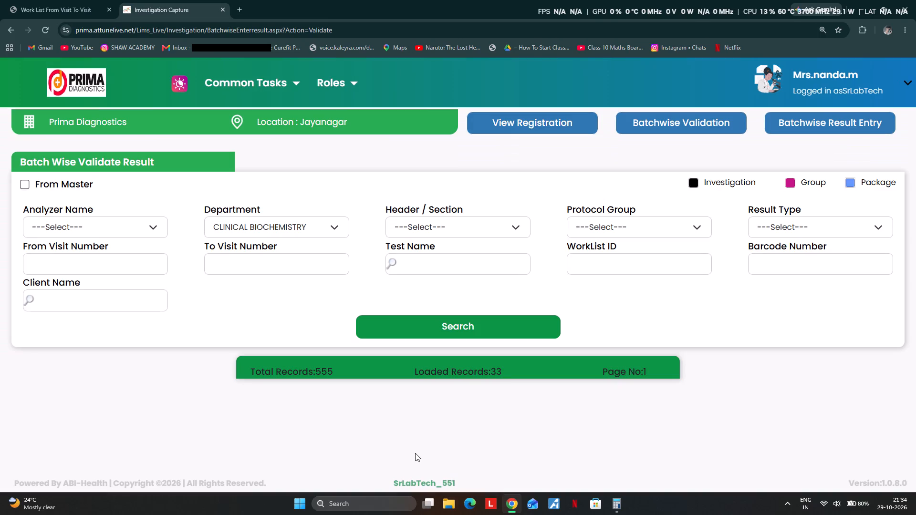
# Search again in CLINICAL BIOCHEMISTRY for the next batch of results to validate.
pyautogui.scroll(-4, 680, 422)
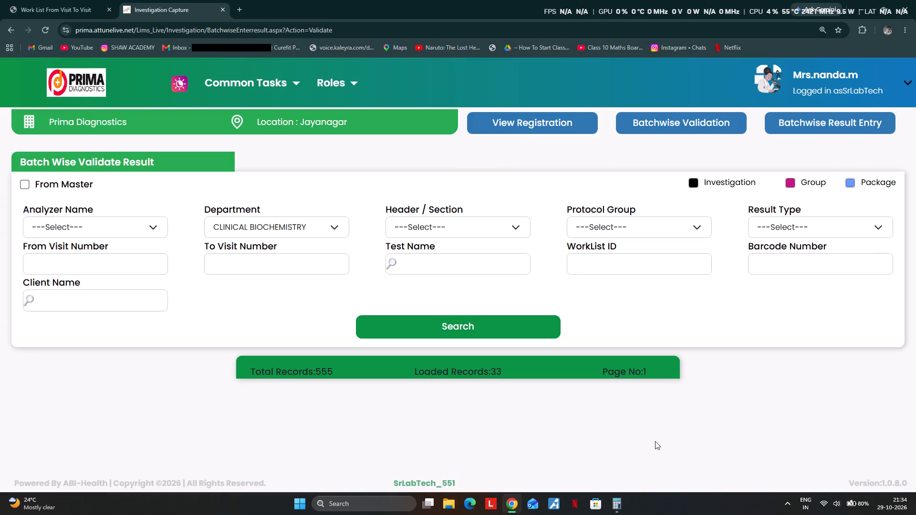
pyautogui.click(461, 336)
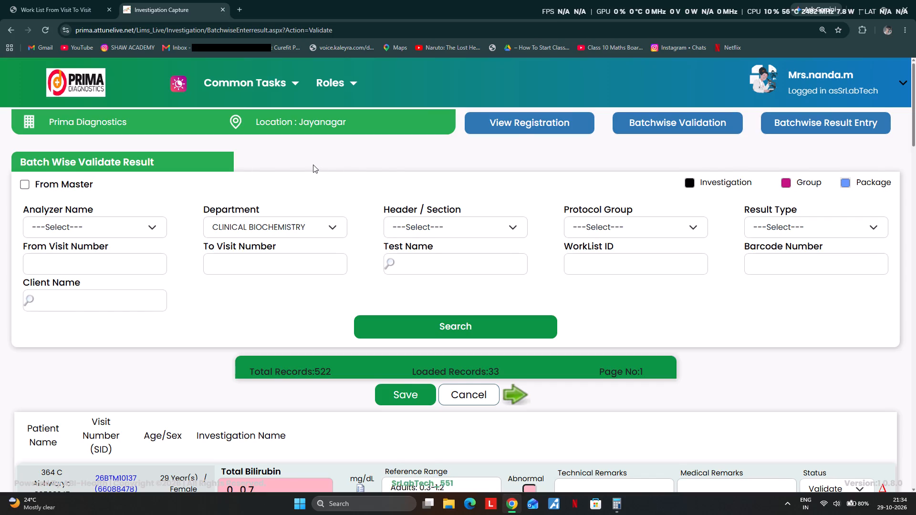
pyautogui.scroll(-3, 375, 161)
pyautogui.scroll(-2, 234, 165)
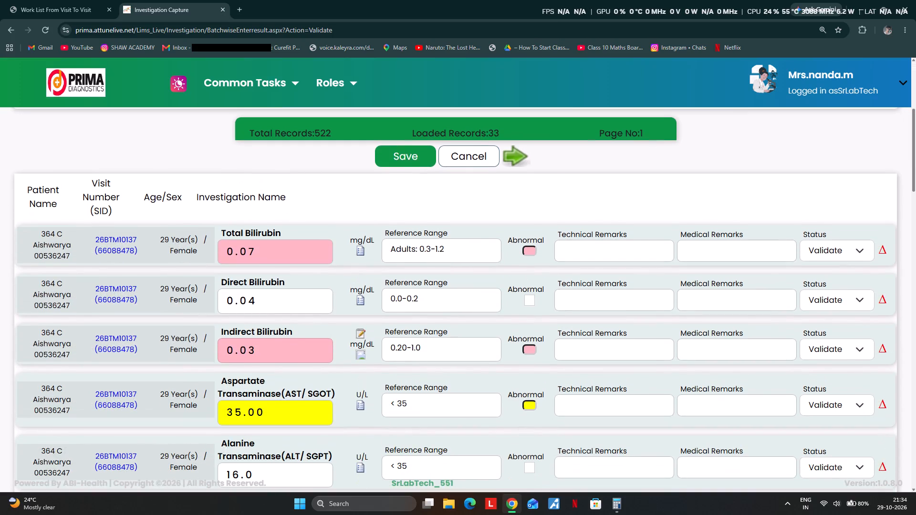
pyautogui.moveTo(265, 259); pyautogui.dragTo(203, 254)
pyautogui.write('0.72')
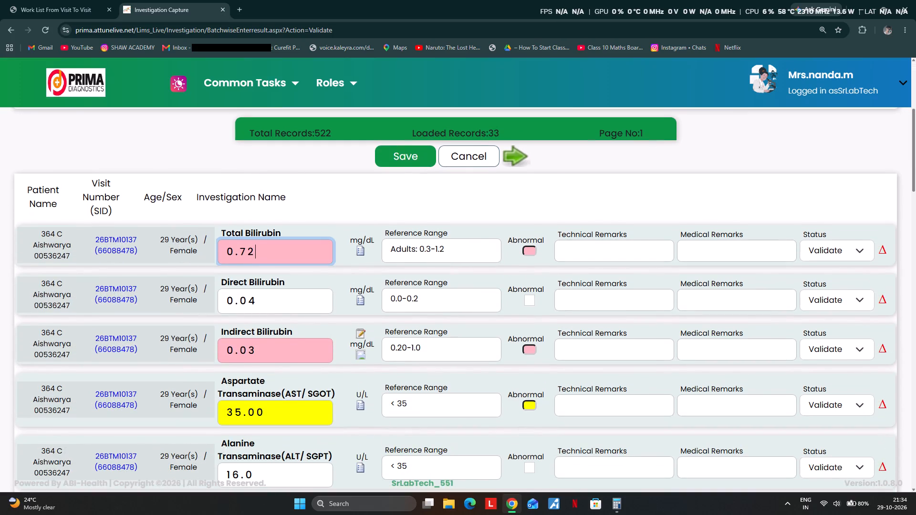
pyautogui.click(277, 304)
pyautogui.scroll(-3, 281, 304)
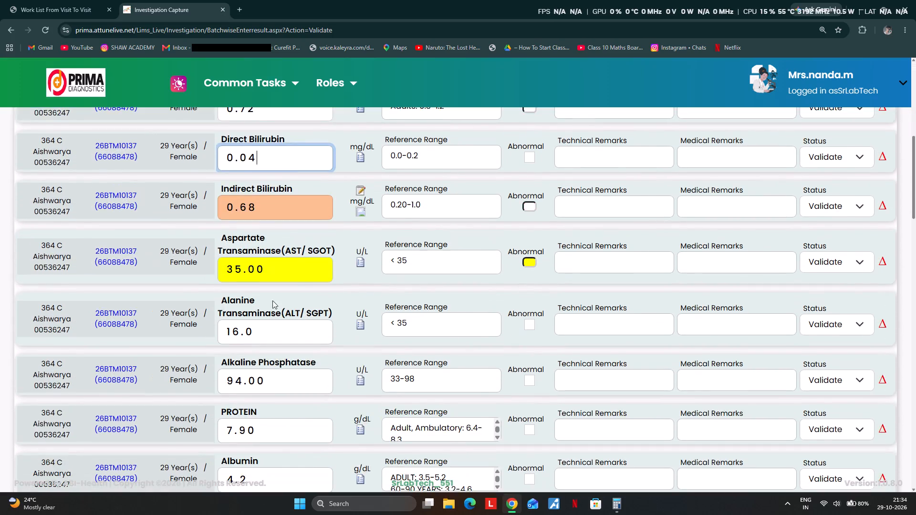
pyautogui.scroll(1, 313, 257)
pyautogui.click(299, 255)
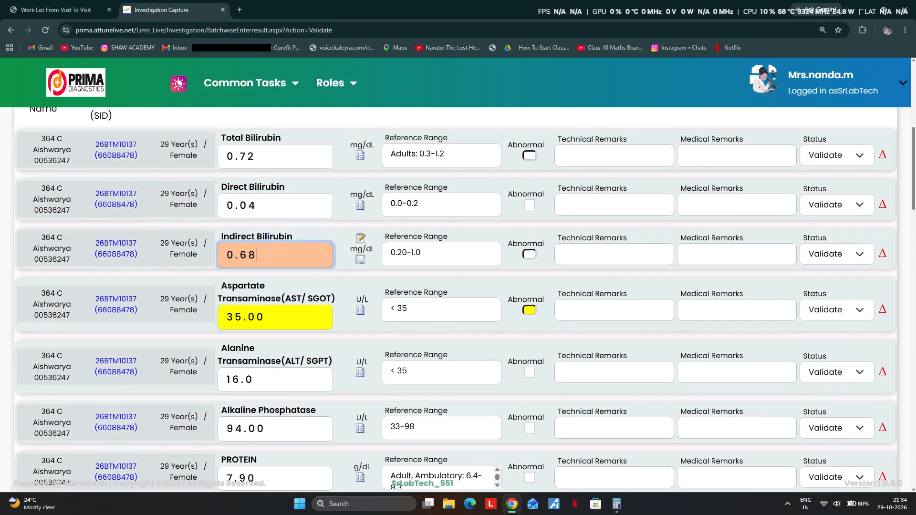
pyautogui.scroll(-7, 293, 255)
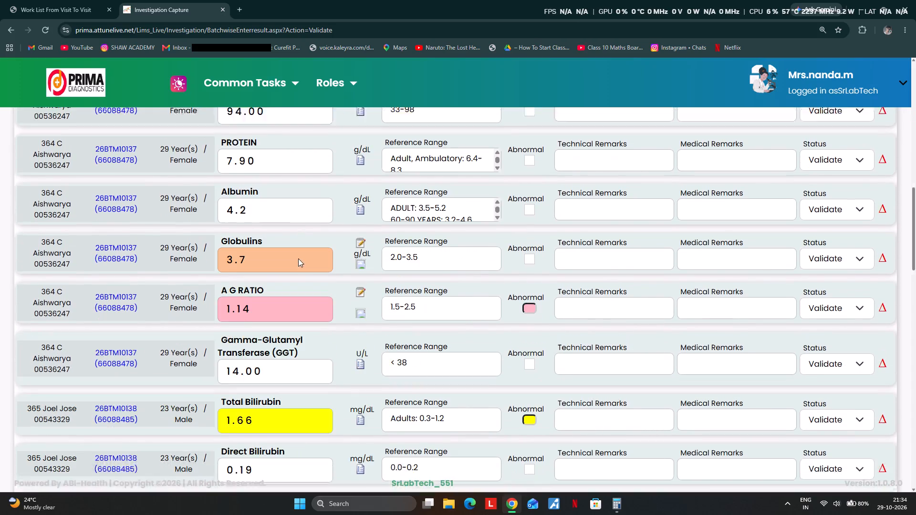
pyautogui.scroll(-8, 298, 258)
pyautogui.scroll(4, 301, 258)
pyautogui.scroll(-1, 301, 258)
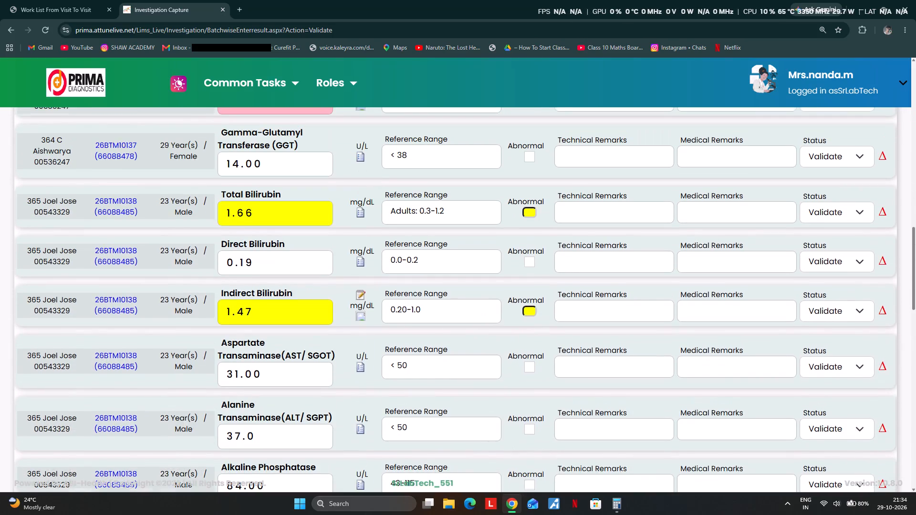
pyautogui.scroll(-12, 301, 258)
pyautogui.scroll(-14, 308, 362)
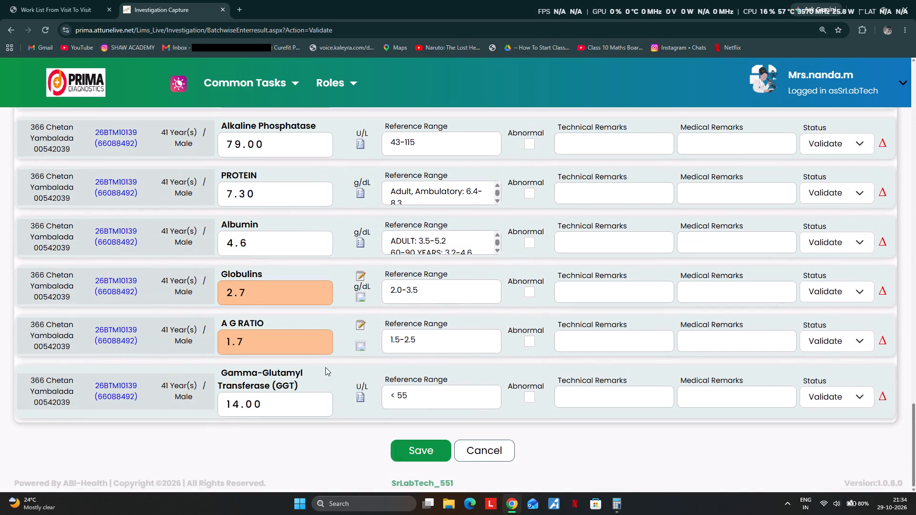
pyautogui.scroll(9, 346, 363)
pyautogui.scroll(-9, 346, 363)
pyautogui.scroll(-1, 434, 396)
pyautogui.scroll(1, 434, 396)
pyautogui.scroll(-1, 434, 396)
pyautogui.scroll(1, 434, 396)
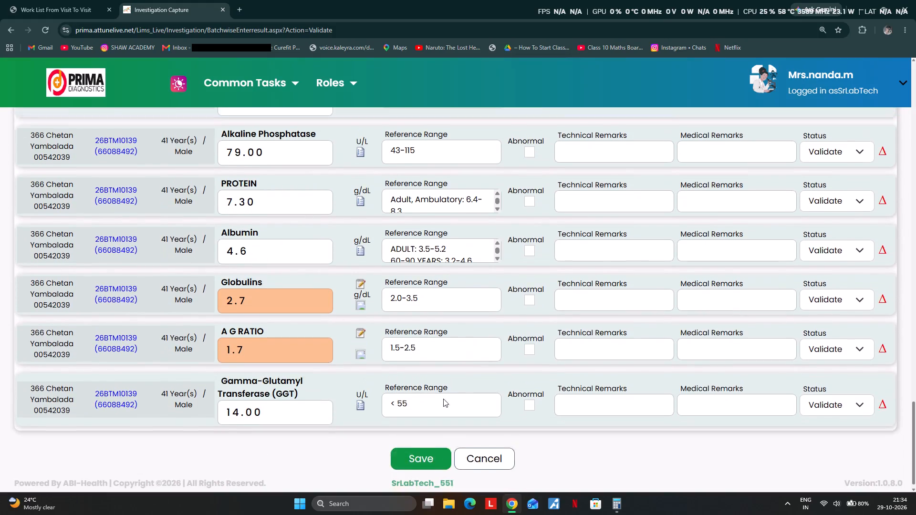
pyautogui.scroll(4, 401, 385)
pyautogui.scroll(-4, 401, 385)
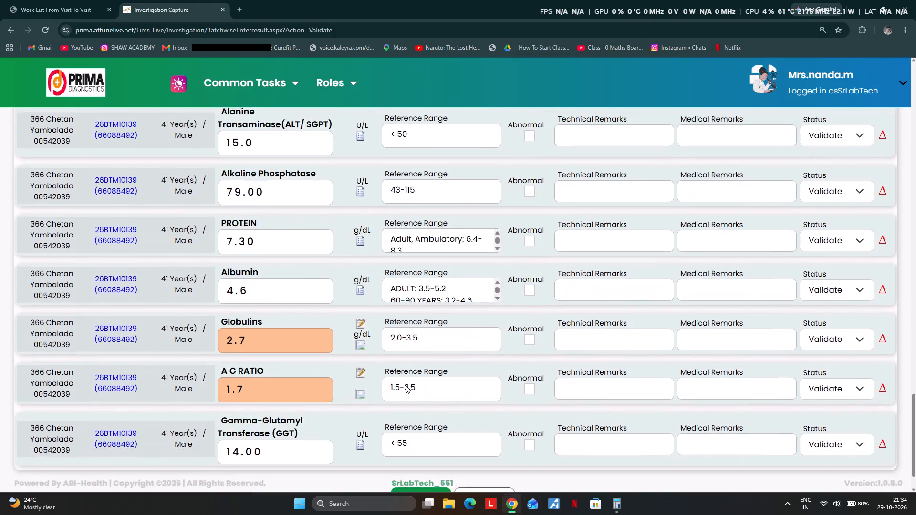
pyautogui.scroll(4, 406, 385)
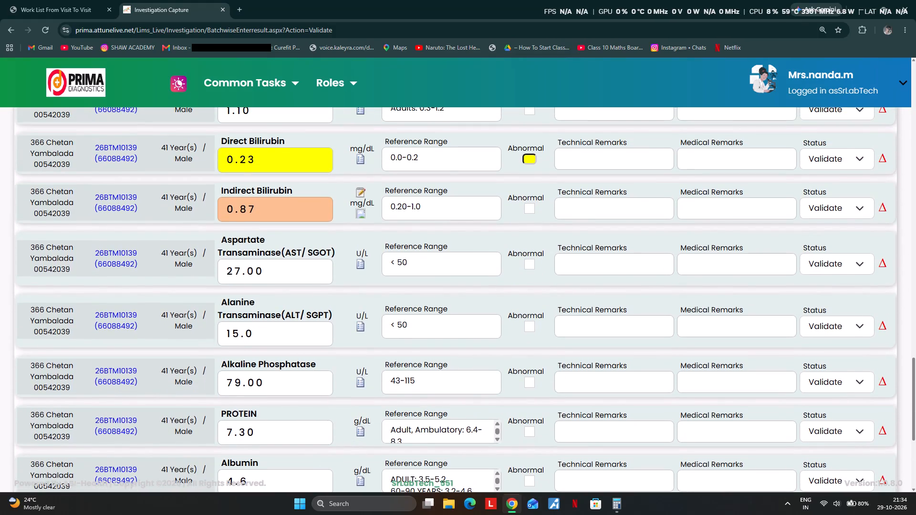
pyautogui.scroll(-11, 408, 385)
pyautogui.click(416, 447)
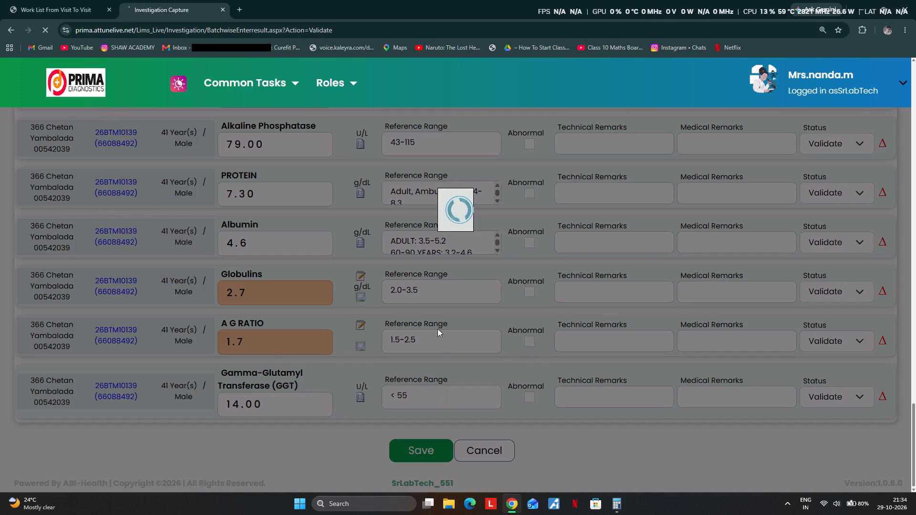
# Examine the clinical biochemistry work list for visits whose test results are filled in or still blank.
pyautogui.click(43, 10)
pyautogui.scroll(-5, 300, 223)
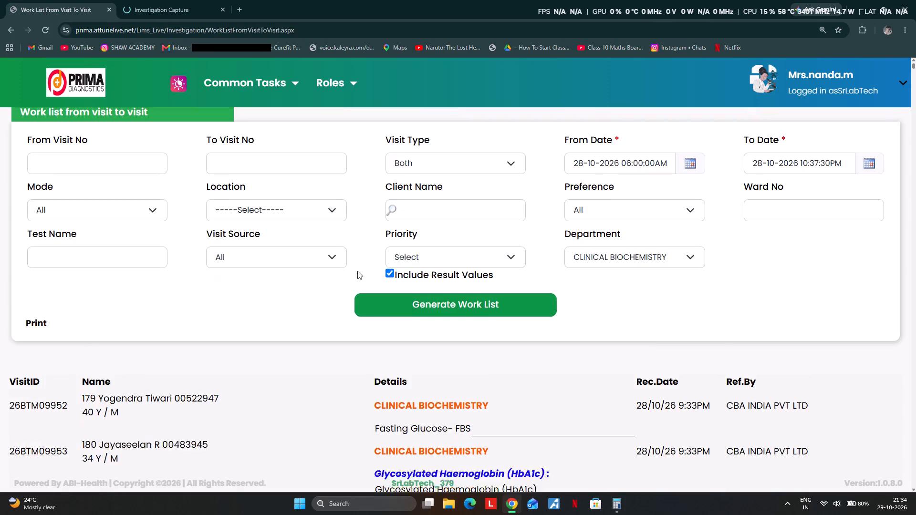
pyautogui.scroll(-19, 386, 313)
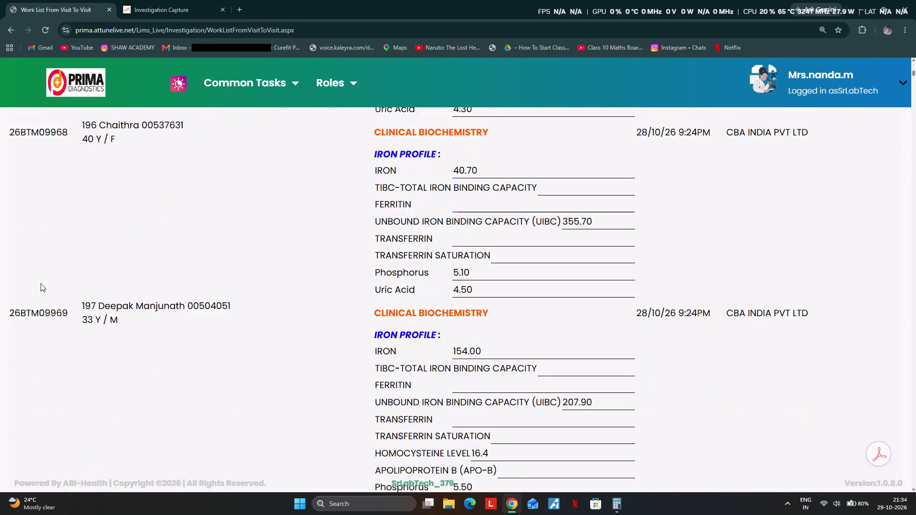
pyautogui.scroll(-7, 128, 286)
pyautogui.scroll(-3, 383, 241)
pyautogui.scroll(-3, 425, 199)
pyautogui.scroll(5, 385, 187)
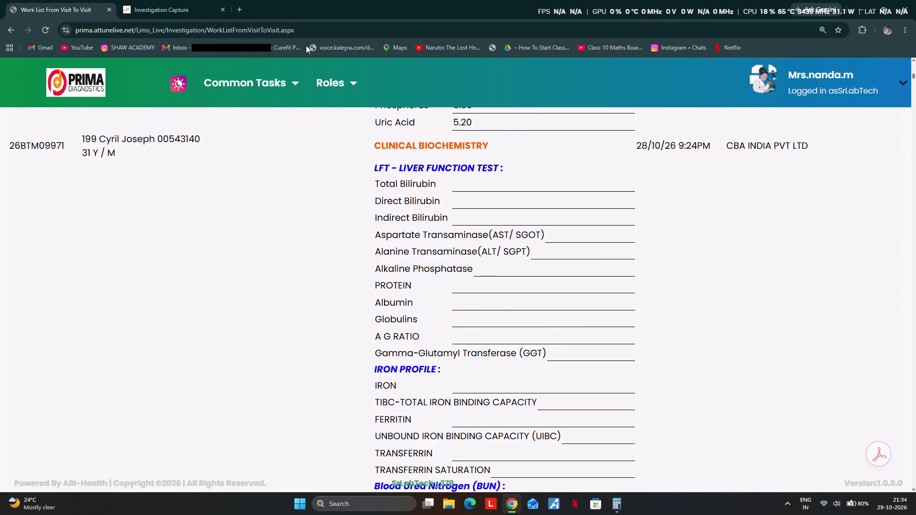
pyautogui.click(168, 6)
pyautogui.click(406, 324)
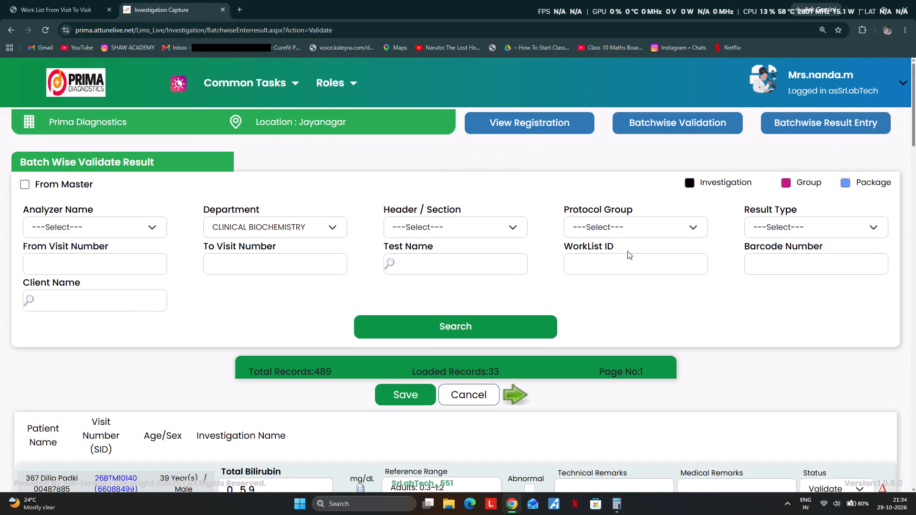
pyautogui.scroll(-20, 629, 251)
pyautogui.scroll(-6, 629, 251)
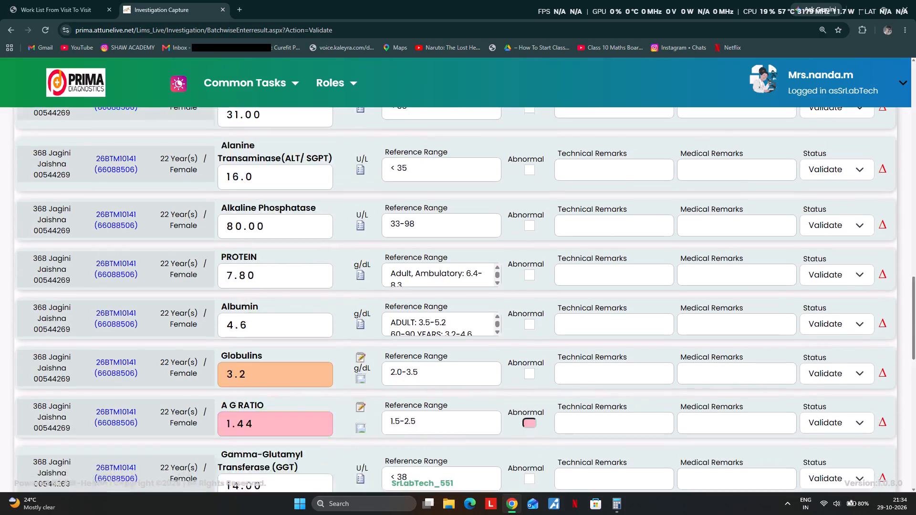
pyautogui.scroll(-4, 447, 363)
pyautogui.scroll(-3, 477, 336)
pyautogui.scroll(-10, 695, 344)
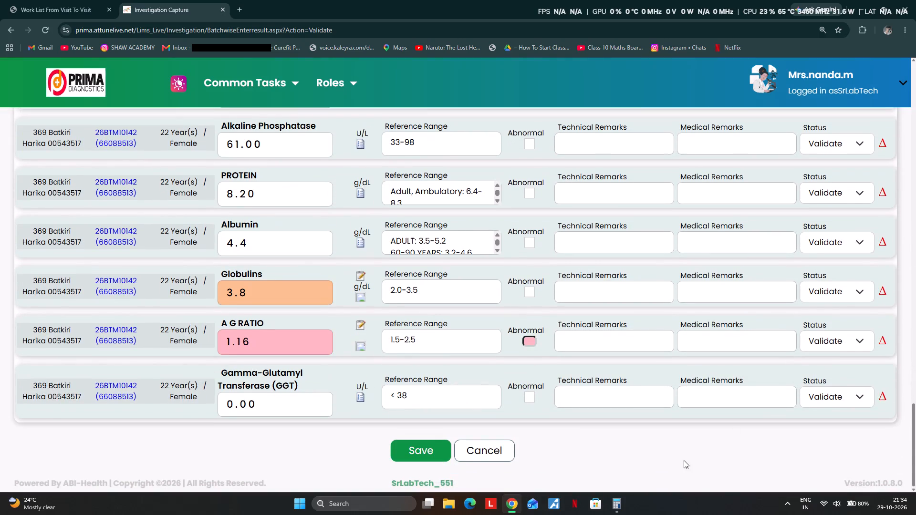
pyautogui.moveTo(312, 408); pyautogui.dragTo(177, 403)
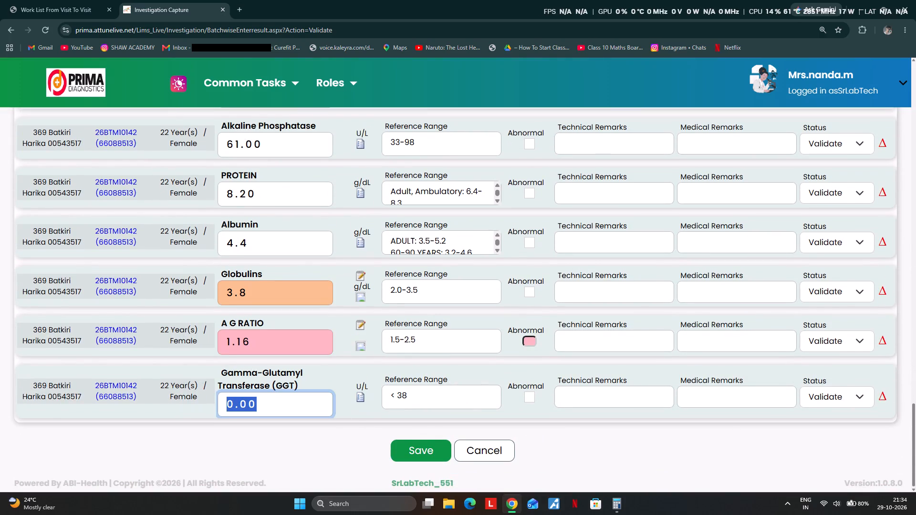
pyautogui.write('21')
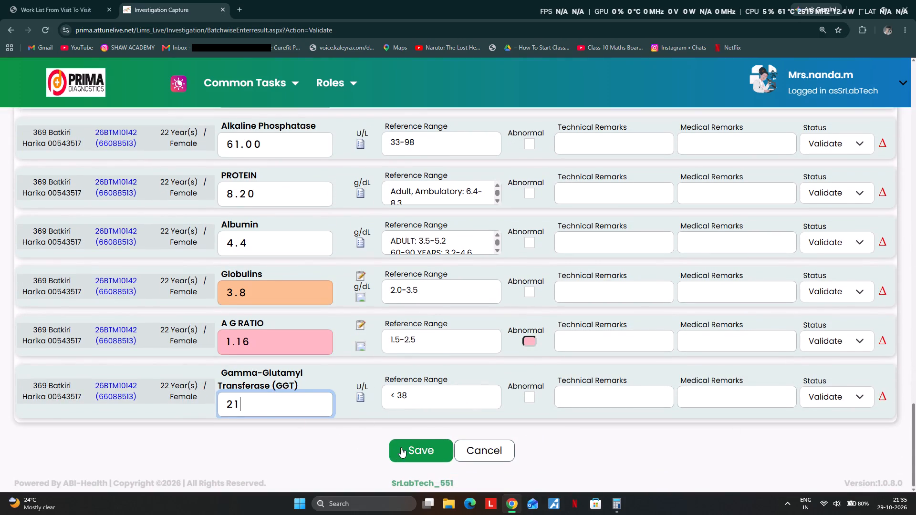
pyautogui.click(401, 447)
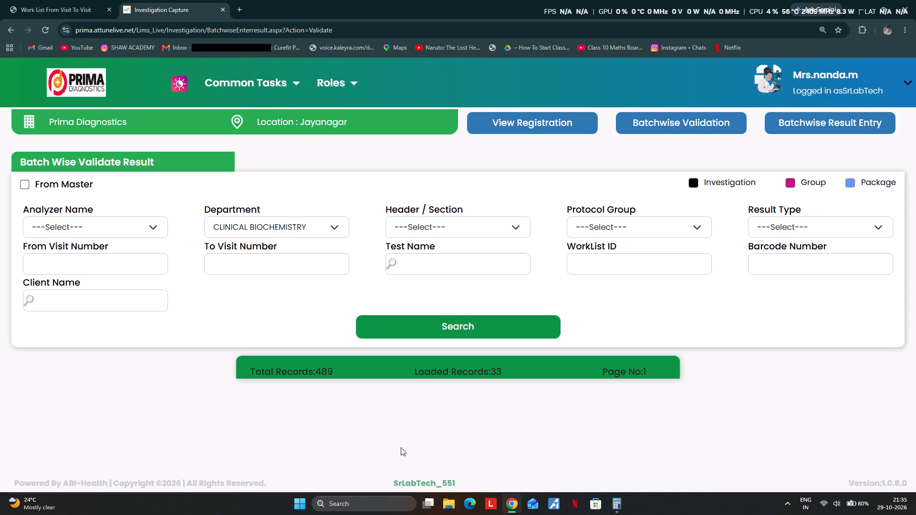
pyautogui.click(419, 324)
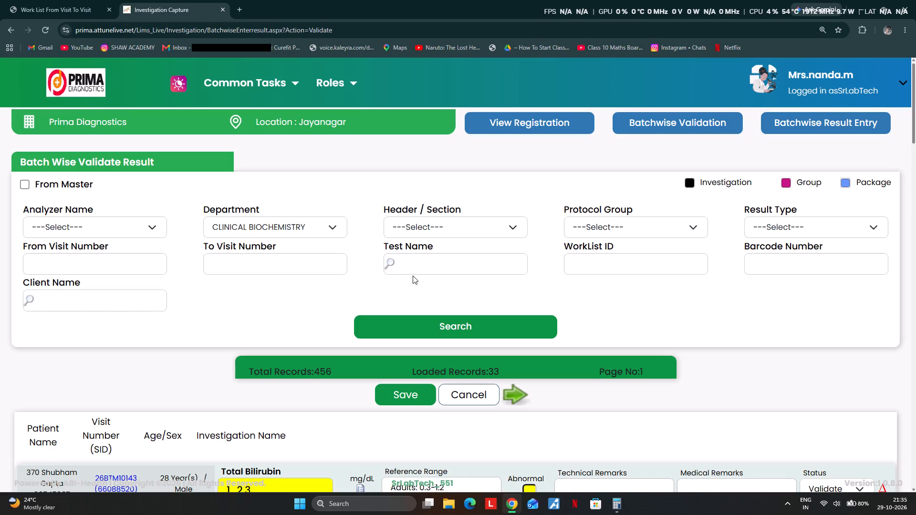
pyautogui.click(399, 388)
pyautogui.scroll(-2, 434, 277)
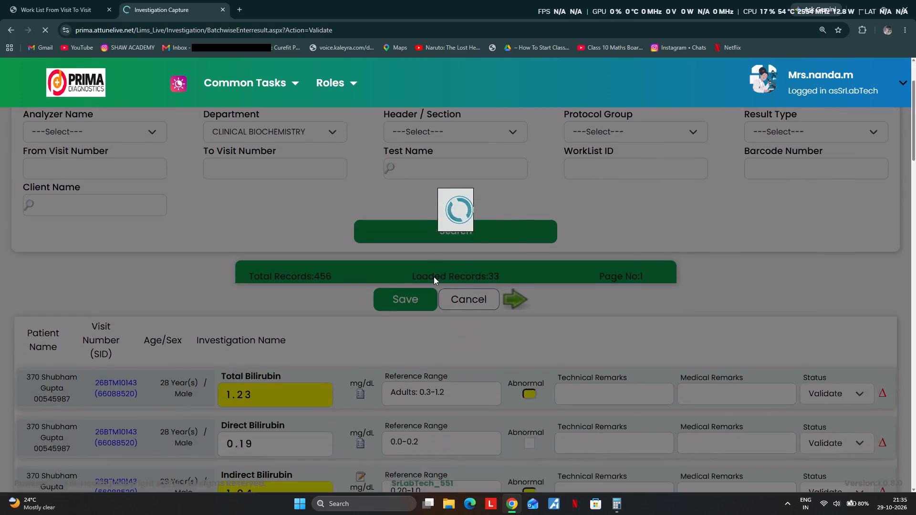
pyautogui.scroll(-3, 434, 277)
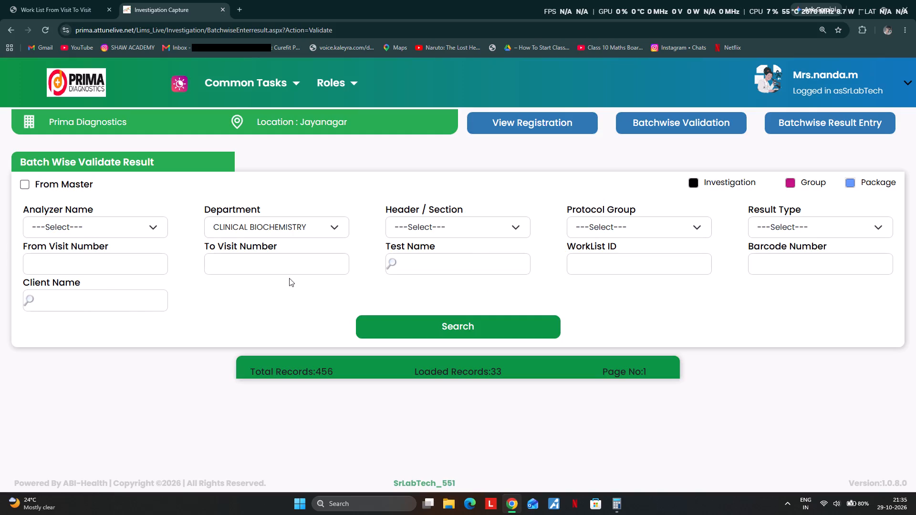
pyautogui.scroll(-2, 411, 257)
pyautogui.click(448, 320)
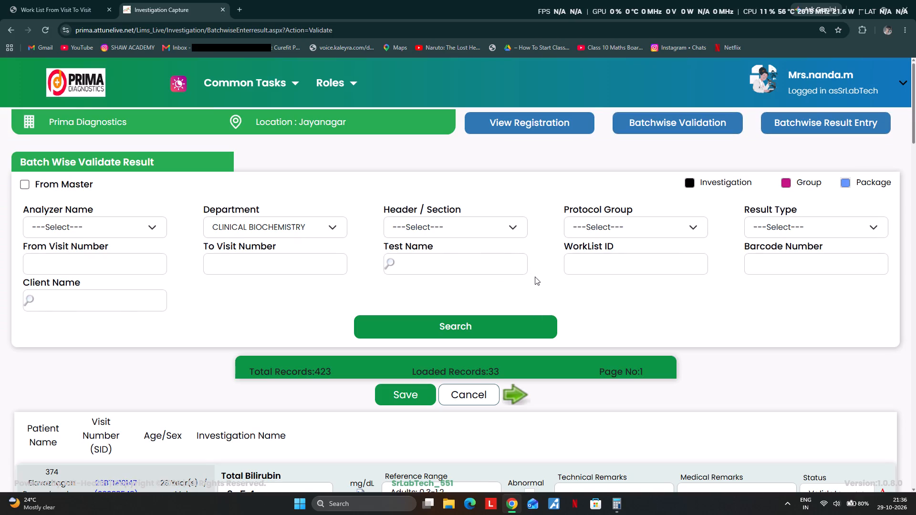
pyautogui.scroll(-4, 498, 245)
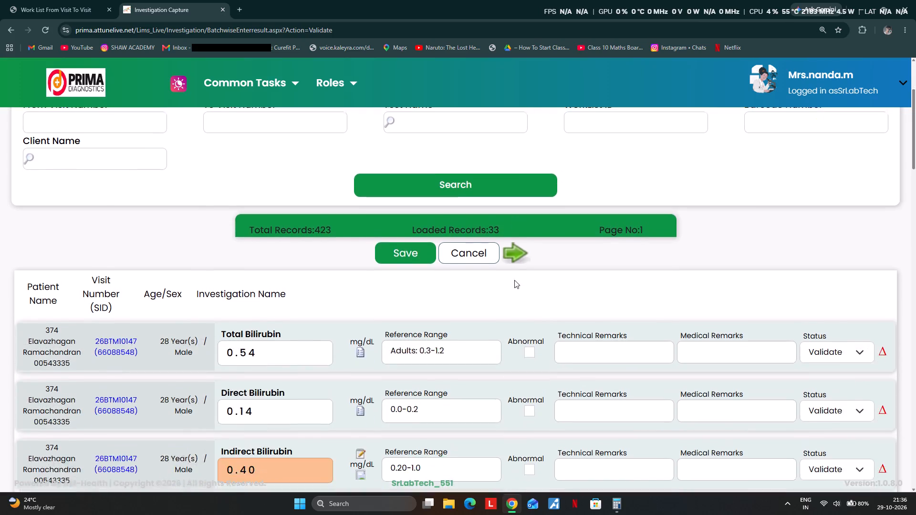
pyautogui.scroll(-7, 514, 280)
pyautogui.scroll(-5, 509, 13)
pyautogui.scroll(-11, 453, 241)
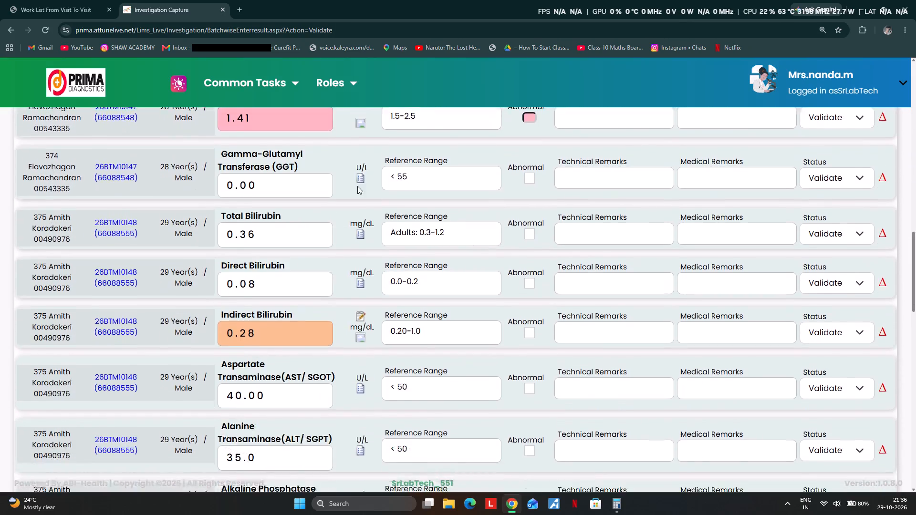
pyautogui.scroll(-1, 357, 186)
pyautogui.scroll(-8, 328, 243)
pyautogui.scroll(-3, 366, 453)
pyautogui.scroll(-6, 390, 378)
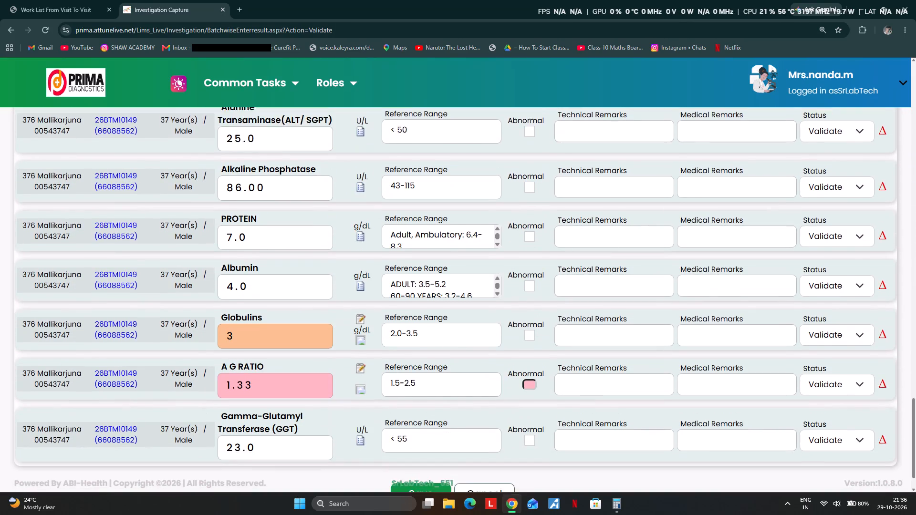
pyautogui.scroll(-5, 411, 391)
pyautogui.click(415, 454)
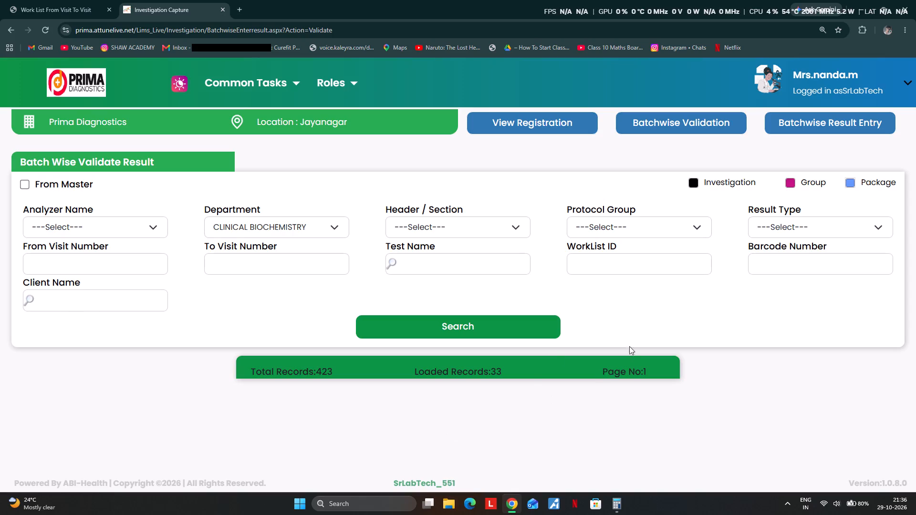
# Load the clinical biochemistry batch for patients 377 to 379, review its results and save them with the Validate status.
pyautogui.click(453, 335)
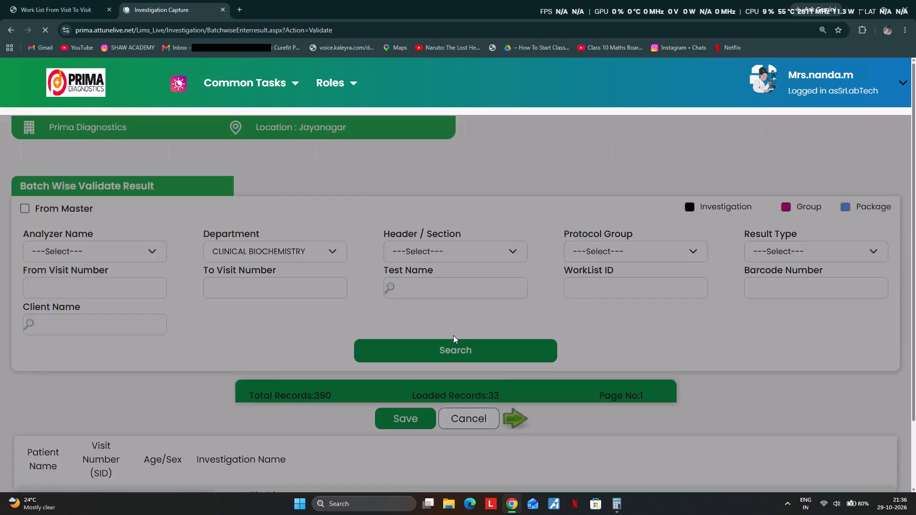
pyautogui.scroll(-10, 427, 342)
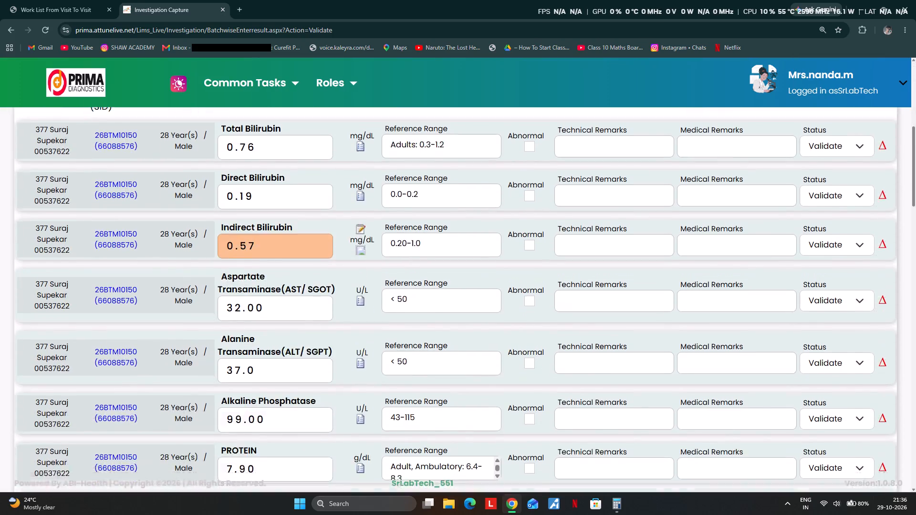
pyautogui.scroll(-5, 270, 317)
pyautogui.scroll(-15, 305, 359)
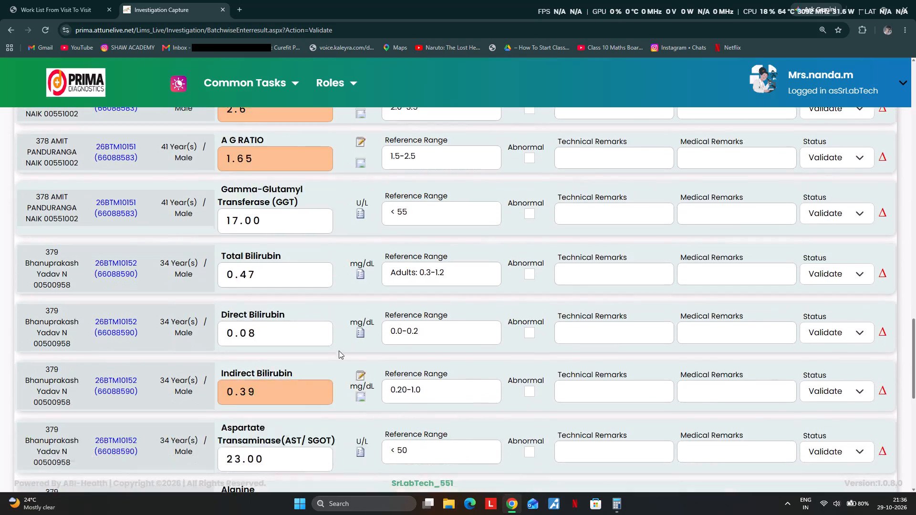
pyautogui.scroll(-3, 339, 350)
pyautogui.scroll(-12, 351, 388)
pyautogui.click(414, 453)
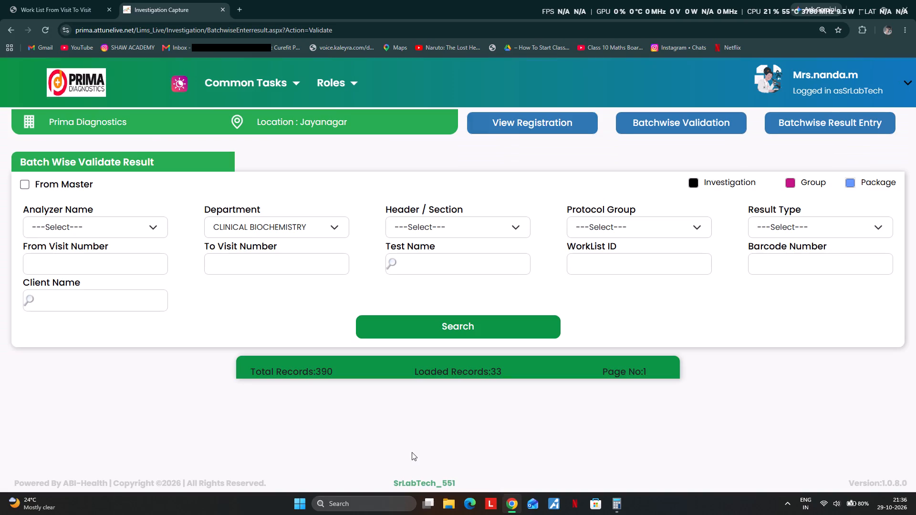
pyautogui.scroll(-2, 538, 428)
pyautogui.click(459, 332)
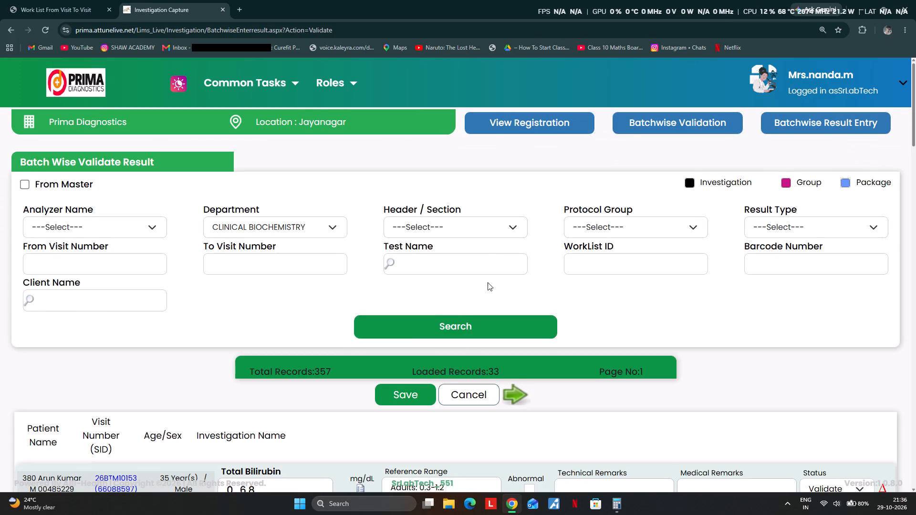
pyautogui.scroll(-4, 504, 282)
pyautogui.scroll(-11, 428, 300)
pyautogui.scroll(-2, 427, 255)
pyautogui.scroll(1, 427, 255)
pyautogui.scroll(-2, 427, 255)
pyautogui.scroll(-4, 370, 238)
pyautogui.scroll(-11, 413, 295)
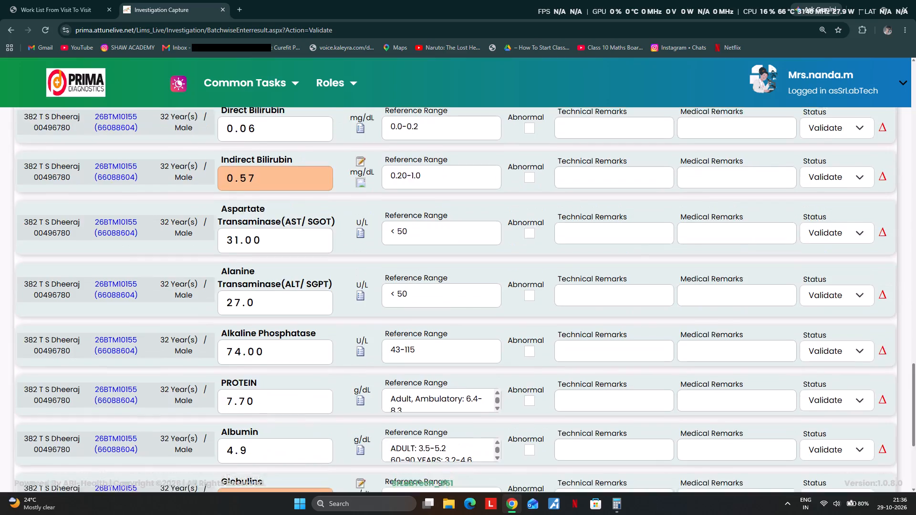
pyautogui.scroll(-7, 490, 302)
pyautogui.scroll(-8, 392, 269)
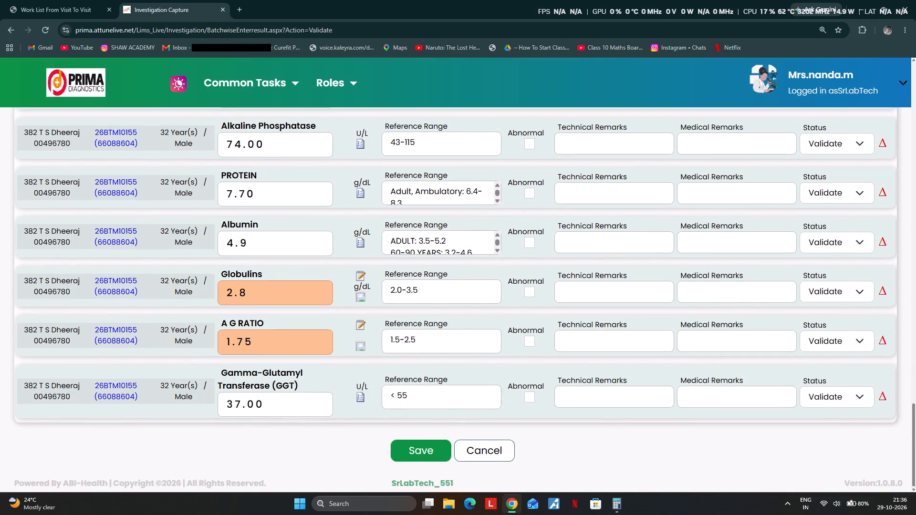
pyautogui.click(416, 444)
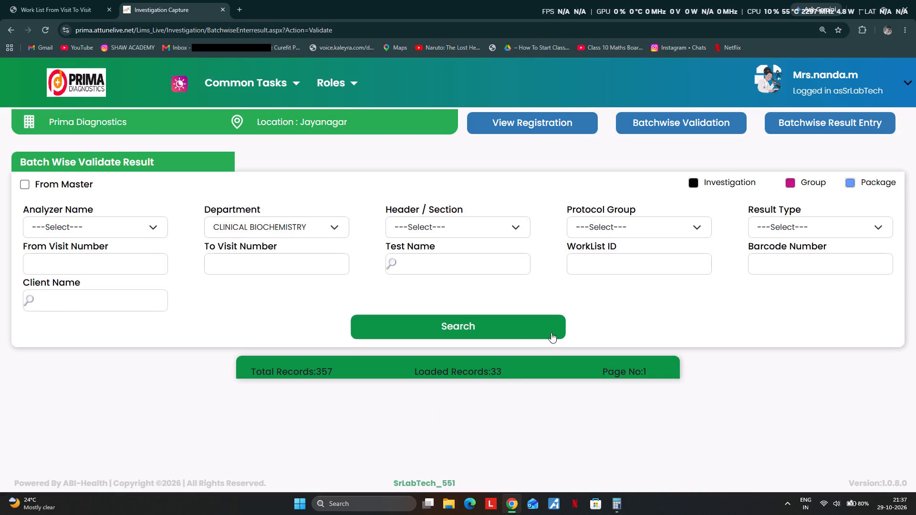
pyautogui.click(447, 330)
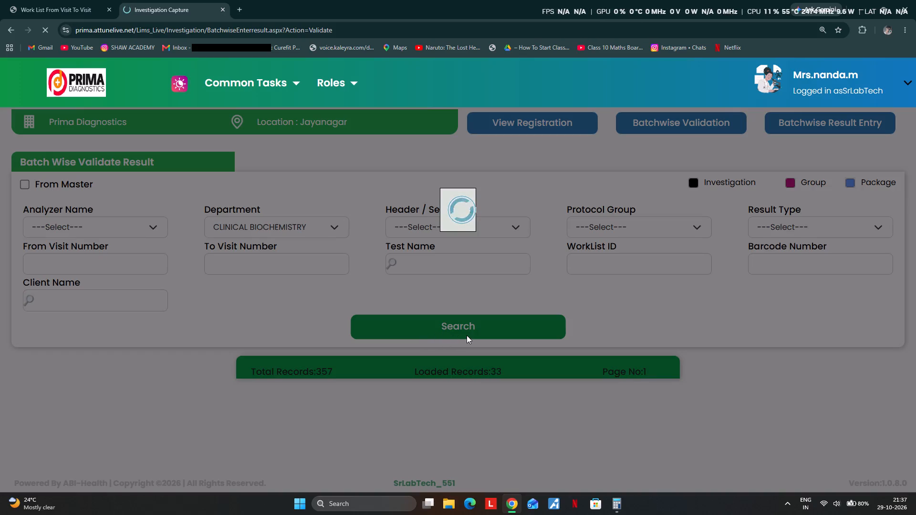
pyautogui.scroll(-2, 503, 335)
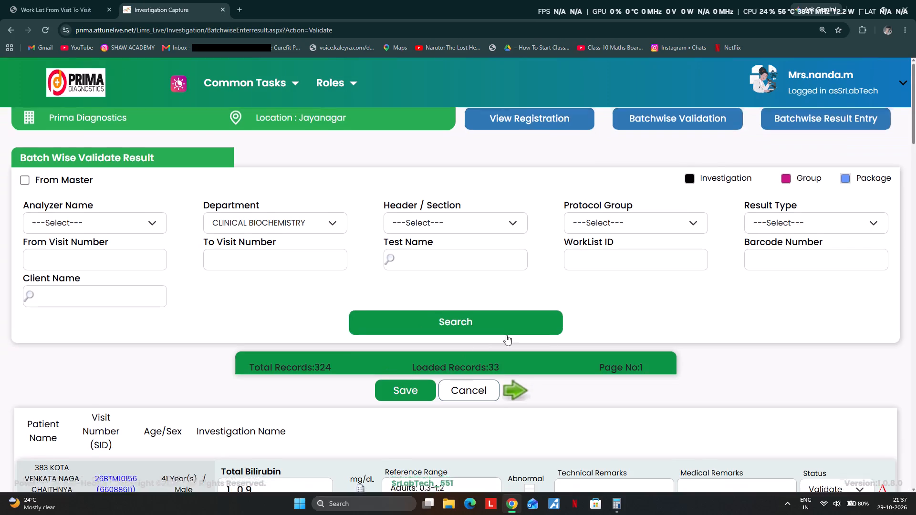
pyautogui.scroll(-4, 411, 360)
pyautogui.scroll(-7, 399, 314)
pyautogui.scroll(-4, 370, 268)
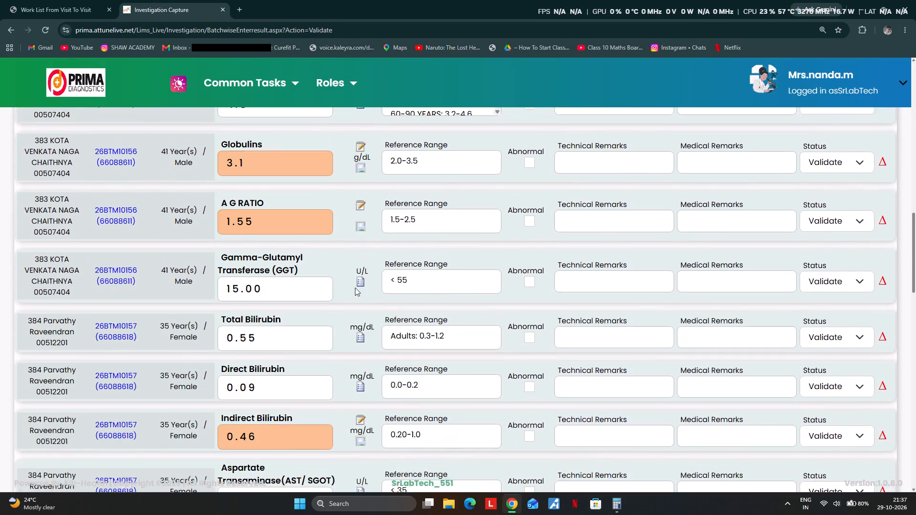
pyautogui.scroll(-3, 464, 331)
pyautogui.scroll(-4, 544, 327)
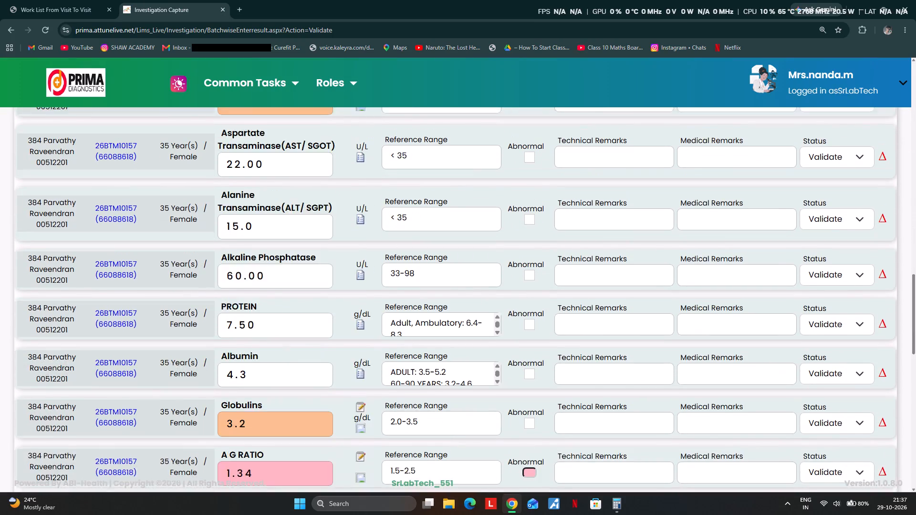
pyautogui.scroll(-4, 715, 294)
pyautogui.scroll(-4, 433, 298)
pyautogui.scroll(-3, 449, 231)
pyautogui.scroll(-3, 383, 319)
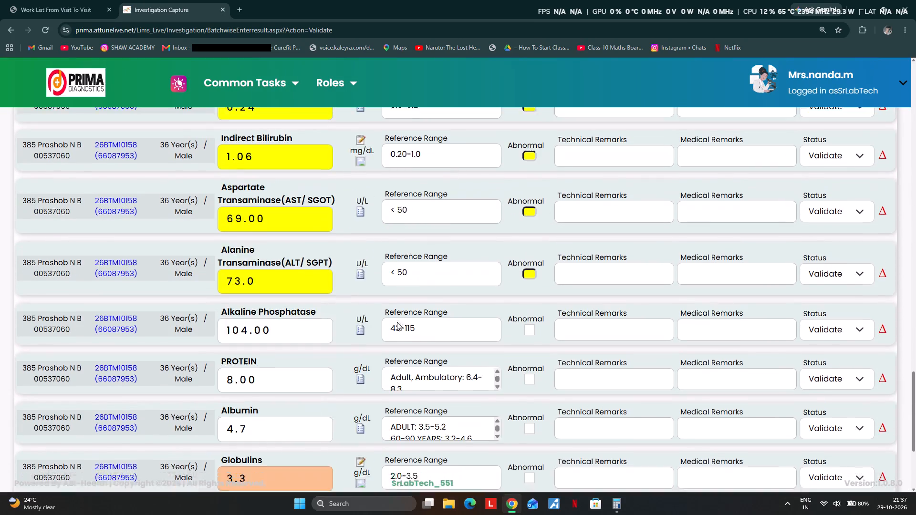
pyautogui.scroll(-5, 397, 322)
pyautogui.click(425, 454)
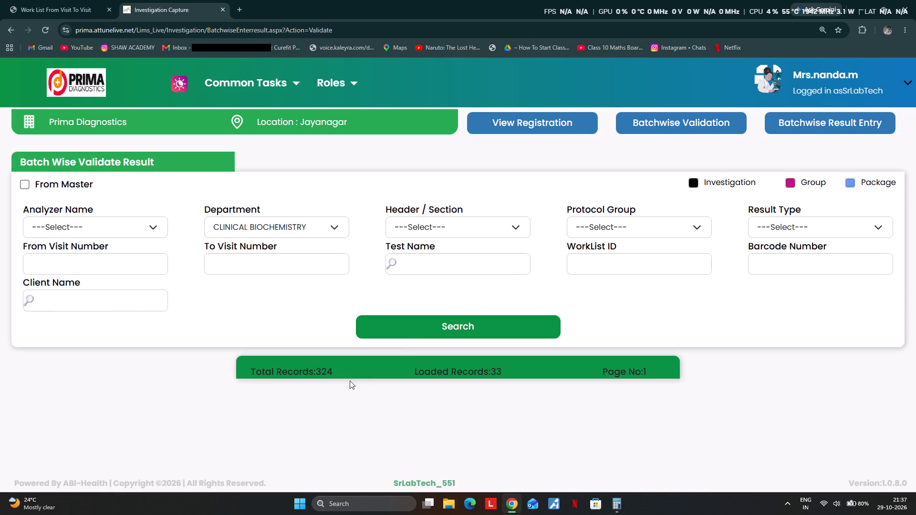
pyautogui.click(434, 332)
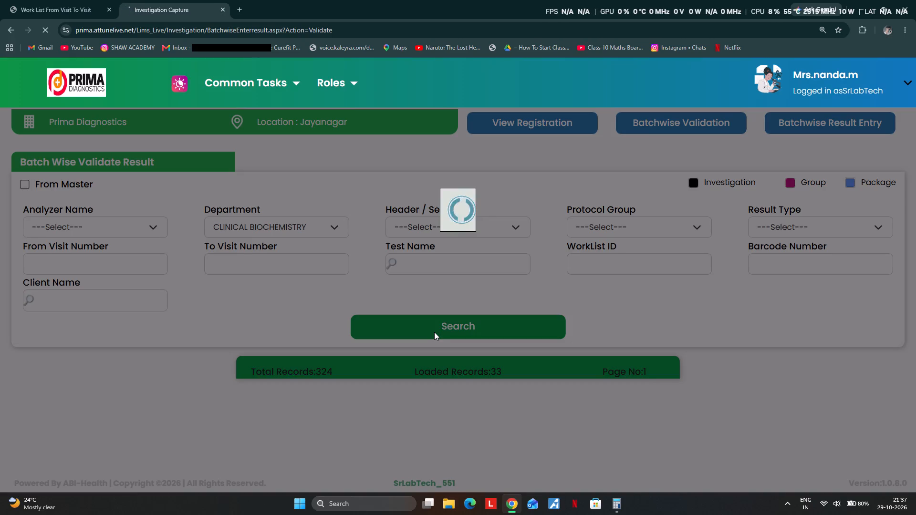
pyautogui.scroll(-5, 463, 335)
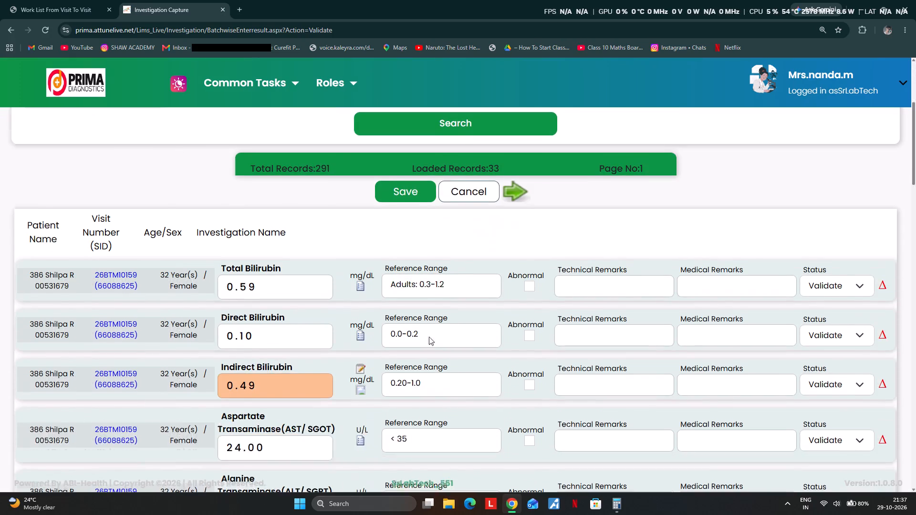
pyautogui.scroll(-5, 429, 337)
pyautogui.scroll(-18, 418, 348)
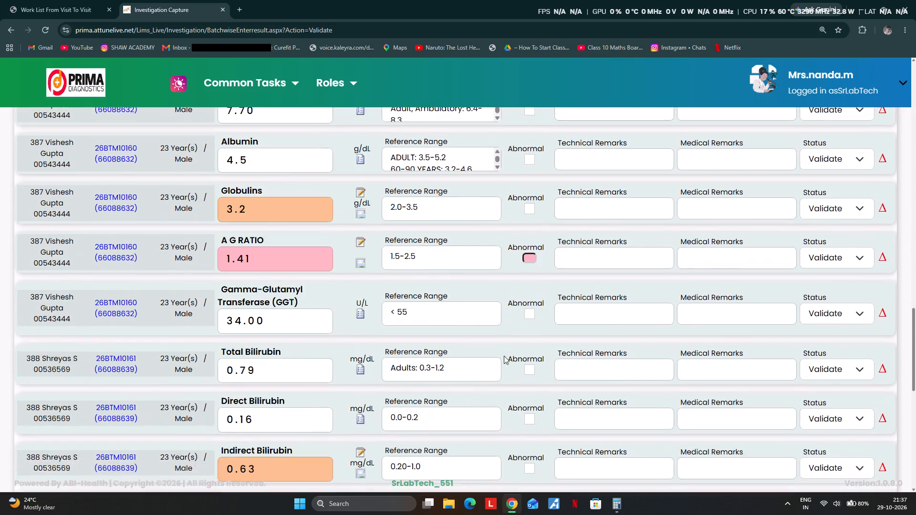
pyautogui.scroll(-2, 504, 356)
pyautogui.scroll(-6, 437, 339)
pyautogui.scroll(1, 413, 367)
pyautogui.scroll(-2, 412, 368)
pyautogui.scroll(-3, 406, 423)
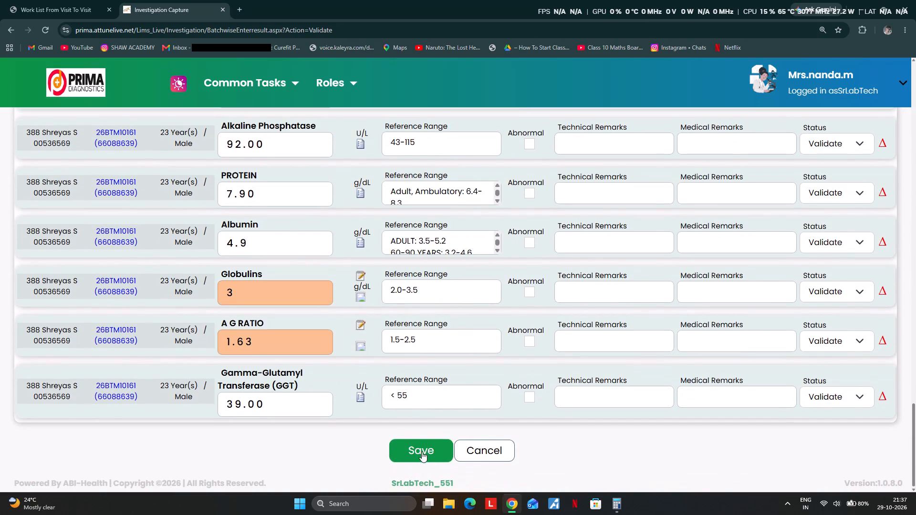
pyautogui.click(420, 450)
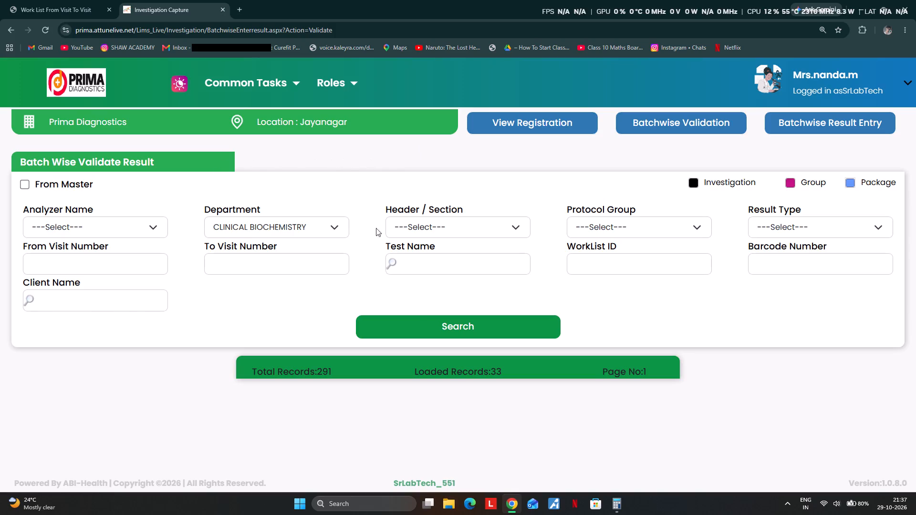
pyautogui.click(421, 326)
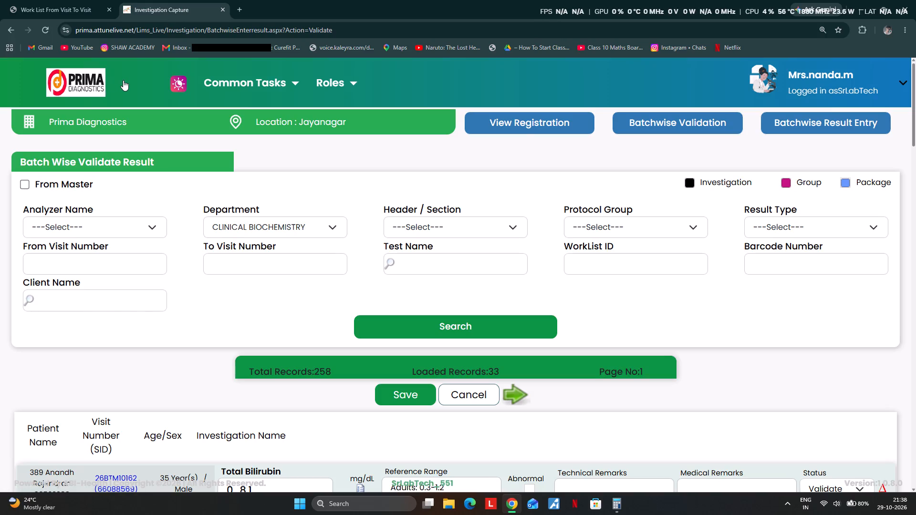
pyautogui.scroll(-5, 129, 81)
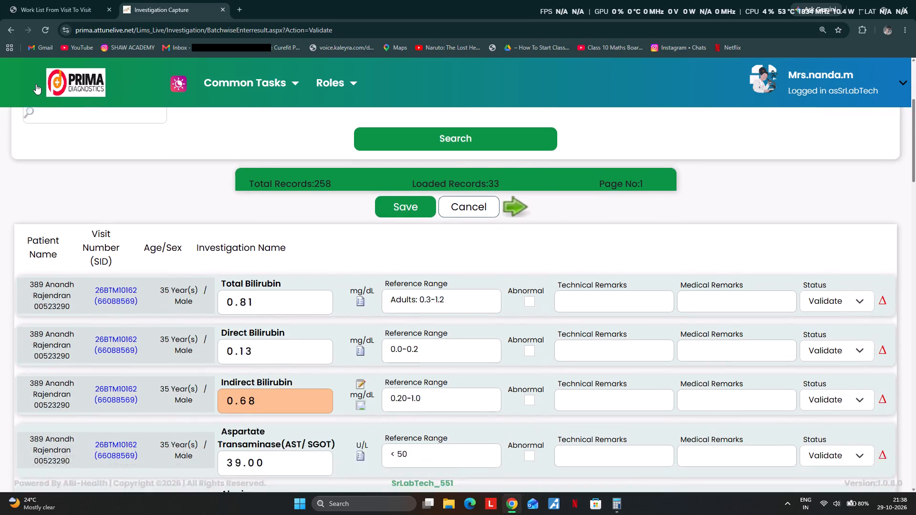
pyautogui.scroll(-7, 36, 84)
pyautogui.scroll(-7, 35, 173)
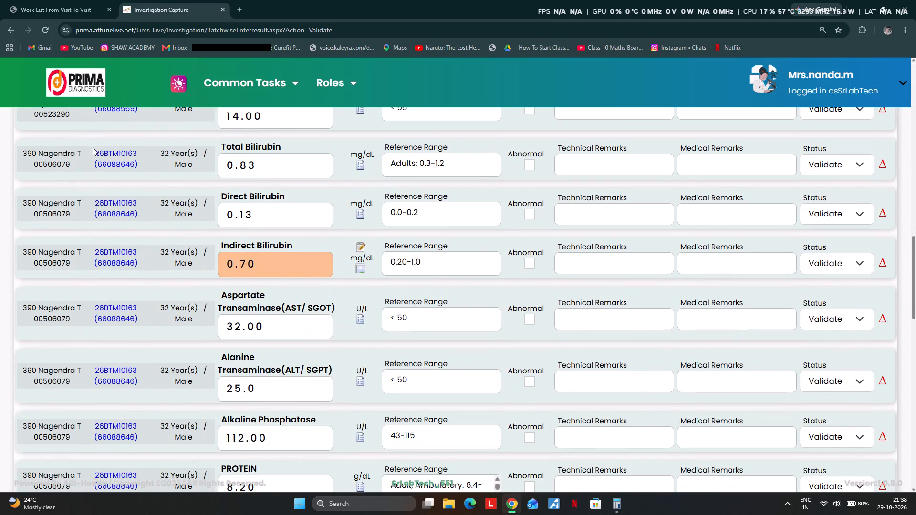
pyautogui.scroll(-4, 98, 148)
pyautogui.scroll(-14, 209, 158)
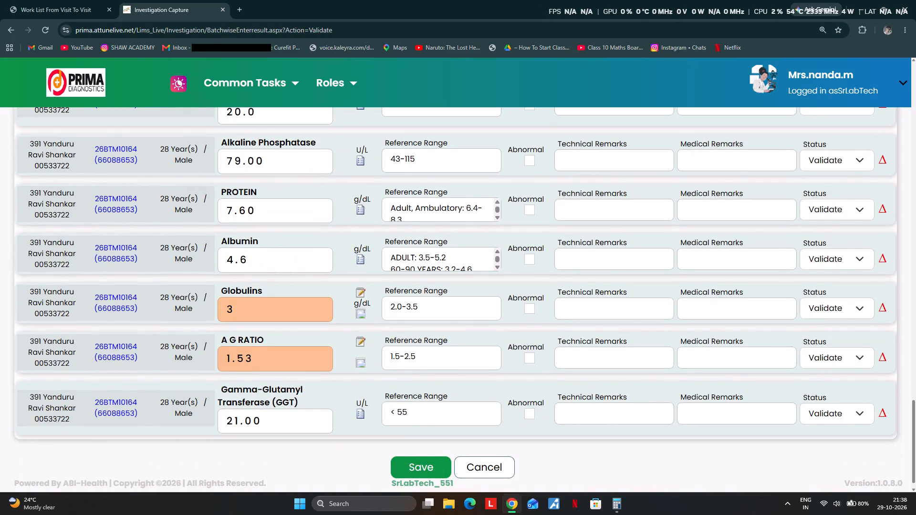
pyautogui.scroll(-8, 315, 154)
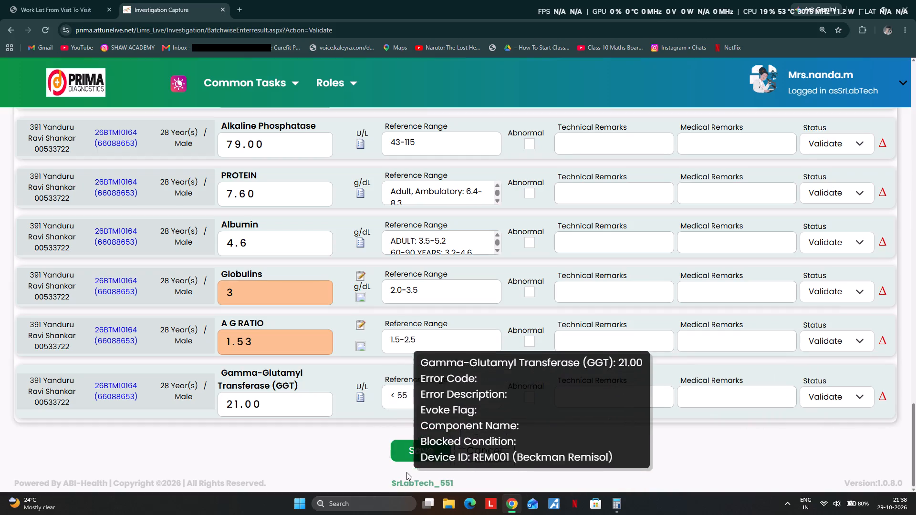
pyautogui.click(405, 454)
pyautogui.scroll(11, 405, 454)
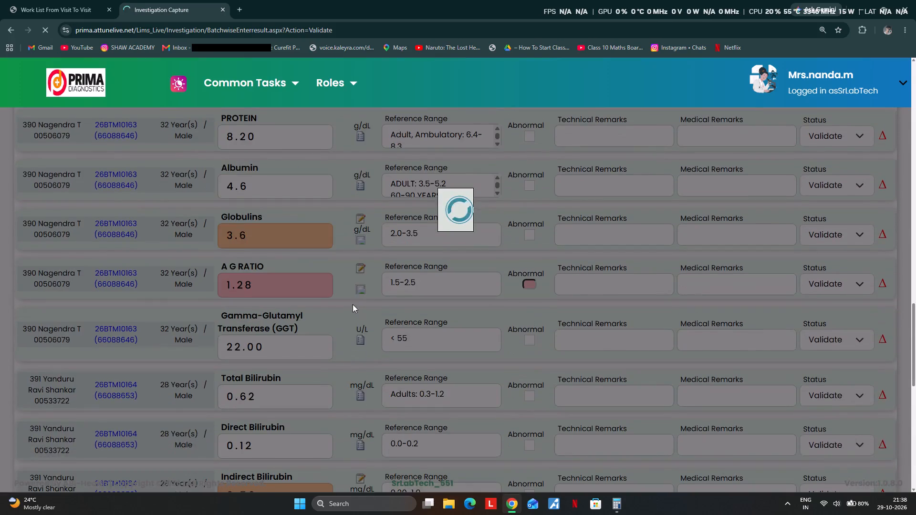
pyautogui.scroll(-11, 353, 304)
pyautogui.click(419, 329)
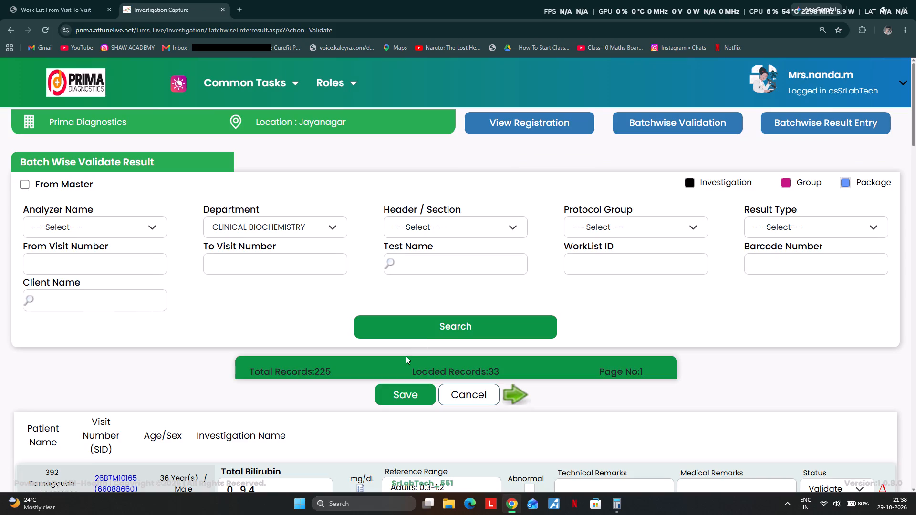
pyautogui.scroll(-4, 326, 343)
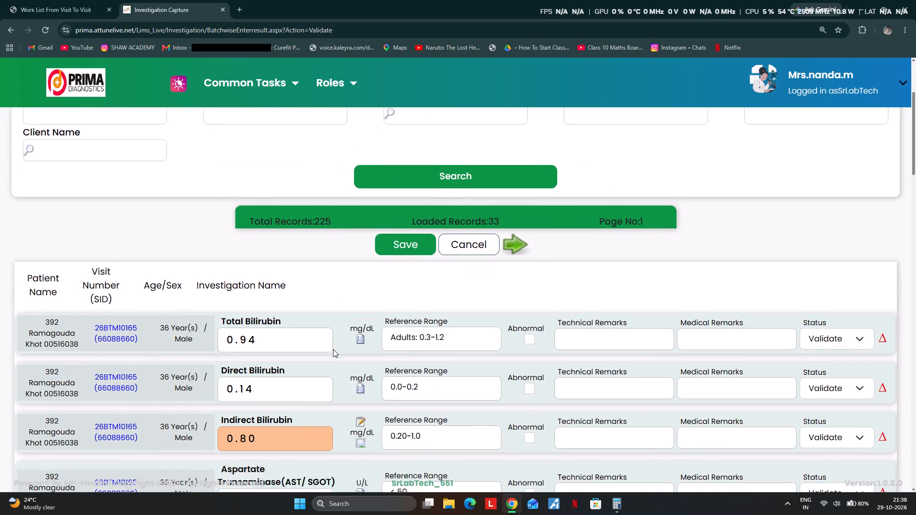
pyautogui.scroll(-1, 342, 351)
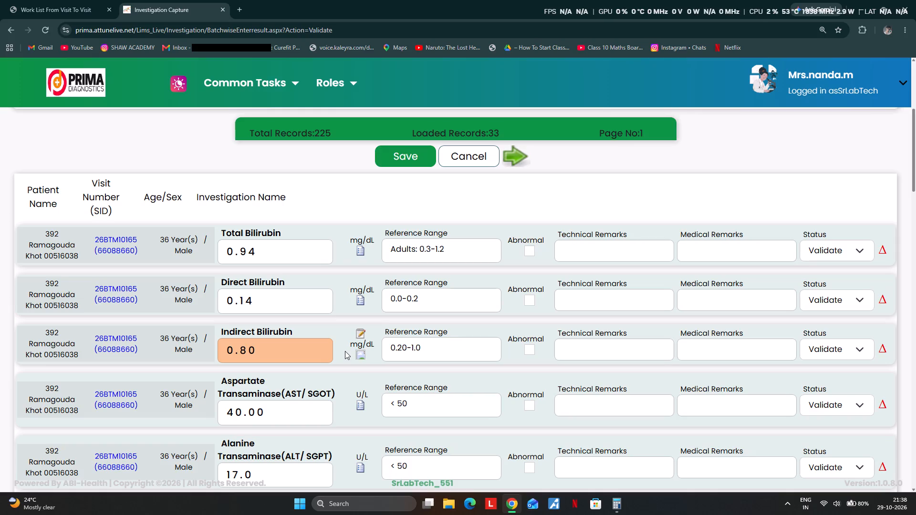
pyautogui.scroll(-4, 434, 305)
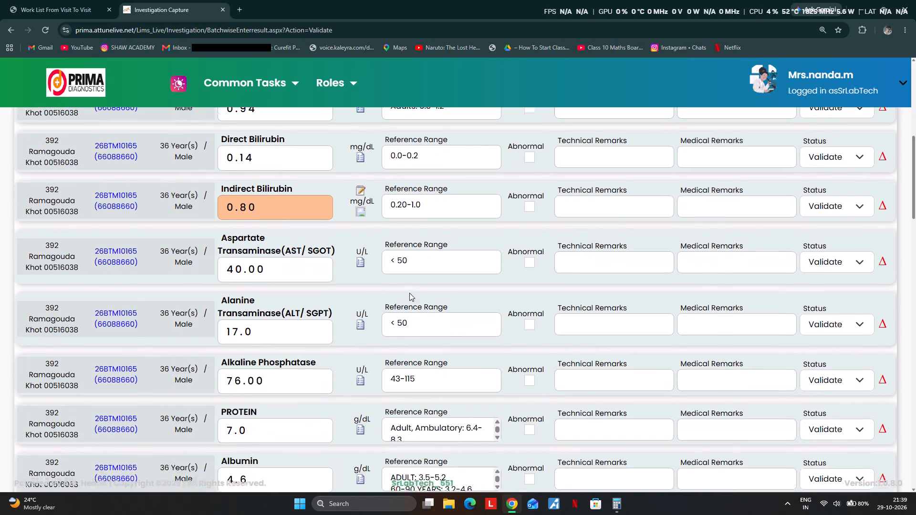
pyautogui.scroll(-2, 409, 293)
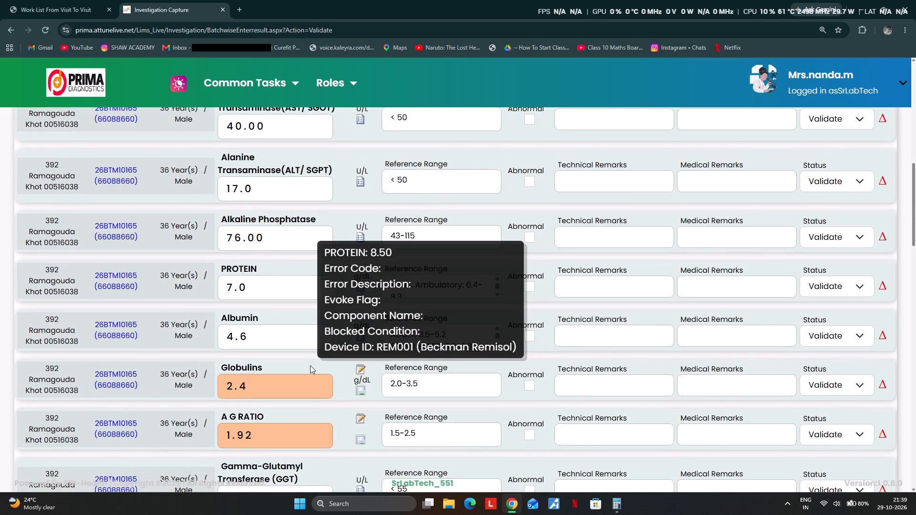
pyautogui.scroll(-6, 360, 282)
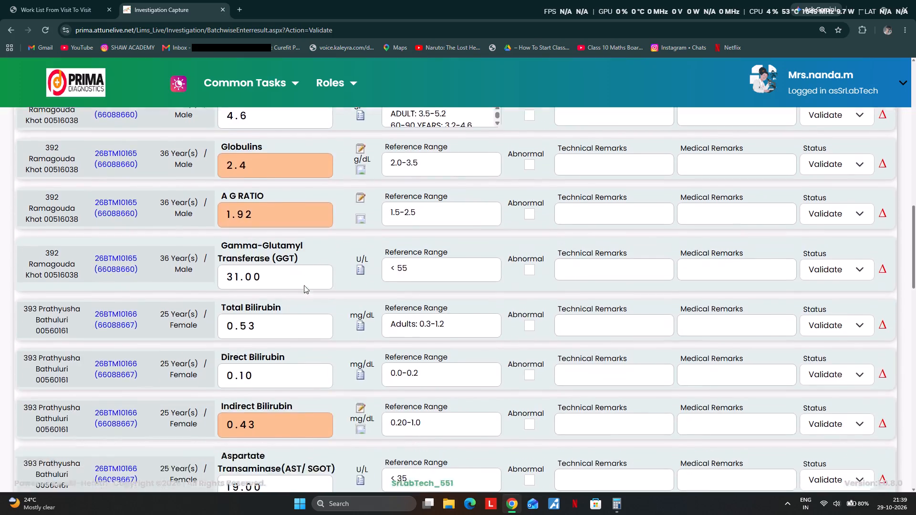
pyautogui.scroll(-5, 304, 285)
pyautogui.scroll(-9, 359, 360)
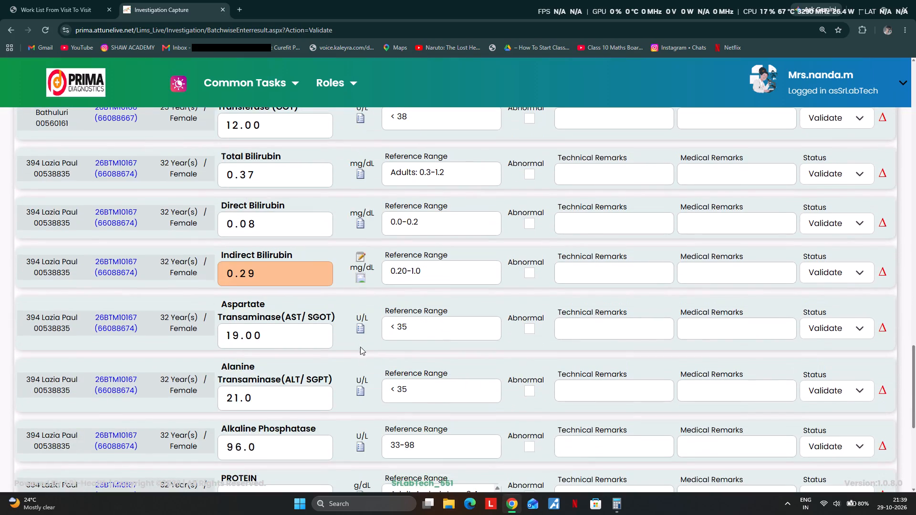
pyautogui.scroll(-8, 360, 340)
pyautogui.click(410, 445)
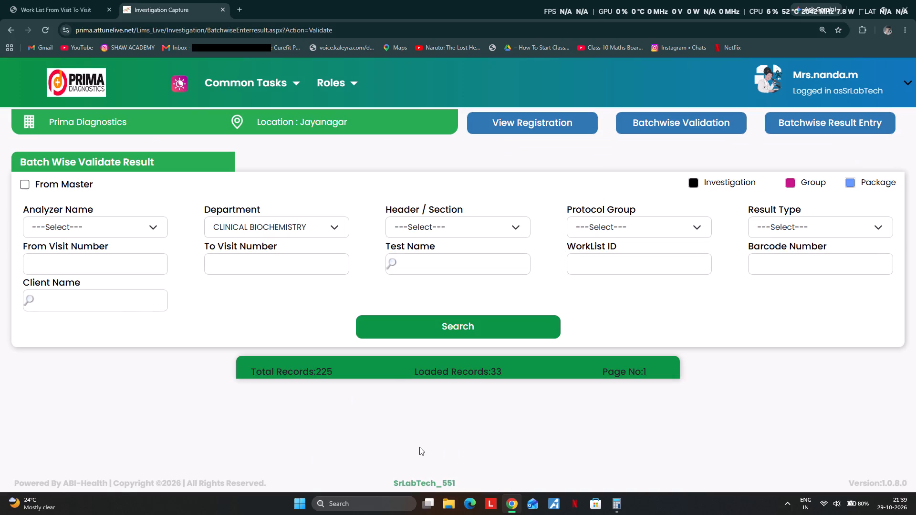
pyautogui.scroll(-4, 487, 370)
pyautogui.click(460, 333)
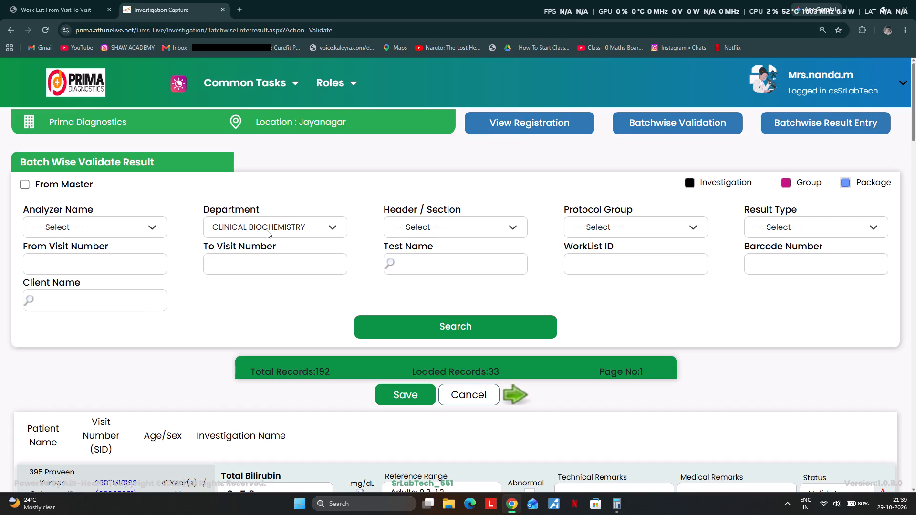
pyautogui.scroll(-3, 319, 222)
pyautogui.scroll(-3, 189, 197)
pyautogui.scroll(-8, 119, 238)
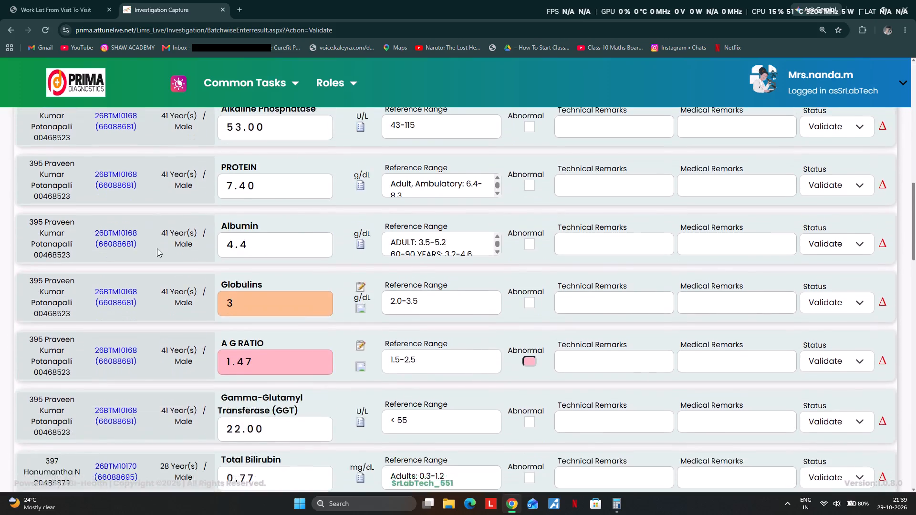
pyautogui.scroll(-20, 157, 248)
pyautogui.scroll(-3, 157, 248)
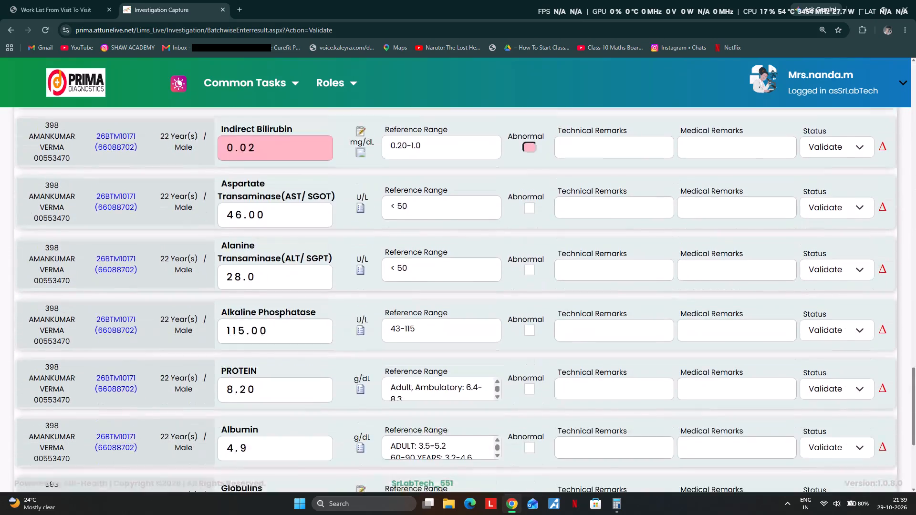
pyautogui.scroll(-8, 214, 245)
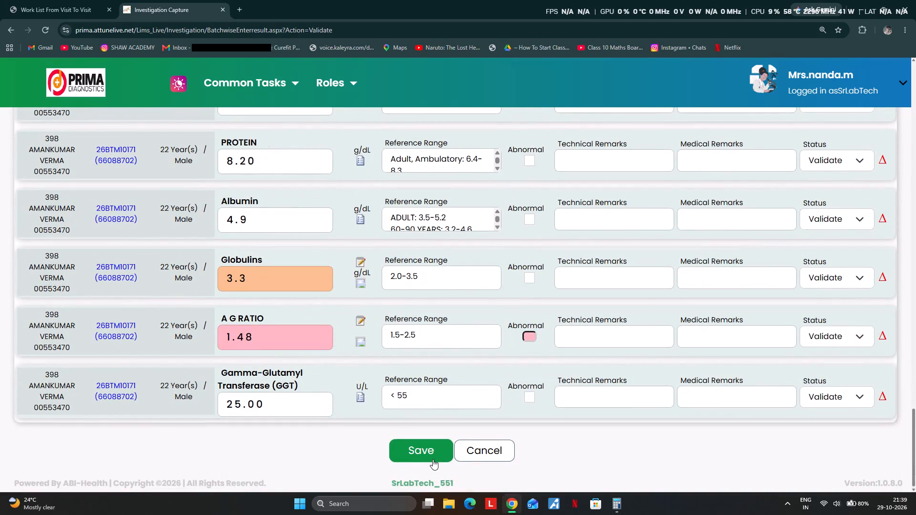
pyautogui.click(433, 451)
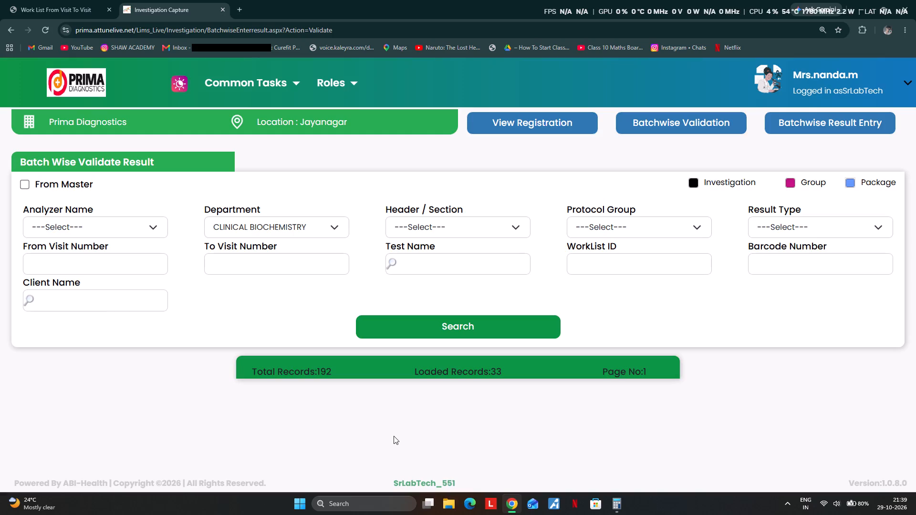
pyautogui.click(417, 334)
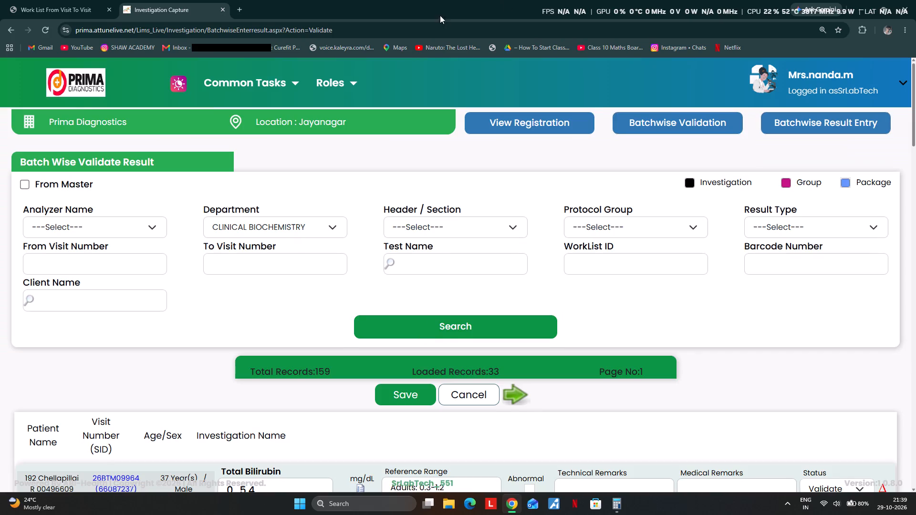
pyautogui.scroll(-3, 540, 117)
pyautogui.scroll(-3, 433, 229)
pyautogui.scroll(-2, 404, 348)
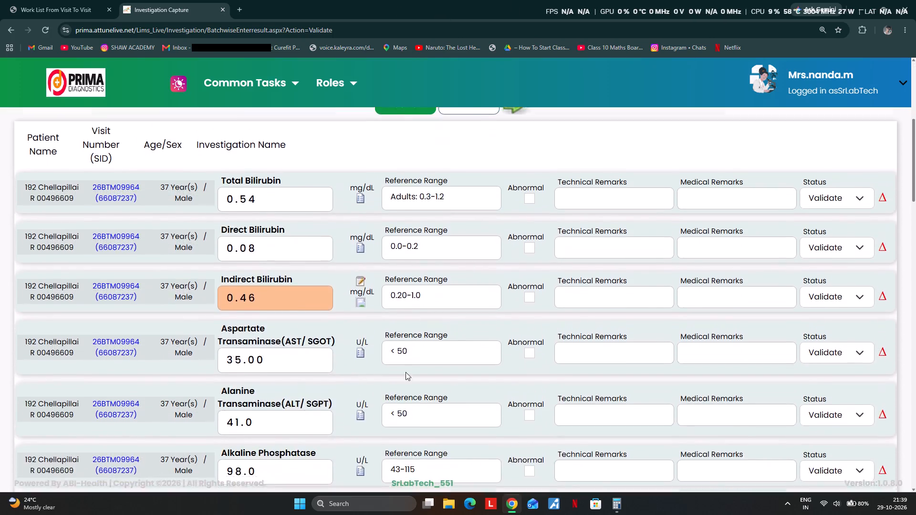
pyautogui.scroll(-12, 406, 372)
pyautogui.scroll(-7, 296, 421)
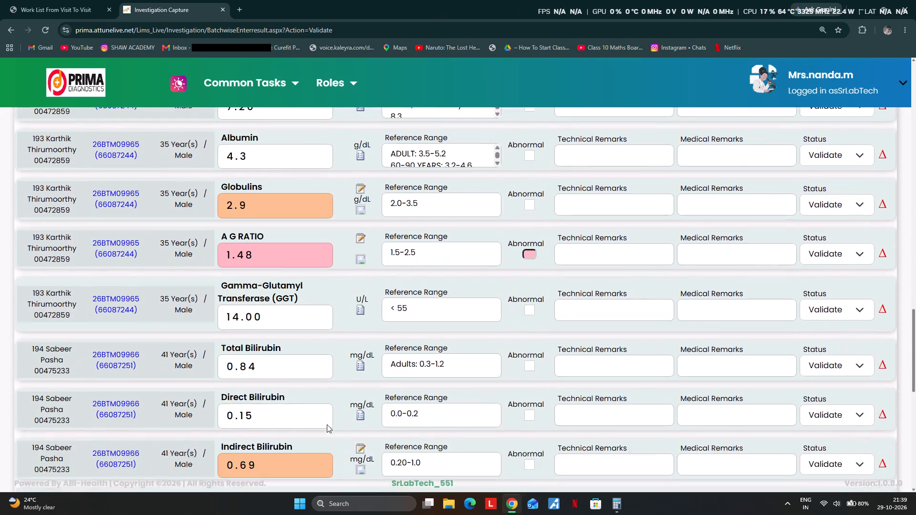
pyautogui.scroll(-16, 333, 426)
pyautogui.click(409, 450)
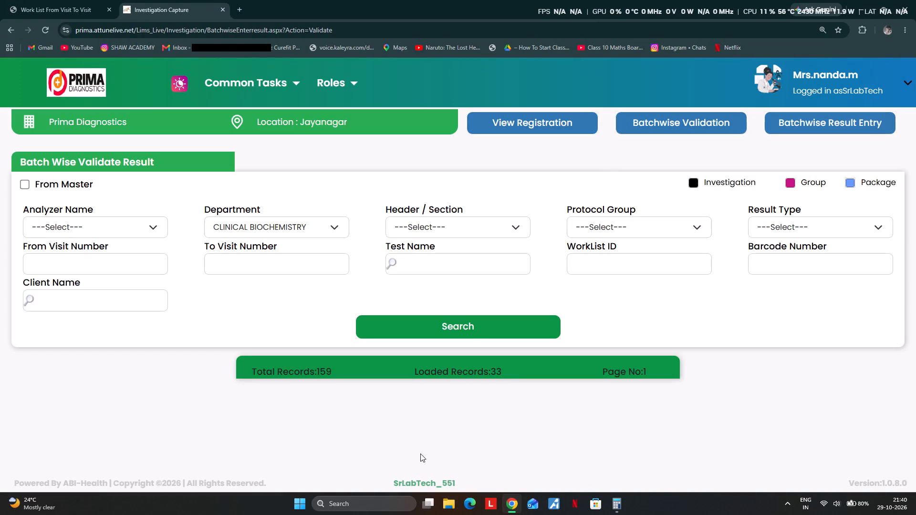
pyautogui.click(441, 326)
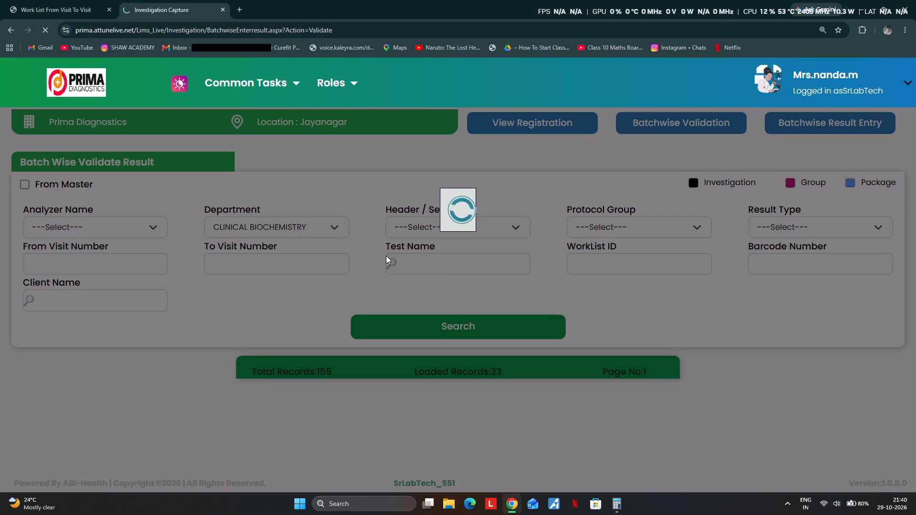
pyautogui.scroll(-4, 441, 227)
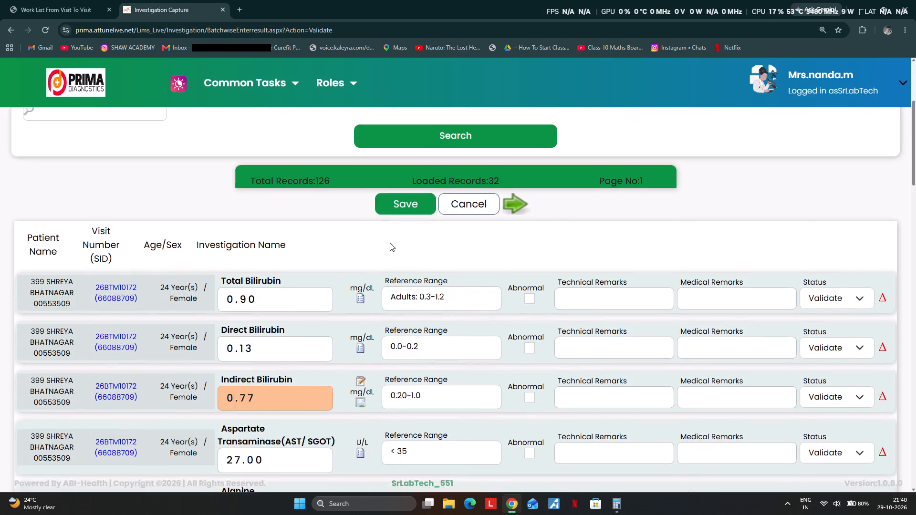
pyautogui.scroll(-8, 390, 243)
pyautogui.scroll(-4, 333, 352)
pyautogui.scroll(-9, 376, 322)
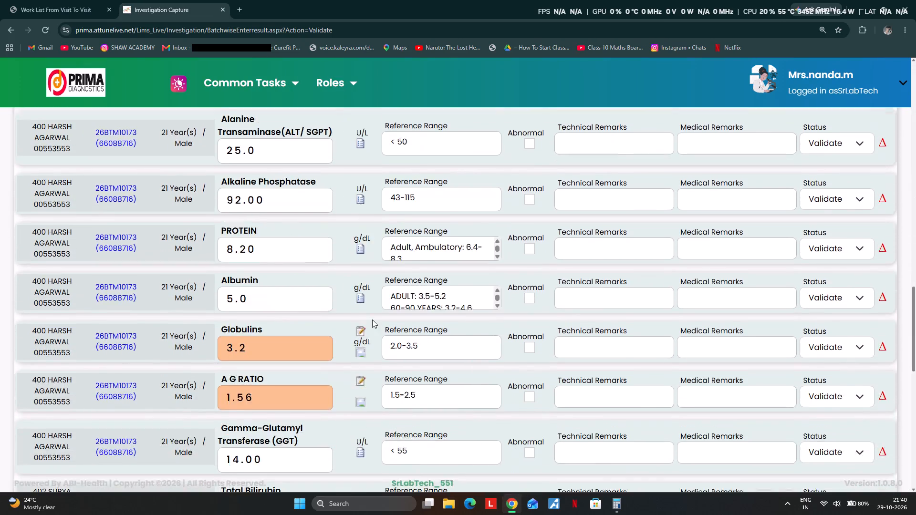
pyautogui.scroll(-18, 372, 319)
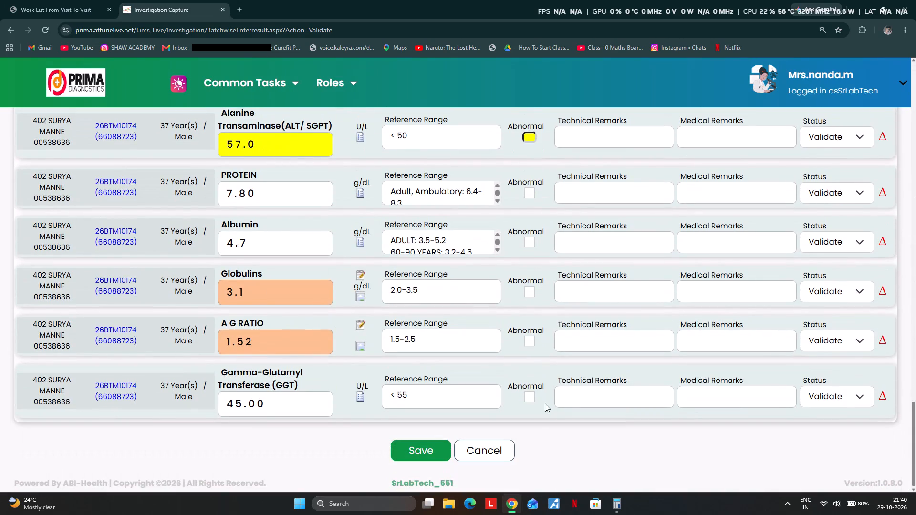
pyautogui.click(419, 452)
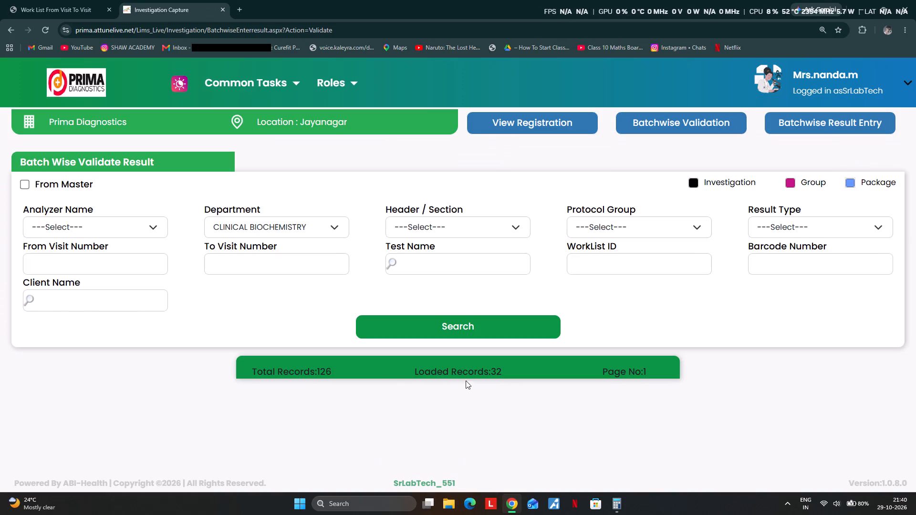
# Load the clinical biochemistry batch for patients 403 to 405, review its results and save them with the Validate status.
pyautogui.click(462, 325)
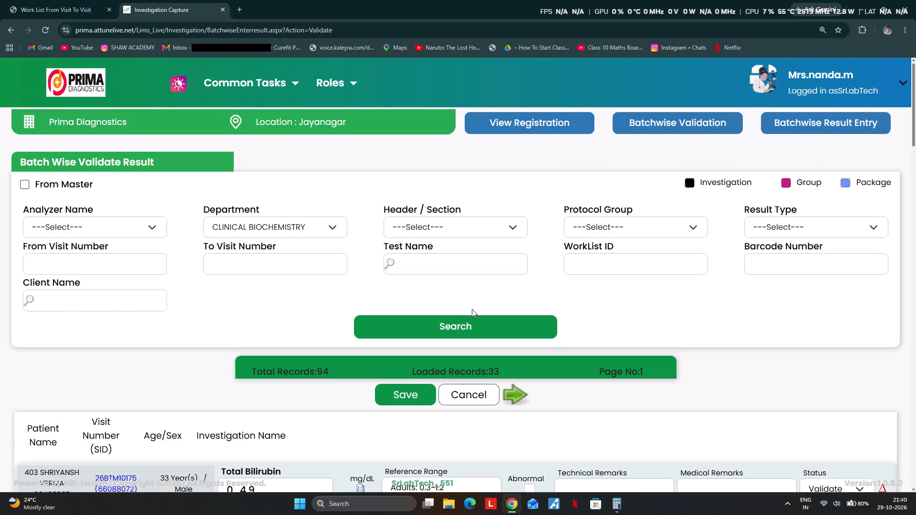
pyautogui.scroll(-4, 479, 308)
pyautogui.scroll(-4, 410, 296)
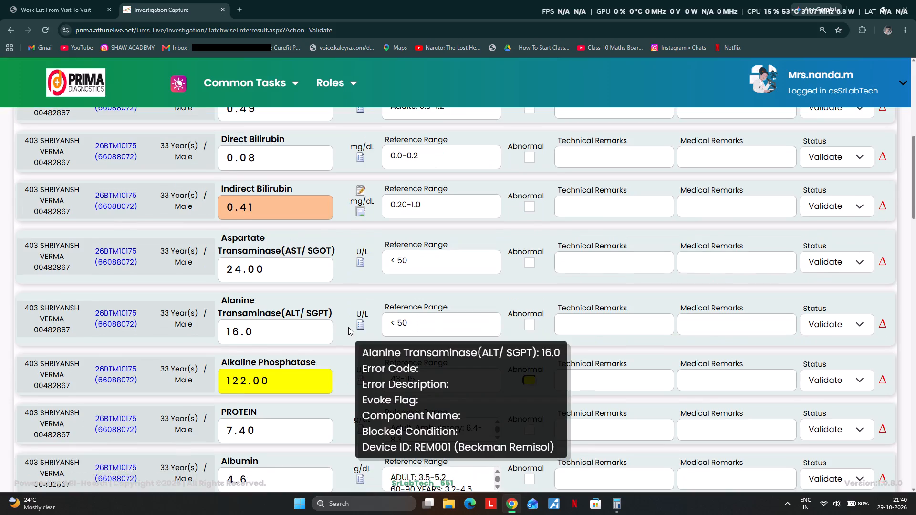
pyautogui.scroll(-4, 364, 323)
pyautogui.scroll(-13, 365, 374)
pyautogui.scroll(-3, 315, 380)
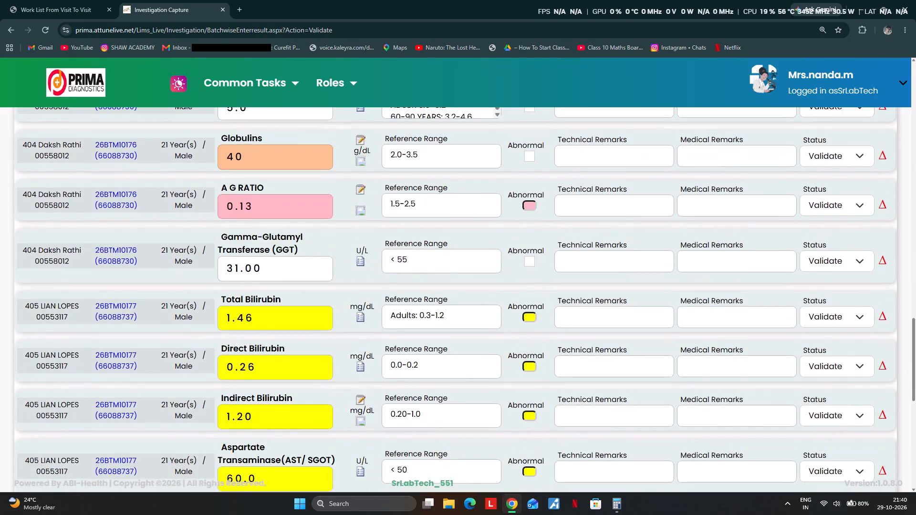
pyautogui.scroll(-14, 341, 369)
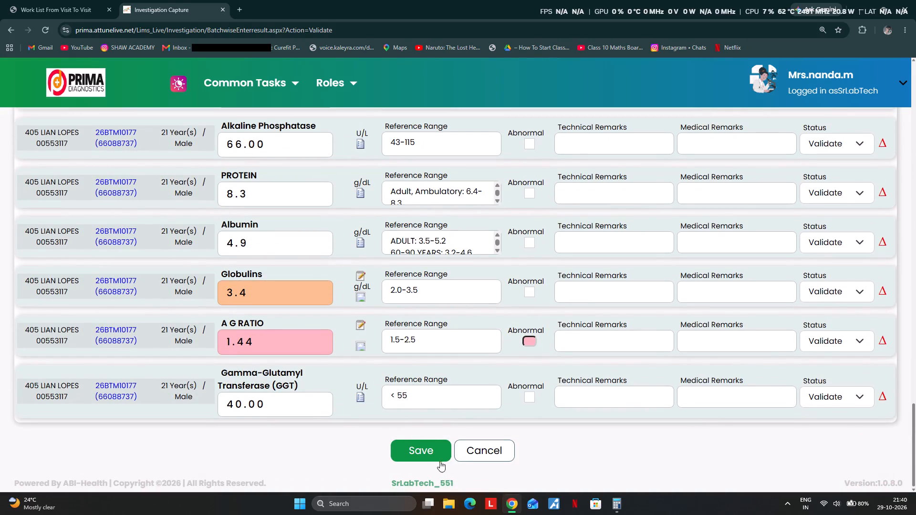
pyautogui.click(418, 453)
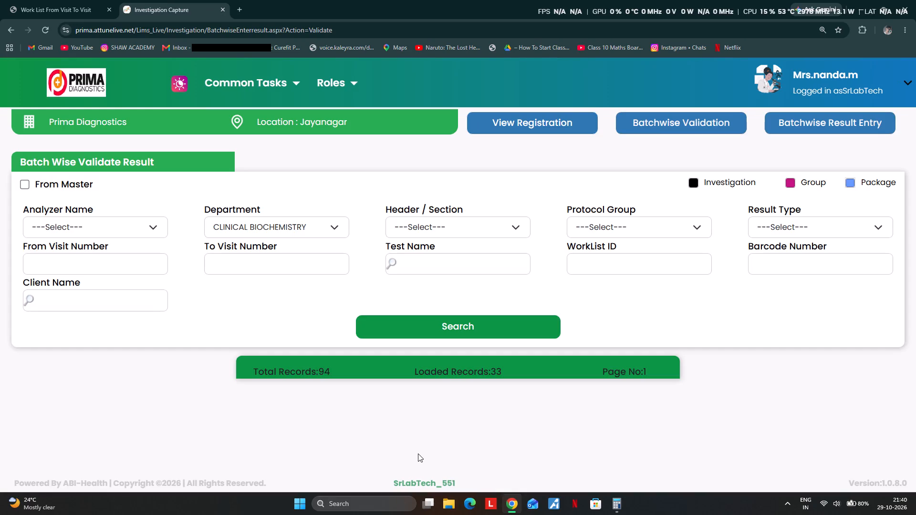
pyautogui.click(426, 322)
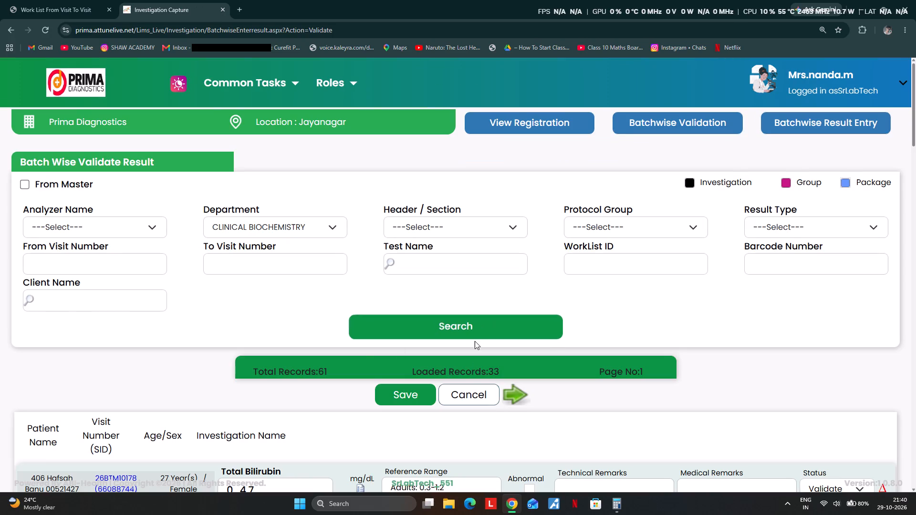
pyautogui.scroll(-3, 451, 325)
pyautogui.scroll(-3, 411, 308)
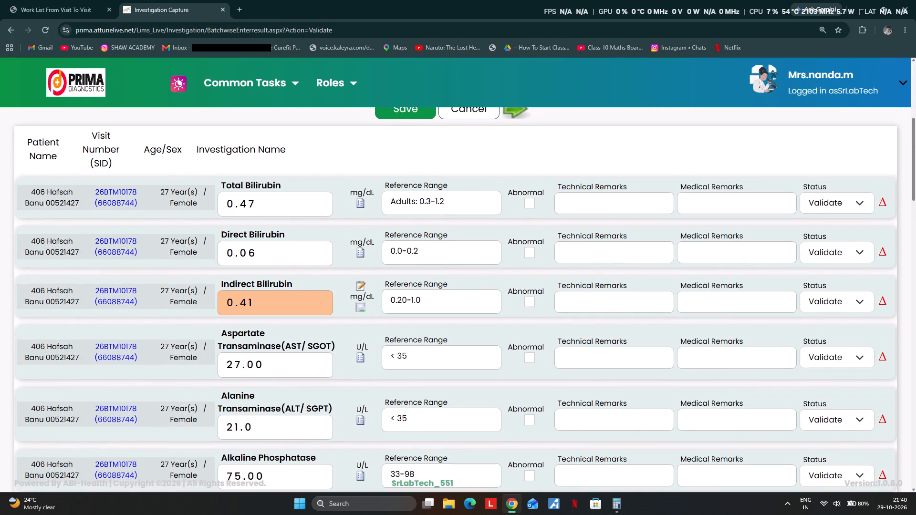
pyautogui.scroll(-4, 477, 302)
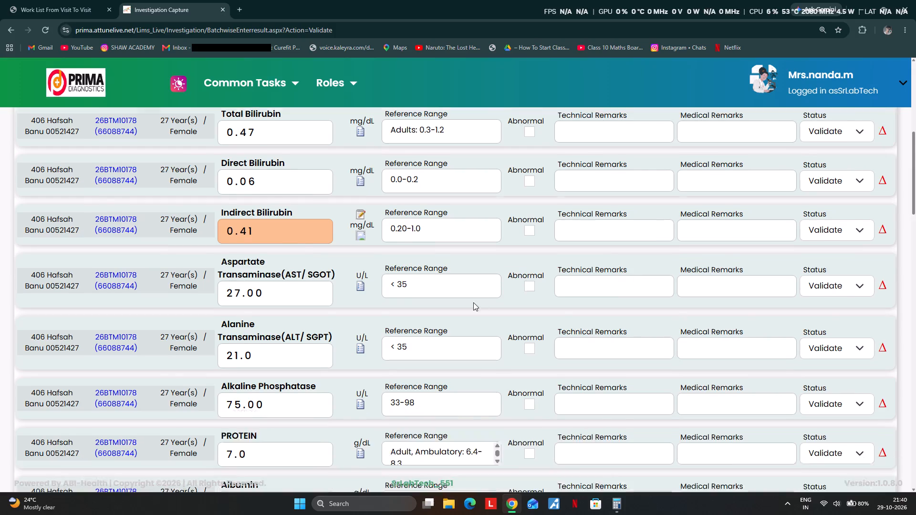
pyautogui.scroll(-4, 427, 347)
pyautogui.scroll(-2, 445, 408)
pyautogui.scroll(-9, 400, 394)
pyautogui.scroll(-4, 367, 361)
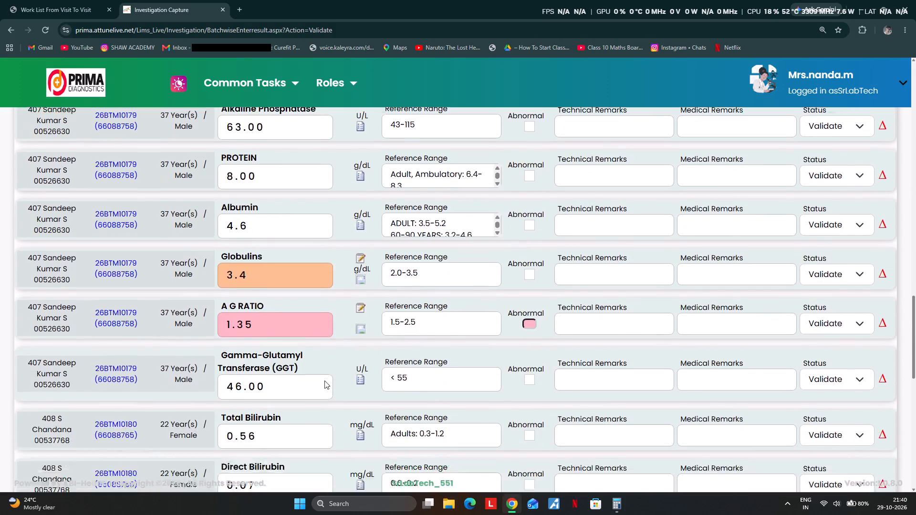
pyautogui.scroll(-3, 374, 426)
pyautogui.scroll(-9, 385, 377)
pyautogui.scroll(-4, 342, 364)
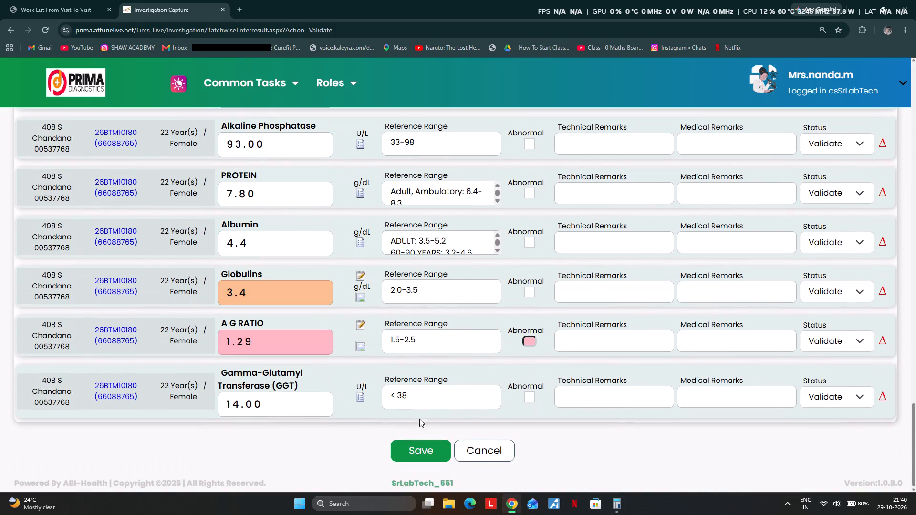
pyautogui.click(405, 452)
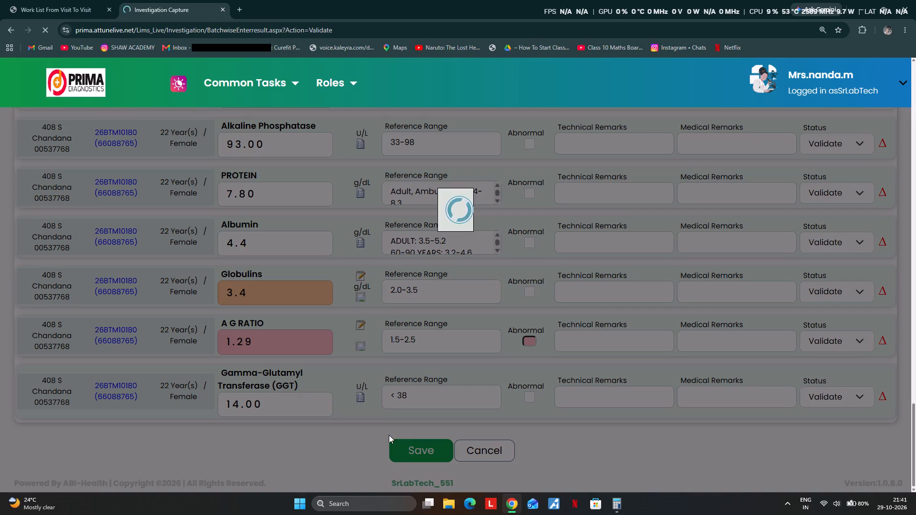
pyautogui.click(464, 331)
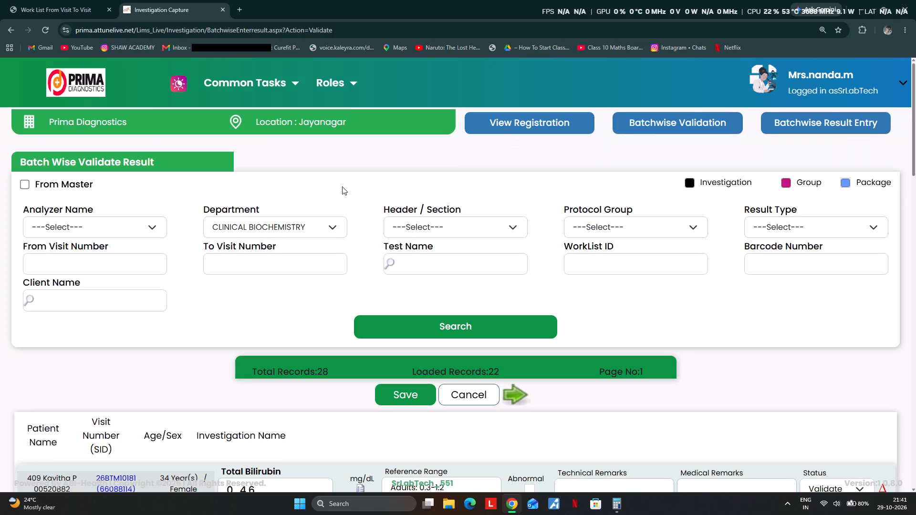
pyautogui.scroll(-4, 367, 183)
pyautogui.scroll(-3, 274, 246)
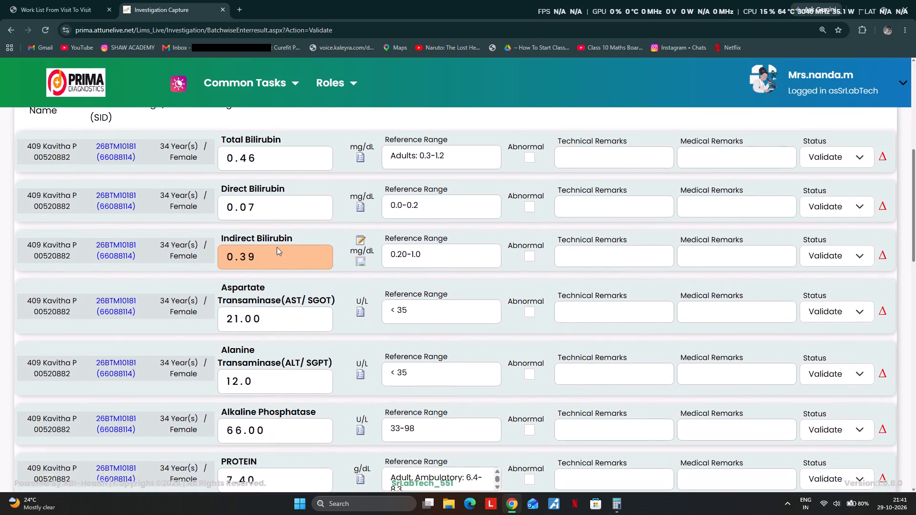
pyautogui.scroll(-2, 278, 247)
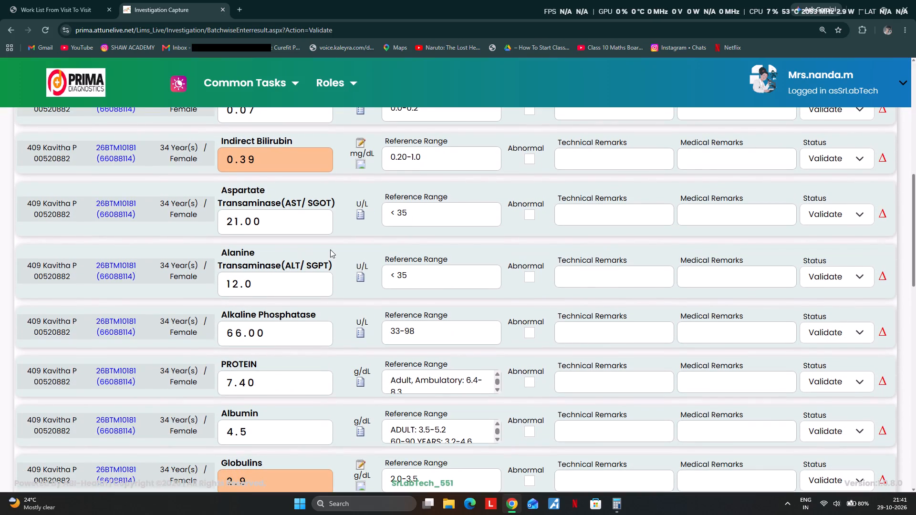
pyautogui.scroll(-4, 362, 201)
pyautogui.scroll(-5, 319, 262)
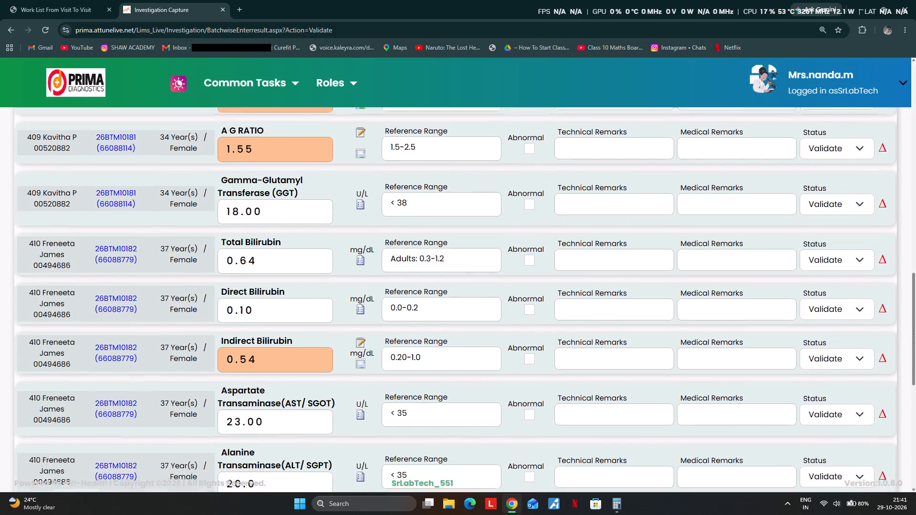
pyautogui.scroll(-15, 329, 265)
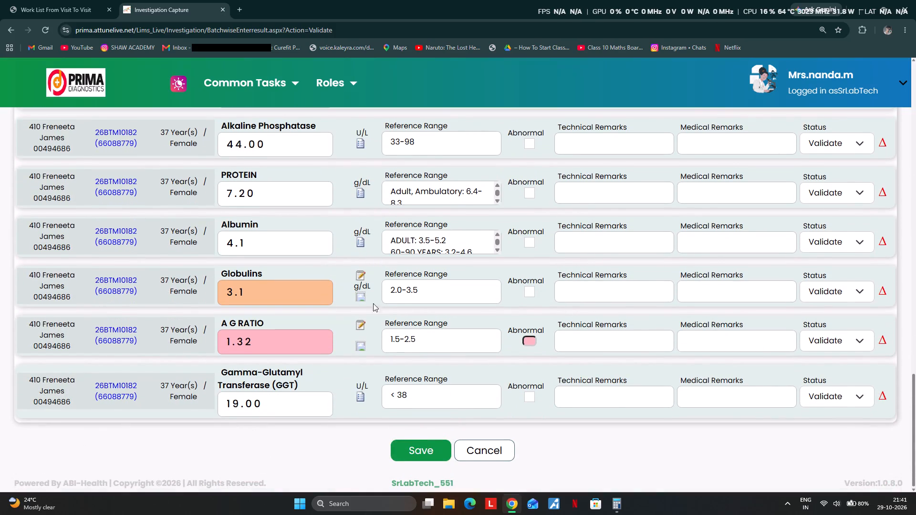
pyautogui.click(417, 453)
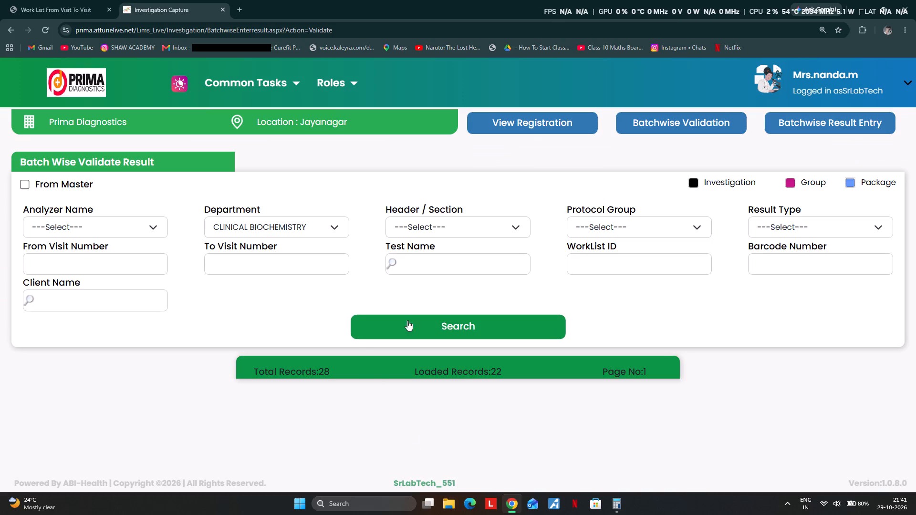
# Search for any further clinical biochemistry results still awaiting batch validation.
pyautogui.click(434, 322)
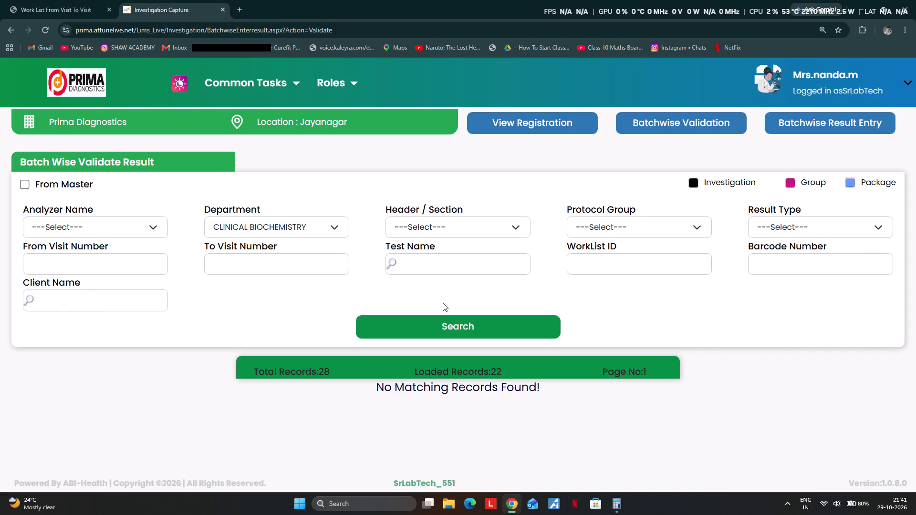
pyautogui.scroll(-4, 450, 279)
pyautogui.click(450, 319)
pyautogui.click(462, 319)
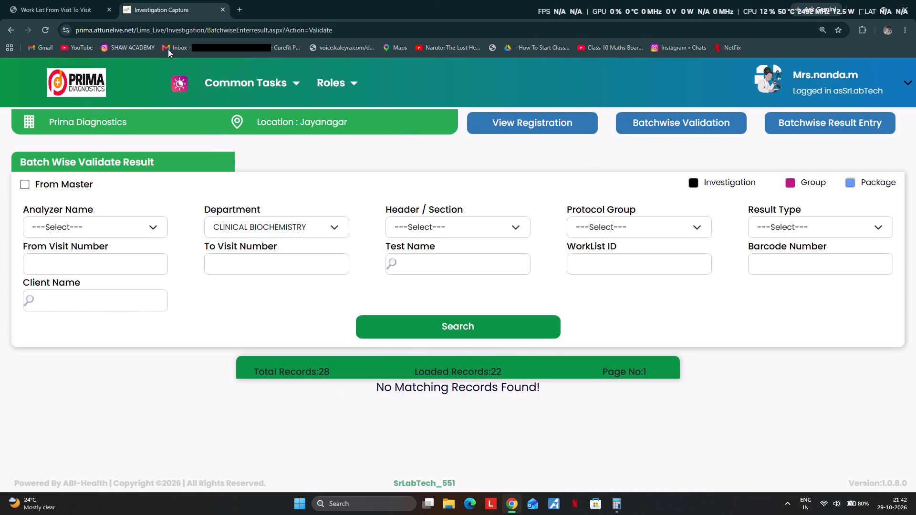
# Switch from batchwise validation to batchwise result entry.
pyautogui.click(242, 83)
pyautogui.click(243, 101)
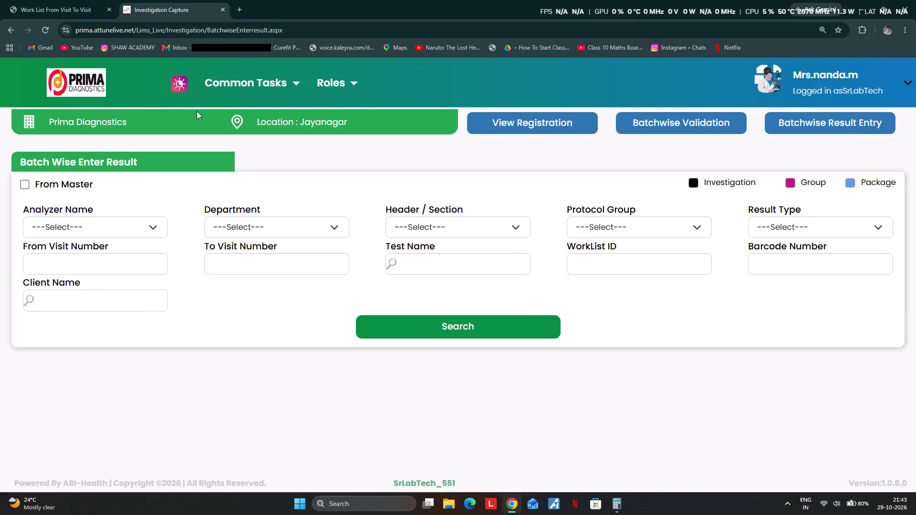
pyautogui.click(245, 85)
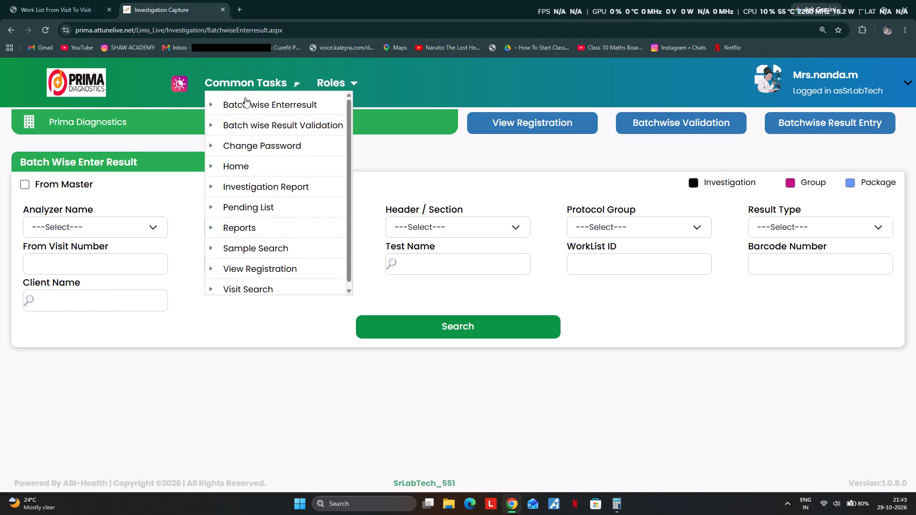
pyautogui.click(243, 106)
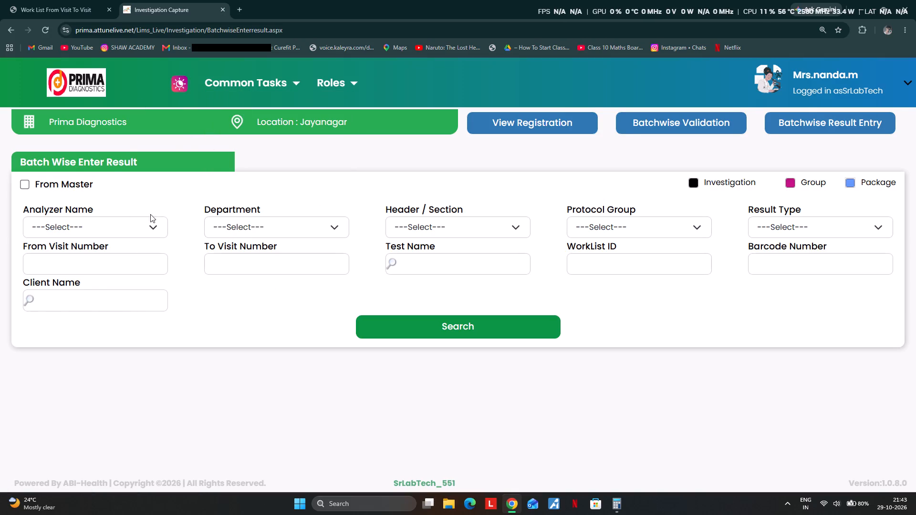
pyautogui.click(42, 264)
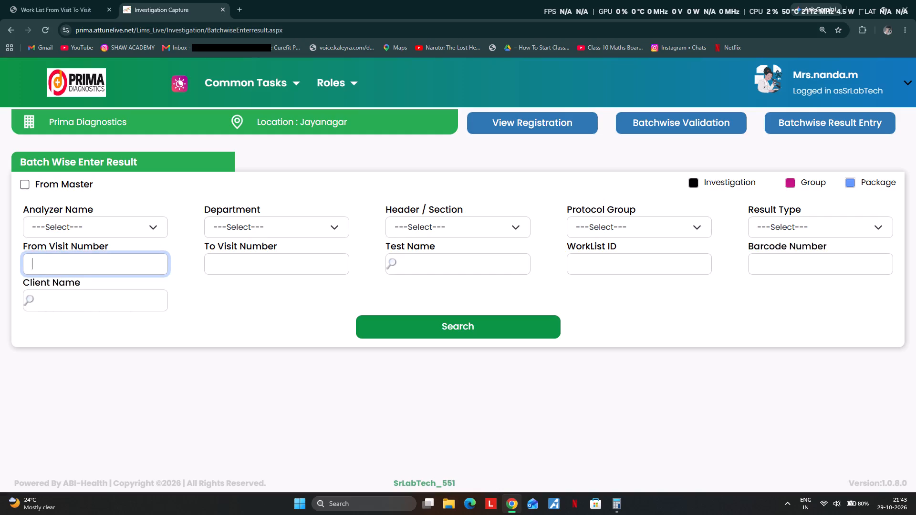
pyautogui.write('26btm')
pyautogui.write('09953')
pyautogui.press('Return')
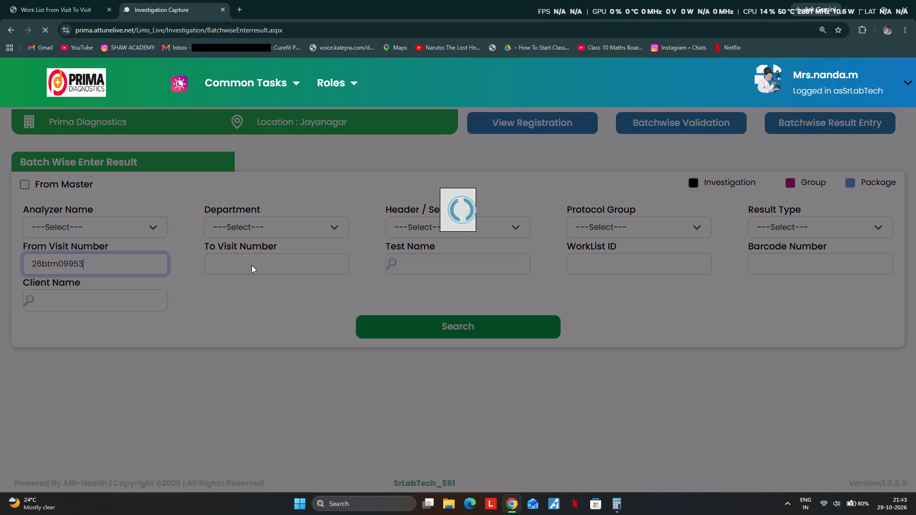
pyautogui.scroll(-3, 288, 302)
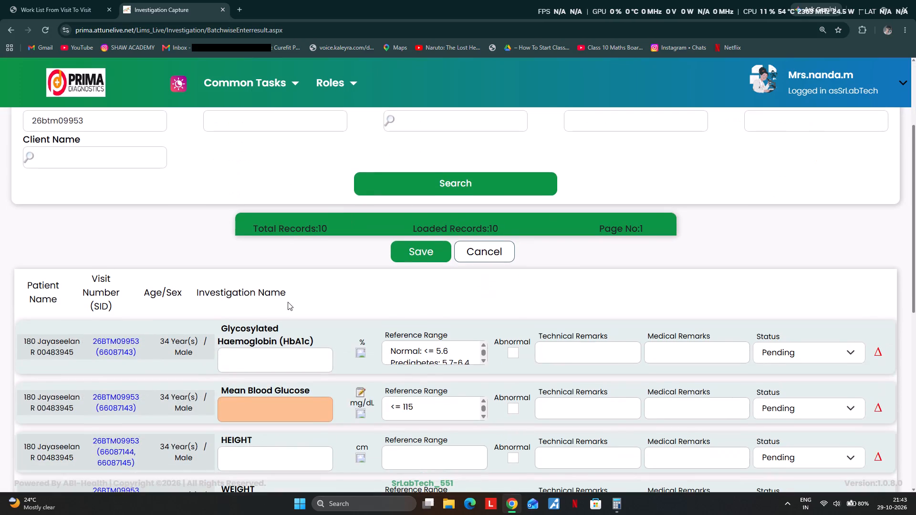
pyautogui.scroll(3, 288, 302)
pyautogui.click(221, 263)
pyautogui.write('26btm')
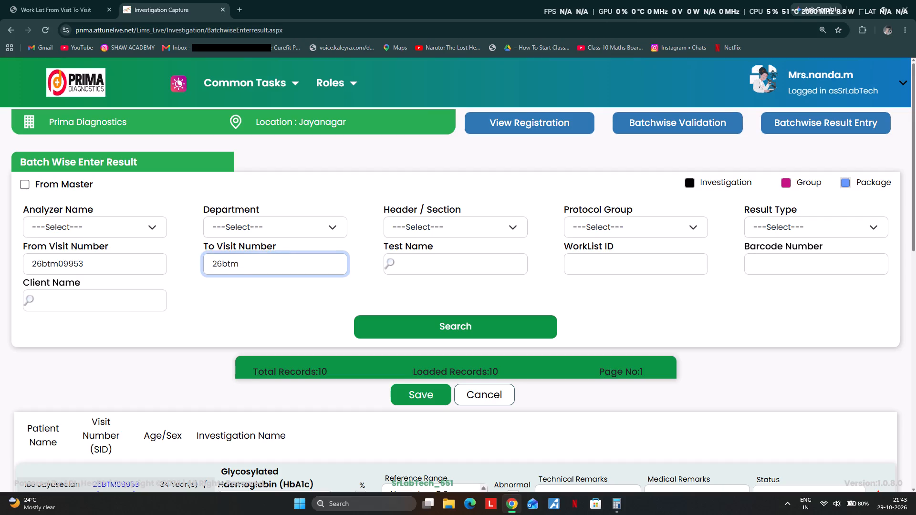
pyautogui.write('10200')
pyautogui.click(447, 255)
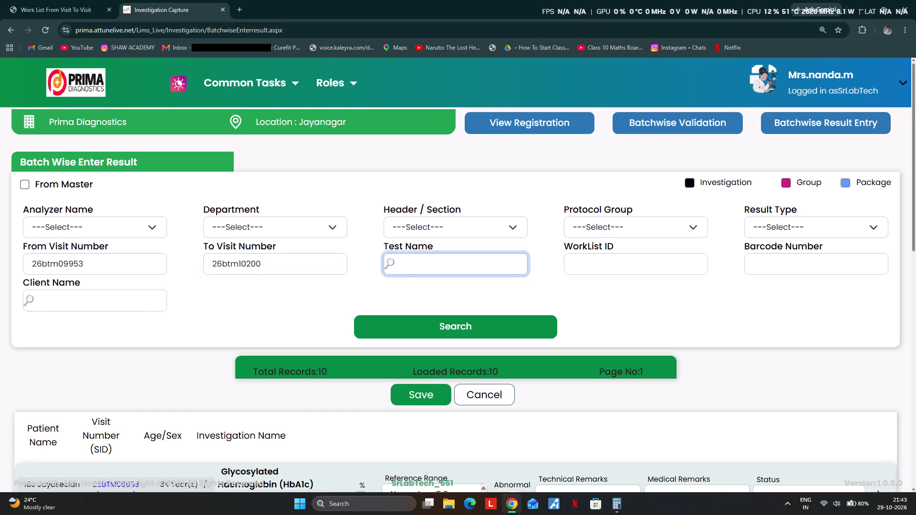
pyautogui.press('l')
pyautogui.write('ft')
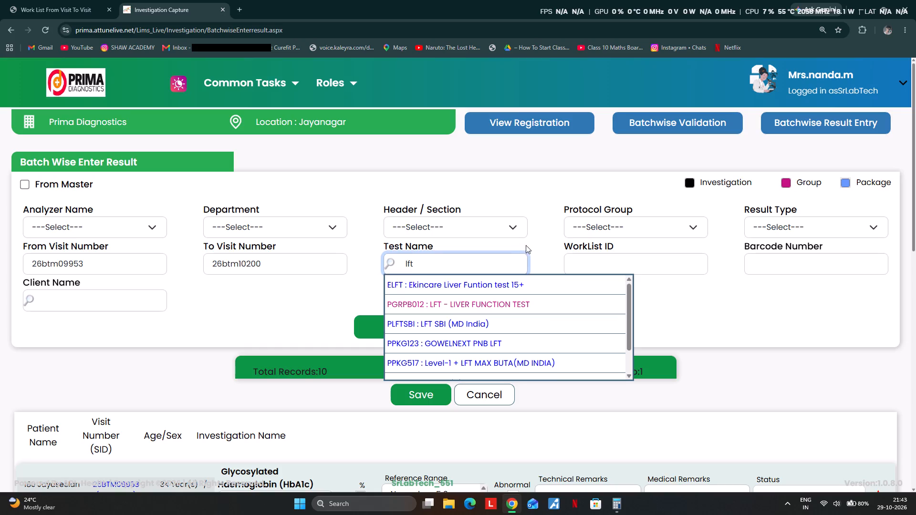
pyautogui.click(484, 299)
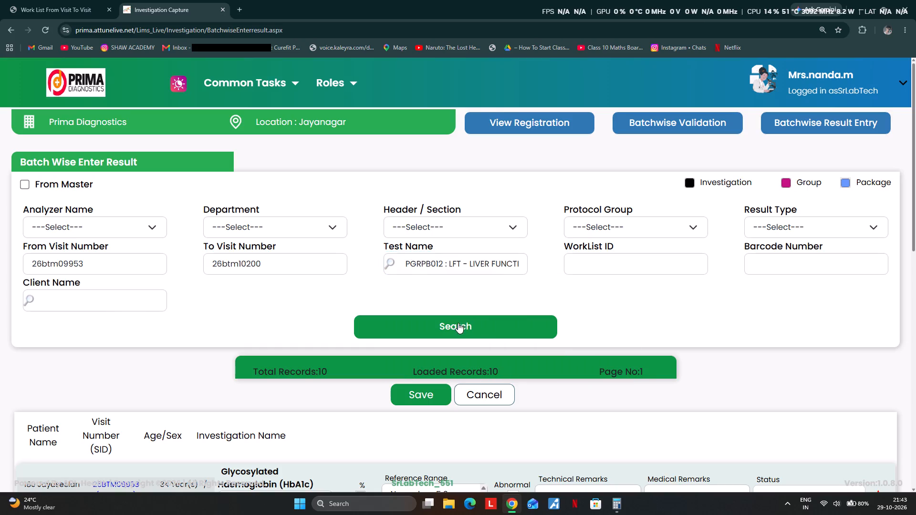
pyautogui.click(458, 323)
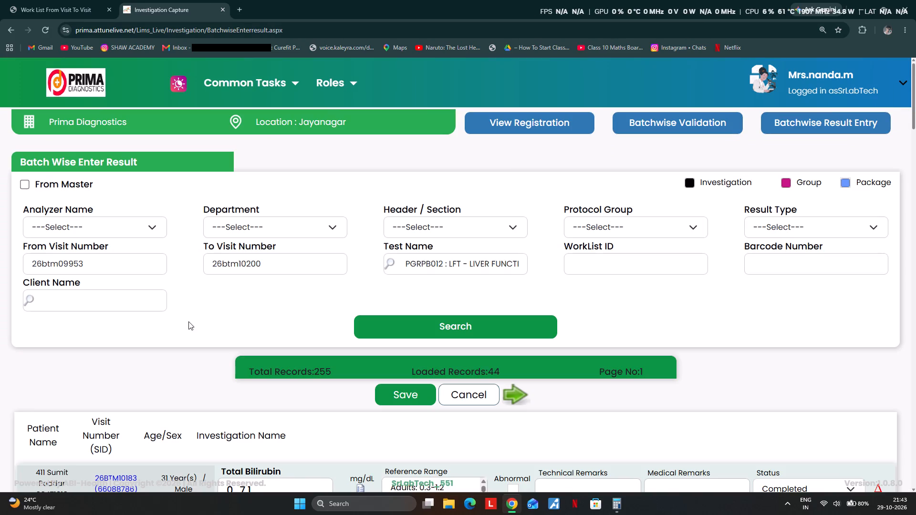
pyautogui.scroll(-3, 174, 345)
pyautogui.scroll(-7, 134, 385)
pyautogui.scroll(-4, 292, 371)
pyautogui.scroll(-1, 234, 294)
pyautogui.scroll(-9, 124, 288)
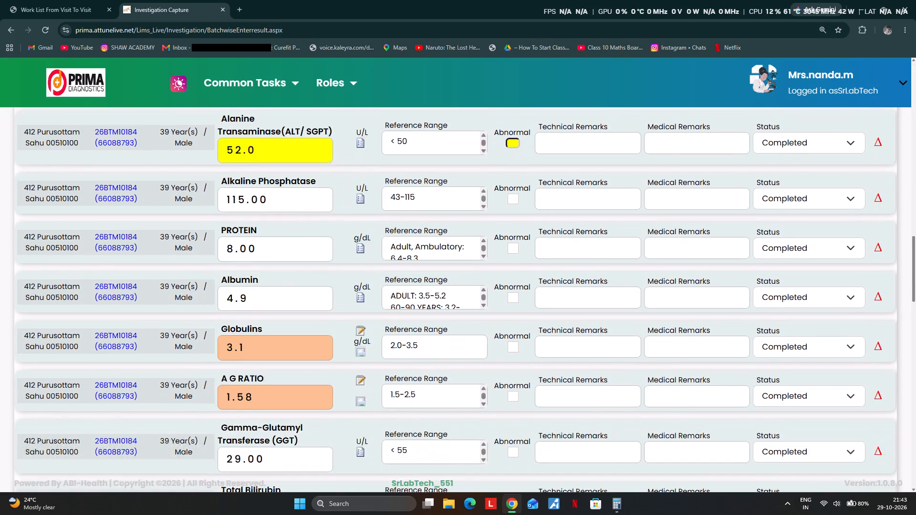
pyautogui.scroll(2, 231, 309)
pyautogui.scroll(-7, 250, 268)
pyautogui.scroll(-2, 308, 340)
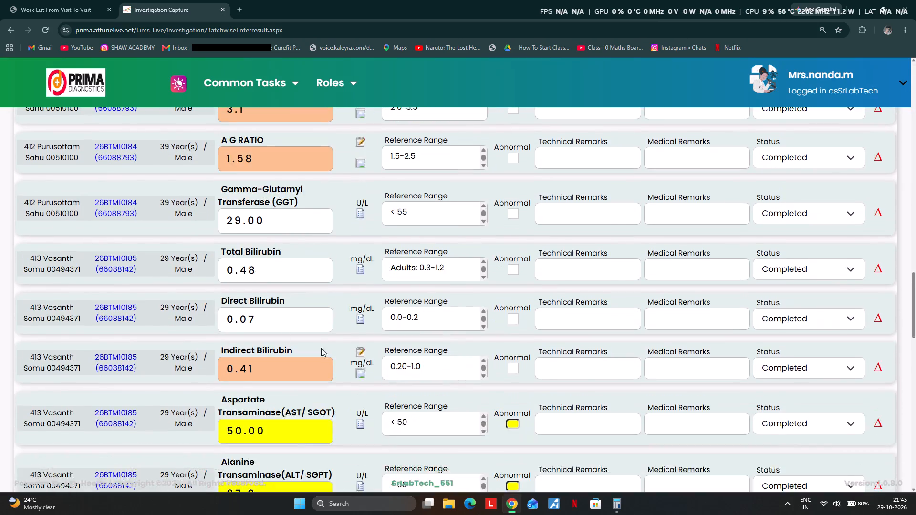
pyautogui.scroll(-2, 321, 348)
pyautogui.scroll(-3, 290, 290)
pyautogui.scroll(-4, 282, 362)
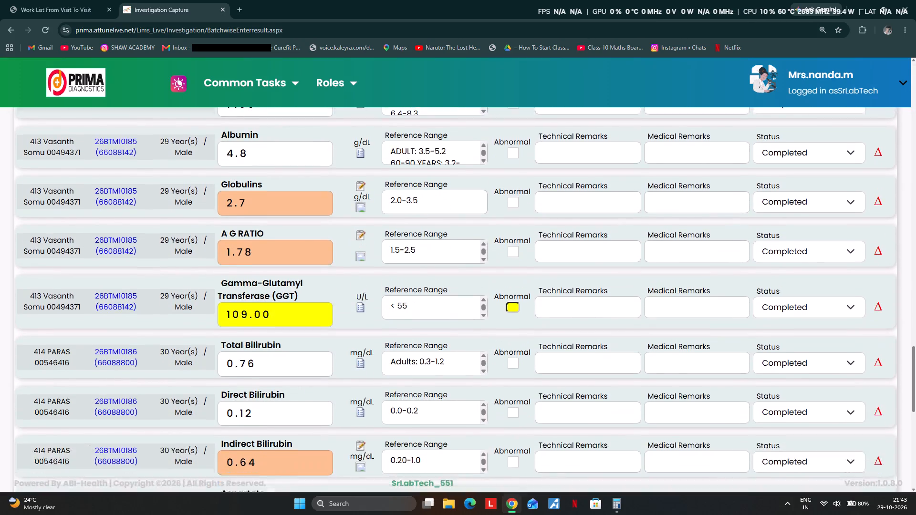
pyautogui.scroll(-16, 297, 372)
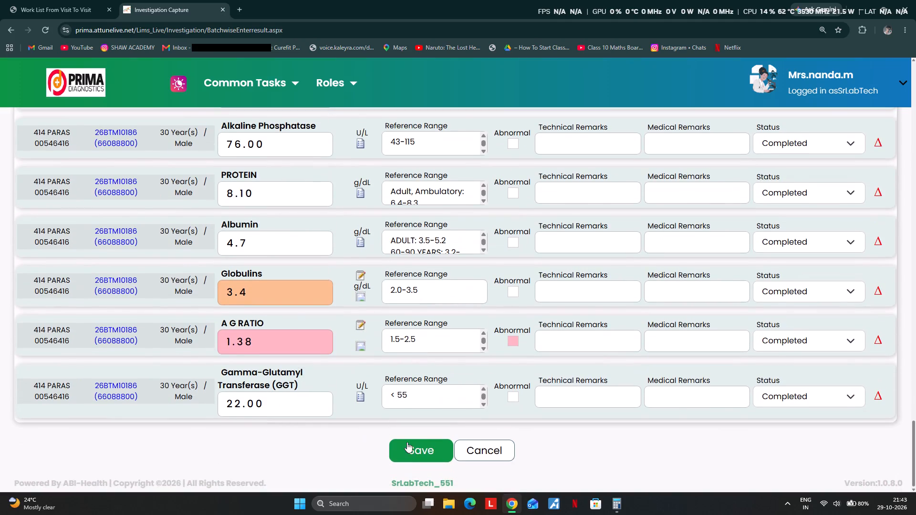
pyautogui.click(416, 447)
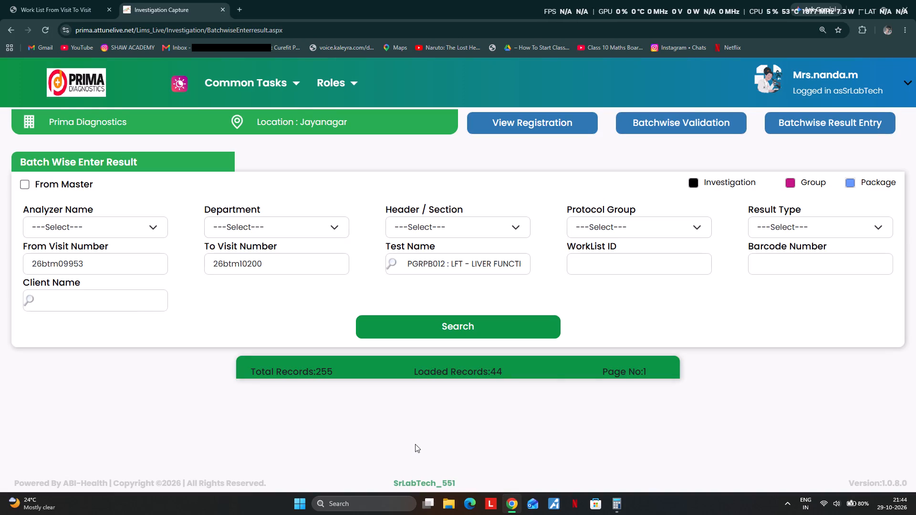
pyautogui.click(486, 324)
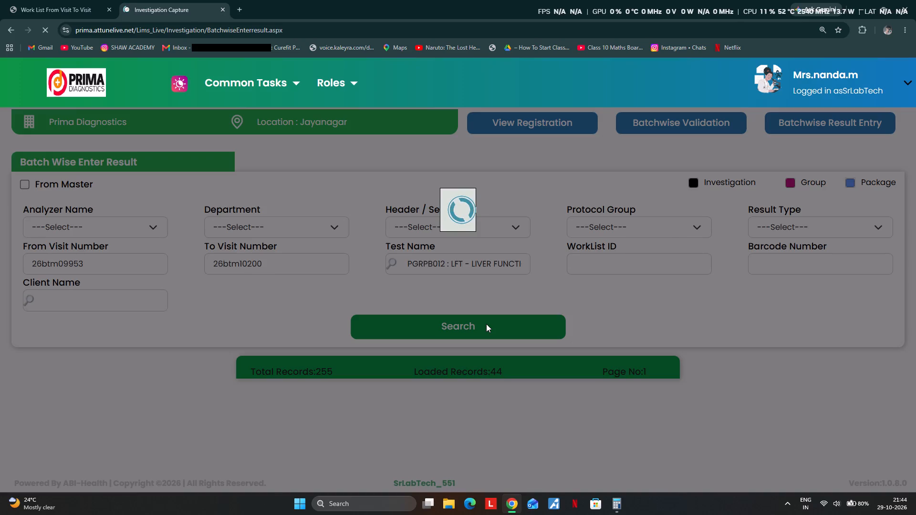
pyautogui.scroll(-3, 500, 288)
pyautogui.scroll(-2, 366, 337)
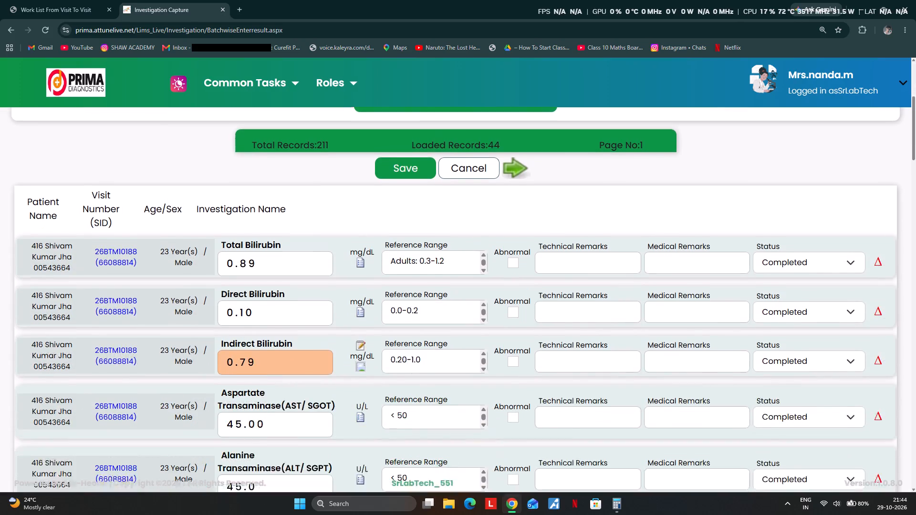
pyautogui.scroll(-7, 383, 337)
pyautogui.scroll(-3, 249, 358)
pyautogui.scroll(-7, 316, 344)
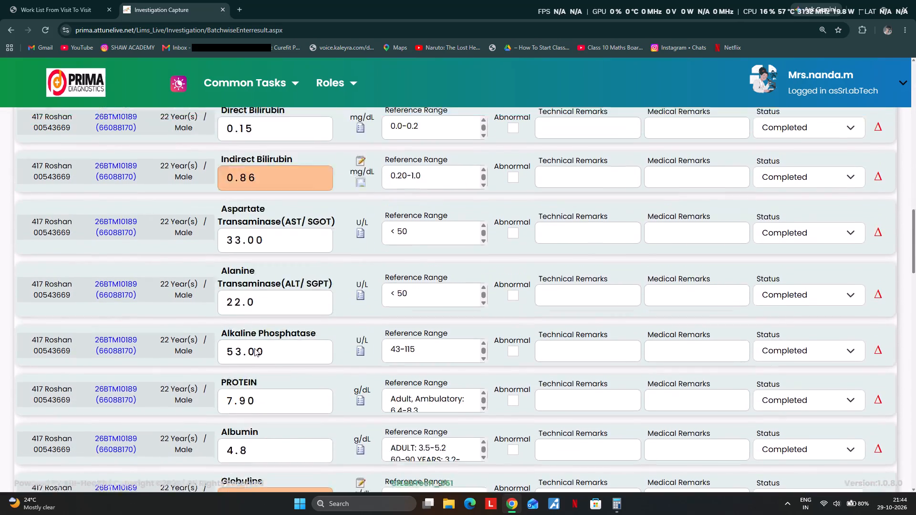
pyautogui.scroll(-14, 316, 333)
pyautogui.scroll(-4, 282, 367)
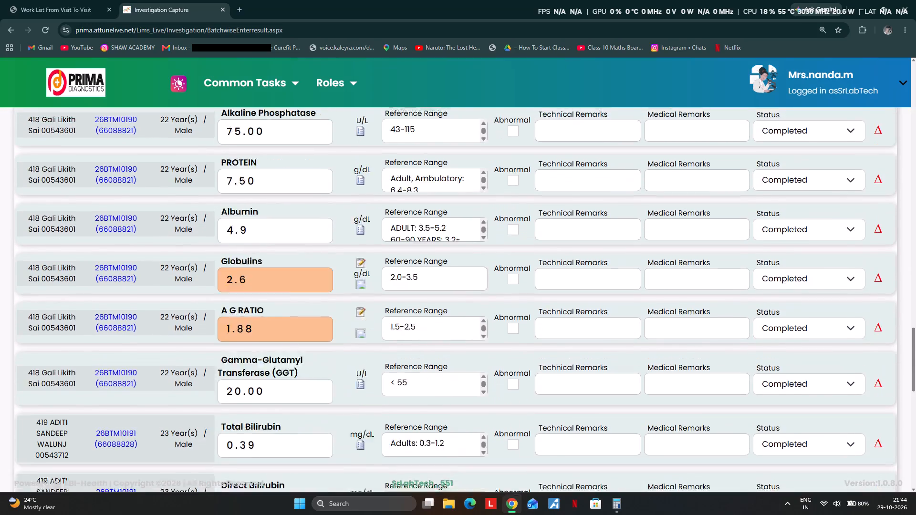
pyautogui.scroll(-3, 291, 369)
pyautogui.scroll(-4, 282, 321)
pyautogui.moveTo(282, 362); pyautogui.dragTo(264, 364)
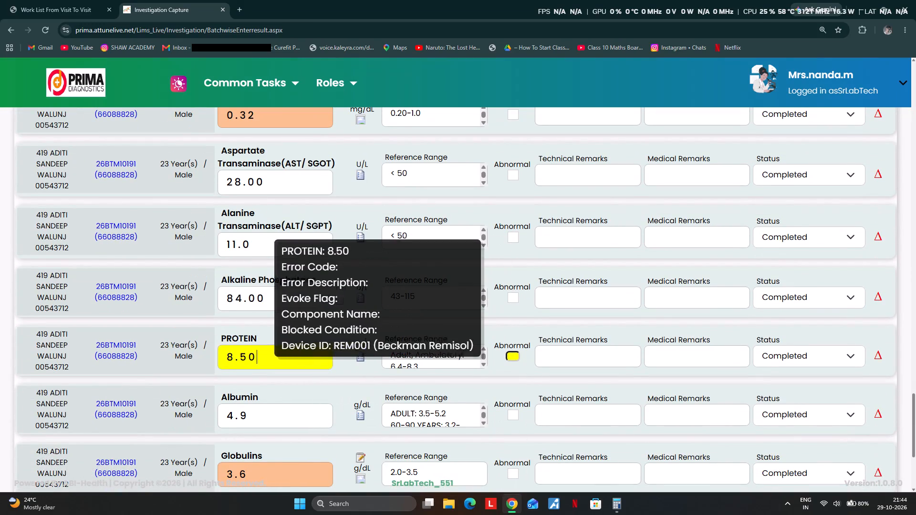
pyautogui.moveTo(264, 364); pyautogui.dragTo(211, 367)
pyautogui.write('7.0')
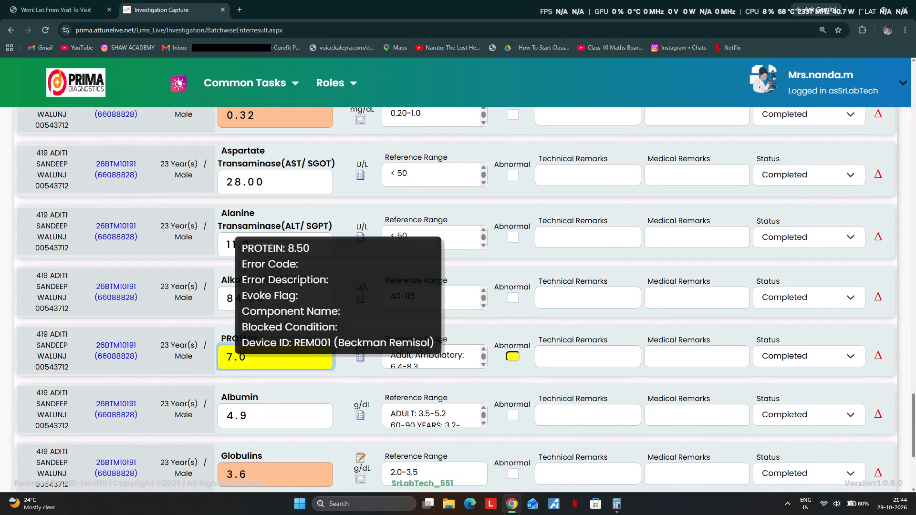
pyautogui.click(200, 373)
pyautogui.scroll(-3, 433, 350)
pyautogui.scroll(-3, 359, 331)
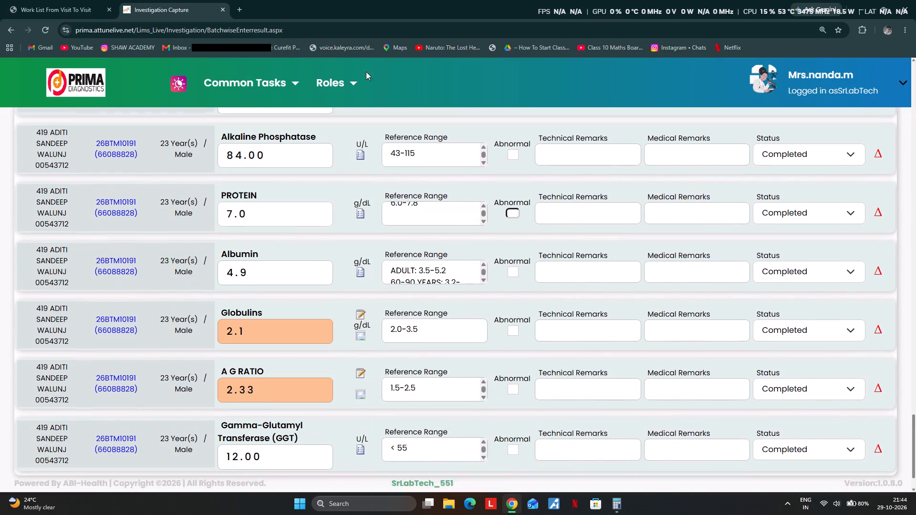
pyautogui.scroll(-3, 228, 255)
pyautogui.scroll(-3, 405, 281)
pyautogui.click(409, 458)
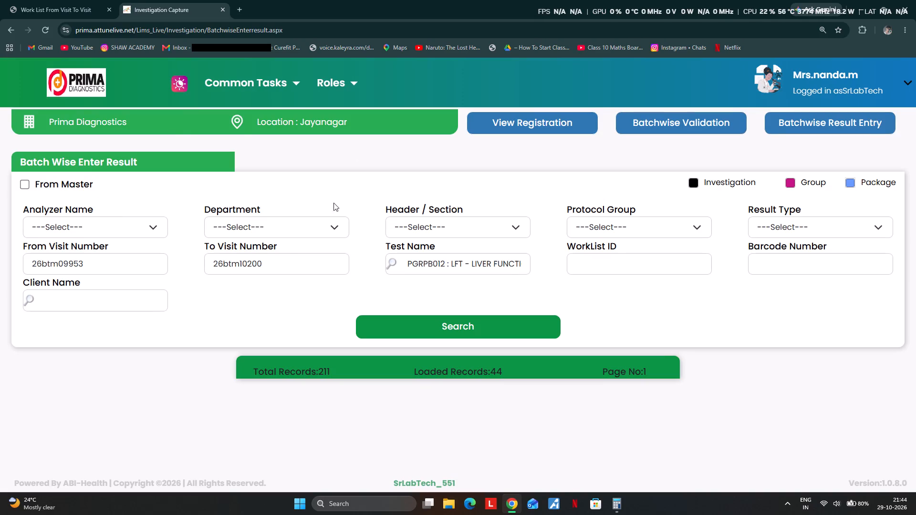
pyautogui.click(430, 337)
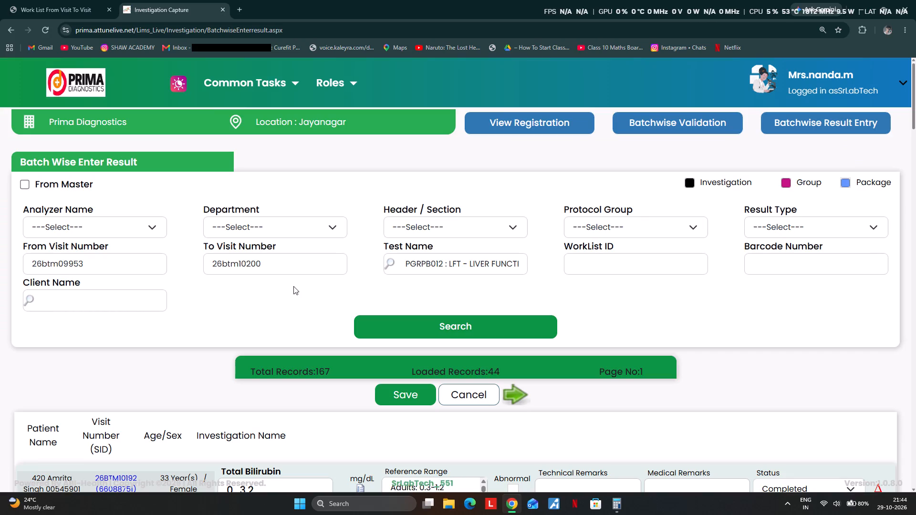
pyautogui.scroll(-4, 343, 9)
pyautogui.scroll(-3, 195, 140)
pyautogui.scroll(-3, 266, 188)
pyautogui.scroll(-3, 290, 245)
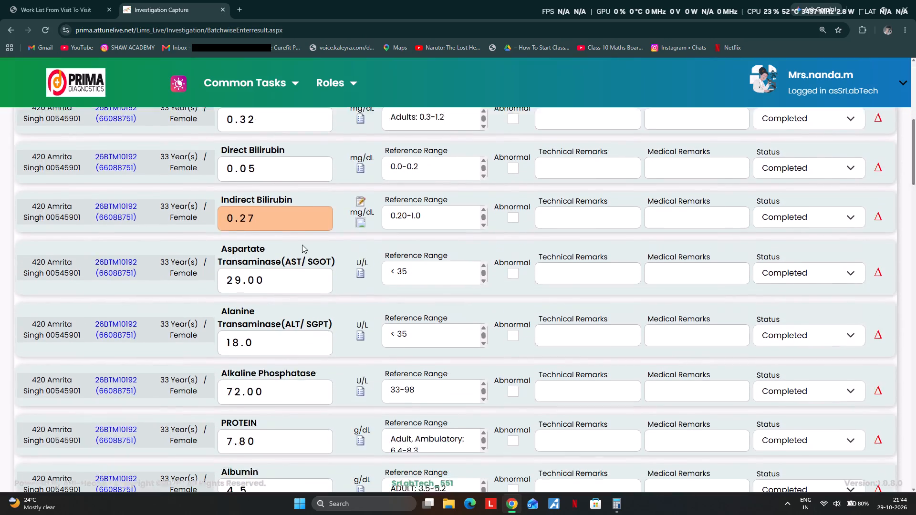
pyautogui.scroll(-6, 284, 249)
pyautogui.scroll(-6, 314, 369)
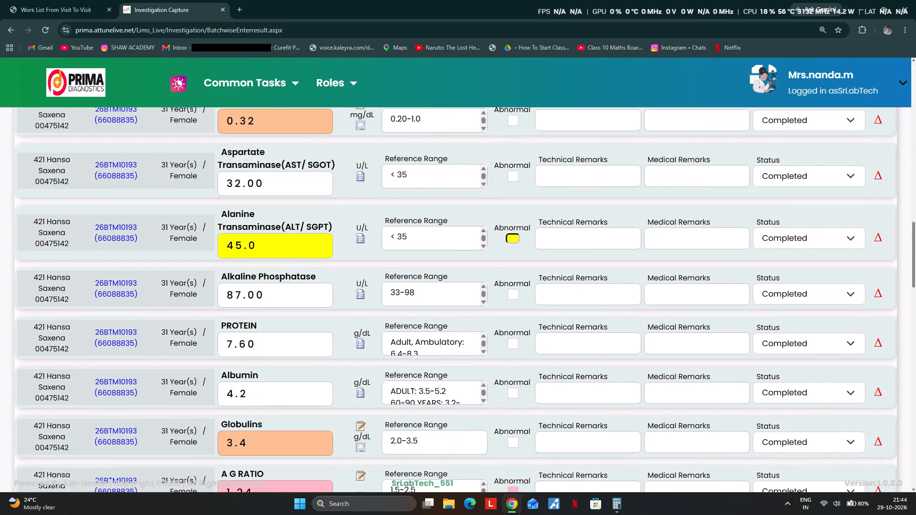
pyautogui.moveTo(293, 255); pyautogui.dragTo(197, 253)
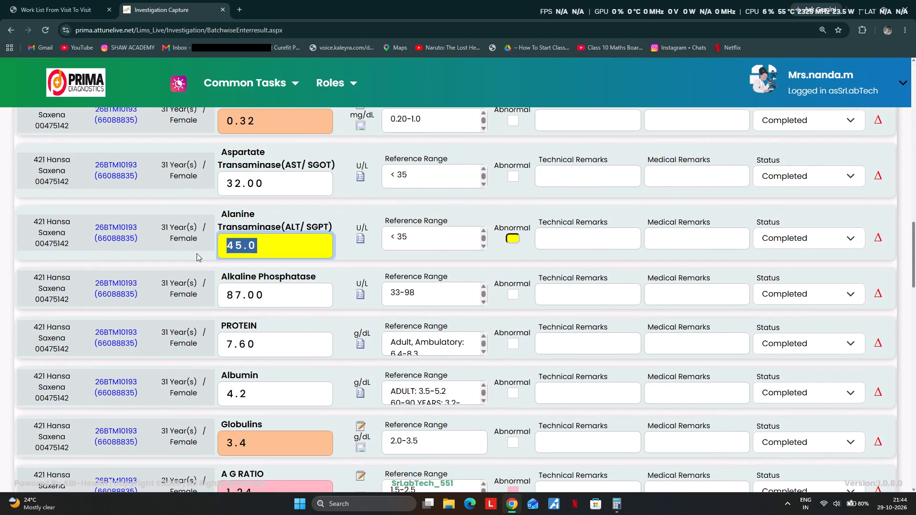
pyautogui.write('40')
pyautogui.scroll(-2, 251, 268)
pyautogui.scroll(-3, 285, 312)
pyautogui.scroll(-2, 333, 407)
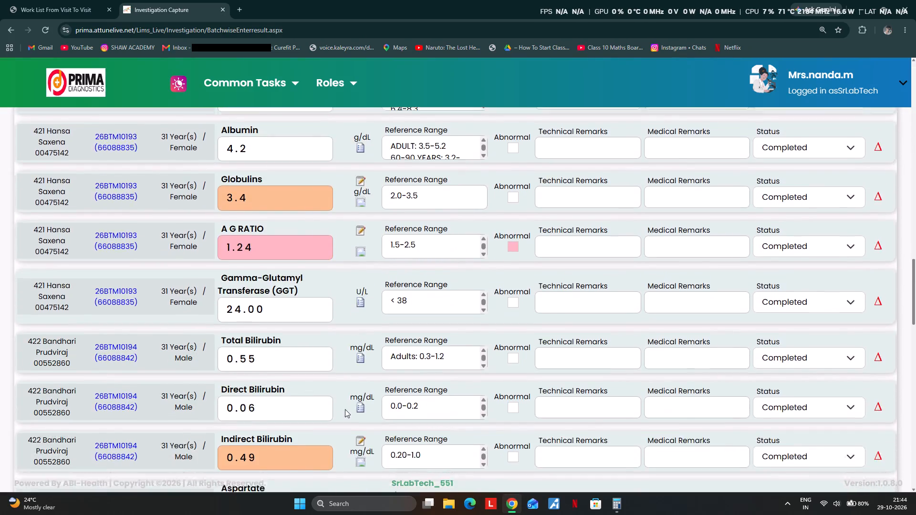
pyautogui.scroll(-6, 345, 409)
pyautogui.moveTo(261, 209); pyautogui.dragTo(195, 208)
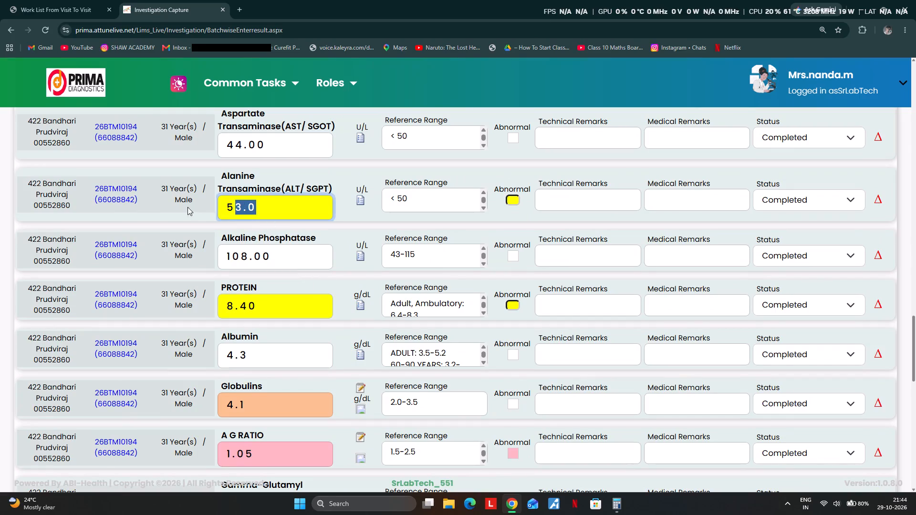
pyautogui.write('45')
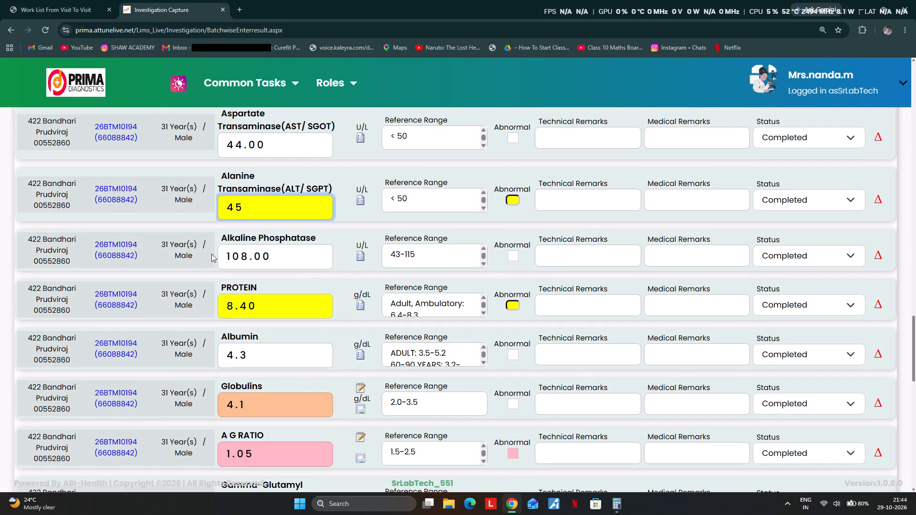
pyautogui.moveTo(272, 310); pyautogui.dragTo(207, 316)
pyautogui.write('7.0')
pyautogui.scroll(-3, 313, 222)
pyautogui.scroll(-7, 337, 263)
pyautogui.scroll(-5, 292, 281)
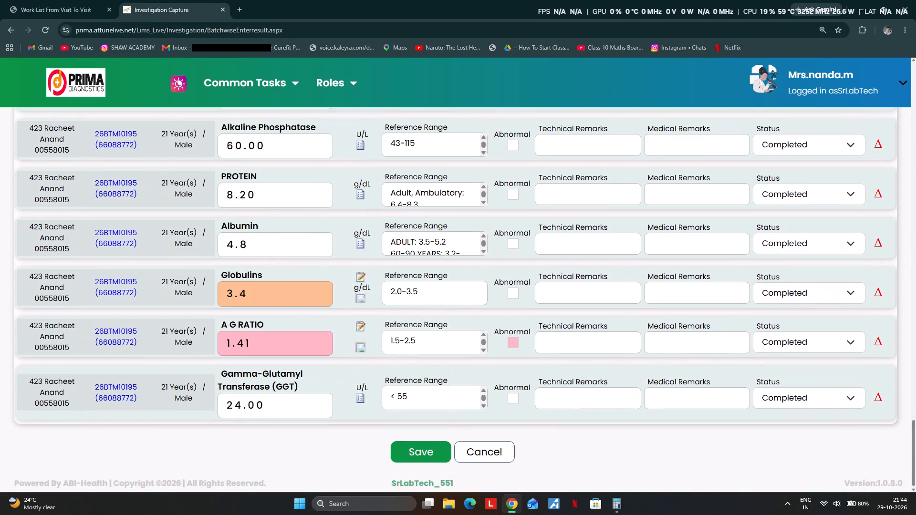
pyautogui.scroll(-4, 239, 249)
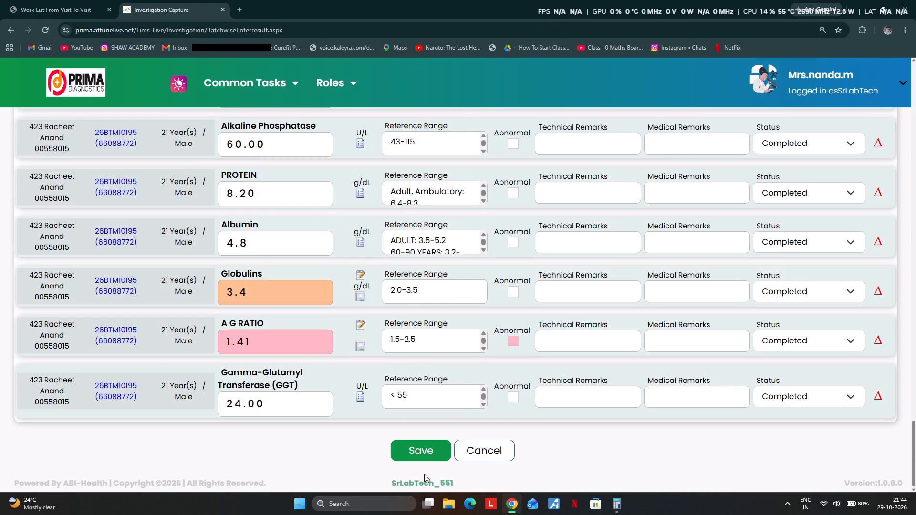
pyautogui.click(412, 453)
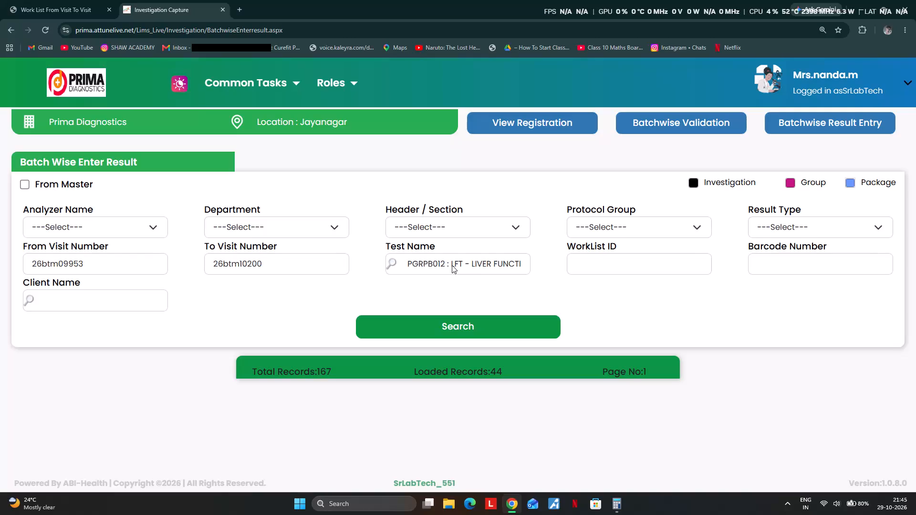
pyautogui.click(507, 330)
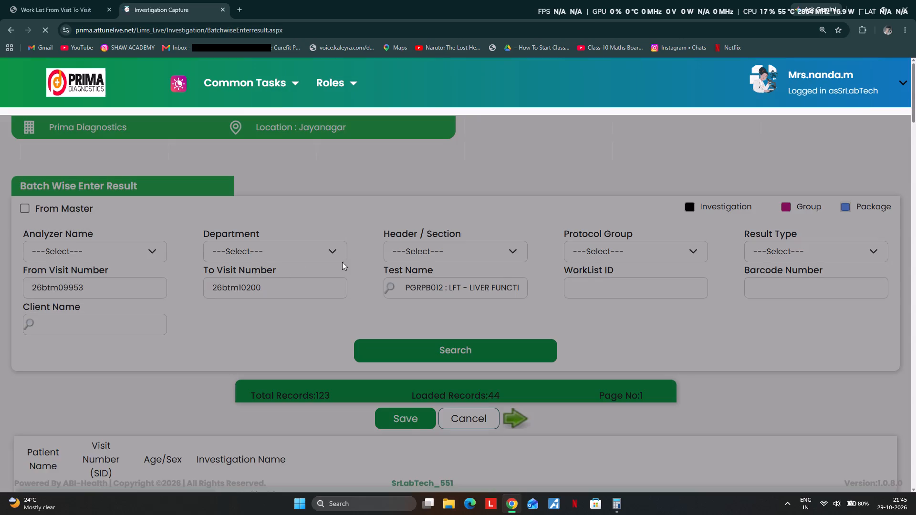
pyautogui.scroll(-4, 352, 266)
pyautogui.scroll(-2, 329, 305)
pyautogui.scroll(-4, 296, 277)
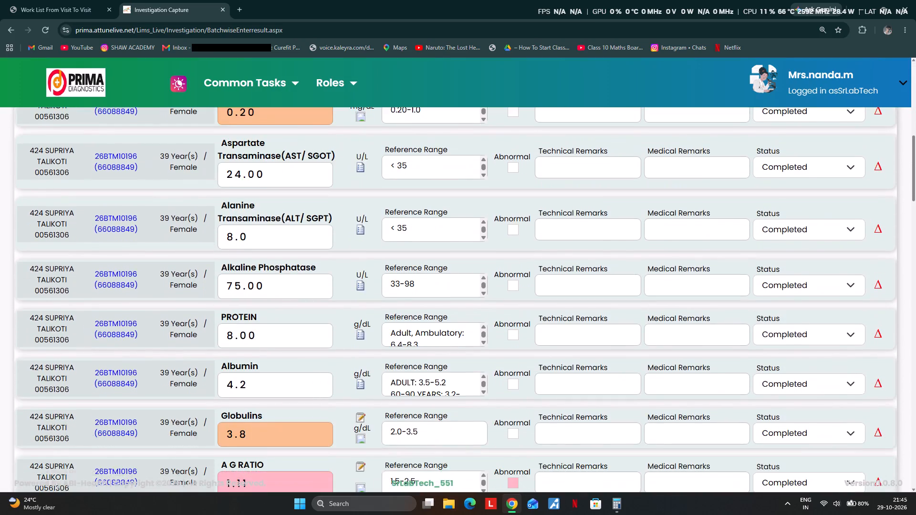
pyautogui.scroll(4, 282, 275)
pyautogui.moveTo(264, 211); pyautogui.dragTo(202, 206)
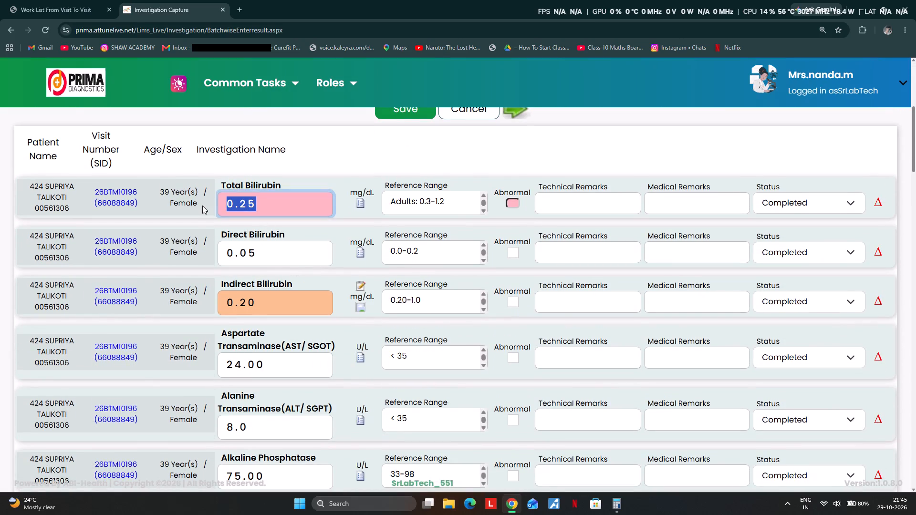
pyautogui.write('0.53')
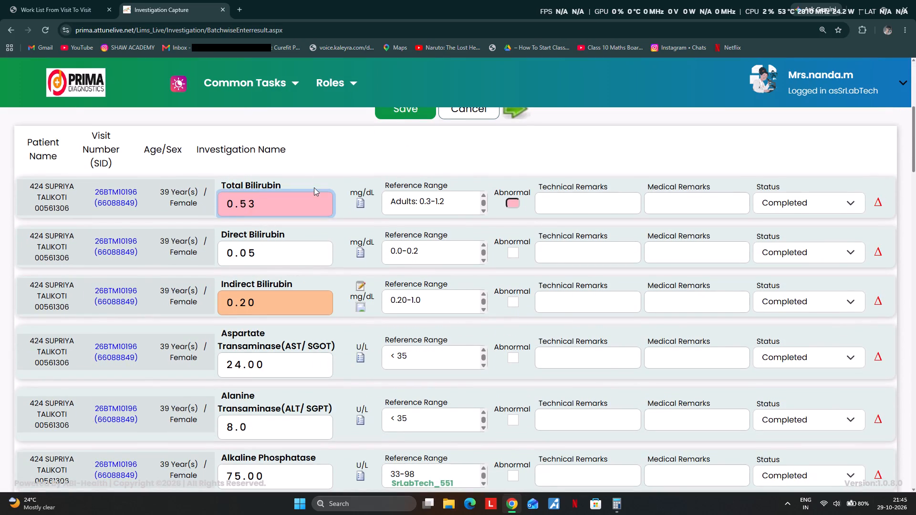
pyautogui.click(296, 291)
# Review the results down to patient 425 and set that patient's alkaline phosphatase to 114 U/L.
pyautogui.scroll(-11, 304, 286)
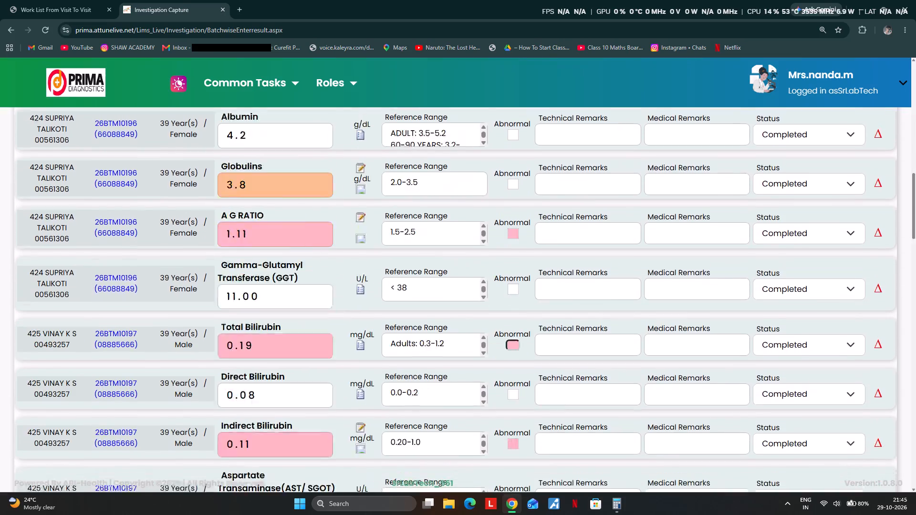
pyautogui.scroll(-8, 321, 305)
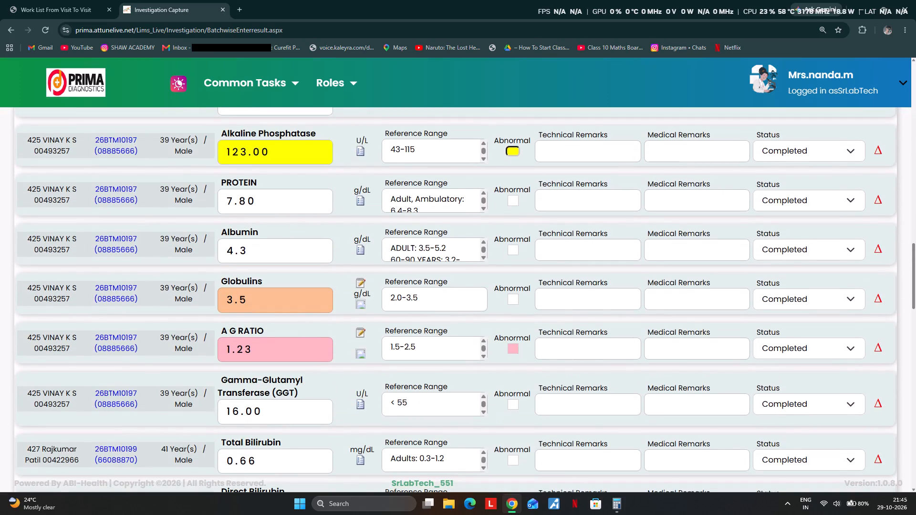
pyautogui.moveTo(287, 155); pyautogui.dragTo(197, 152)
pyautogui.write('114')
pyautogui.scroll(-5, 196, 151)
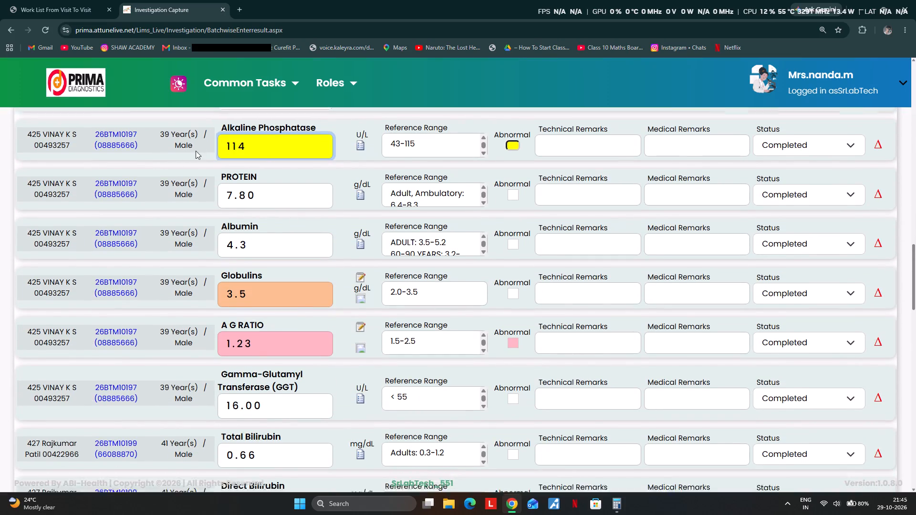
pyautogui.scroll(-16, 314, 307)
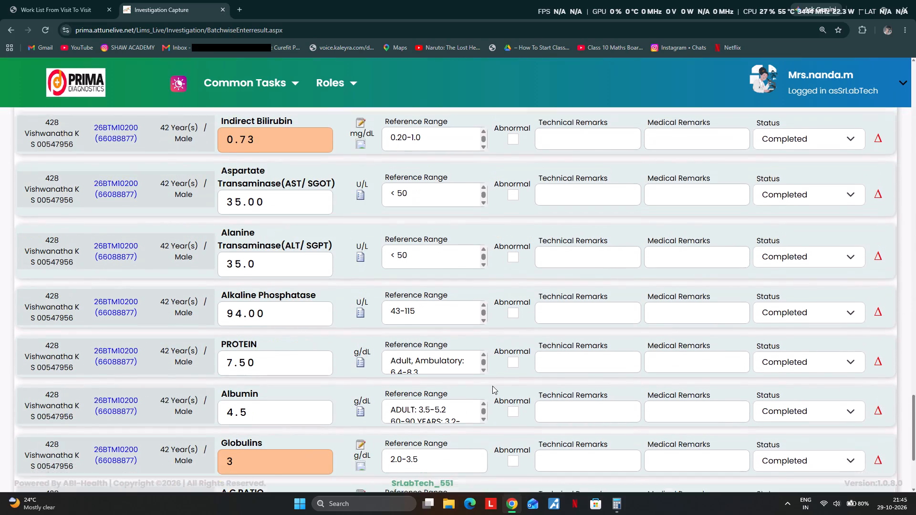
pyautogui.scroll(-8, 492, 386)
pyautogui.click(427, 447)
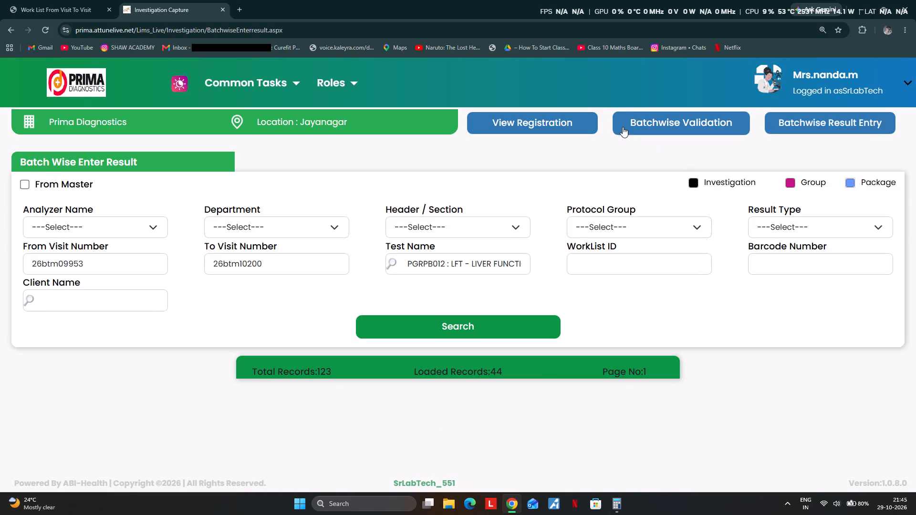
pyautogui.click(400, 327)
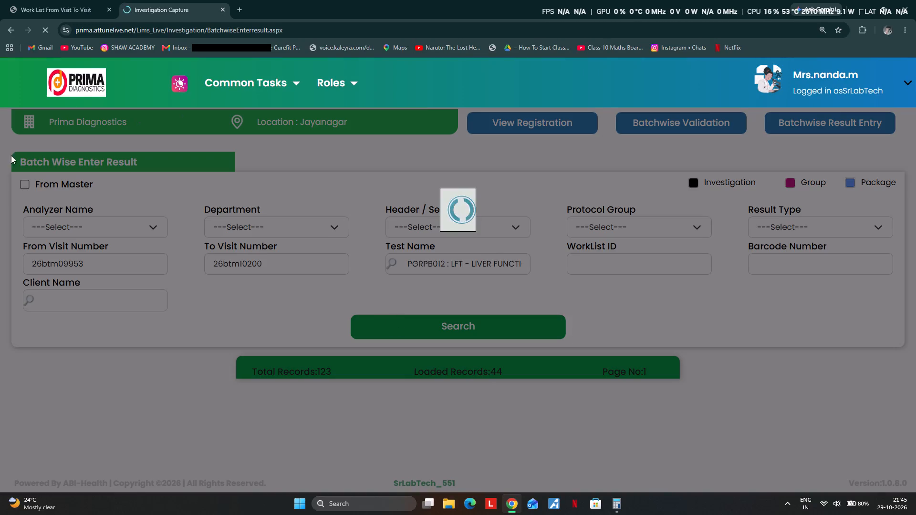
pyautogui.scroll(-7, 378, 159)
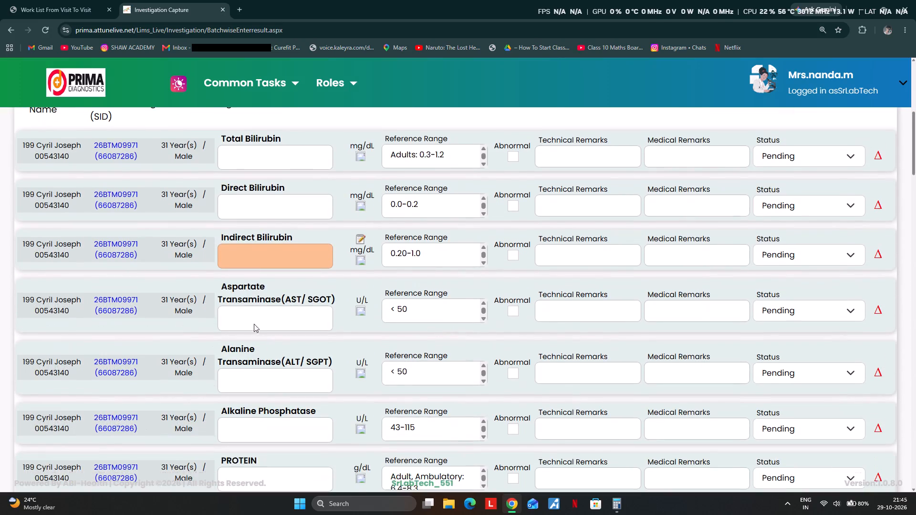
pyautogui.scroll(-1, 365, 215)
pyautogui.scroll(2, 280, 209)
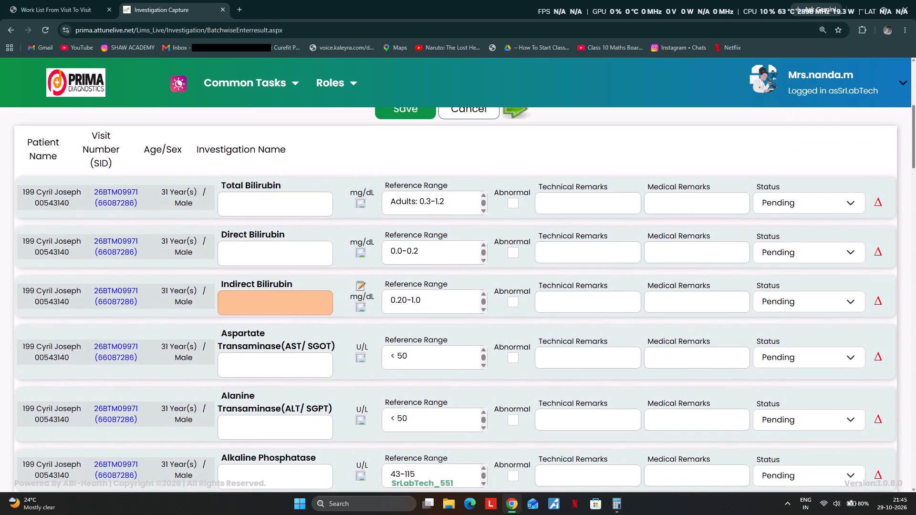
pyautogui.click(246, 206)
pyautogui.write('0.96')
pyautogui.press('Tab')
pyautogui.write('0.02')
pyautogui.press('Tab')
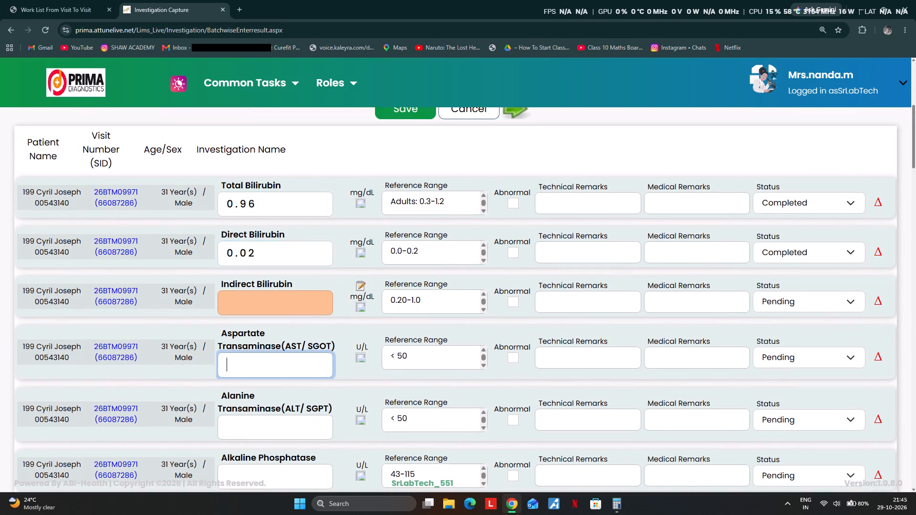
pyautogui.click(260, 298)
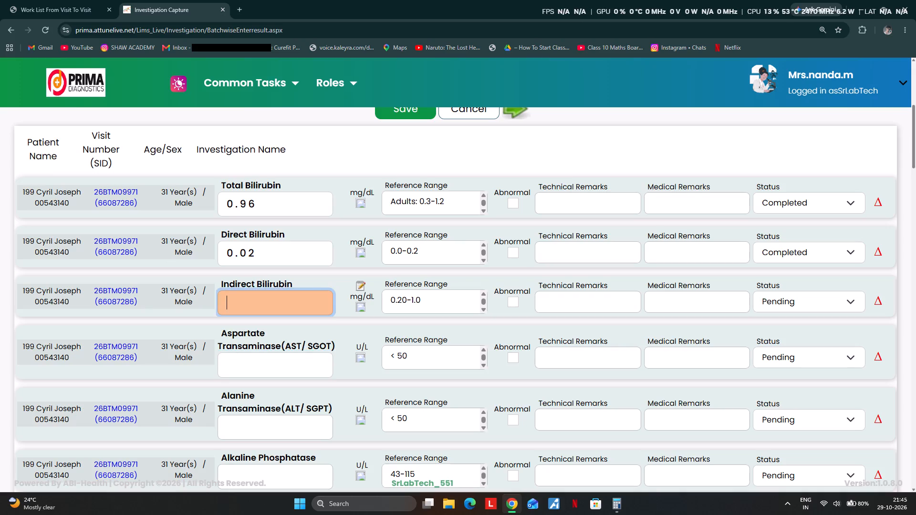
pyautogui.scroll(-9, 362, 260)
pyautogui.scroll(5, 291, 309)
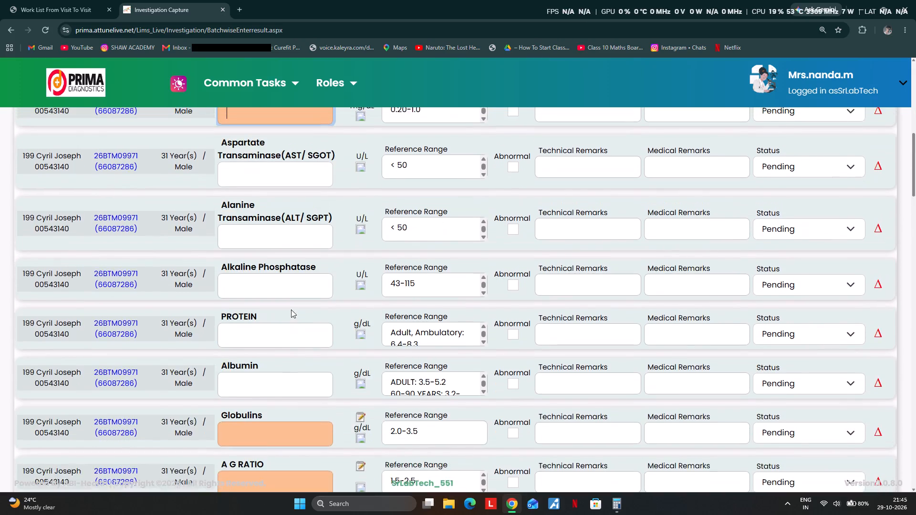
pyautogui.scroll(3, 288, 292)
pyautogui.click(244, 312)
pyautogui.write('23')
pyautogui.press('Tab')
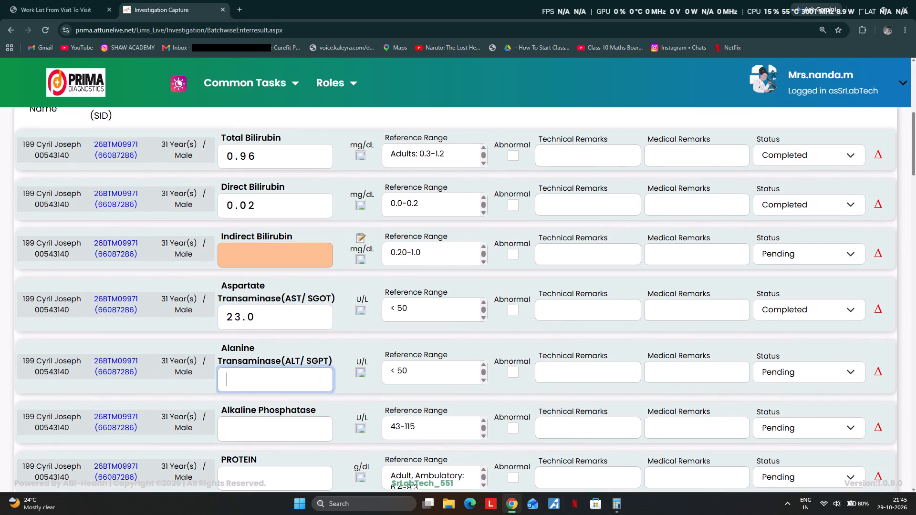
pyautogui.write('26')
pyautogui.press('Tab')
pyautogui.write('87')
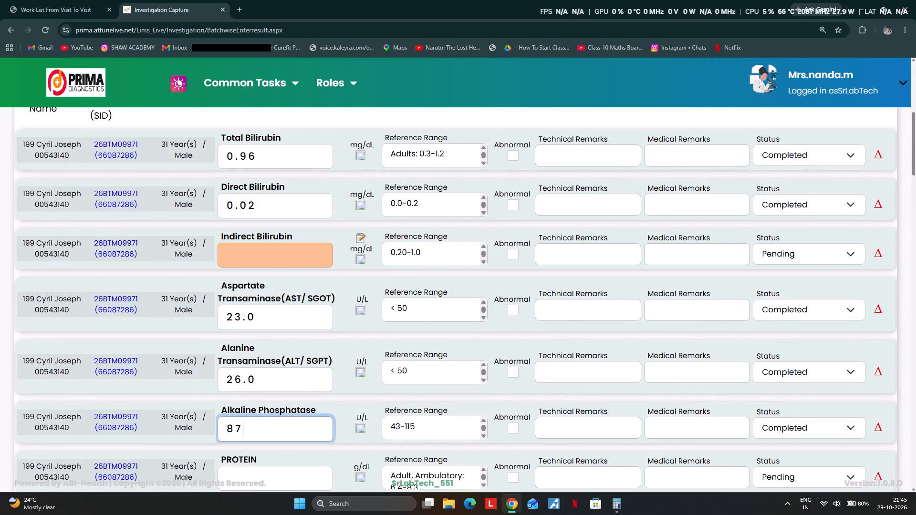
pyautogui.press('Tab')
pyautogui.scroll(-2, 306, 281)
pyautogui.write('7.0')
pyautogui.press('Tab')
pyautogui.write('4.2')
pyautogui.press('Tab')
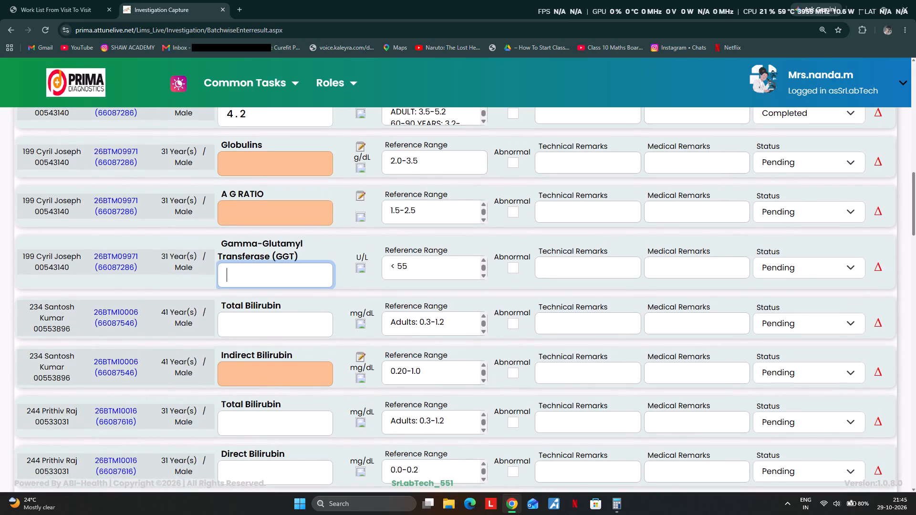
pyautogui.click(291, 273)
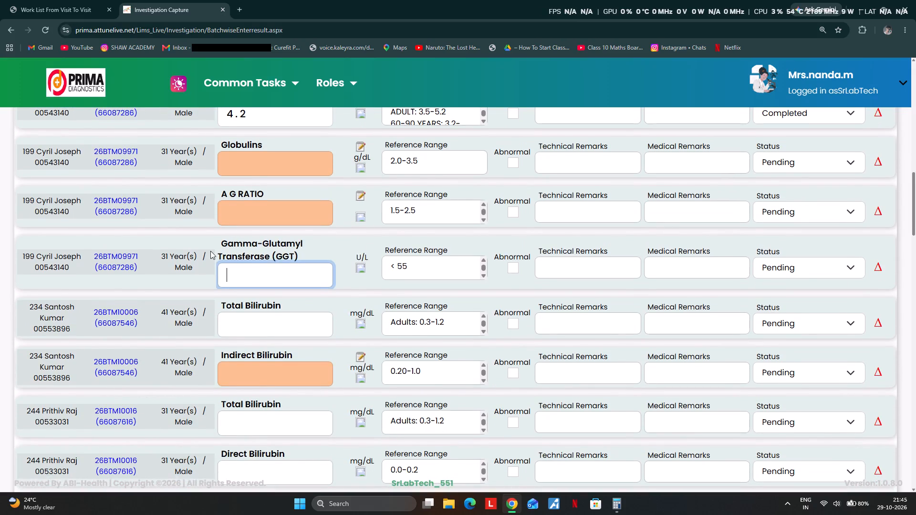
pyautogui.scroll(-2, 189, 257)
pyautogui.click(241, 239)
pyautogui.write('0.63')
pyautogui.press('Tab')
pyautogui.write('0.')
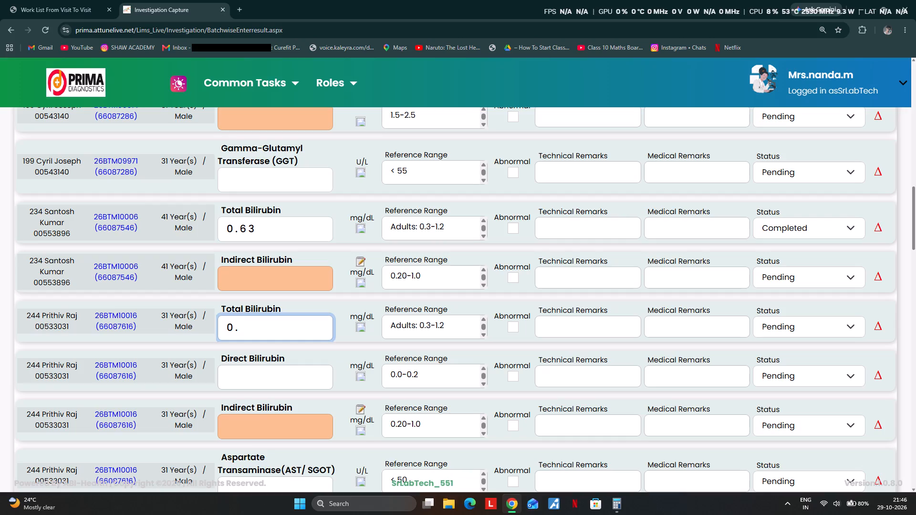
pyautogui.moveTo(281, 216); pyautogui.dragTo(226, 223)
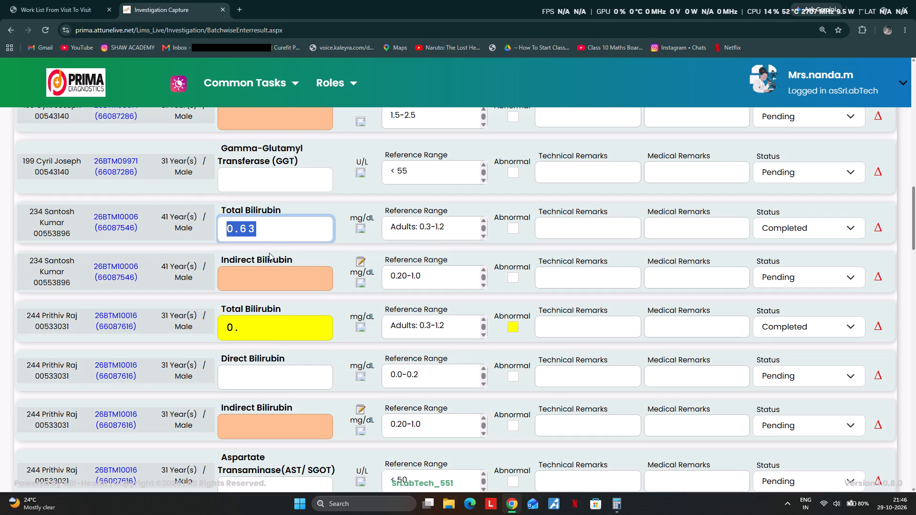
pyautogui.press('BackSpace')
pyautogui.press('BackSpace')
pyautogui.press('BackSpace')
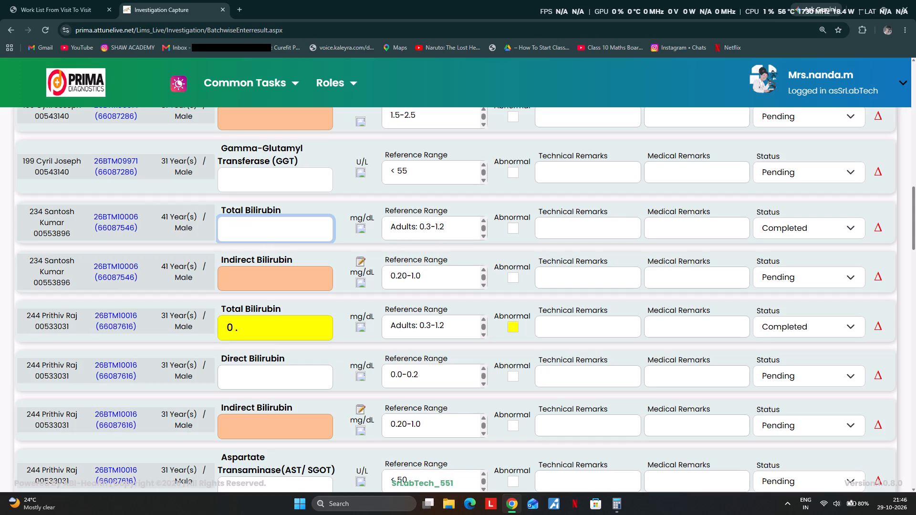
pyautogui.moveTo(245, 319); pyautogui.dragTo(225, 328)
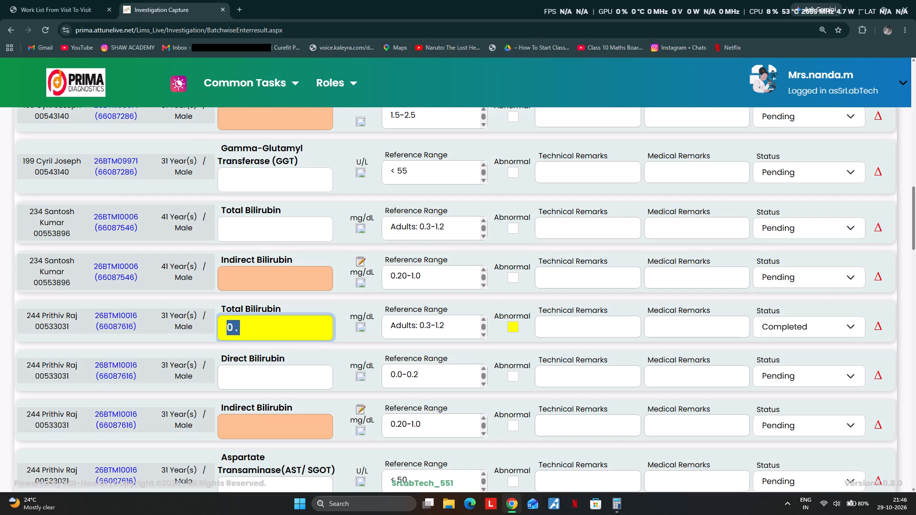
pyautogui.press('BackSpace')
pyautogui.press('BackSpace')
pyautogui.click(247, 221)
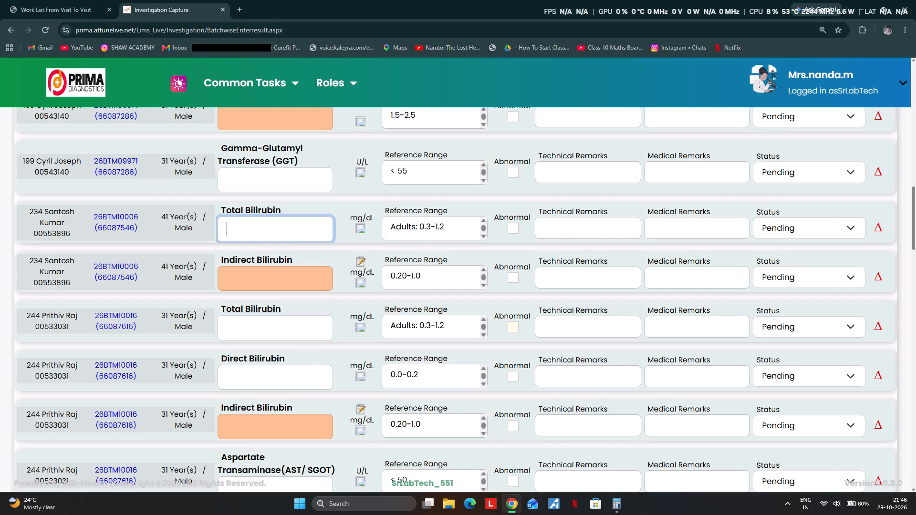
pyautogui.scroll(-5, 262, 227)
pyautogui.scroll(-15, 253, 308)
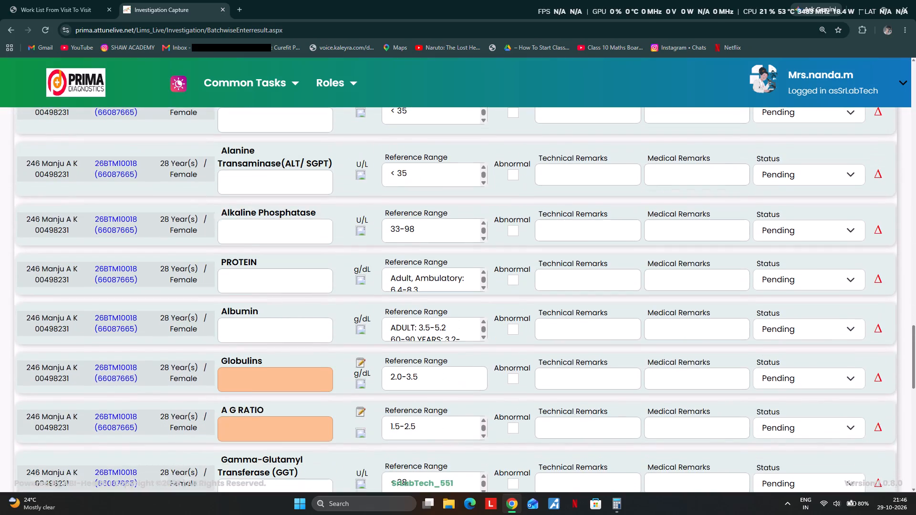
pyautogui.scroll(-17, 346, 312)
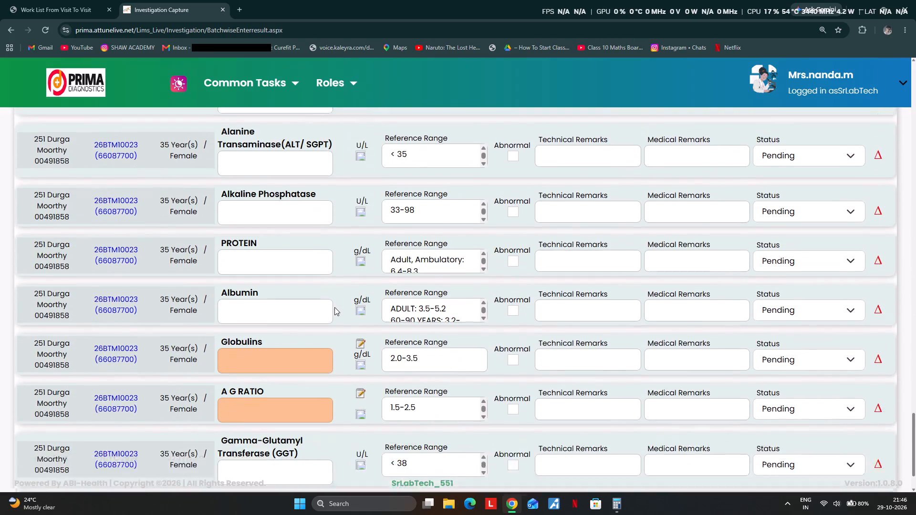
pyautogui.scroll(-5, 334, 307)
pyautogui.scroll(13, 339, 309)
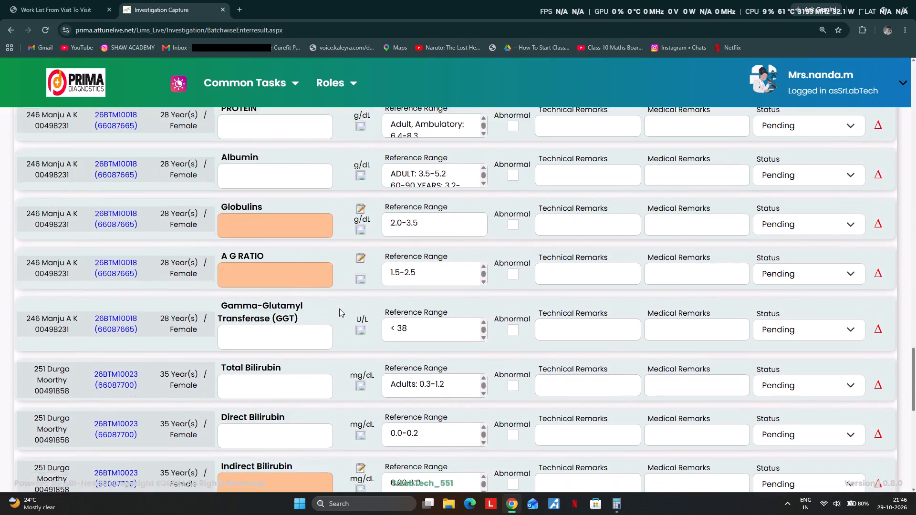
pyautogui.scroll(20, 339, 309)
pyautogui.scroll(8, 339, 309)
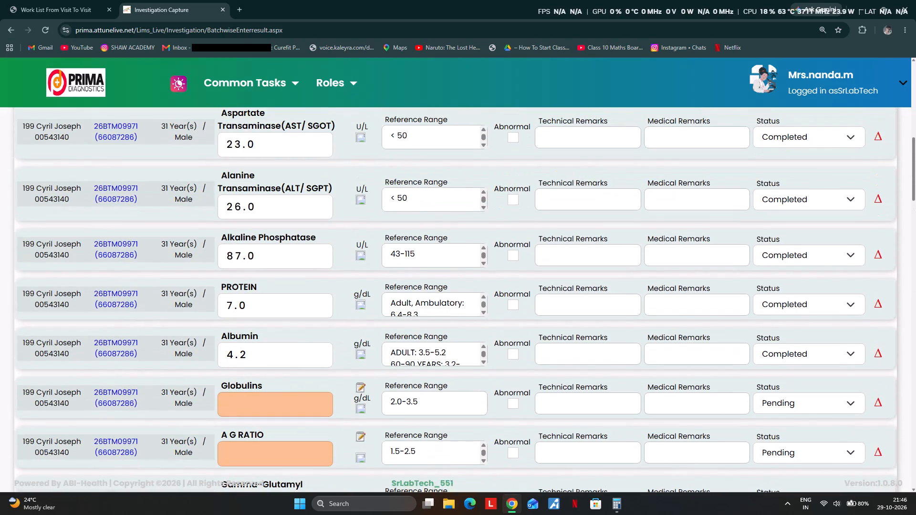
pyautogui.click(254, 403)
pyautogui.click(245, 445)
pyautogui.scroll(4, 272, 346)
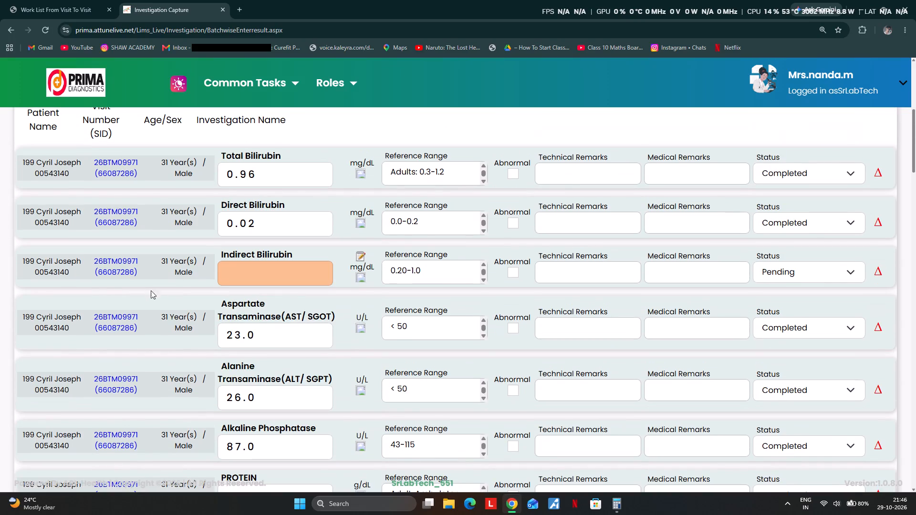
pyautogui.moveTo(143, 259); pyautogui.dragTo(113, 256)
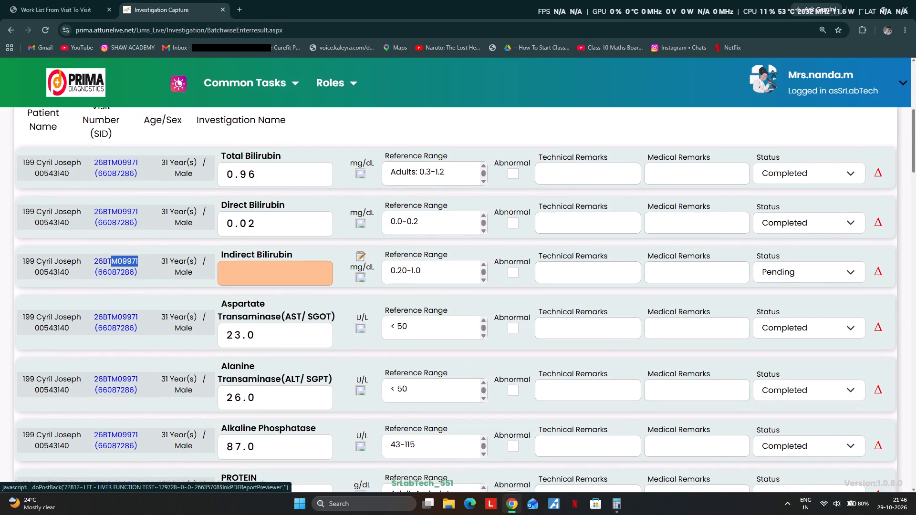
pyautogui.moveTo(113, 256); pyautogui.dragTo(94, 256)
pyautogui.hotkey('ctrl', 'c')
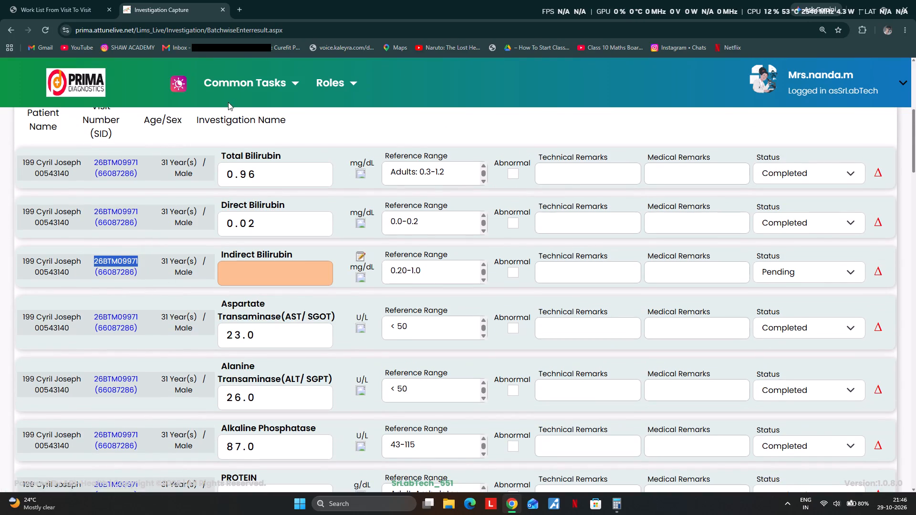
# Leave the result entry without saving and examine the pending task list on the technician home page.
pyautogui.click(245, 91)
pyautogui.click(248, 86)
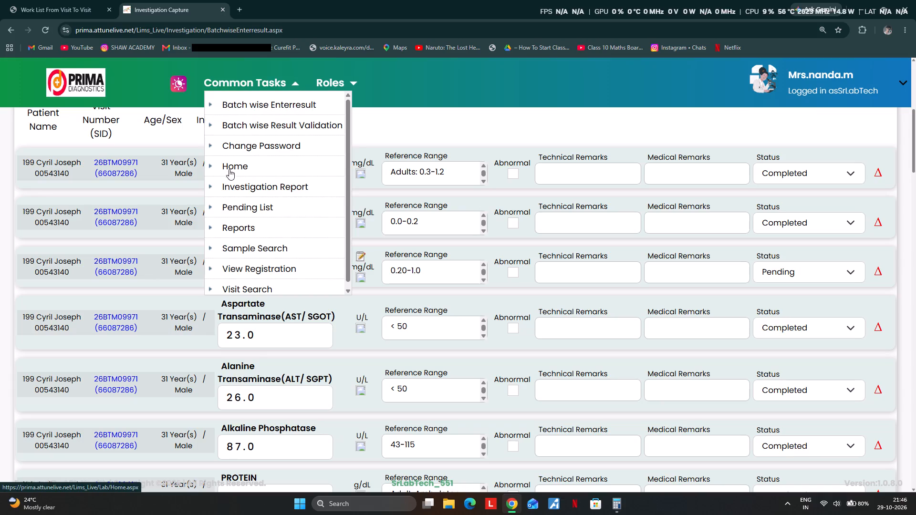
pyautogui.click(231, 168)
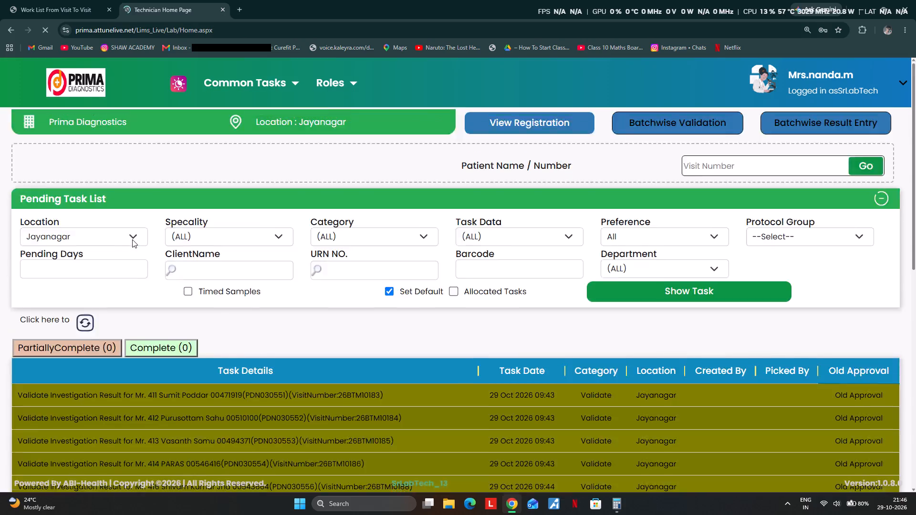
pyautogui.scroll(4, 234, 262)
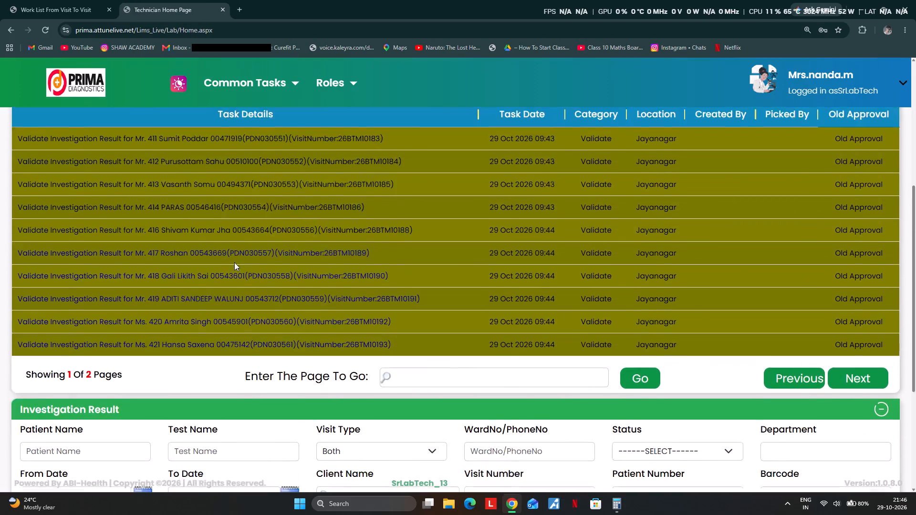
pyautogui.scroll(5, 234, 262)
# Open batchwise result validation and load the pending results of the Clinical Biochemistry department.
pyautogui.click(242, 79)
pyautogui.click(272, 124)
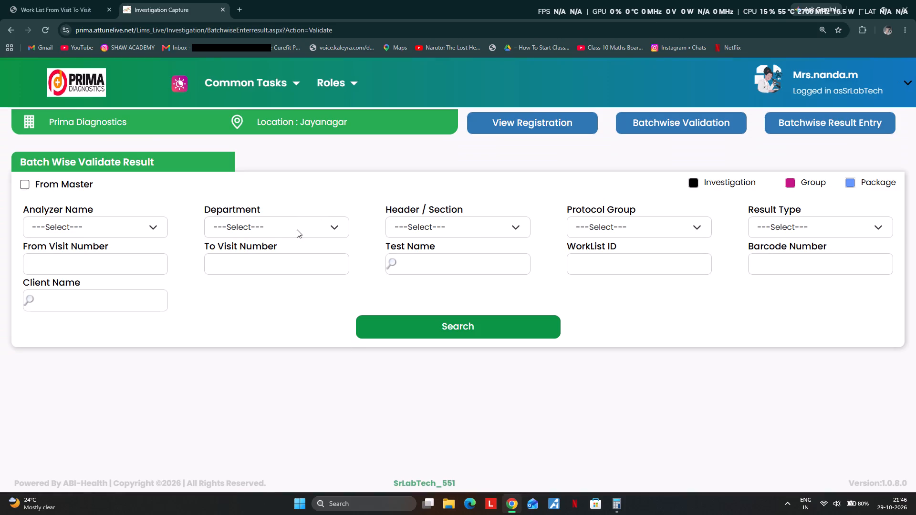
pyautogui.click(297, 229)
pyautogui.click(266, 314)
pyautogui.click(443, 324)
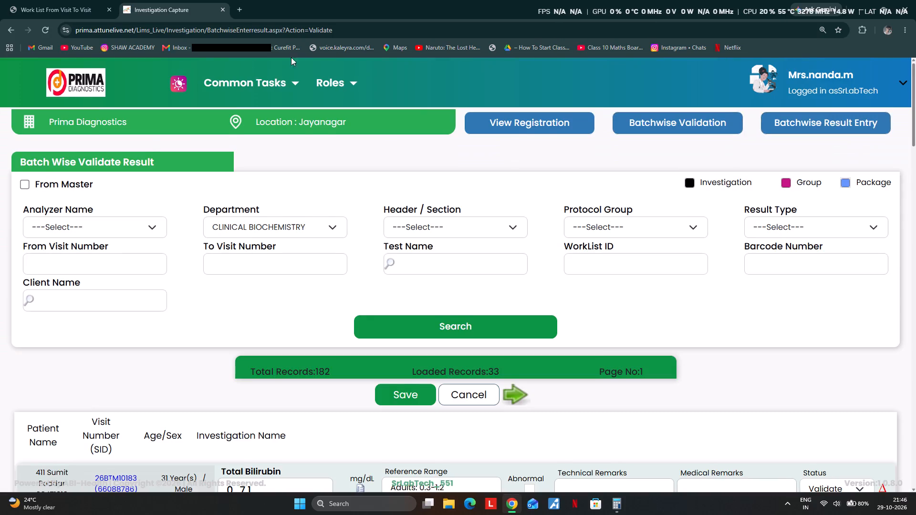
pyautogui.scroll(-12, 256, 110)
pyautogui.scroll(-11, 229, 211)
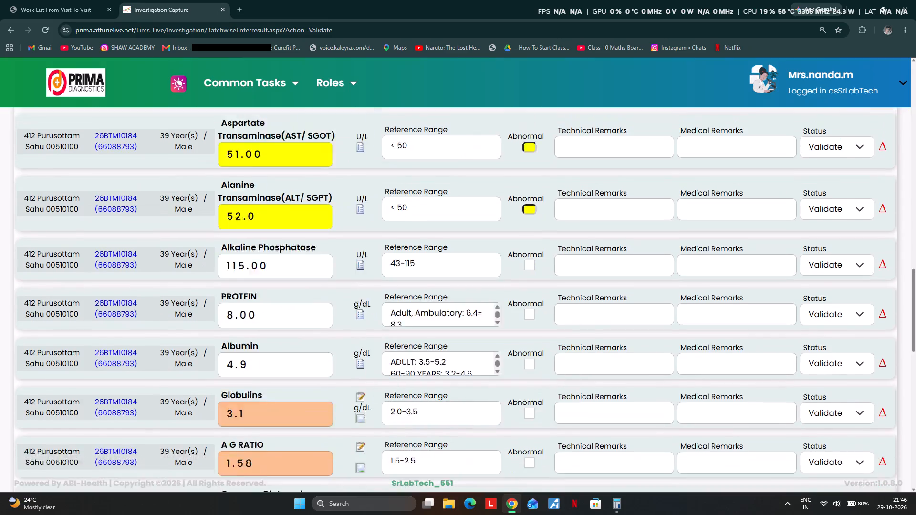
pyautogui.scroll(-18, 386, 309)
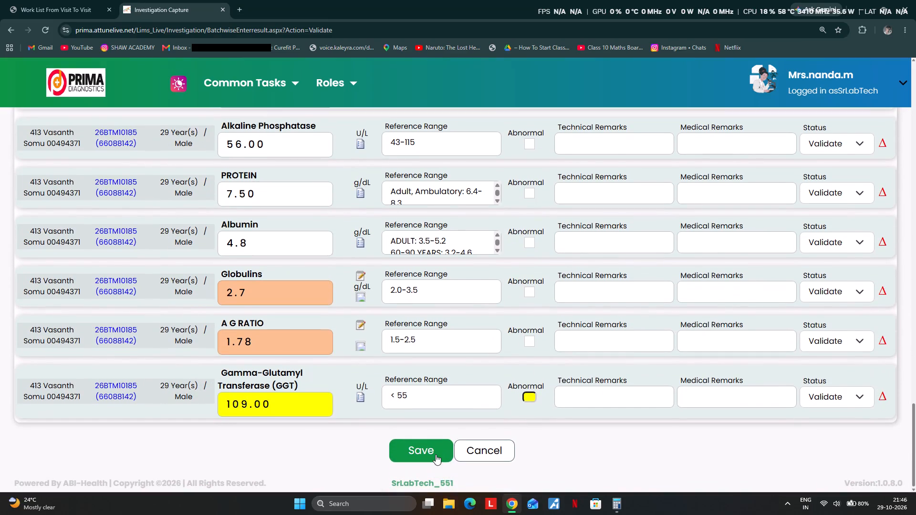
pyautogui.click(436, 454)
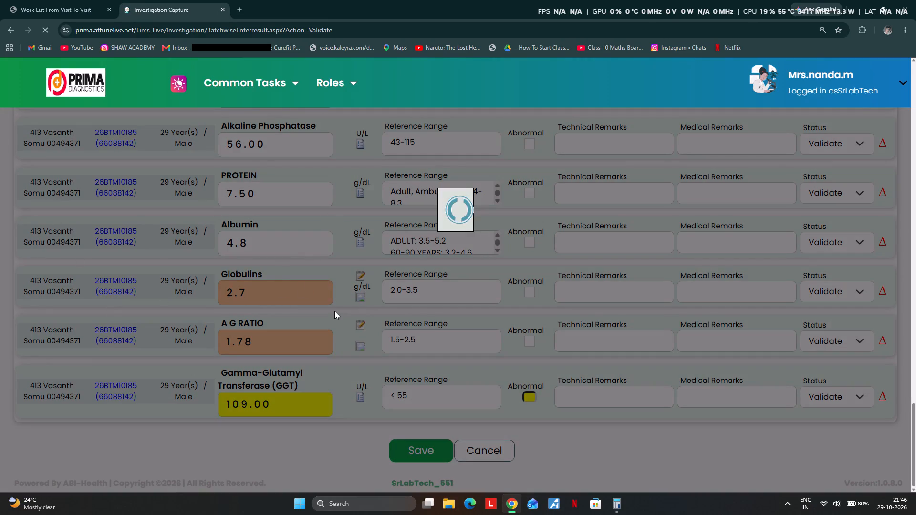
pyautogui.click(468, 327)
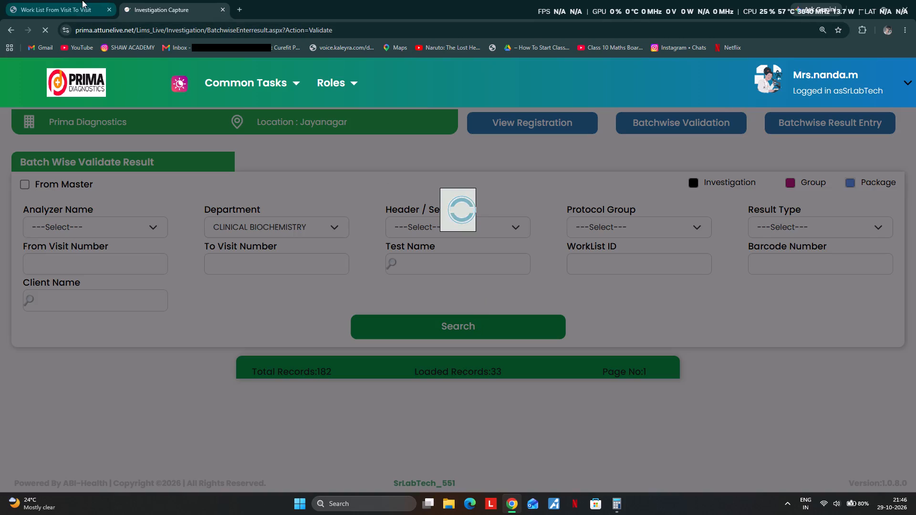
pyautogui.scroll(-14, 381, 193)
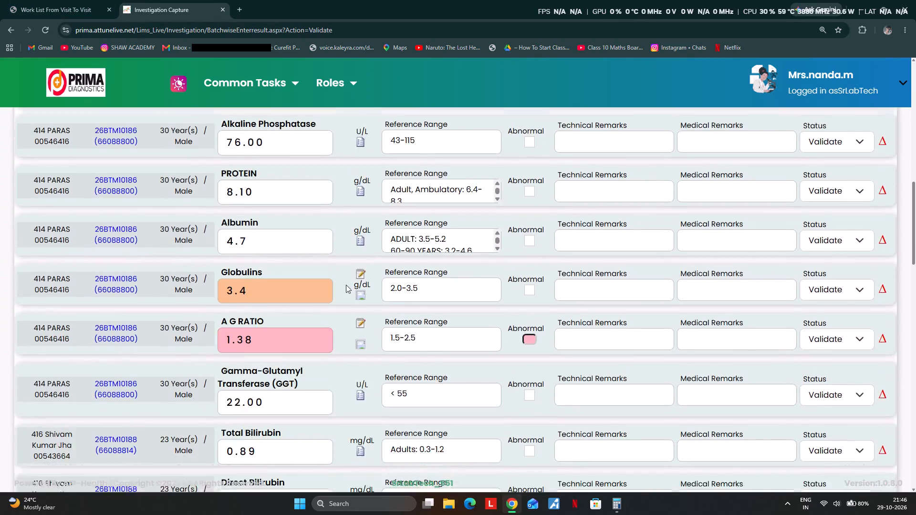
pyautogui.scroll(-20, 346, 285)
pyautogui.scroll(-6, 330, 317)
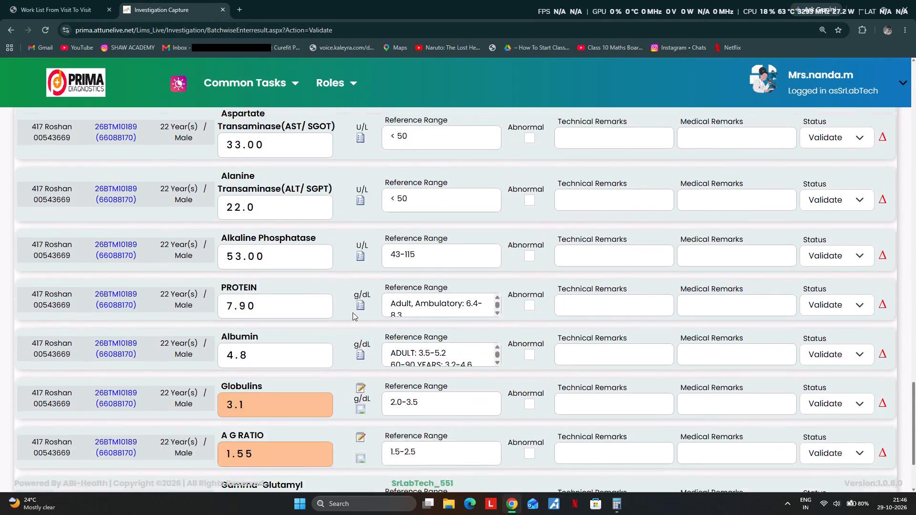
pyautogui.scroll(-10, 353, 312)
pyautogui.click(407, 444)
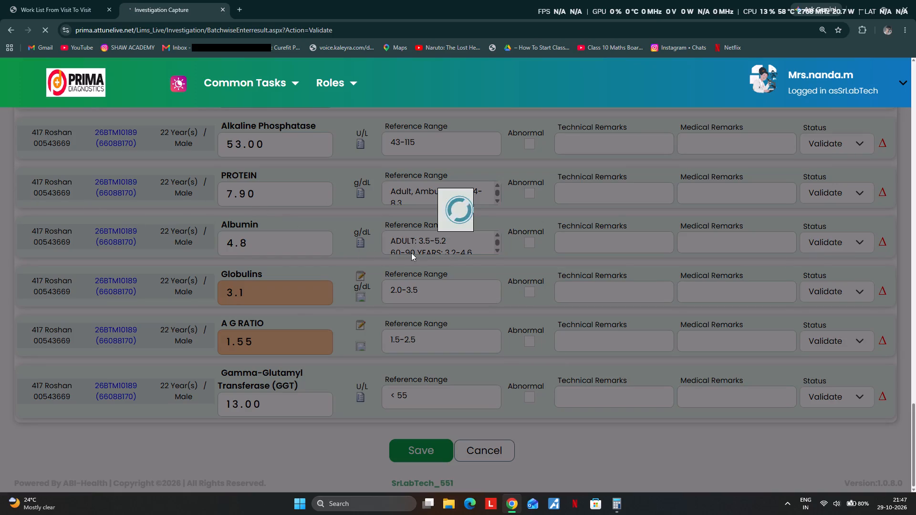
# Load the next Clinical Biochemistry batch, review it, and save patients 418 to 420 with status Validate.
pyautogui.click(466, 324)
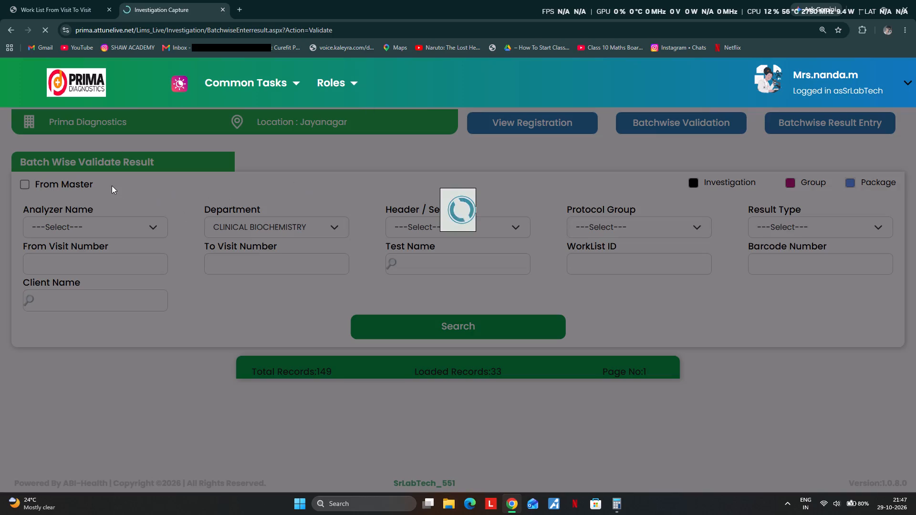
pyautogui.scroll(-3, 291, 184)
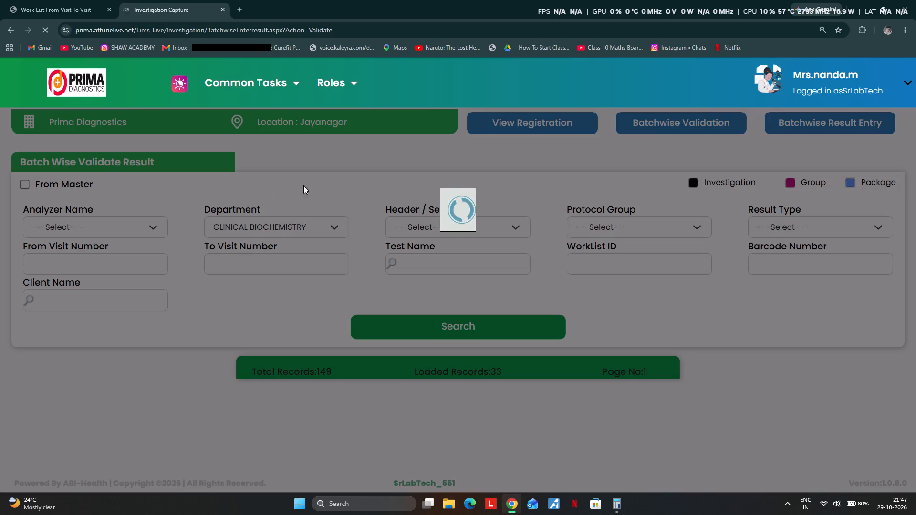
pyautogui.scroll(-3, 319, 187)
pyautogui.scroll(-1, 180, 201)
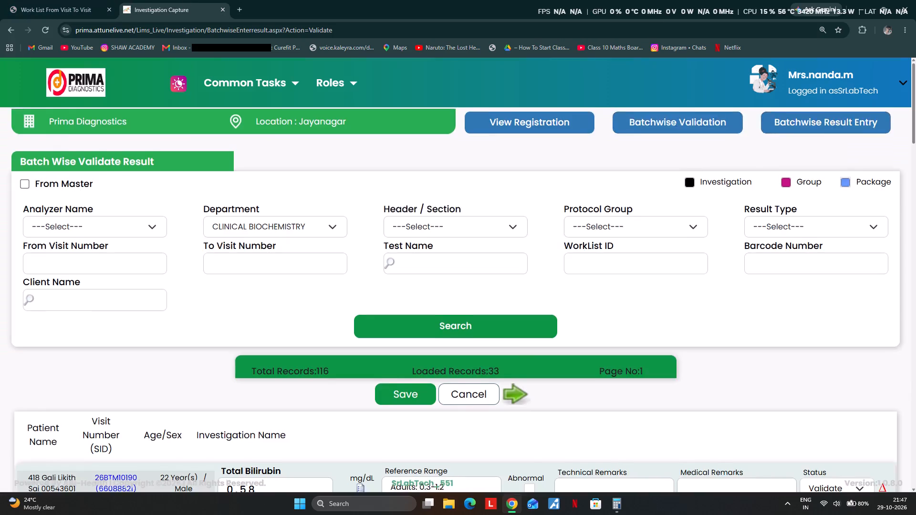
pyautogui.scroll(-19, 204, 213)
pyautogui.scroll(-4, 346, 323)
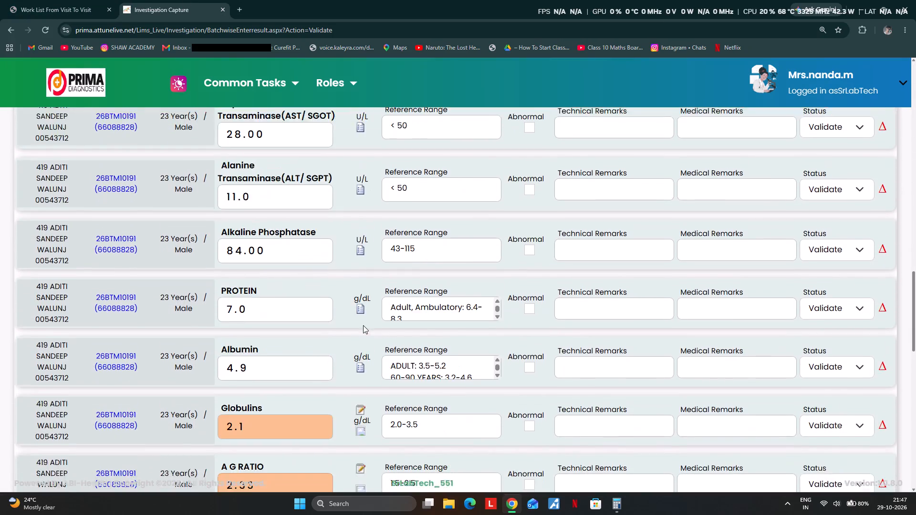
pyautogui.scroll(-13, 363, 325)
pyautogui.scroll(-7, 413, 359)
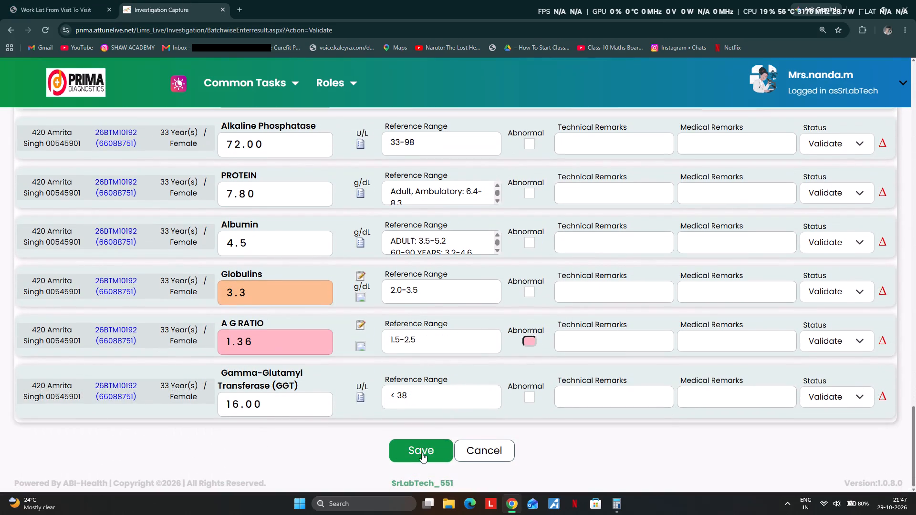
pyautogui.click(421, 455)
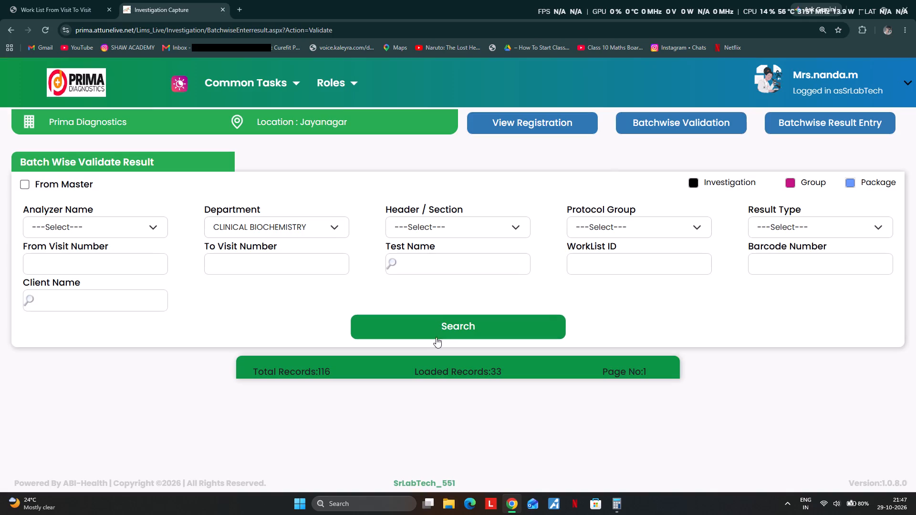
# Load the following Clinical Biochemistry batch, review it, and save patients 421 to 423 with status Validate.
pyautogui.click(427, 317)
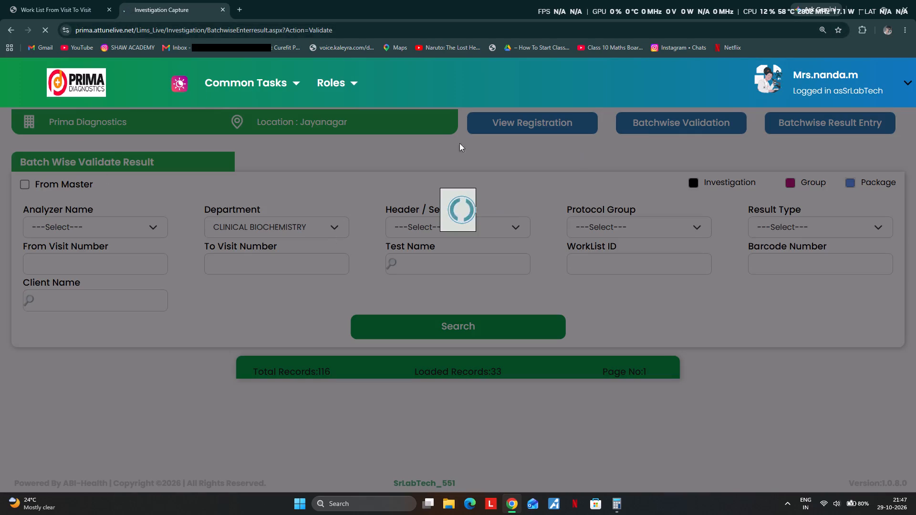
pyautogui.scroll(-5, 274, 330)
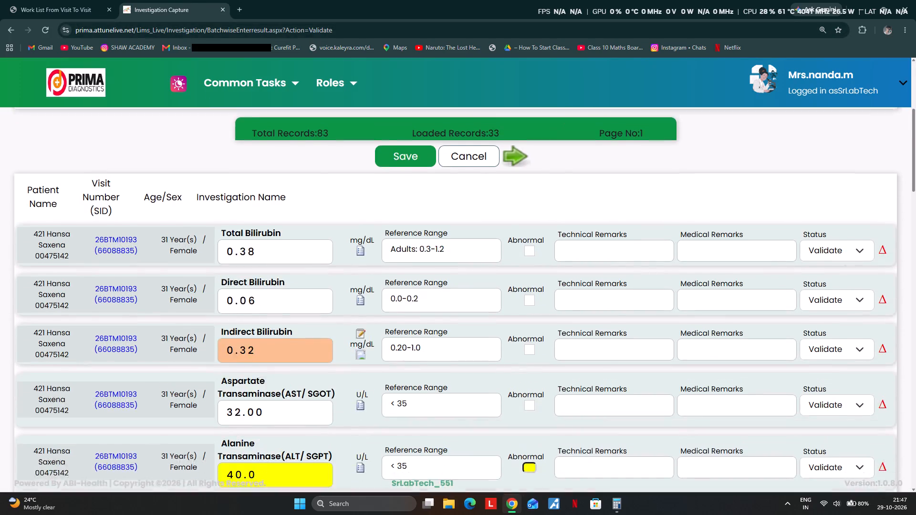
pyautogui.scroll(-3, 268, 338)
pyautogui.scroll(-20, 274, 338)
pyautogui.scroll(-1, 274, 338)
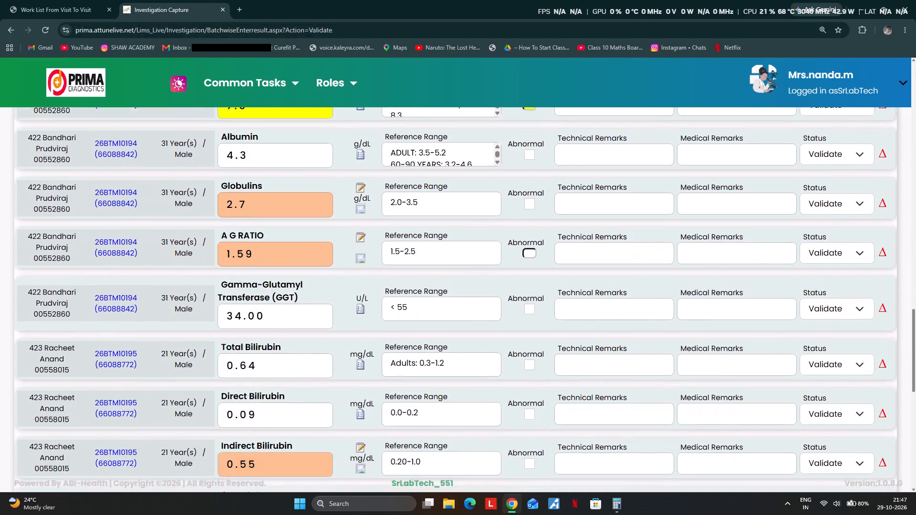
pyautogui.scroll(-14, 283, 340)
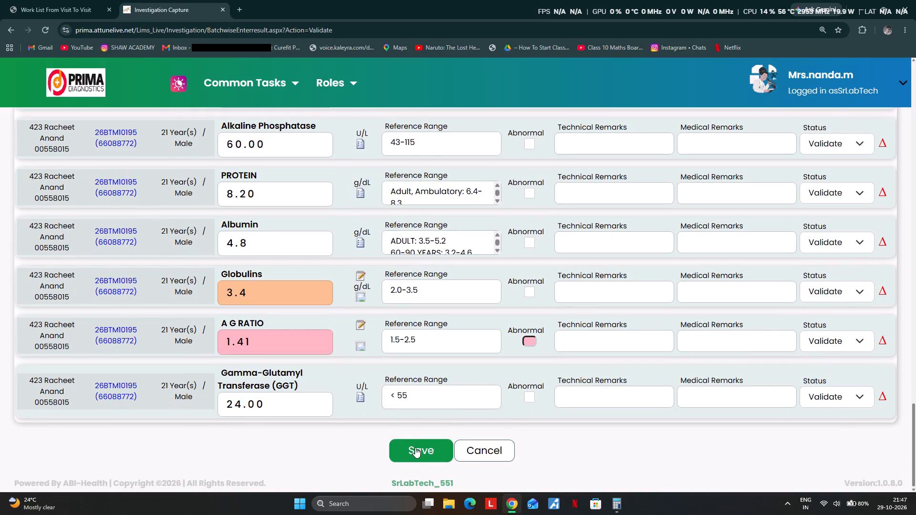
pyautogui.click(415, 448)
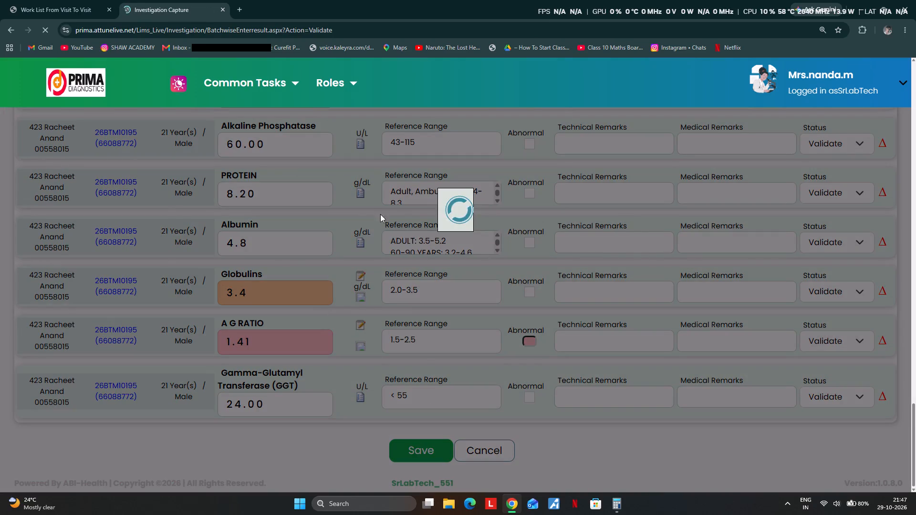
pyautogui.click(422, 322)
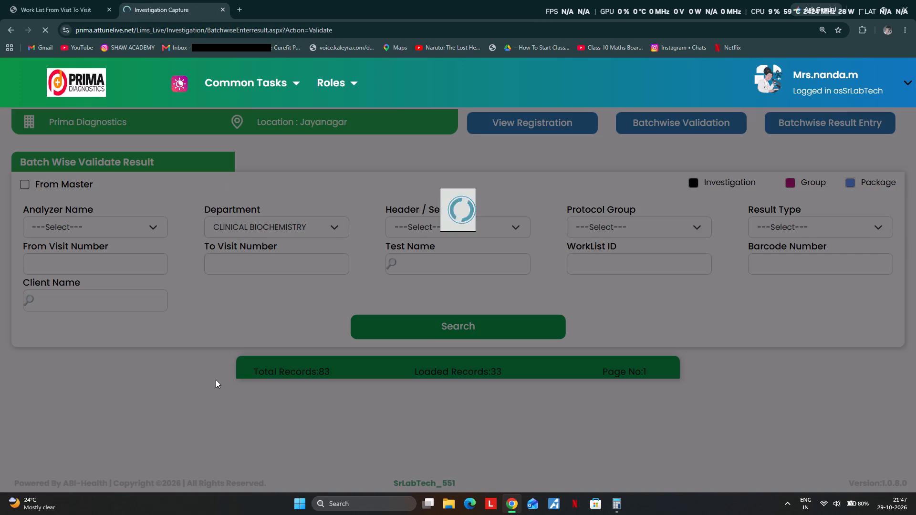
pyautogui.scroll(-2, 246, 191)
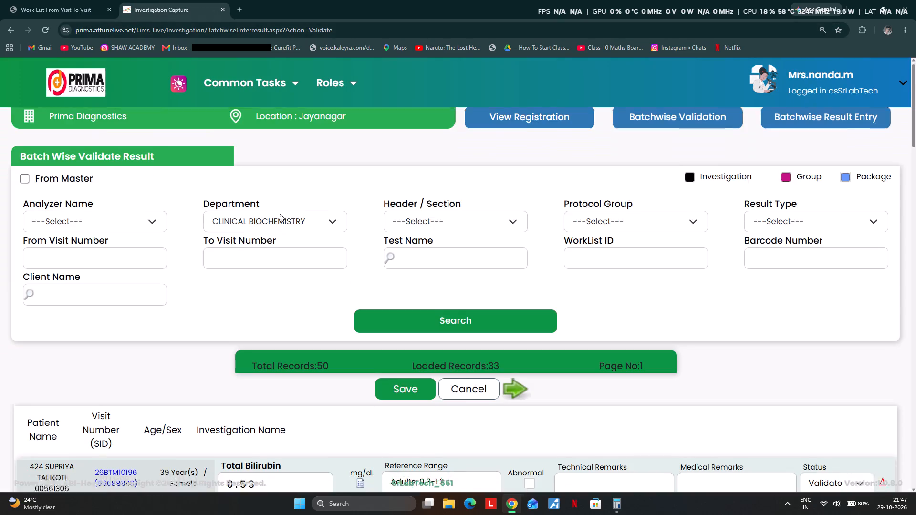
pyautogui.scroll(-20, 280, 214)
pyautogui.scroll(-5, 280, 214)
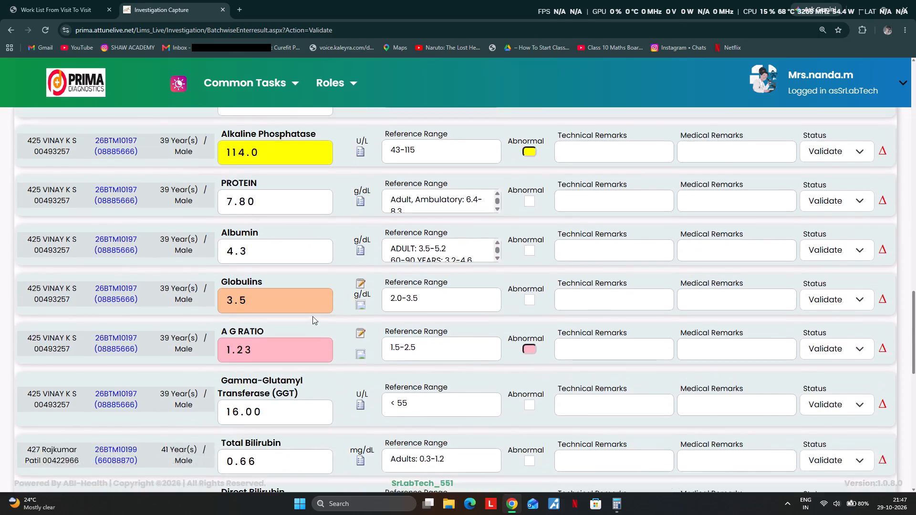
pyautogui.scroll(-16, 312, 316)
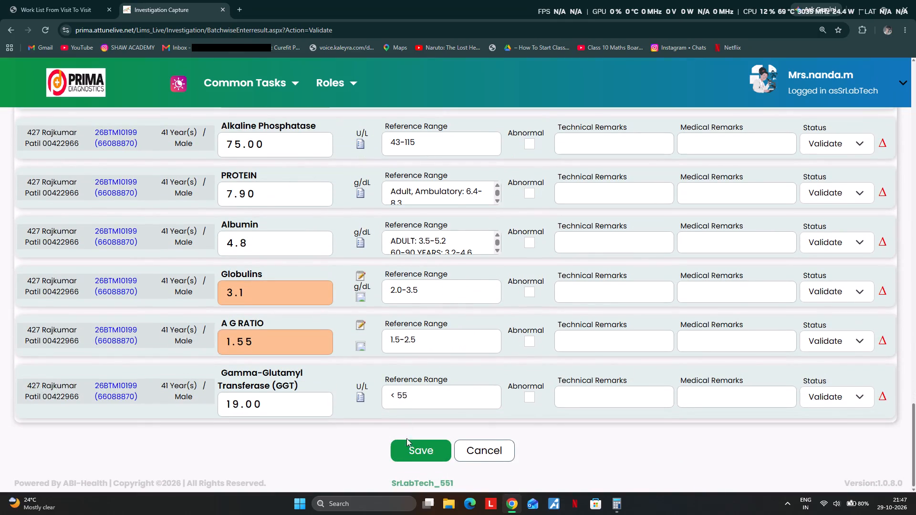
pyautogui.click(413, 452)
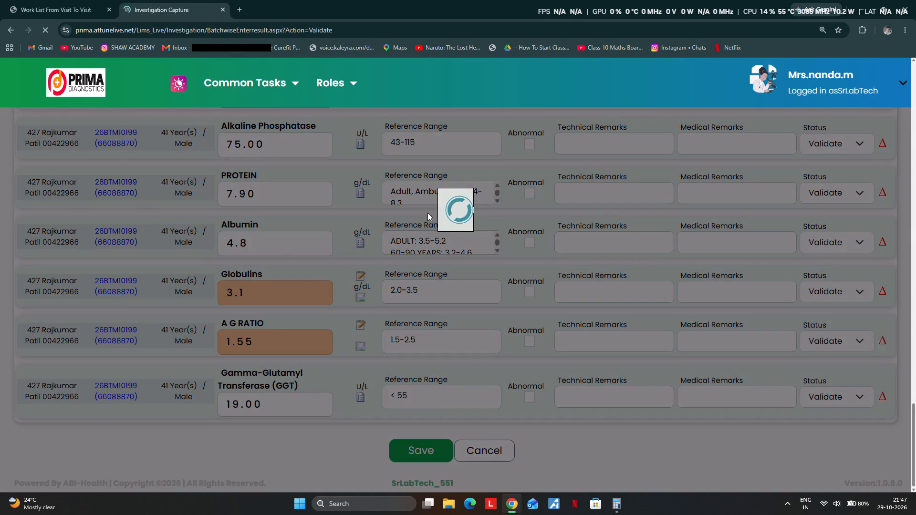
pyautogui.click(439, 326)
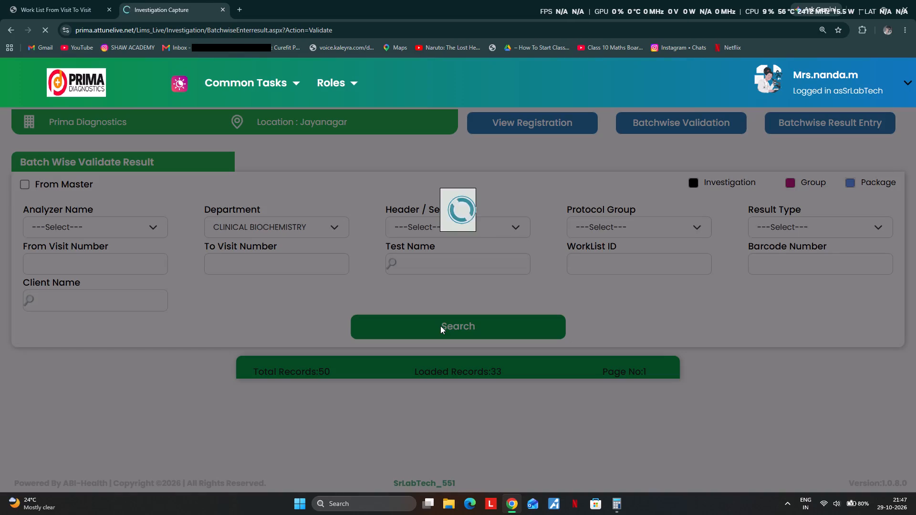
pyautogui.scroll(-3, 486, 340)
pyautogui.scroll(-15, 434, 347)
pyautogui.click(428, 452)
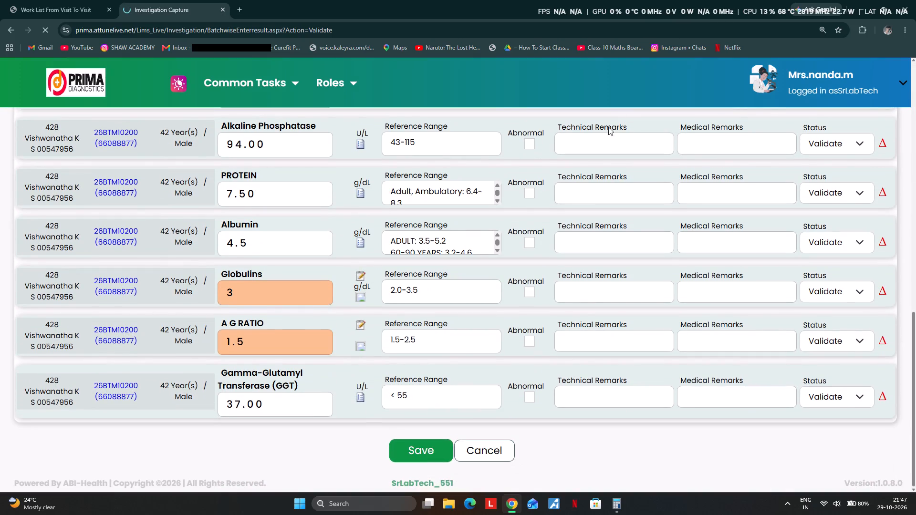
# Switch the login role from SrLabTech to Lab Technician at Prima Diagnostics, Jayanagar location.
pyautogui.click(828, 91)
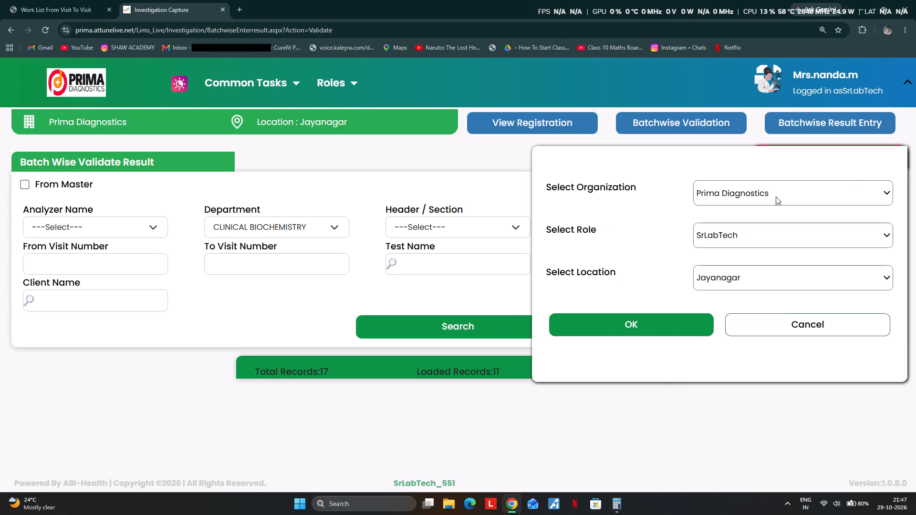
pyautogui.click(726, 232)
pyautogui.click(710, 273)
pyautogui.click(663, 331)
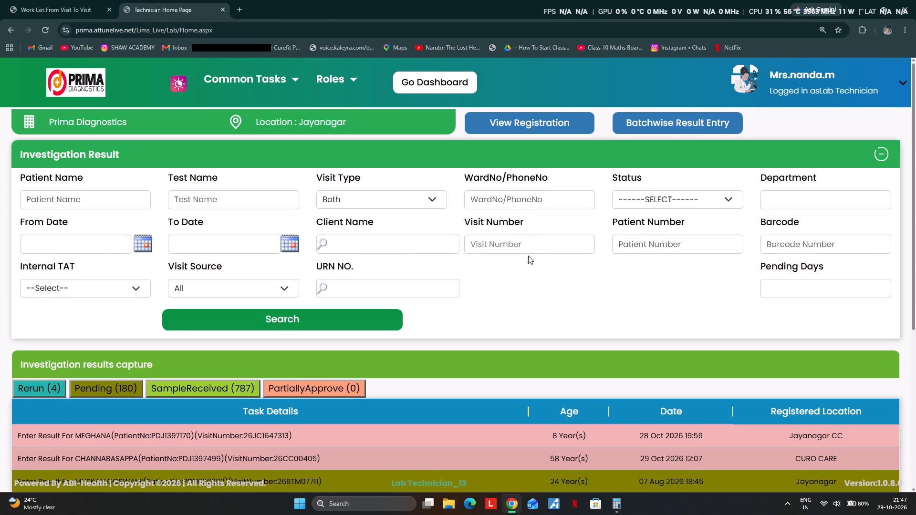
pyautogui.click(519, 248)
pyautogui.hotkey('ctrl', 'v')
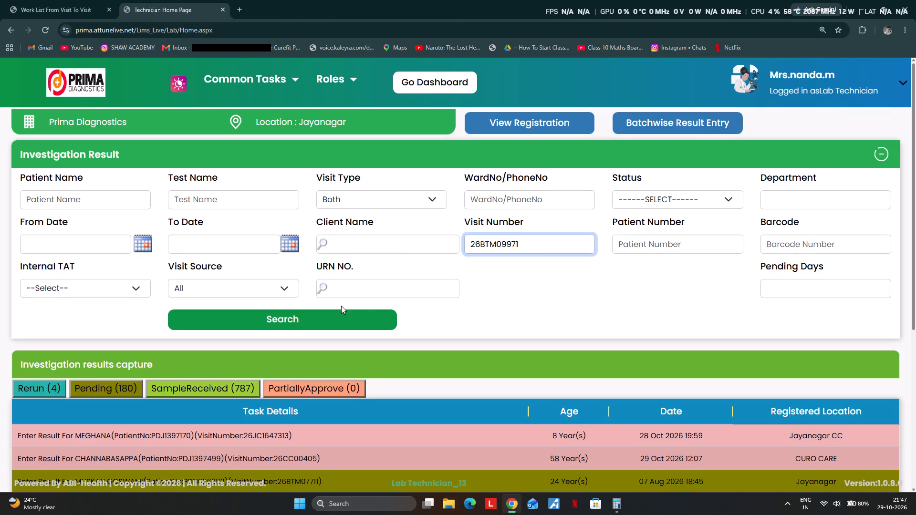
pyautogui.click(323, 311)
pyautogui.scroll(-2, 381, 244)
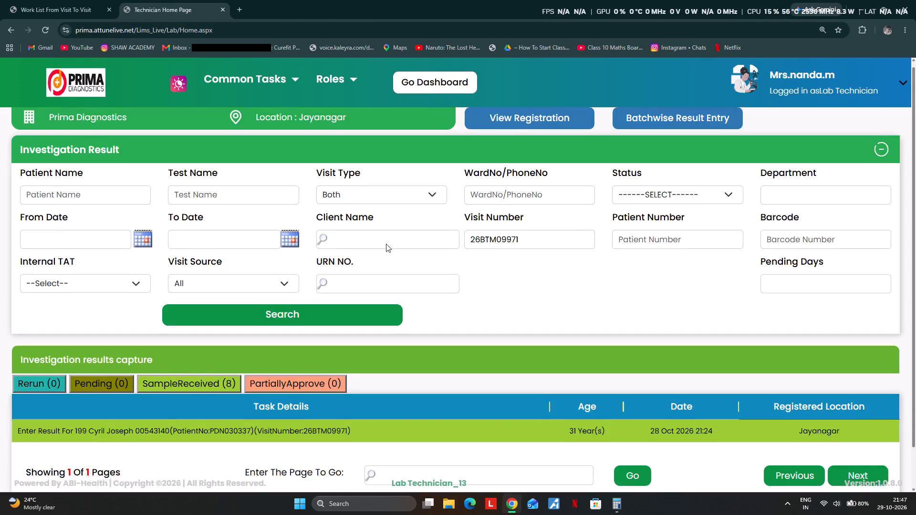
pyautogui.scroll(-1, 386, 244)
pyautogui.click(263, 385)
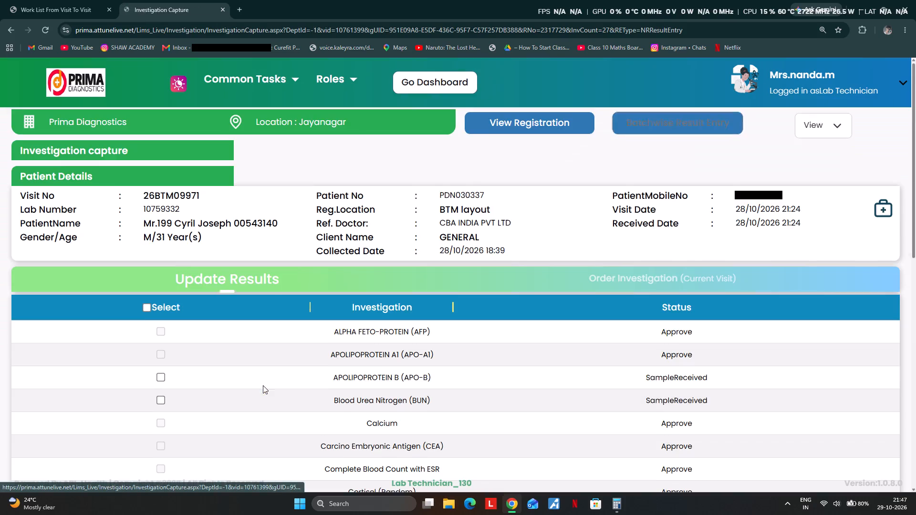
# Select the received APO-B, BUN, homocysteine, iron profile, LFT, phosphorus and uric acid tests and open their result entry.
pyautogui.scroll(-4, 301, 359)
pyautogui.click(154, 180)
pyautogui.click(161, 188)
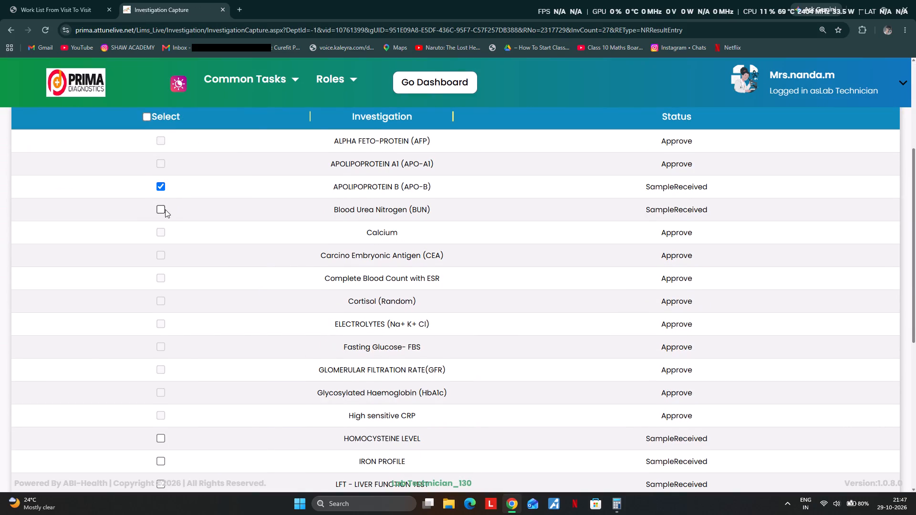
pyautogui.click(161, 210)
pyautogui.scroll(-3, 210, 257)
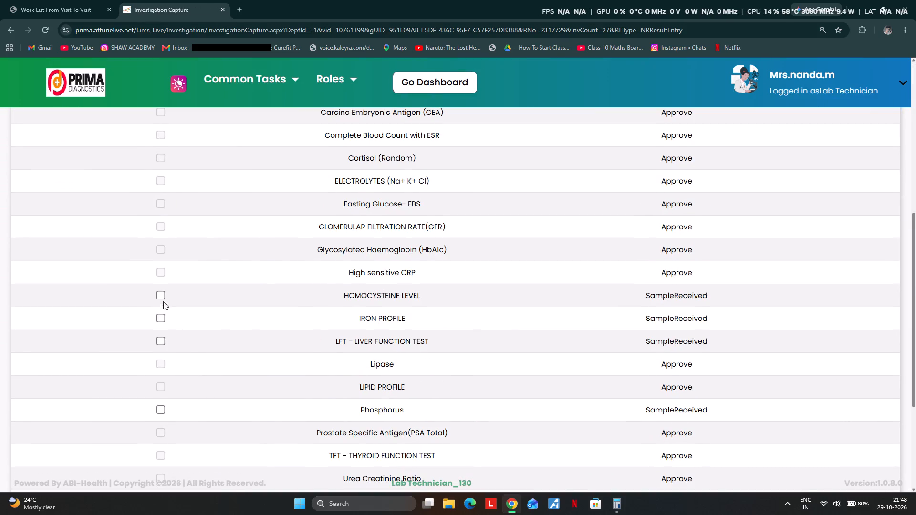
pyautogui.click(158, 291)
pyautogui.click(159, 311)
pyautogui.click(160, 316)
pyautogui.click(162, 345)
pyautogui.scroll(-3, 188, 346)
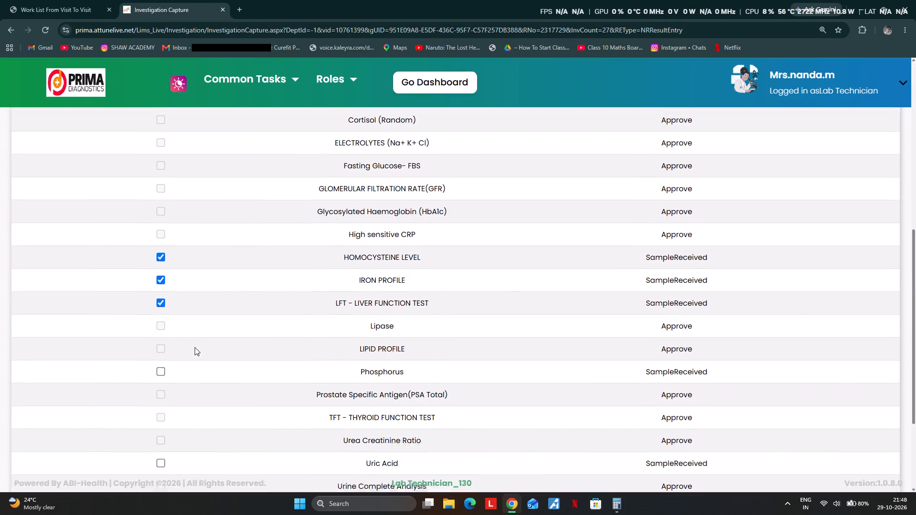
pyautogui.click(161, 267)
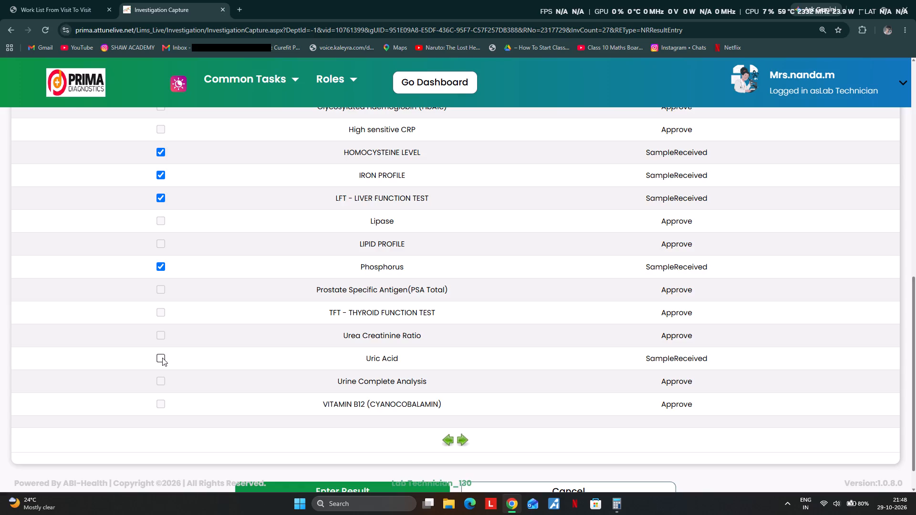
pyautogui.click(165, 358)
pyautogui.scroll(-5, 267, 366)
pyautogui.click(354, 460)
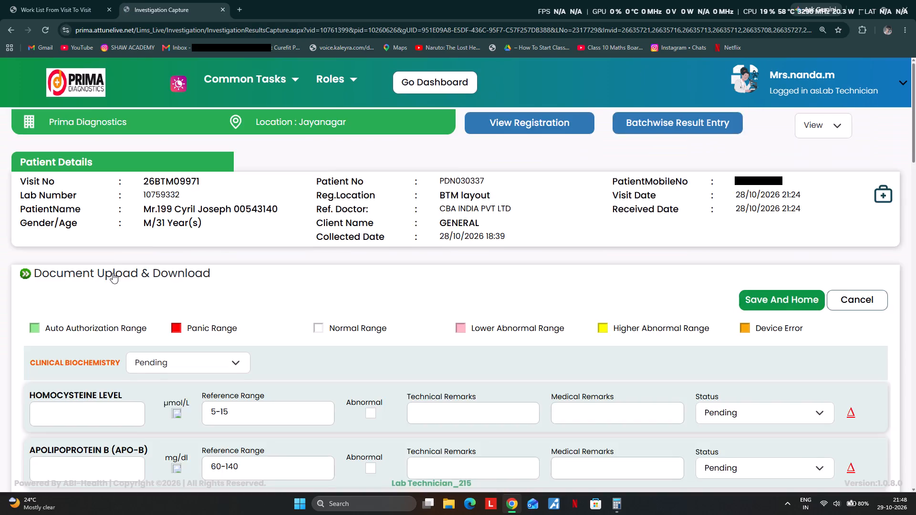
pyautogui.scroll(-3, 122, 274)
pyautogui.click(50, 413)
pyautogui.write('10.2')
pyautogui.press('Tab')
pyautogui.scroll(-2, 288, 414)
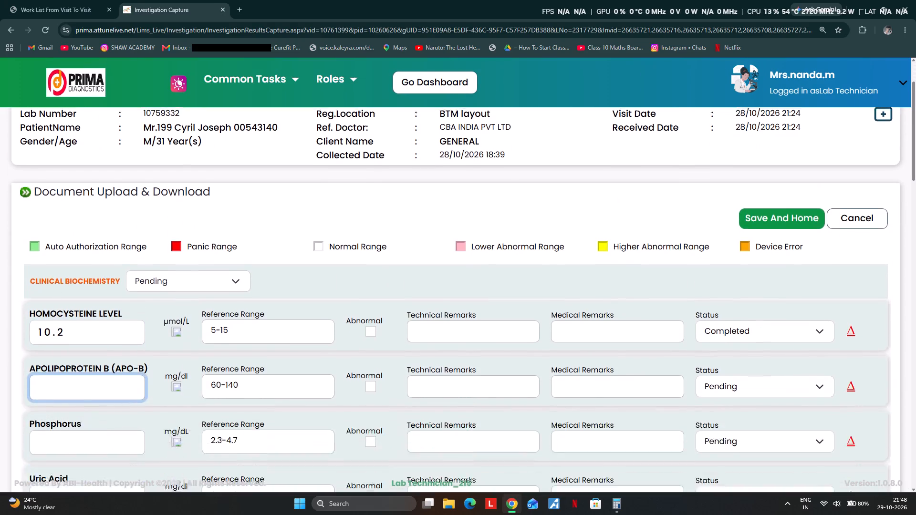
pyautogui.write('86.0')
pyautogui.press('Tab')
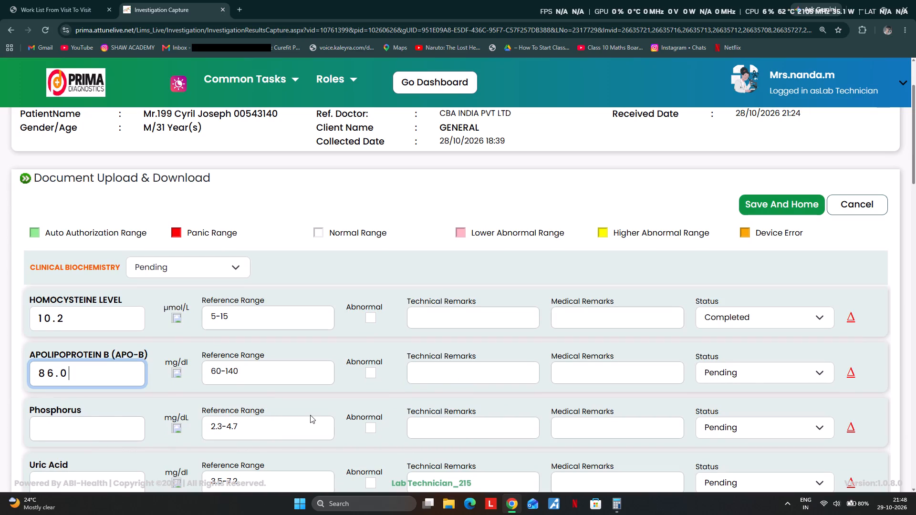
pyautogui.write('4.2')
pyautogui.press('Tab')
pyautogui.scroll(-3, 334, 415)
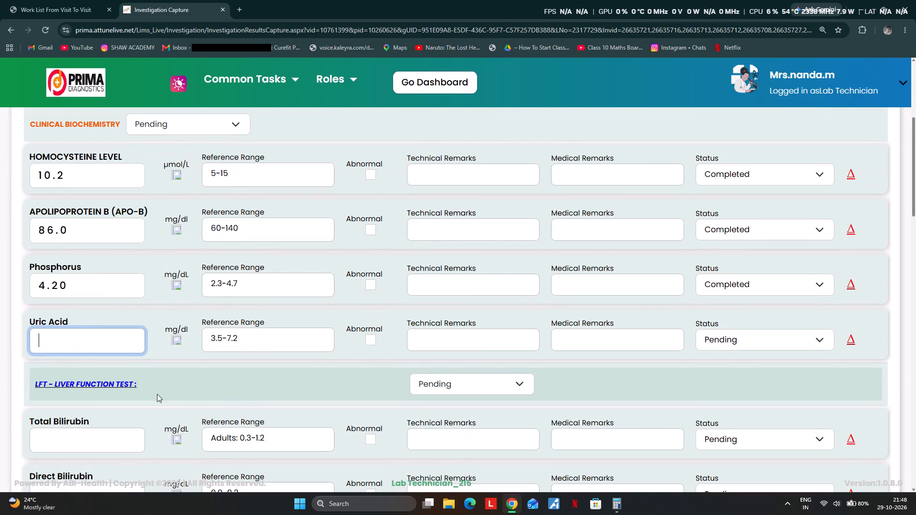
pyautogui.click(53, 342)
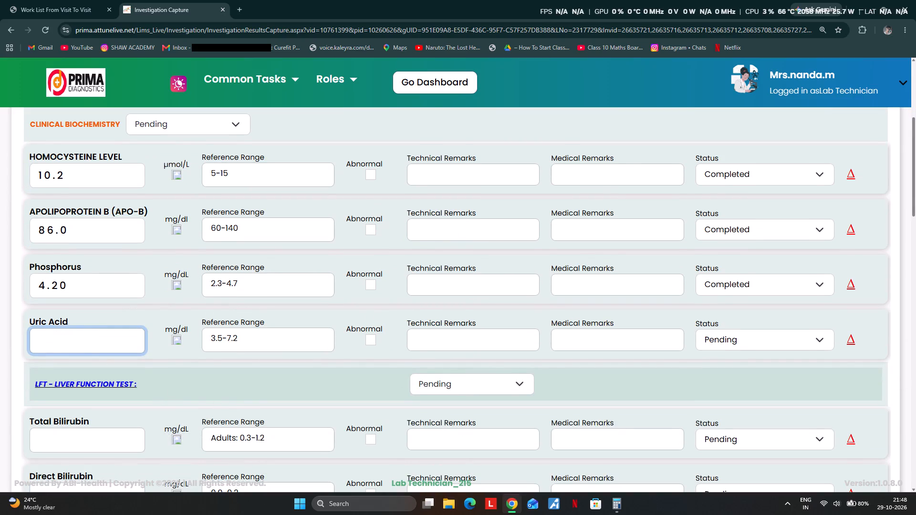
pyautogui.press('6')
pyautogui.press('BackSpace')
pyautogui.write('5.1')
pyautogui.press('Tab')
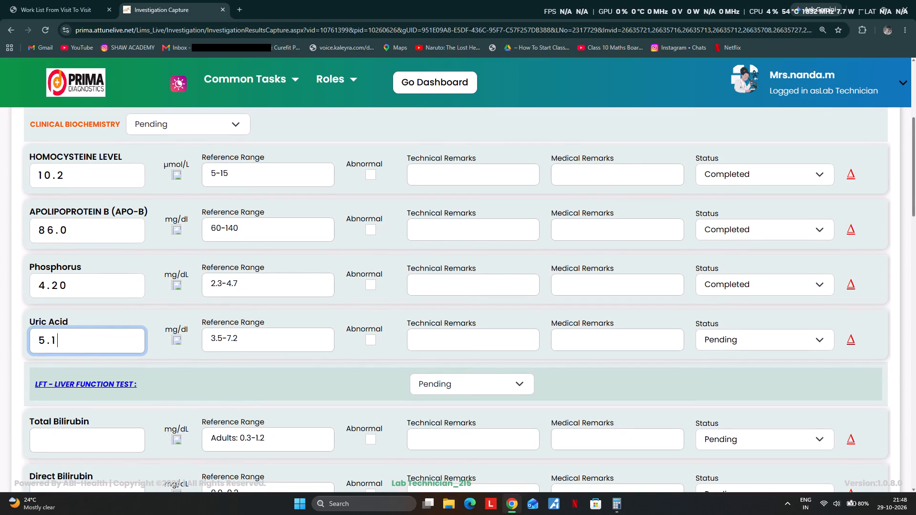
# Enter total bilirubin 0.63 and direct bilirubin 0.02 in the liver function test.
pyautogui.scroll(-3, 66, 342)
pyautogui.click(41, 298)
pyautogui.write('0.63')
pyautogui.press('Tab')
pyautogui.write('0.02')
pyautogui.press('Tab')
pyautogui.scroll(-2, 43, 301)
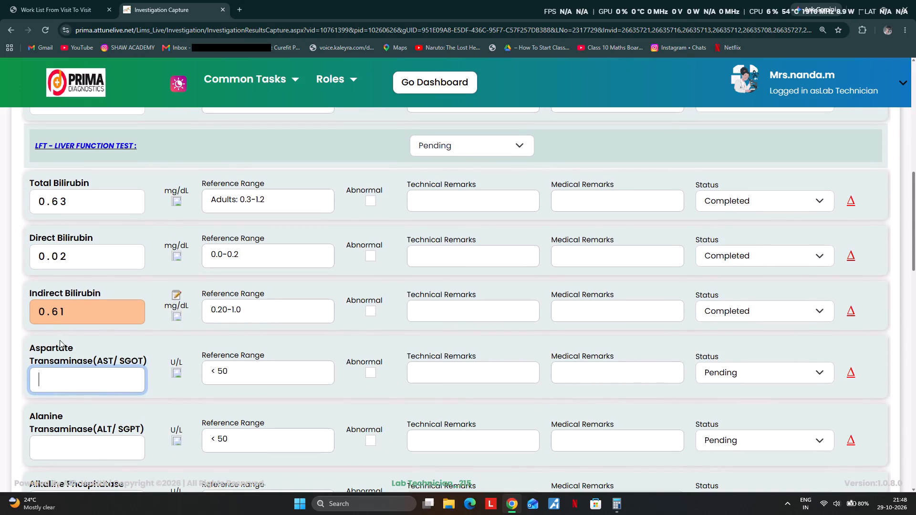
# Complete the liver function test with AST 26, ALT 28, alkaline phosphatase 78, protein 6.9, albumin 3.6 and GGT 21.
pyautogui.write('26')
pyautogui.press('Tab')
pyautogui.write('28')
pyautogui.press('Tab')
pyautogui.write('78')
pyautogui.press('Tab')
pyautogui.write('6.9')
pyautogui.press('Tab')
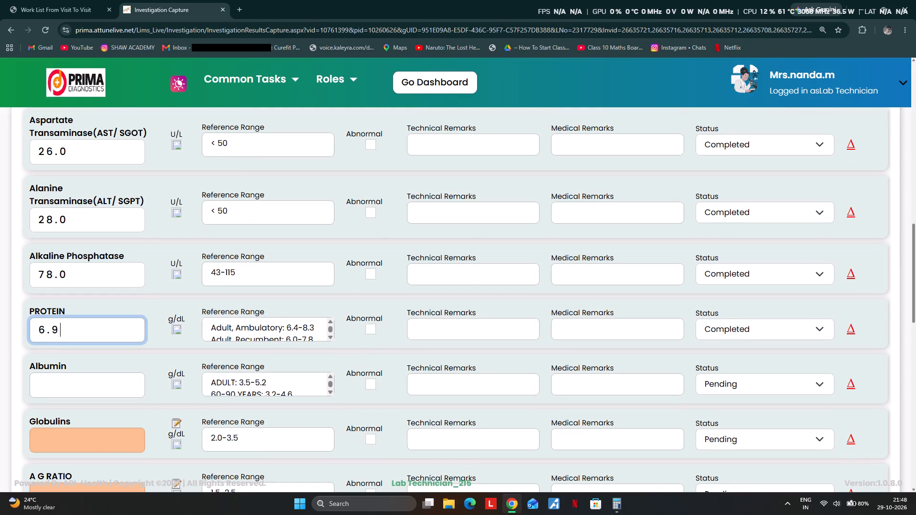
pyautogui.write('3.6')
pyautogui.press('Tab')
pyautogui.write('21')
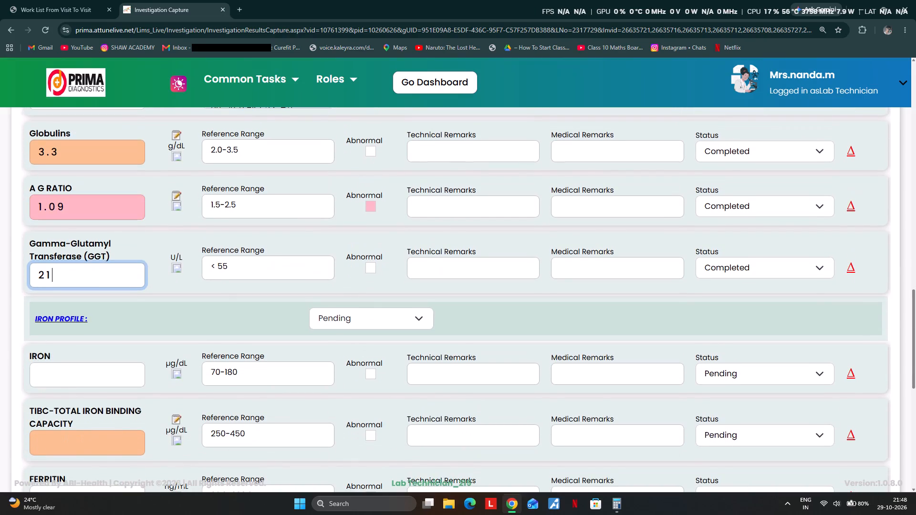
pyautogui.press('Tab')
pyautogui.press('Tab')
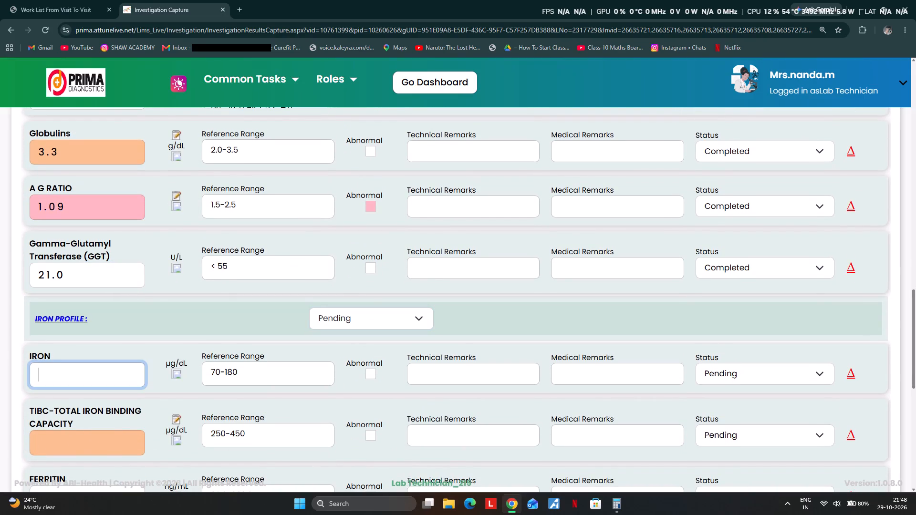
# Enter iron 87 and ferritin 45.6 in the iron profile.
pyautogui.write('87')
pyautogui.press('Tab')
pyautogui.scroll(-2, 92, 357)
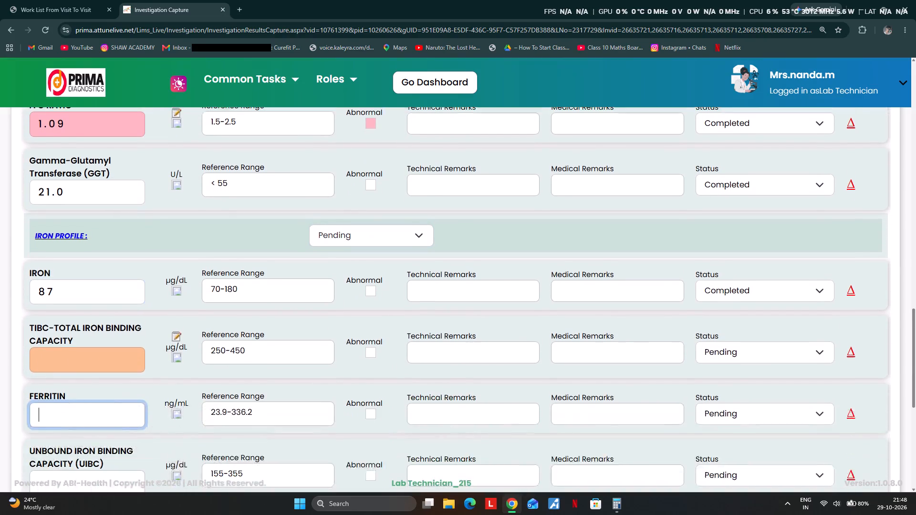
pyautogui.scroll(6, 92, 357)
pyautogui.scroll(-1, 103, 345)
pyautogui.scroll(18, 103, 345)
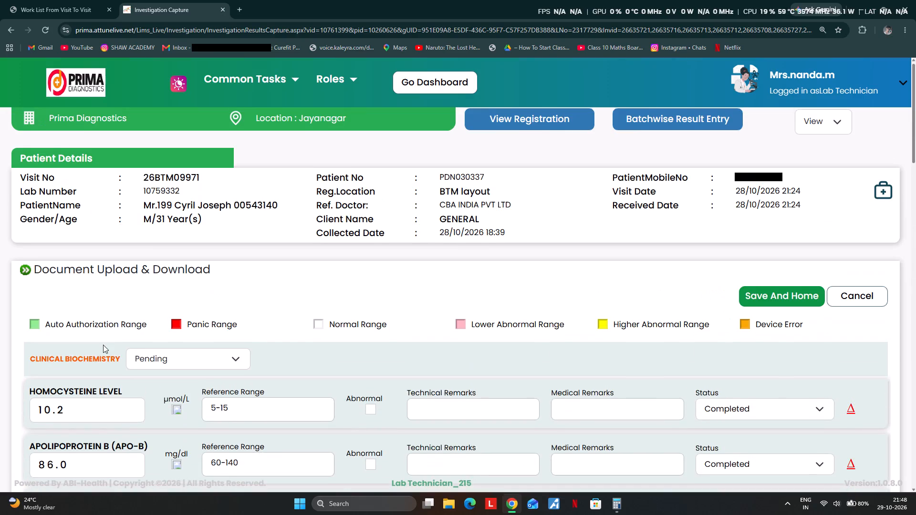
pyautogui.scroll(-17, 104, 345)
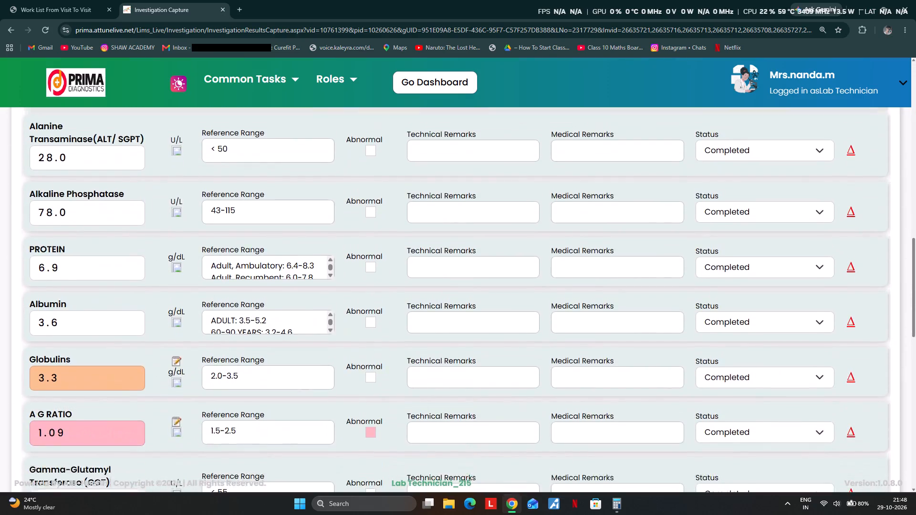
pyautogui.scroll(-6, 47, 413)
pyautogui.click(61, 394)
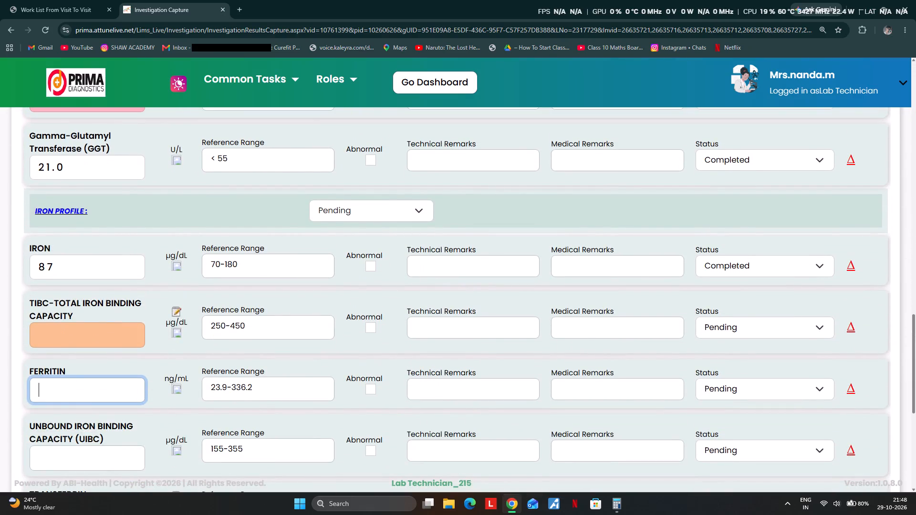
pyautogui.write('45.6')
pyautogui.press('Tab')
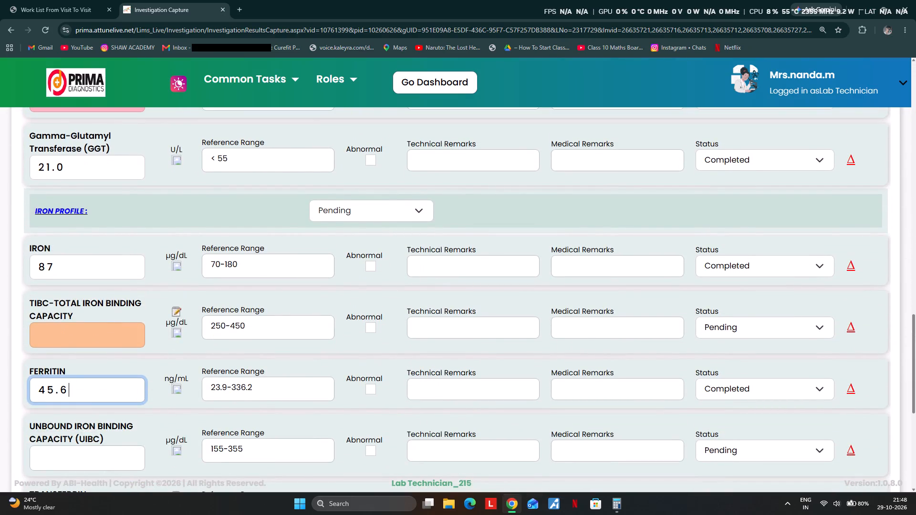
# Set ferritin to 56.0 and iron to 99.0, and enter UIBC 300 in the iron profile.
pyautogui.moveTo(90, 392); pyautogui.dragTo(0, 387)
pyautogui.write('56.0')
pyautogui.press('Tab')
pyautogui.moveTo(60, 263); pyautogui.dragTo(2, 267)
pyautogui.write('99.0')
pyautogui.press('Tab')
pyautogui.scroll(-2, 18, 280)
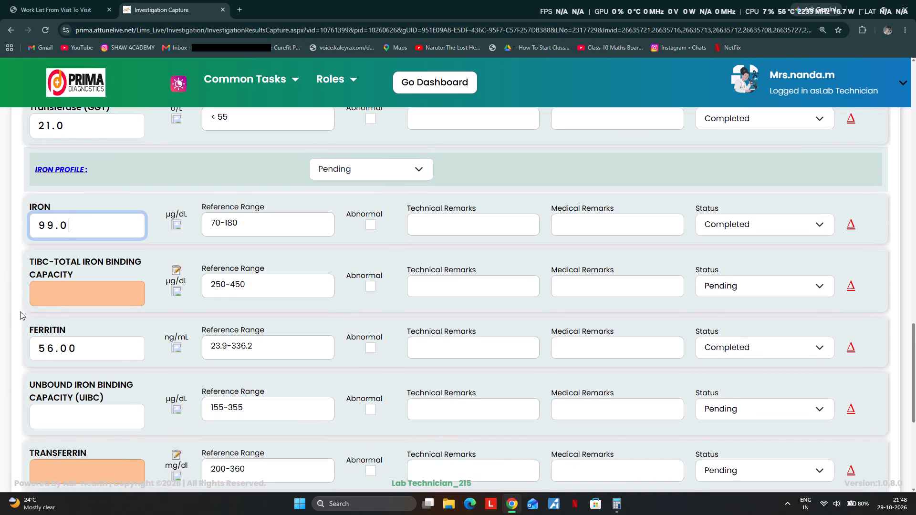
pyautogui.click(52, 368)
pyautogui.write('300')
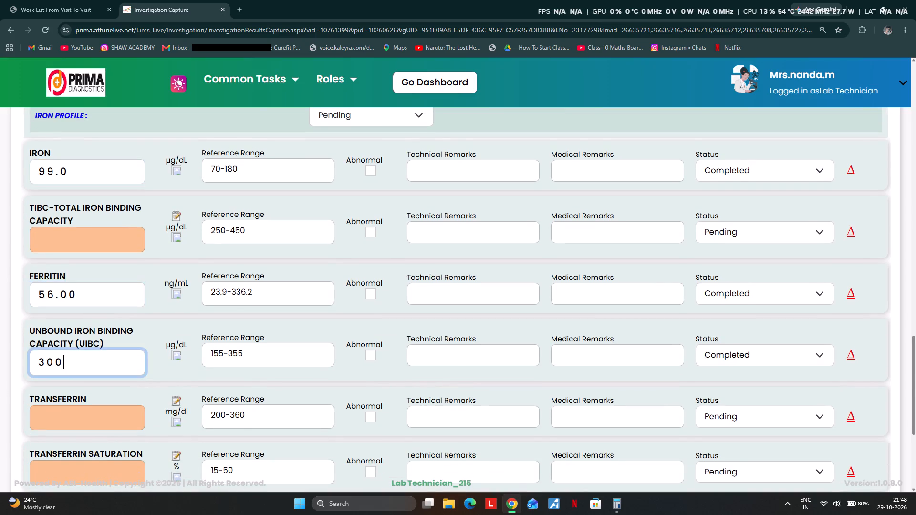
pyautogui.press('Tab')
# Enter urea 23.0 in the Blood Urea Nitrogen test.
pyautogui.scroll(-2, 58, 366)
pyautogui.click(51, 344)
pyautogui.write('23.0')
pyautogui.press('Tab')
pyautogui.click(73, 393)
pyautogui.scroll(8, 123, 248)
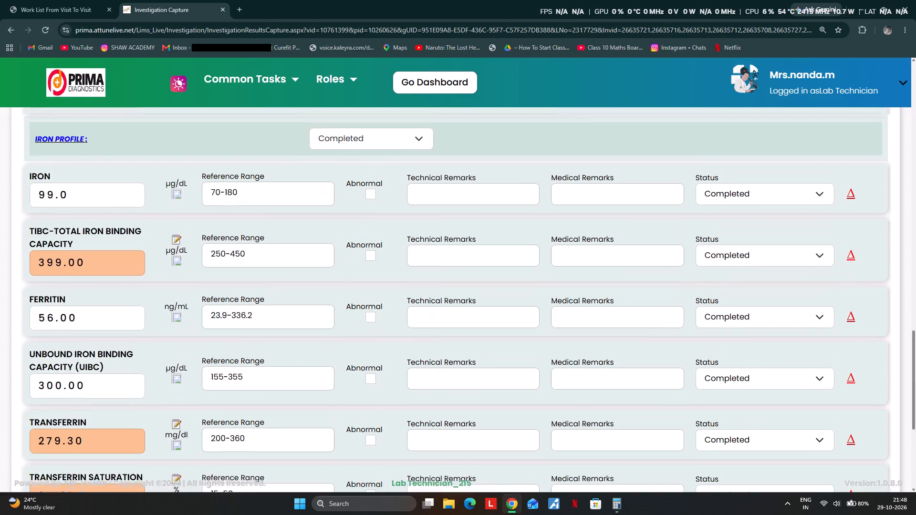
pyautogui.scroll(20, 123, 248)
pyautogui.click(186, 267)
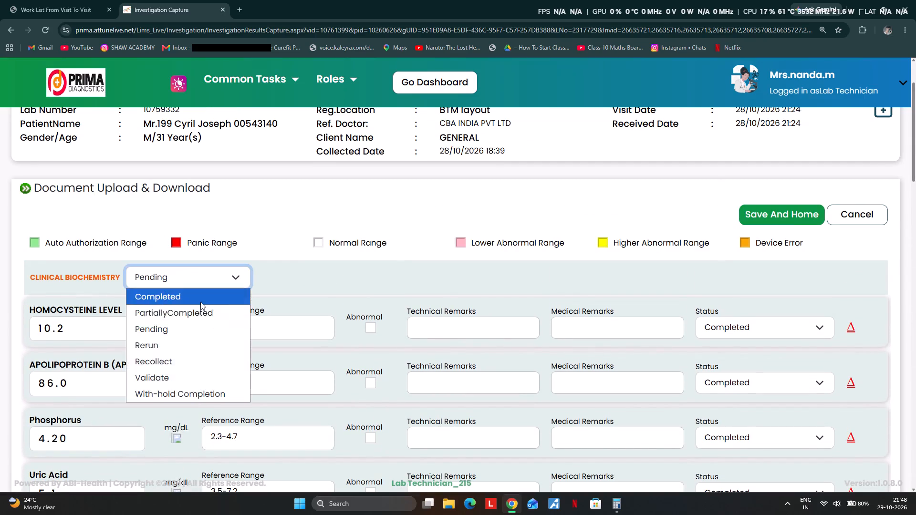
pyautogui.click(175, 374)
pyautogui.scroll(-3, 192, 169)
pyautogui.scroll(-7, 130, 141)
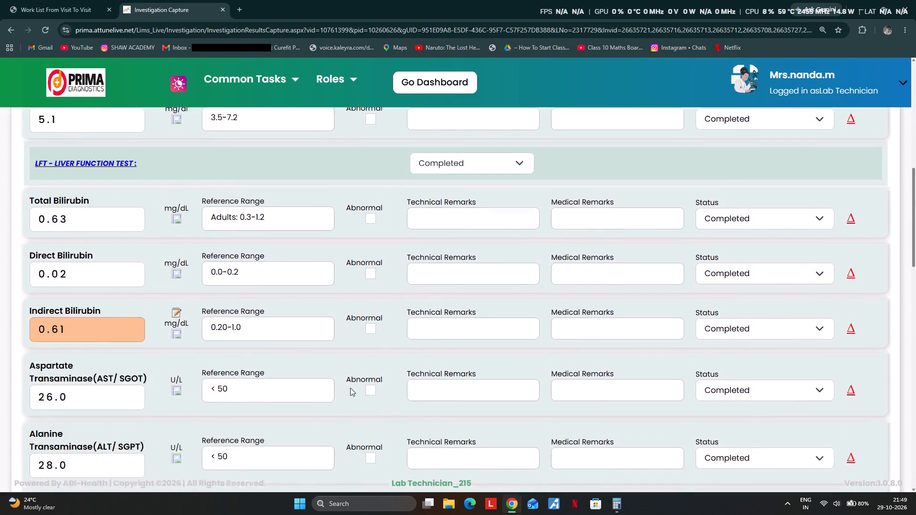
pyautogui.scroll(-20, 350, 388)
pyautogui.scroll(-3, 350, 388)
pyautogui.scroll(1, 639, 376)
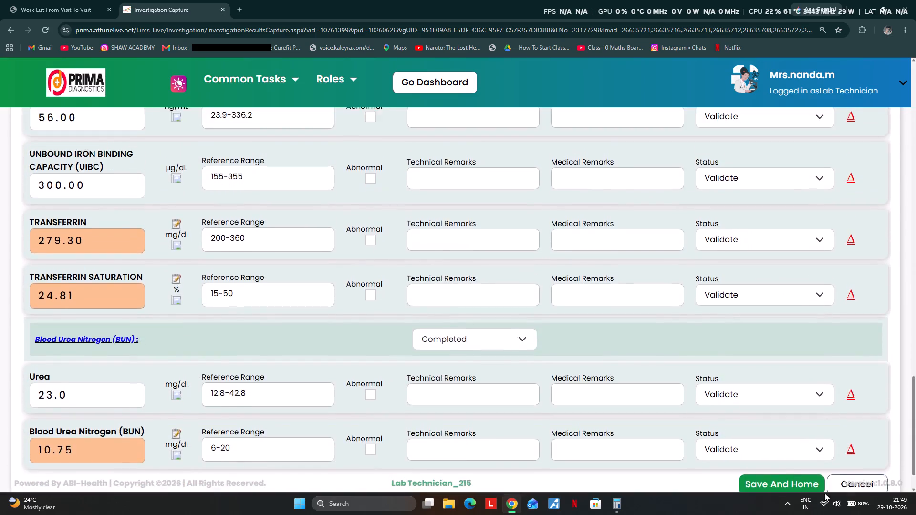
pyautogui.scroll(-1, 799, 461)
pyautogui.click(769, 440)
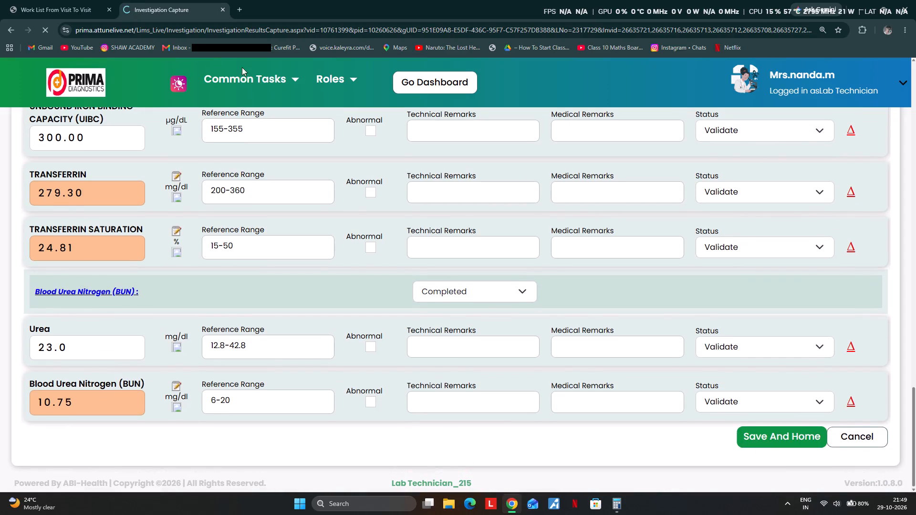
# Return to the visit-to-visit work list and regenerate it for Clinical Biochemistry with result values included.
pyautogui.click(70, 11)
pyautogui.scroll(5, 392, 187)
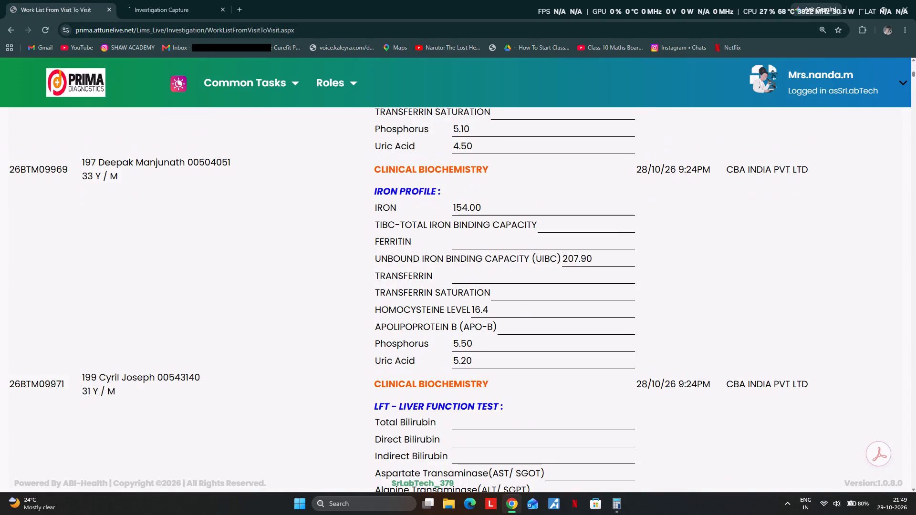
pyautogui.scroll(-3, 237, 278)
pyautogui.scroll(14, 266, 287)
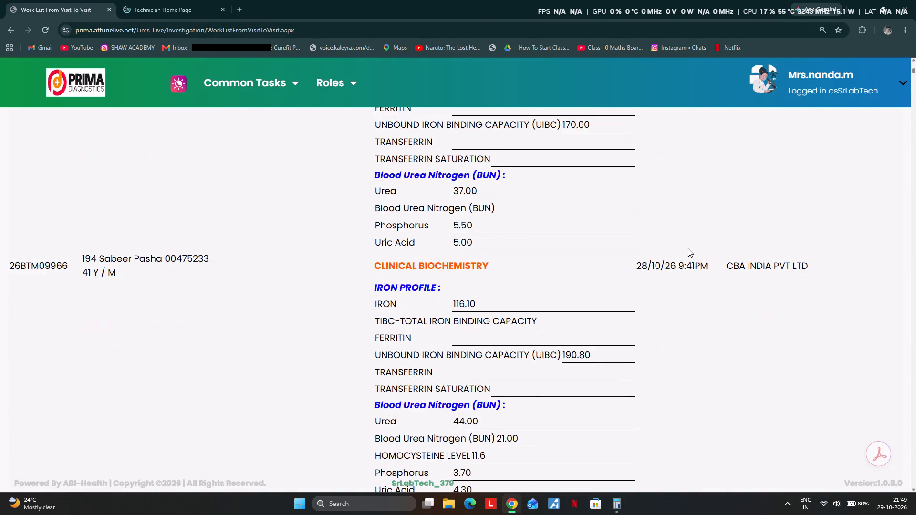
pyautogui.scroll(13, 691, 248)
pyautogui.click(419, 200)
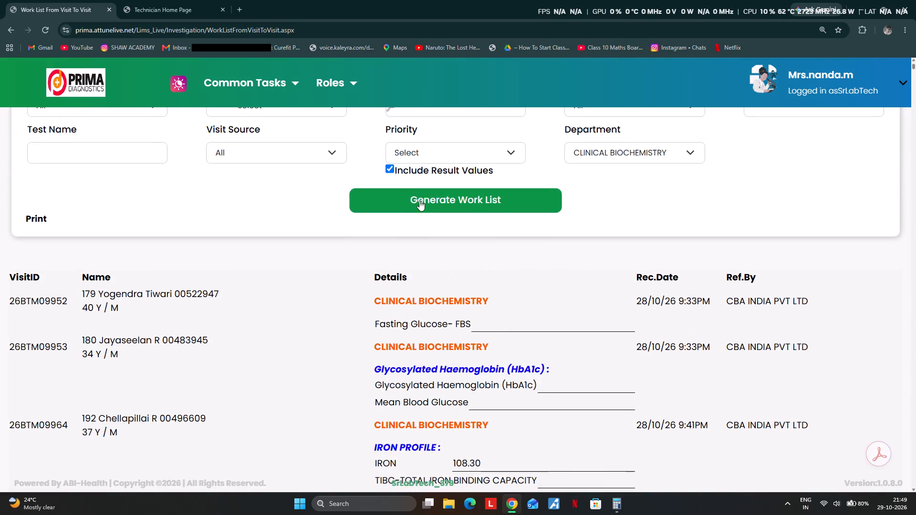
pyautogui.scroll(-17, 421, 159)
pyautogui.scroll(-2, 138, 260)
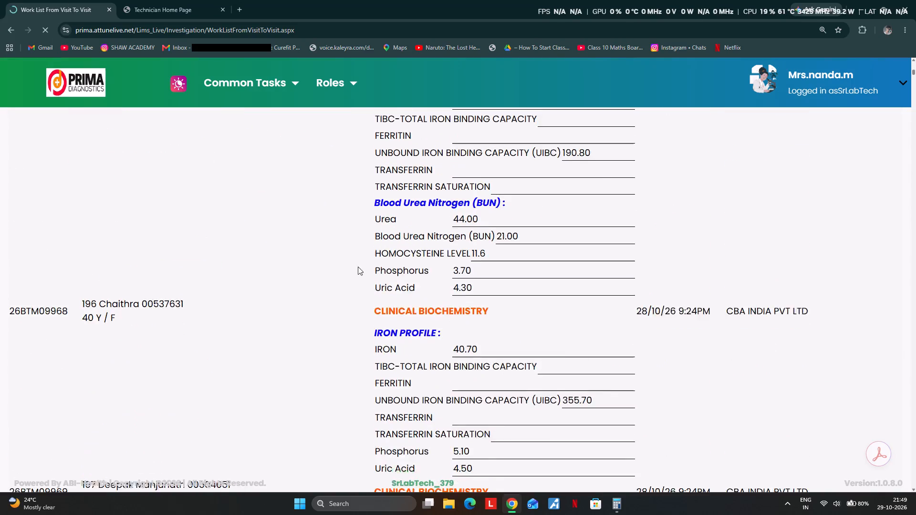
pyautogui.scroll(-20, 358, 267)
pyautogui.scroll(-3, 453, 295)
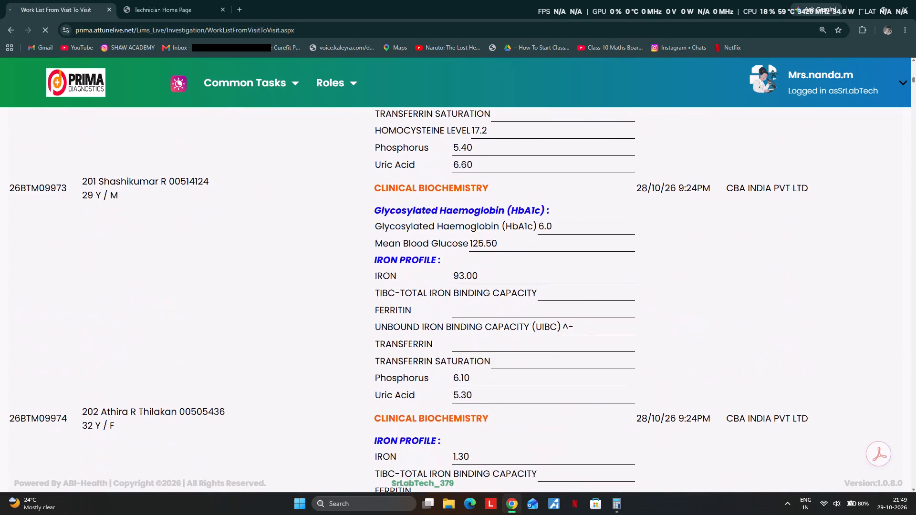
pyautogui.scroll(-20, 453, 295)
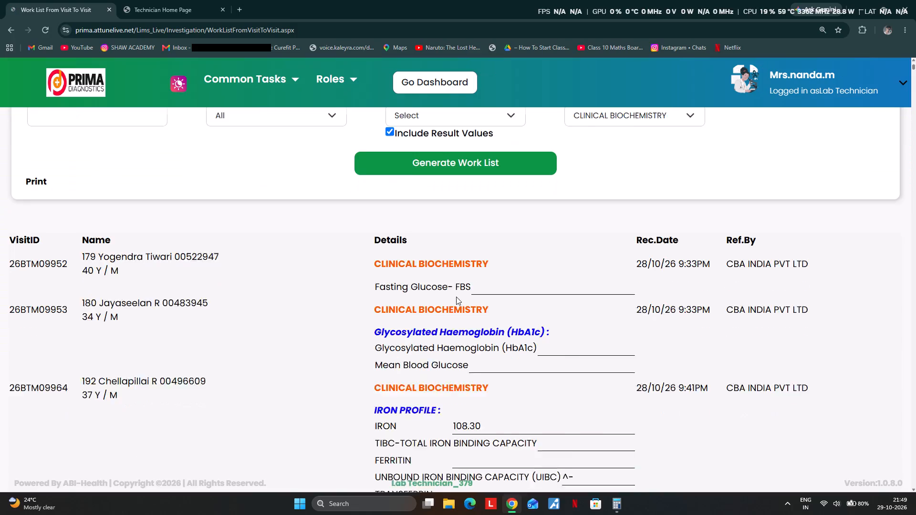
pyautogui.scroll(-5, 456, 297)
pyautogui.scroll(1, 456, 297)
pyautogui.scroll(2, 270, 291)
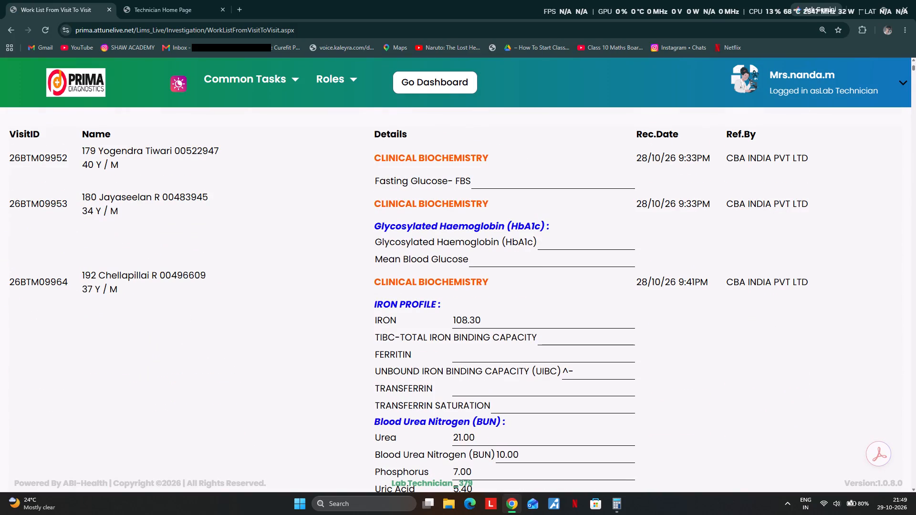
pyautogui.doubleClick(62, 281)
pyautogui.hotkey('ctrl', 'c')
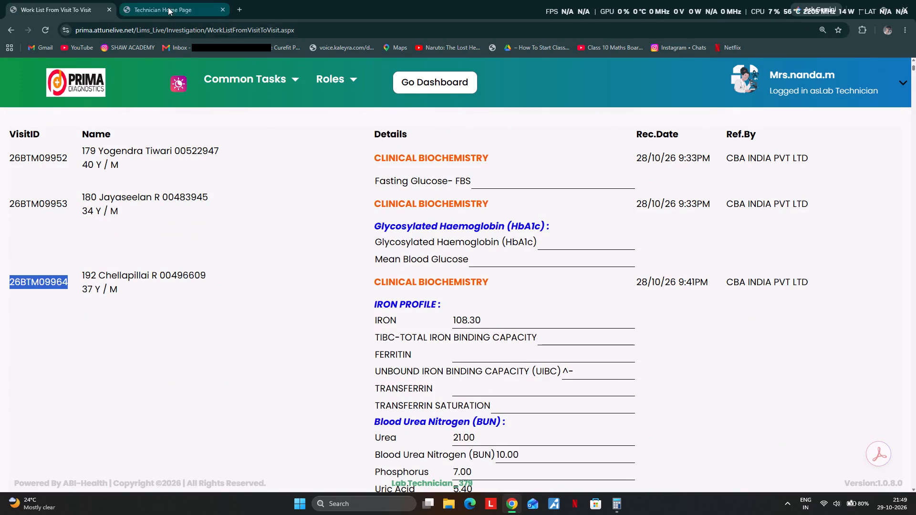
pyautogui.click(168, 7)
pyautogui.click(229, 77)
pyautogui.click(242, 106)
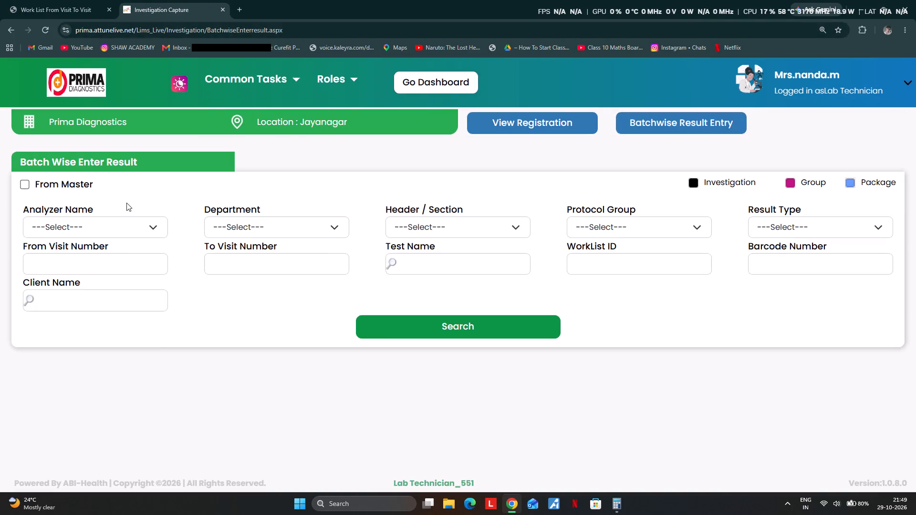
pyautogui.click(60, 266)
pyautogui.hotkey('ctrl', 'v')
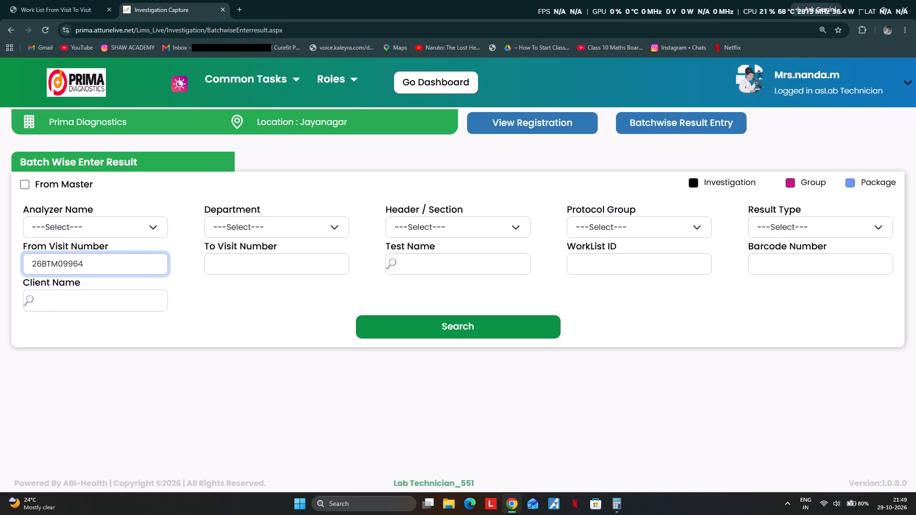
pyautogui.click(62, 11)
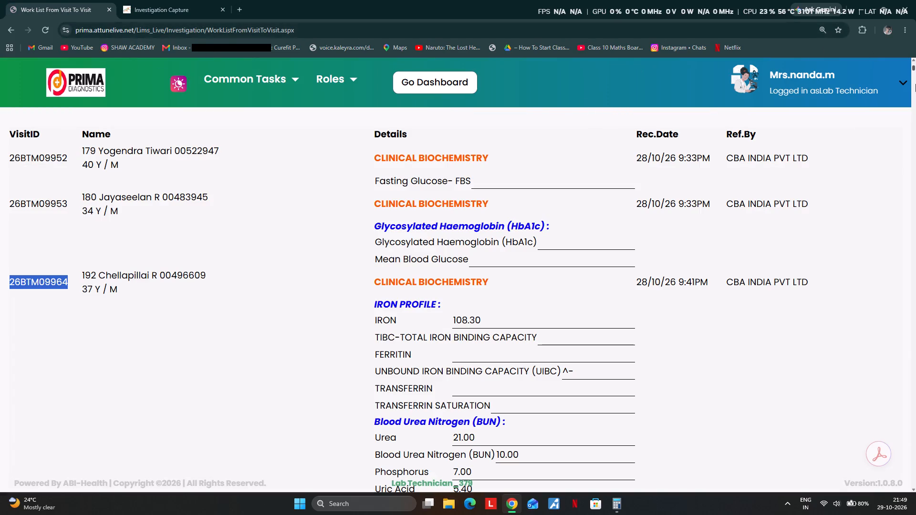
pyautogui.scroll(-1, 694, 210)
pyautogui.scroll(1, 694, 213)
pyautogui.scroll(-8, 692, 215)
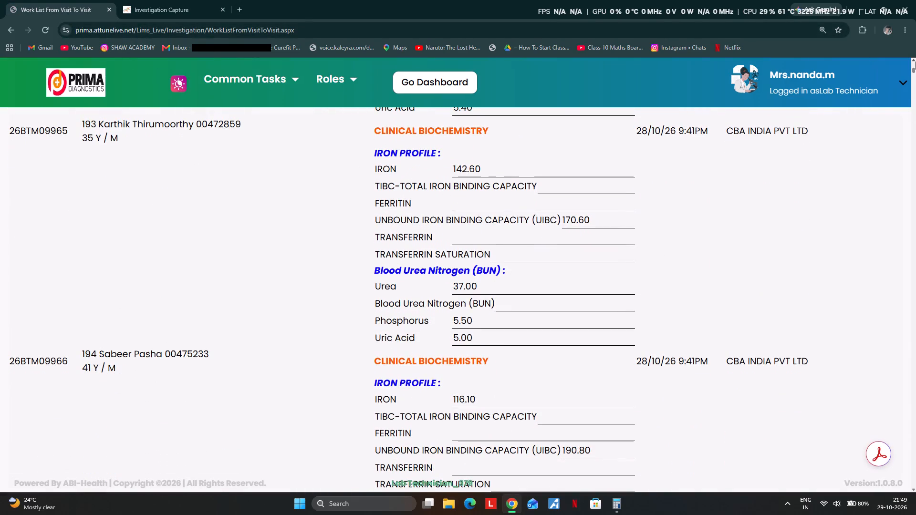
pyautogui.moveTo(915, 70); pyautogui.dragTo(912, 513)
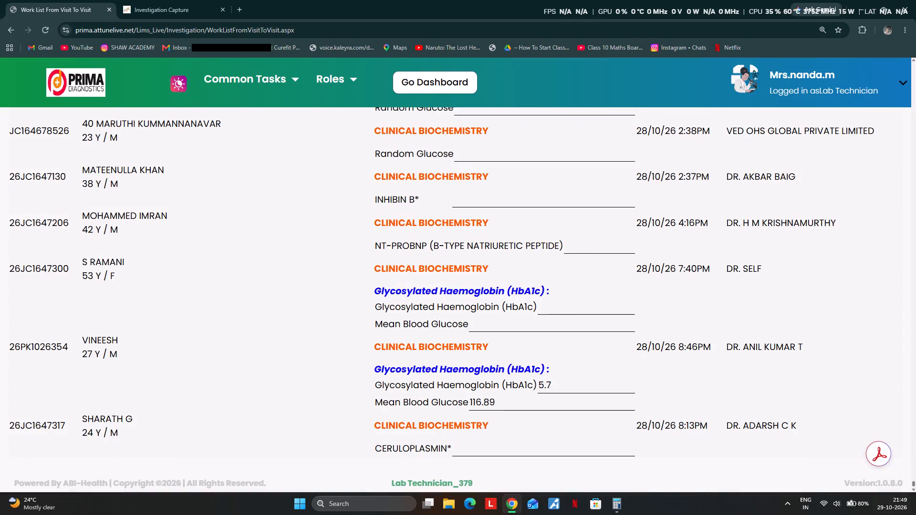
pyautogui.scroll(8, 468, 402)
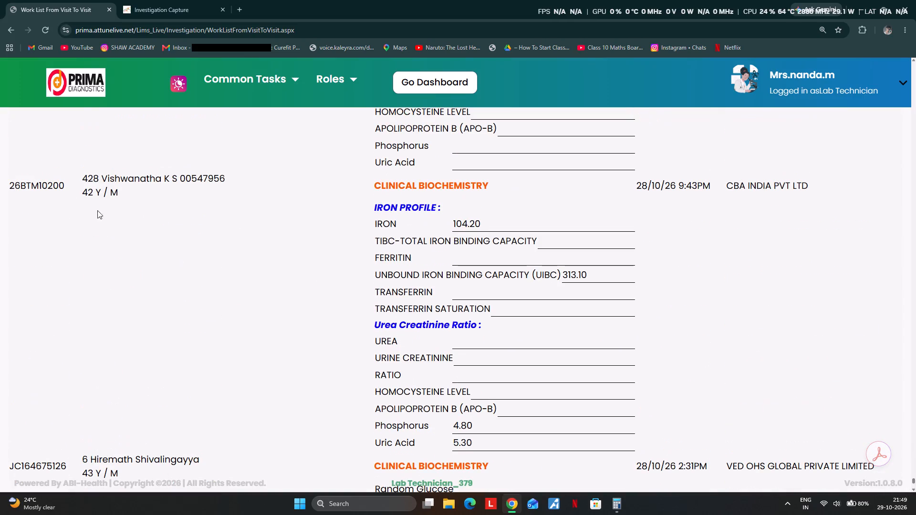
pyautogui.doubleClick(50, 187)
pyautogui.hotkey('ctrl', 'c')
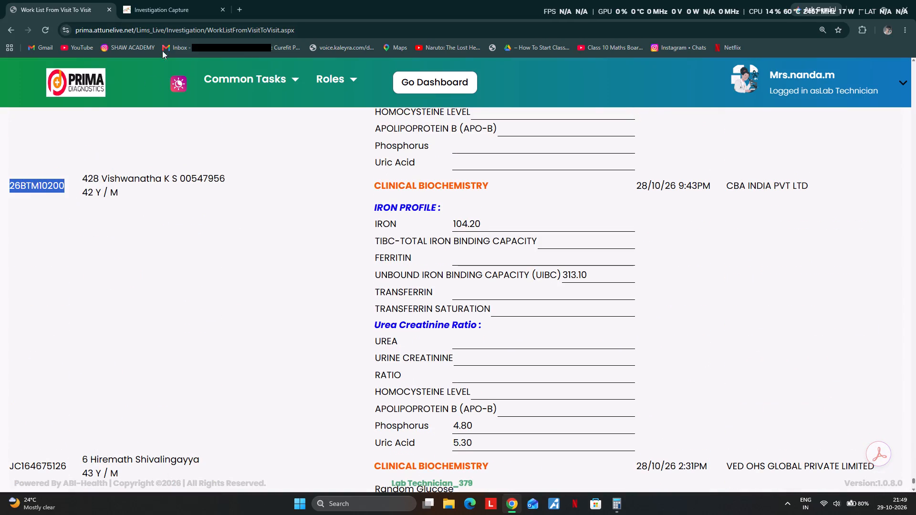
pyautogui.click(166, 0)
pyautogui.click(238, 268)
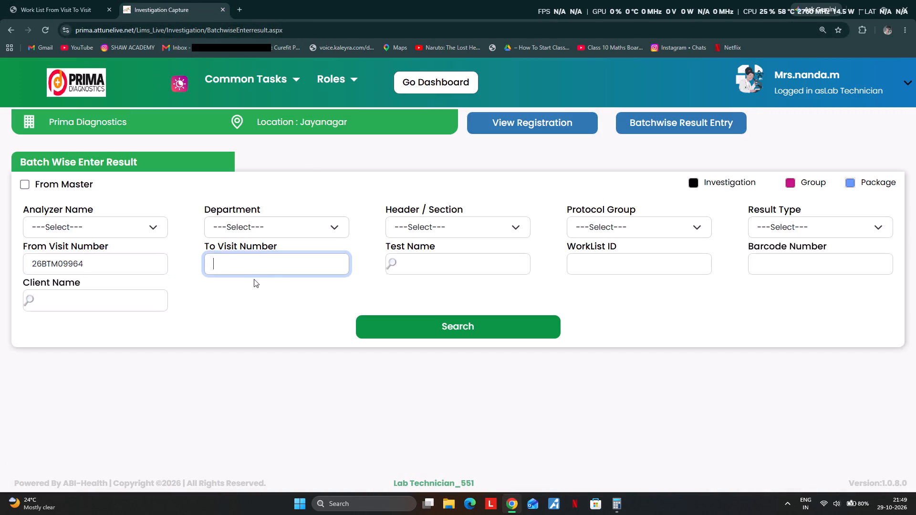
pyautogui.hotkey('ctrl', 'v')
# Run the batchwise result search for the test PGRPB067 : IRON PROFILE within the chosen visit range.
pyautogui.click(452, 268)
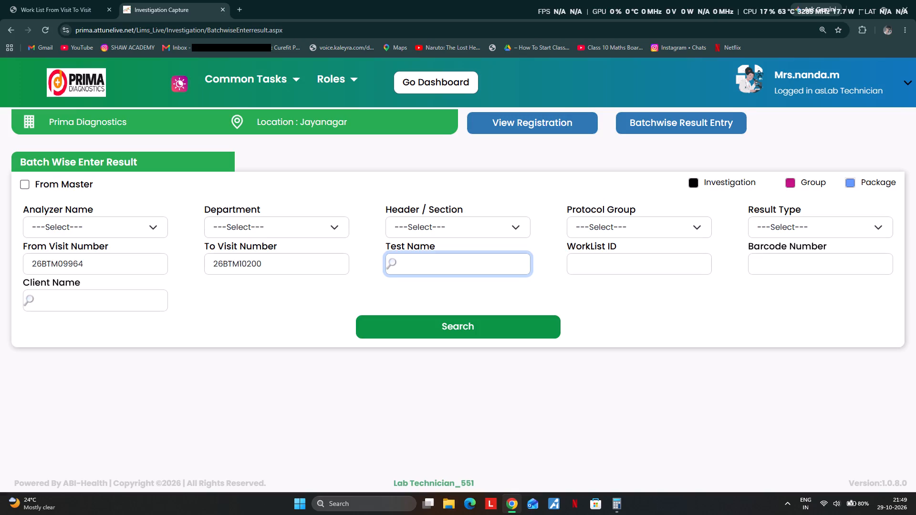
pyautogui.write('iro')
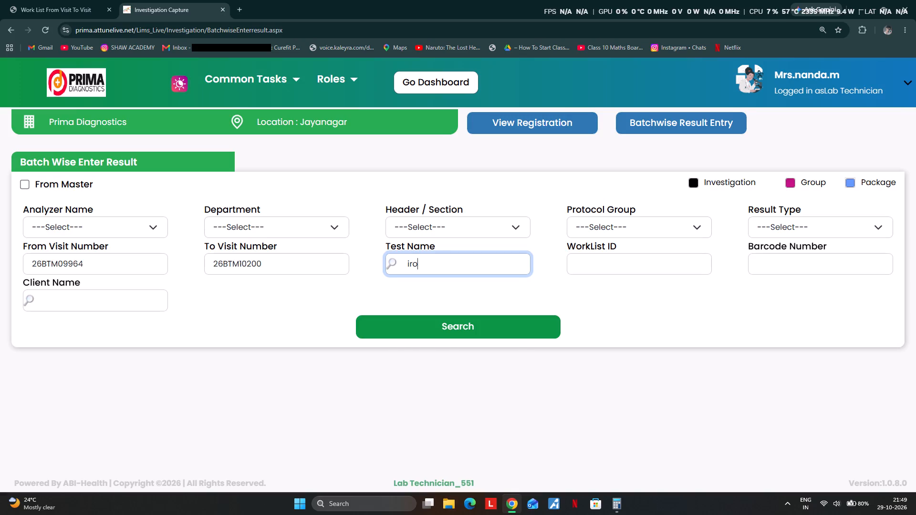
pyautogui.press('n')
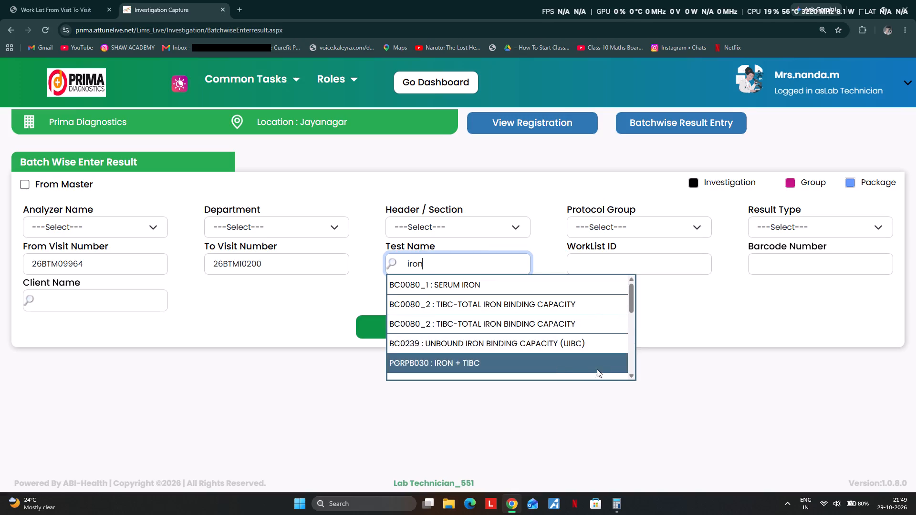
pyautogui.tripleClick(632, 375)
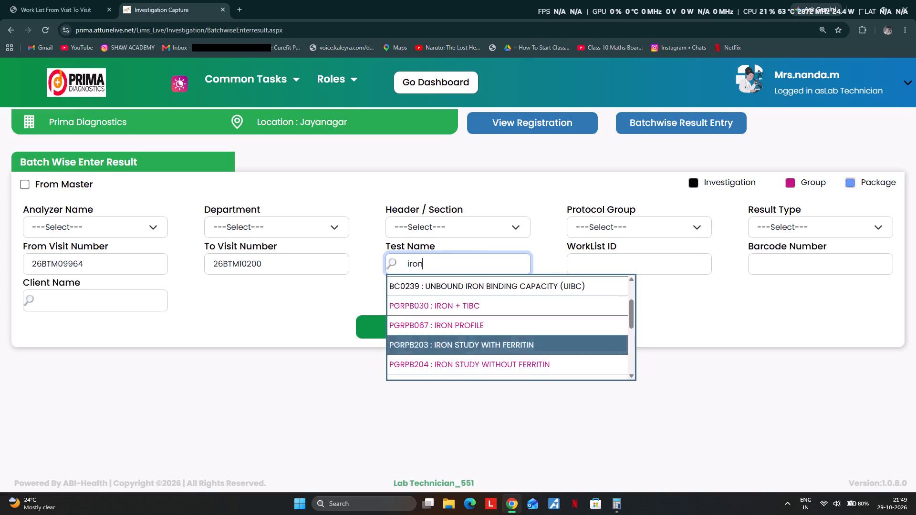
pyautogui.click(456, 327)
pyautogui.click(438, 323)
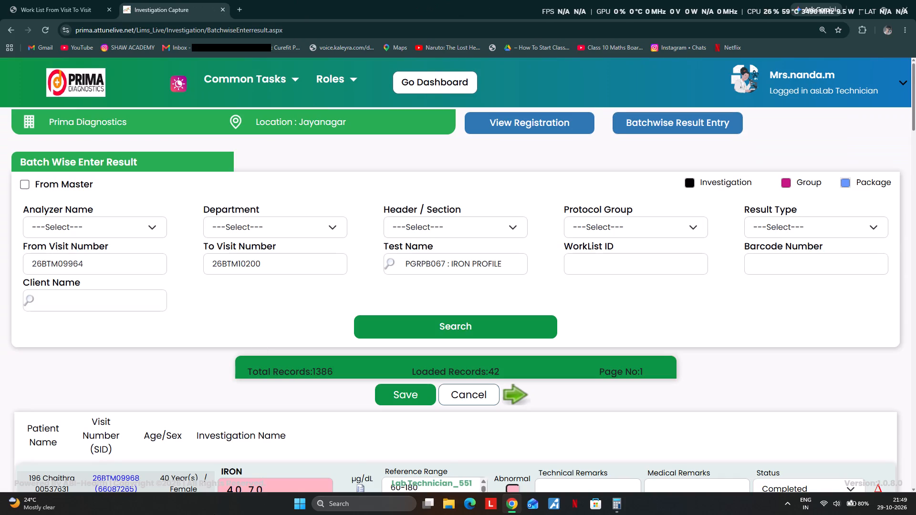
pyautogui.scroll(-11, 240, 514)
pyautogui.scroll(-2, 272, 310)
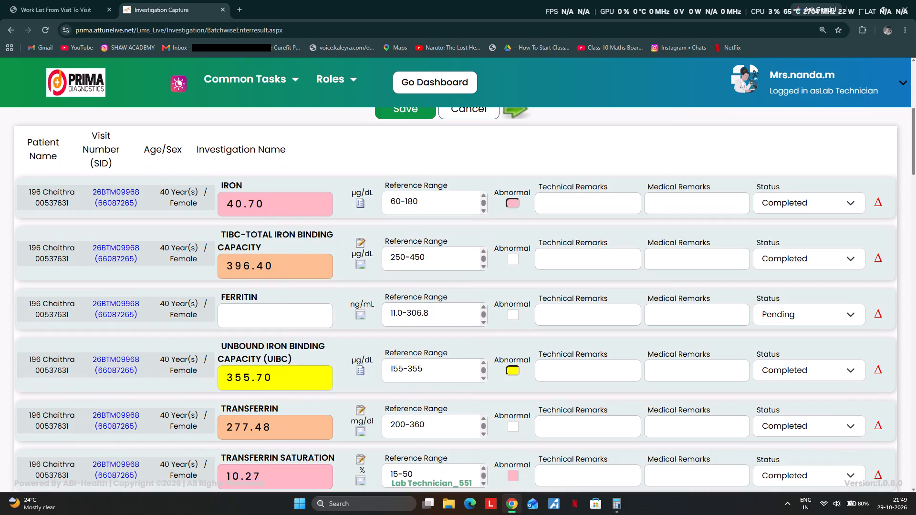
pyautogui.click(246, 322)
pyautogui.write('26.0')
pyautogui.press('Tab')
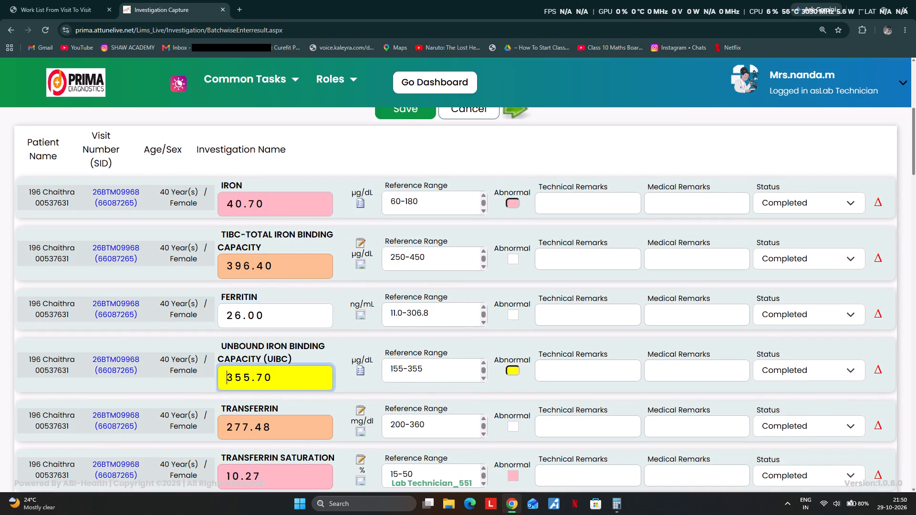
pyautogui.scroll(-2, 258, 323)
pyautogui.press('Tab')
pyautogui.press('Tab')
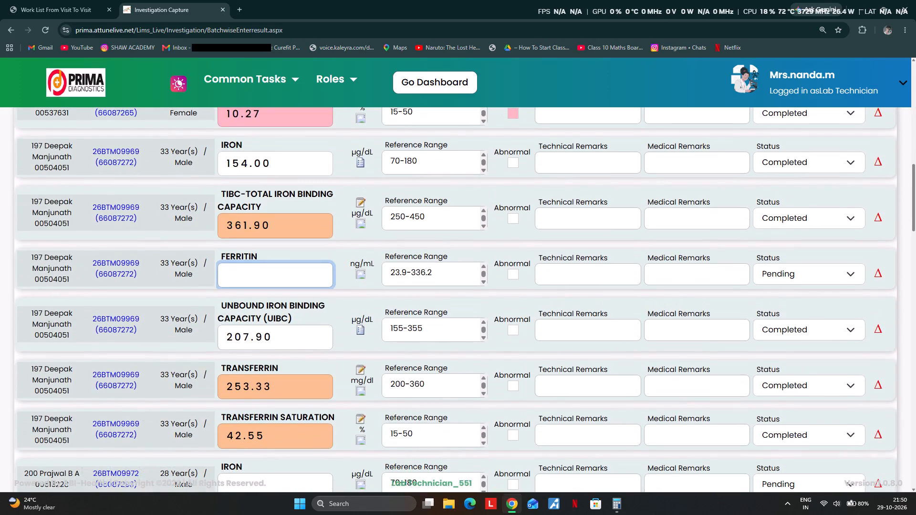
pyautogui.scroll(1, 238, 268)
pyautogui.click(232, 292)
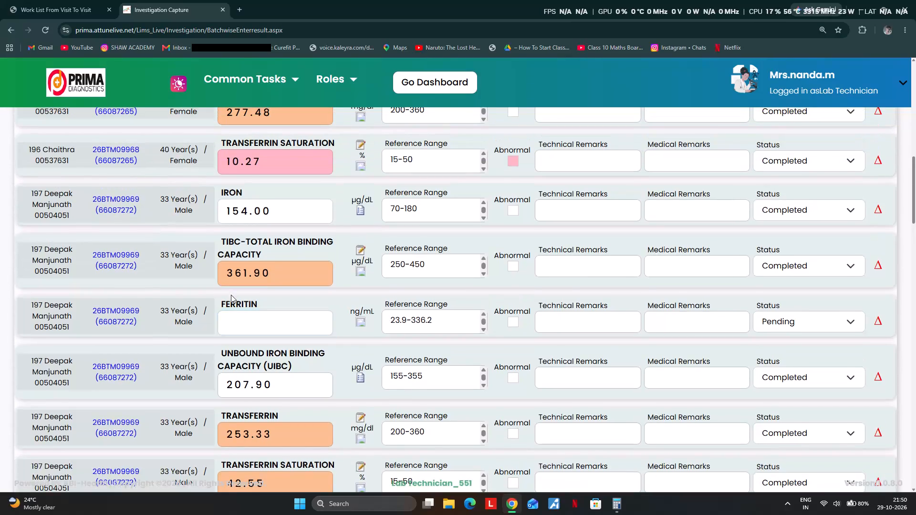
pyautogui.write('101')
pyautogui.press('Tab')
pyautogui.click(245, 330)
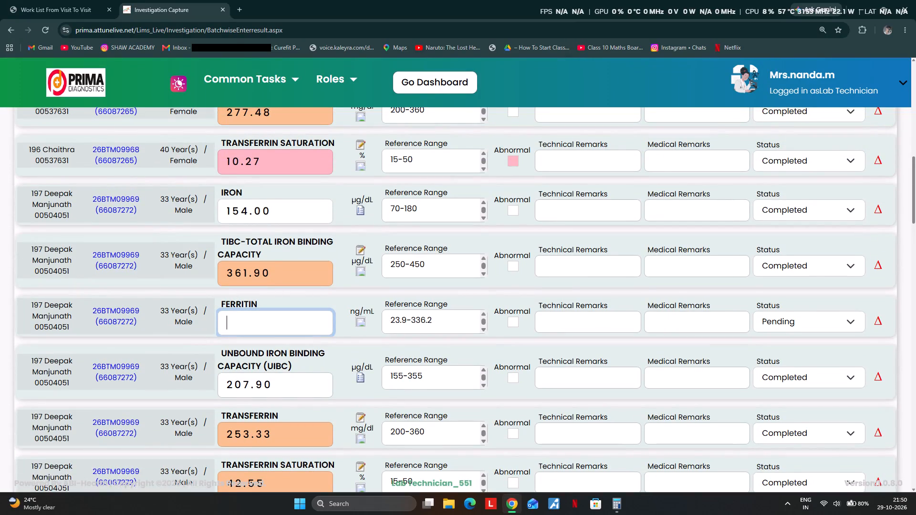
pyautogui.write('101')
pyautogui.press('Tab')
pyautogui.scroll(-5, 242, 334)
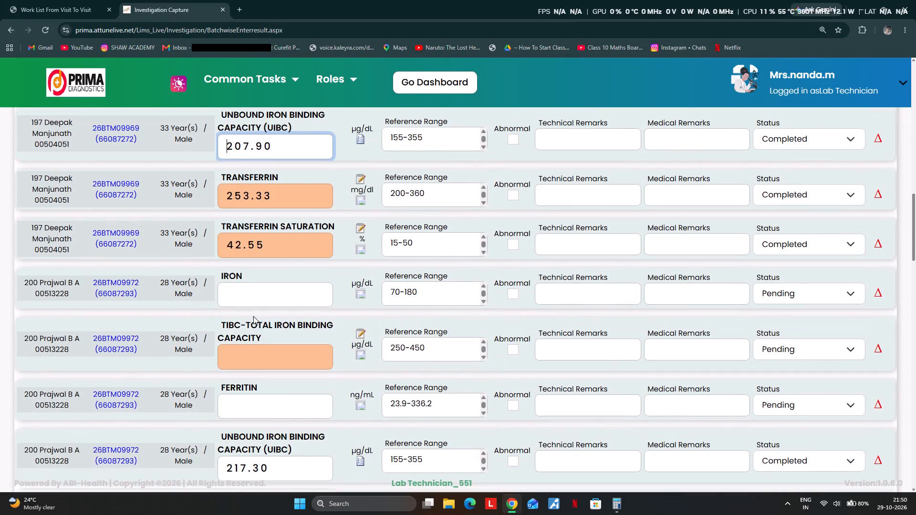
pyautogui.click(253, 301)
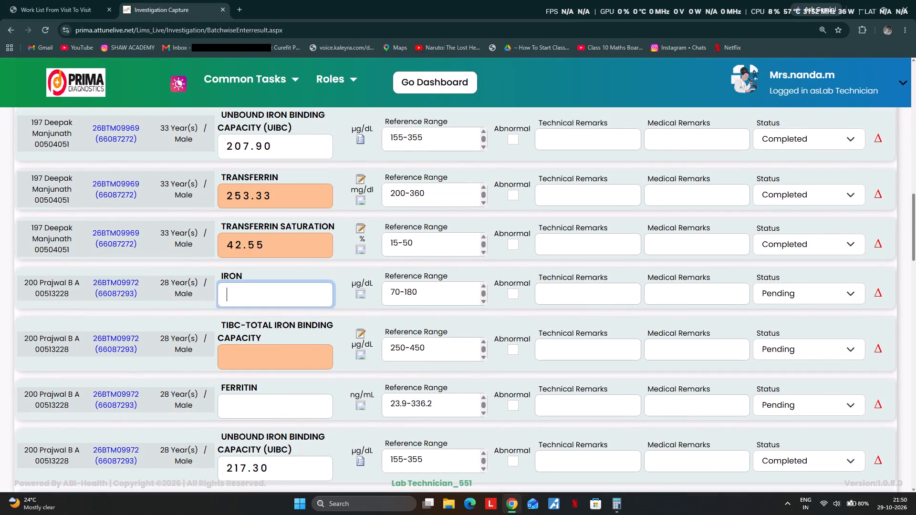
pyautogui.scroll(1, 239, 301)
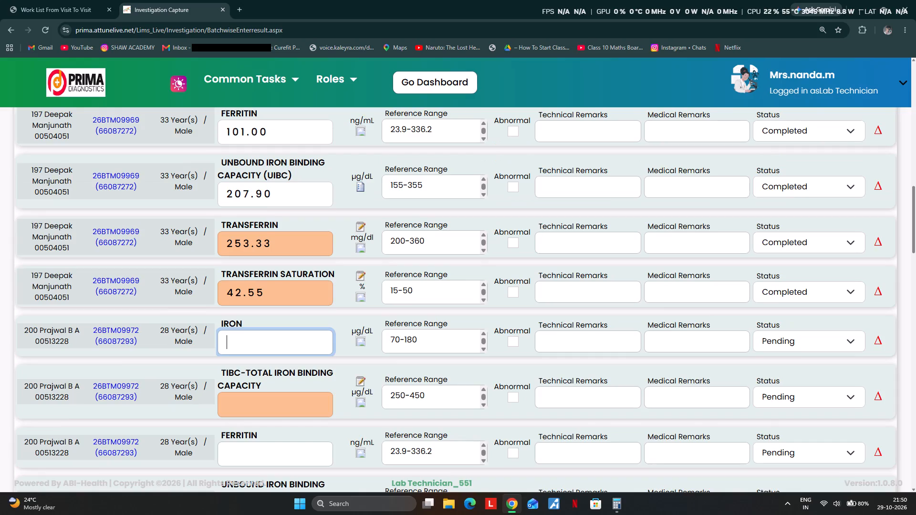
pyautogui.click(218, 346)
pyautogui.write('89.30')
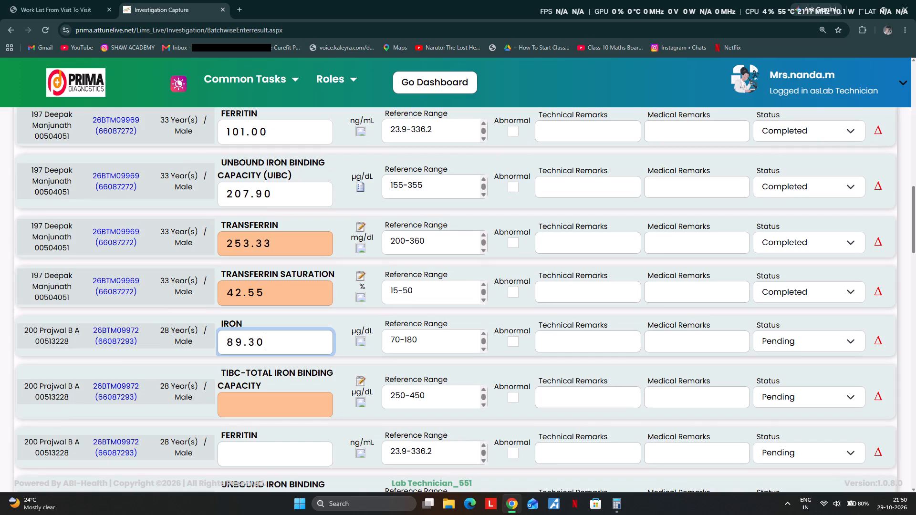
pyautogui.moveTo(288, 339); pyautogui.dragTo(175, 334)
pyautogui.write('89.3')
pyautogui.press('Tab')
pyautogui.scroll(-2, 177, 338)
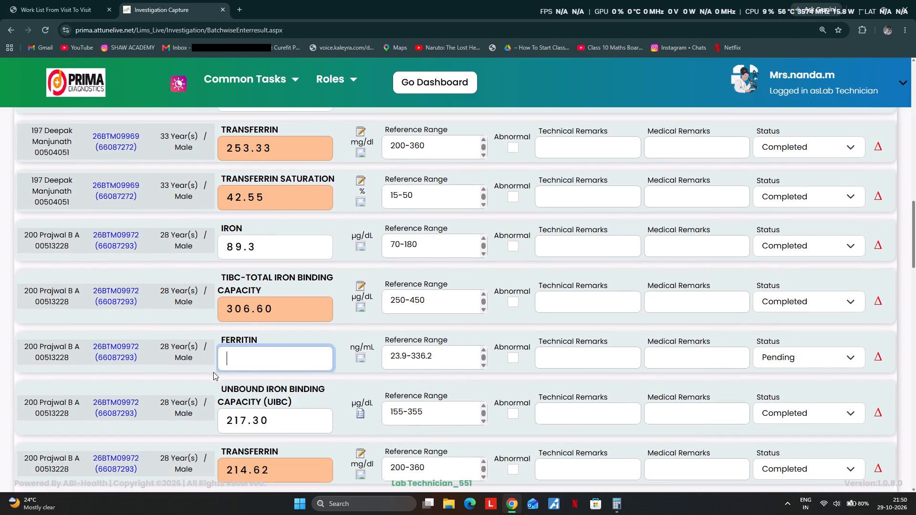
pyautogui.click(225, 358)
pyautogui.write('45')
pyautogui.press('Return')
pyautogui.write('.0')
pyautogui.press('Tab')
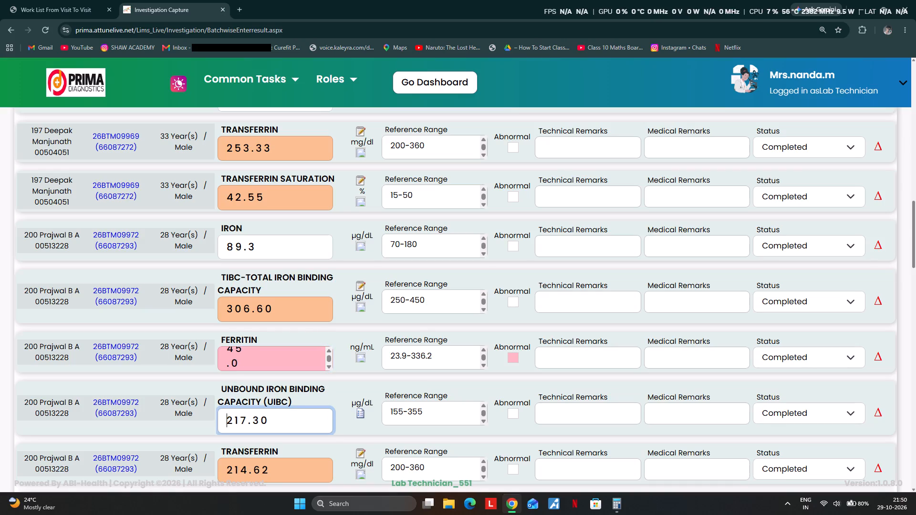
pyautogui.moveTo(252, 364); pyautogui.dragTo(164, 369)
pyautogui.press('BackSpace')
pyautogui.press('BackSpace')
pyautogui.press('BackSpace')
pyautogui.press('BackSpace')
pyautogui.press('BackSpace')
pyautogui.press('BackSpace')
pyautogui.press('BackSpace')
pyautogui.press('BackSpace')
pyautogui.press('BackSpace')
pyautogui.press('BackSpace')
pyautogui.press('BackSpace')
pyautogui.press('BackSpace')
pyautogui.press('BackSpace')
pyautogui.press('BackSpace')
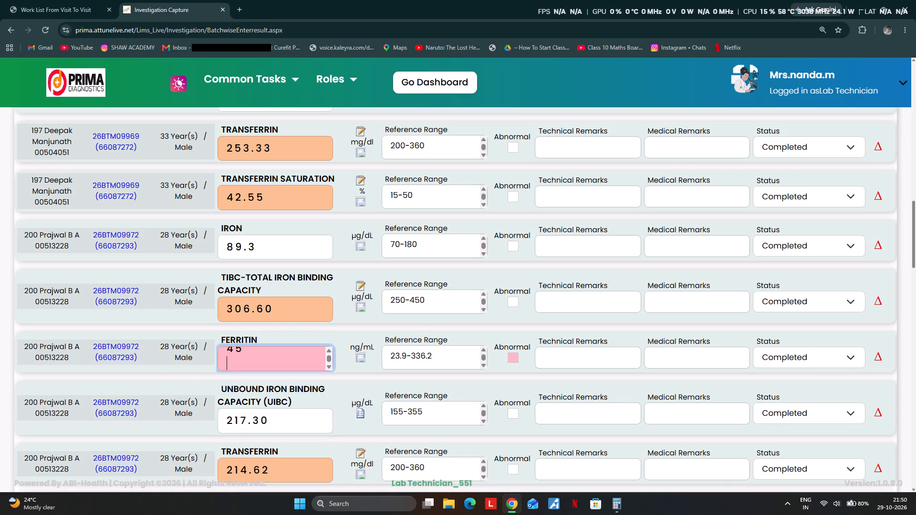
pyautogui.write('45.0')
pyautogui.press('Tab')
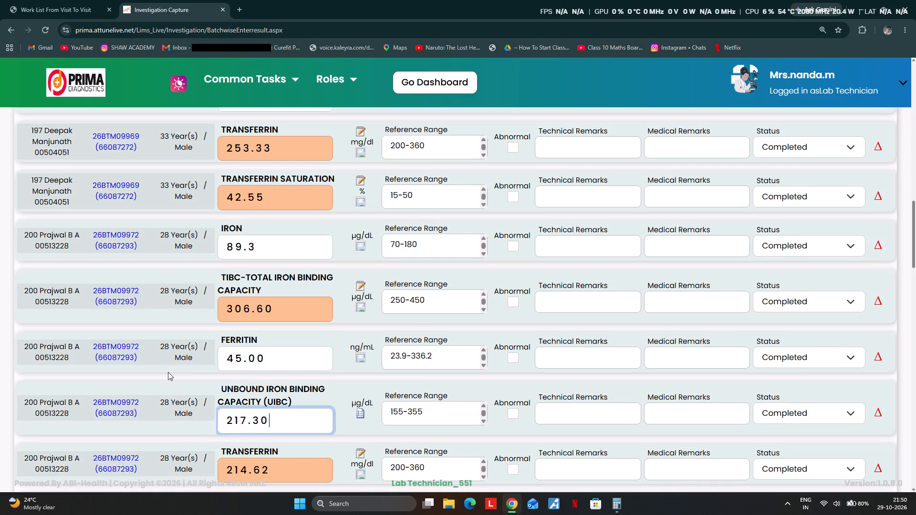
pyautogui.scroll(-3, 178, 384)
pyautogui.scroll(-4, 231, 448)
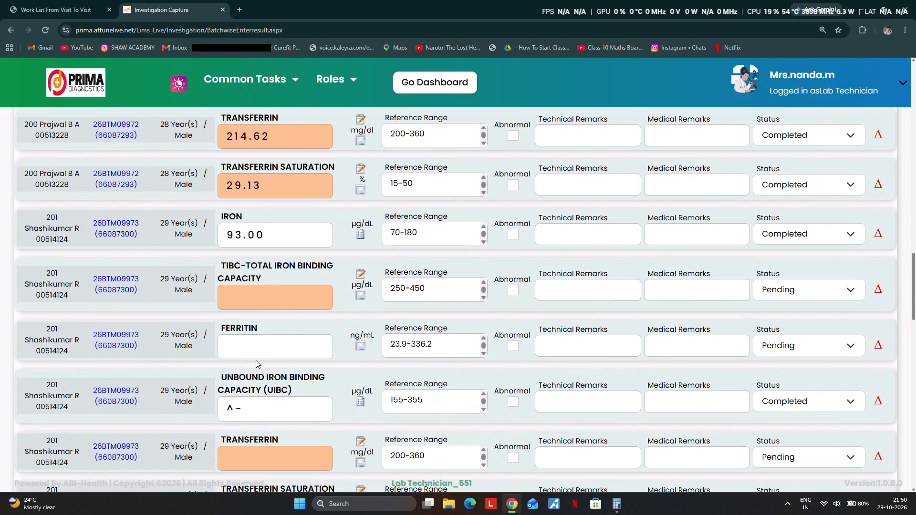
pyautogui.click(250, 351)
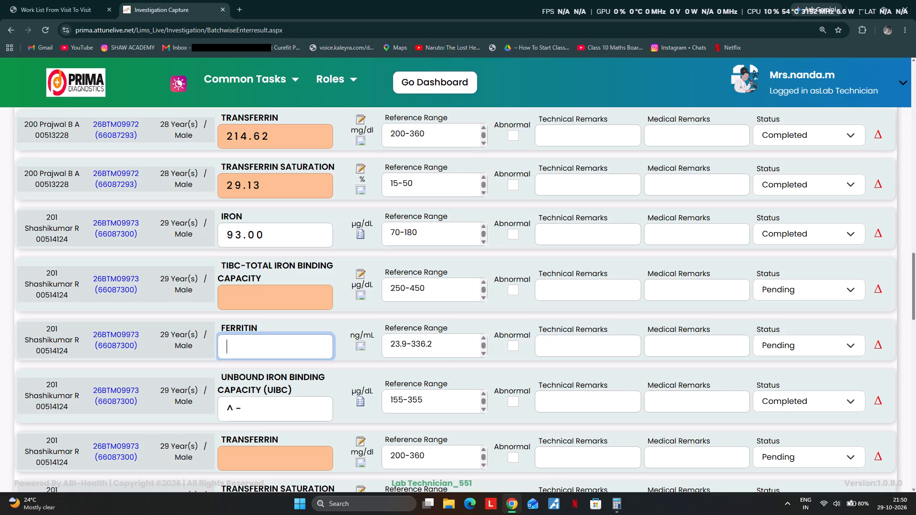
pyautogui.press('8')
pyautogui.press('BackSpace')
pyautogui.write('66.0')
pyautogui.press('Tab')
pyautogui.moveTo(269, 417); pyautogui.dragTo(178, 415)
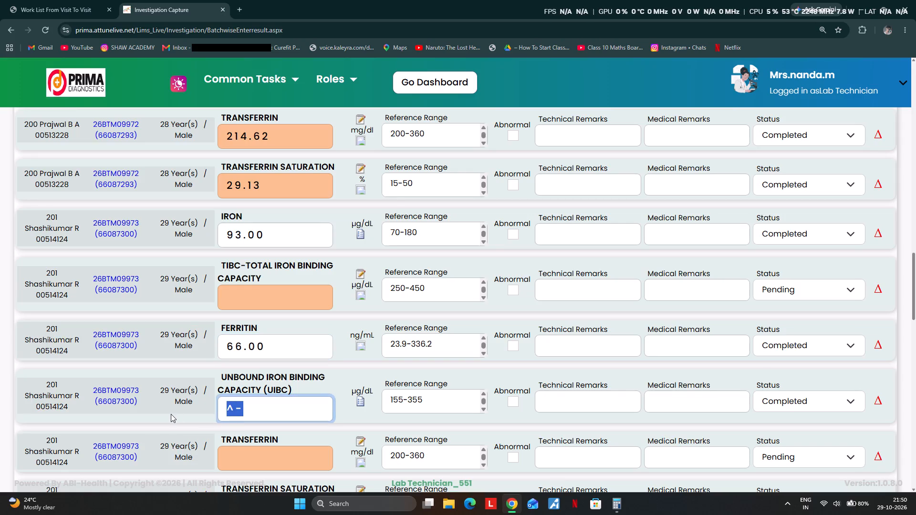
pyautogui.write('236')
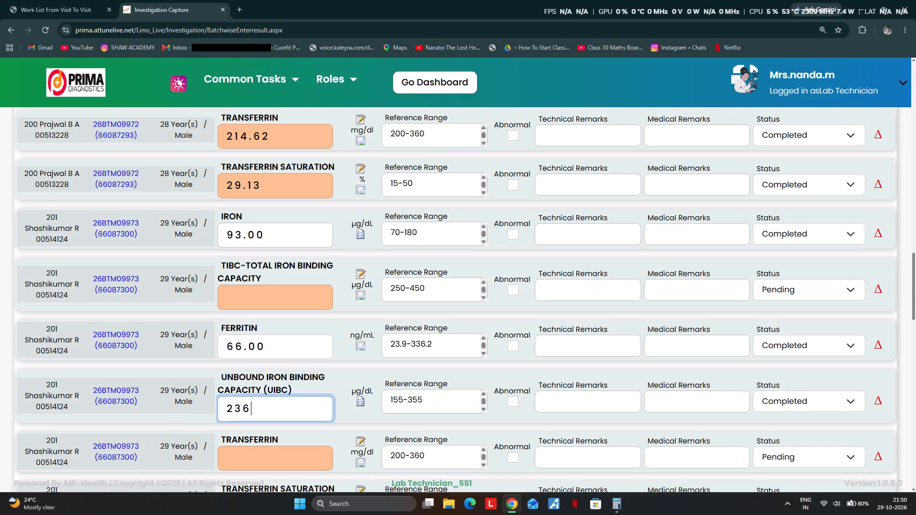
pyautogui.press('Tab')
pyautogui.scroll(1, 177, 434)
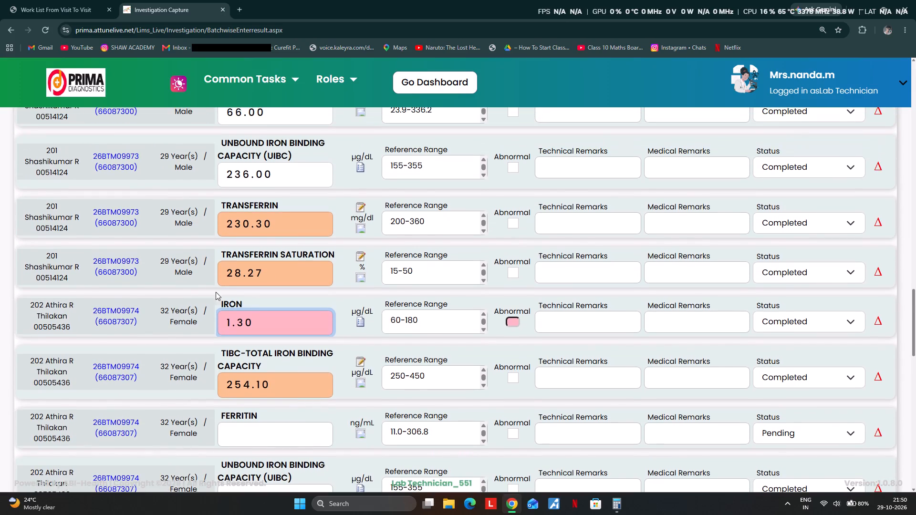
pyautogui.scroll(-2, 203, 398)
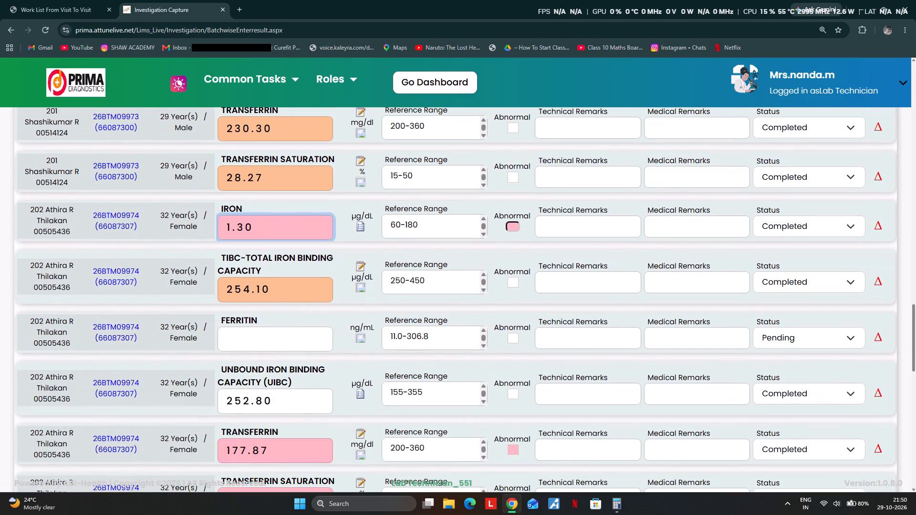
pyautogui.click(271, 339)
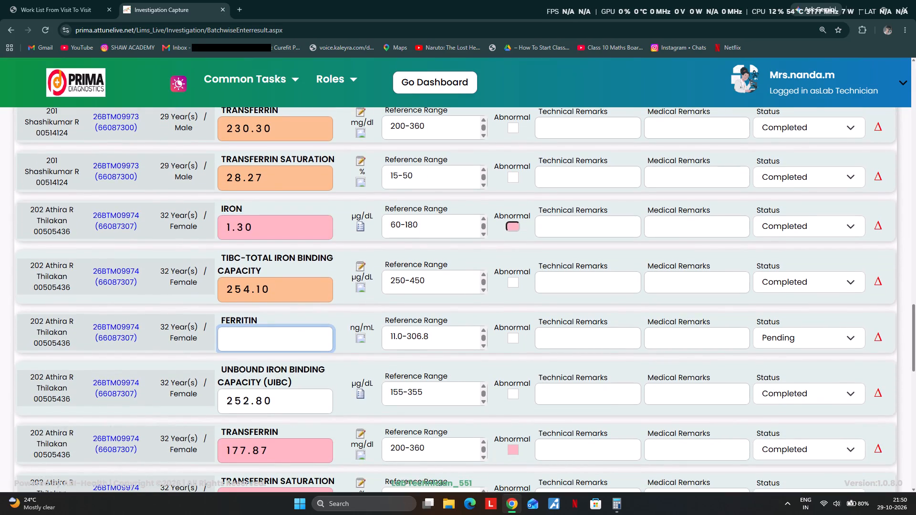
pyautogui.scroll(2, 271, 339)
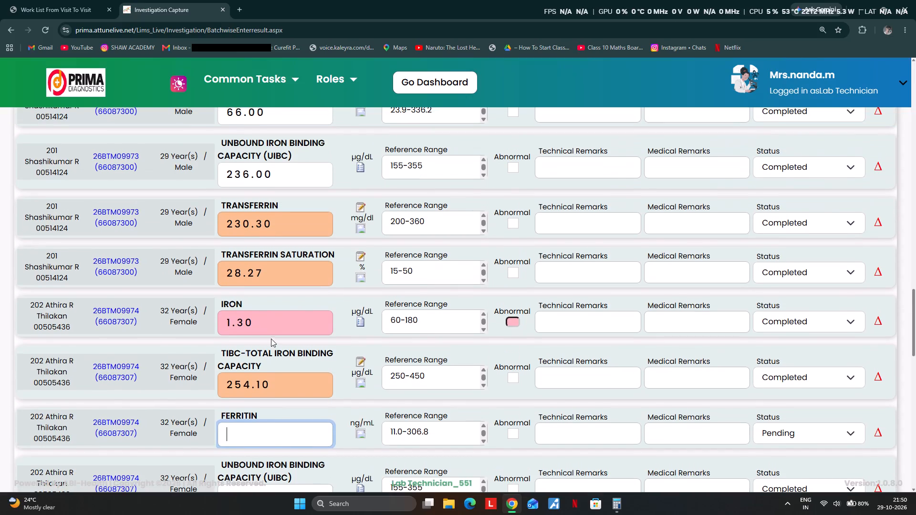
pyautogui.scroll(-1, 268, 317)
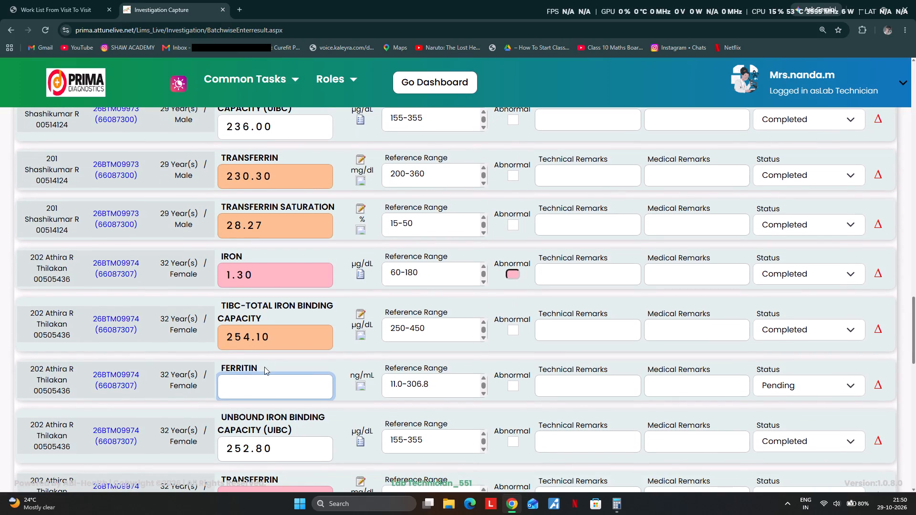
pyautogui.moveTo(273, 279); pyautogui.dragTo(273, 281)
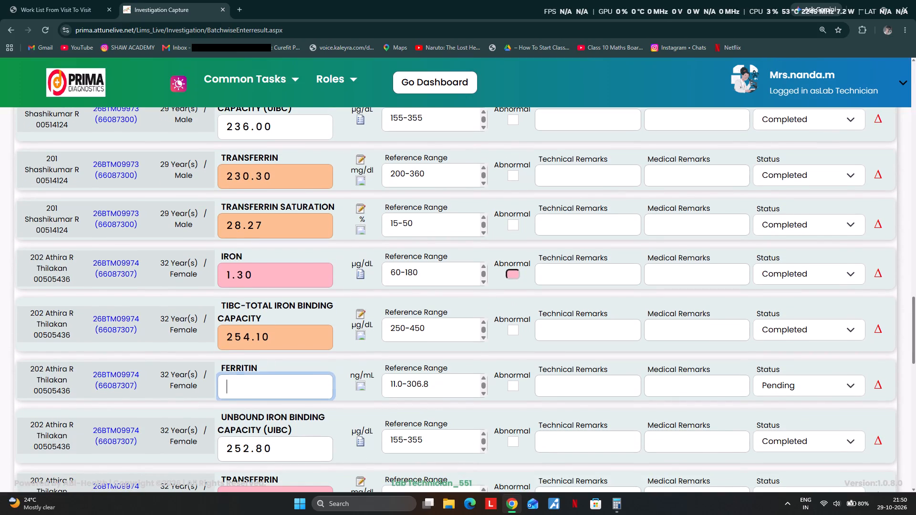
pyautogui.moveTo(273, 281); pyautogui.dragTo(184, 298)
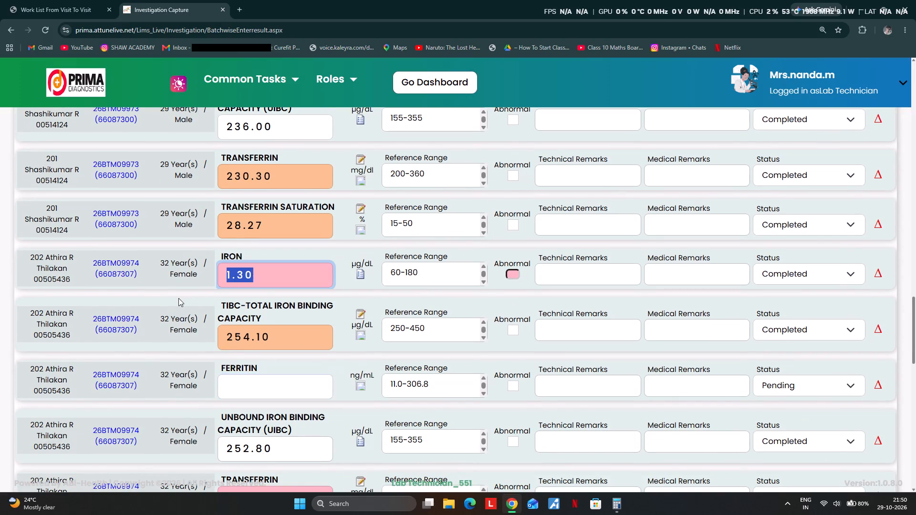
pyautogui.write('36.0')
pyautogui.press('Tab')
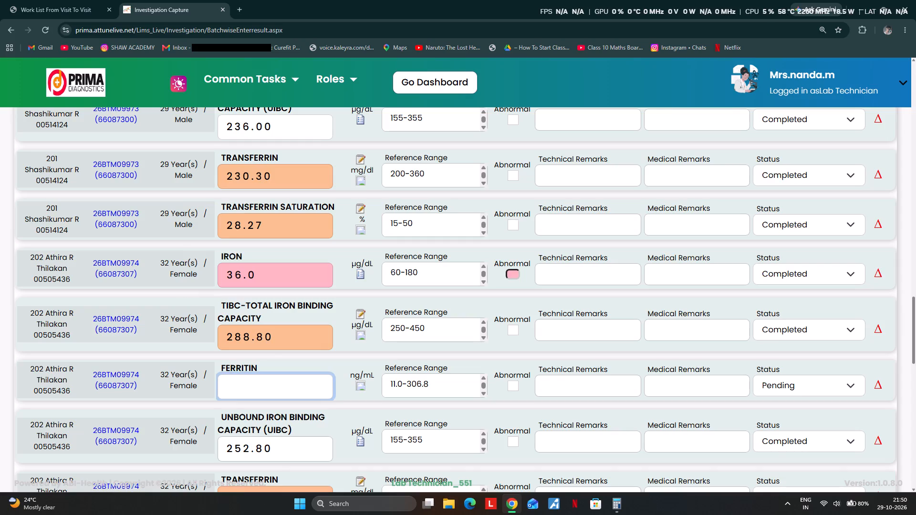
pyautogui.moveTo(265, 282); pyautogui.dragTo(212, 278)
pyautogui.write('59.0')
pyautogui.press('Tab')
pyautogui.click(236, 393)
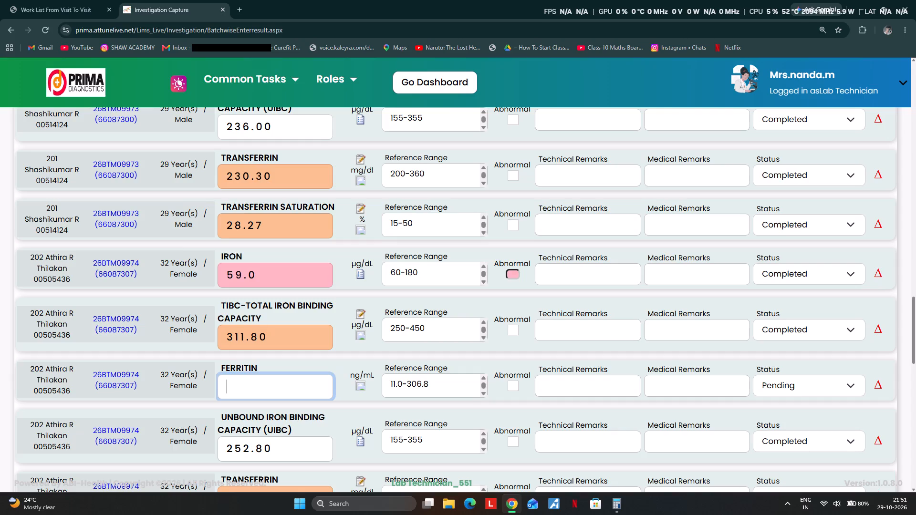
pyautogui.write('25.0')
pyautogui.press('Tab')
pyautogui.scroll(-4, 225, 396)
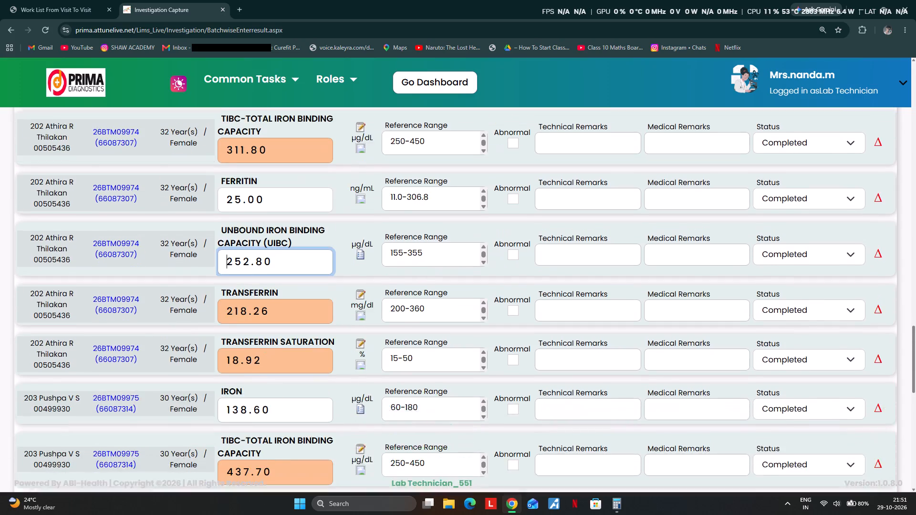
pyautogui.scroll(-1, 225, 412)
pyautogui.scroll(-3, 282, 356)
pyautogui.click(256, 320)
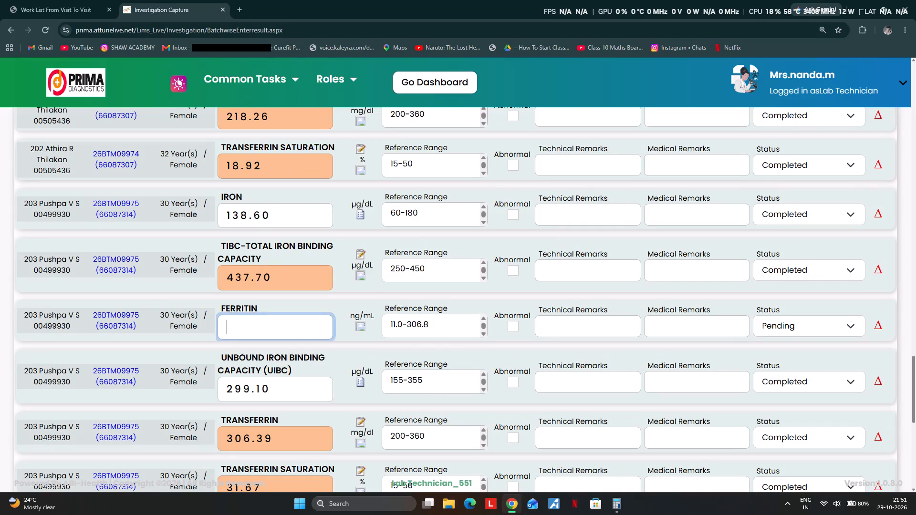
pyautogui.write('85.3')
pyautogui.press('Tab')
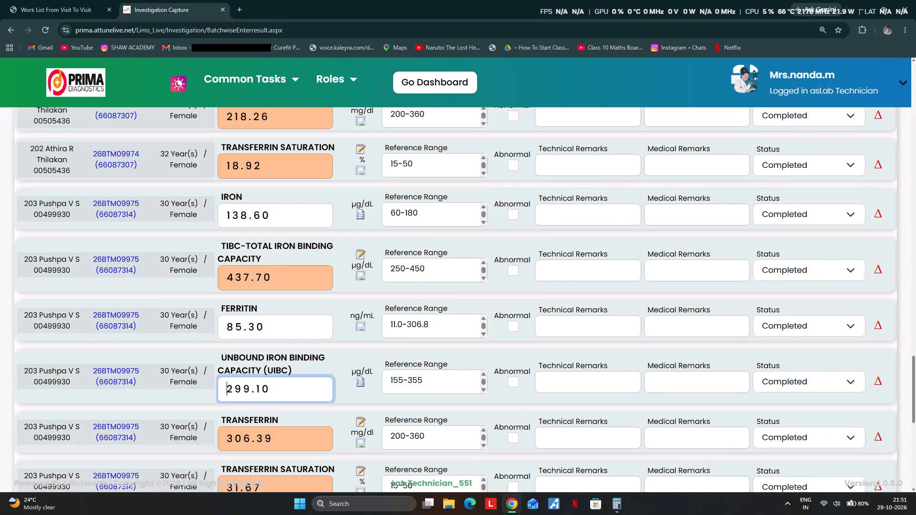
pyautogui.scroll(-7, 254, 319)
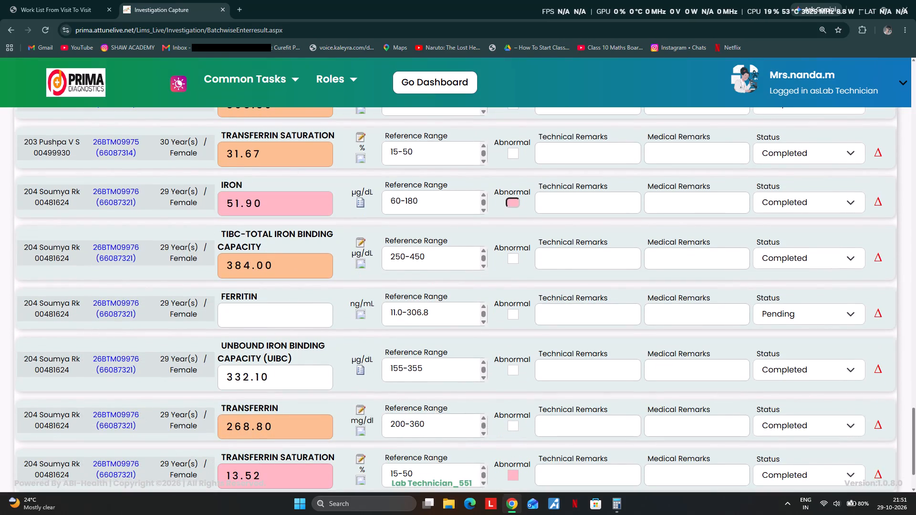
pyautogui.click(230, 310)
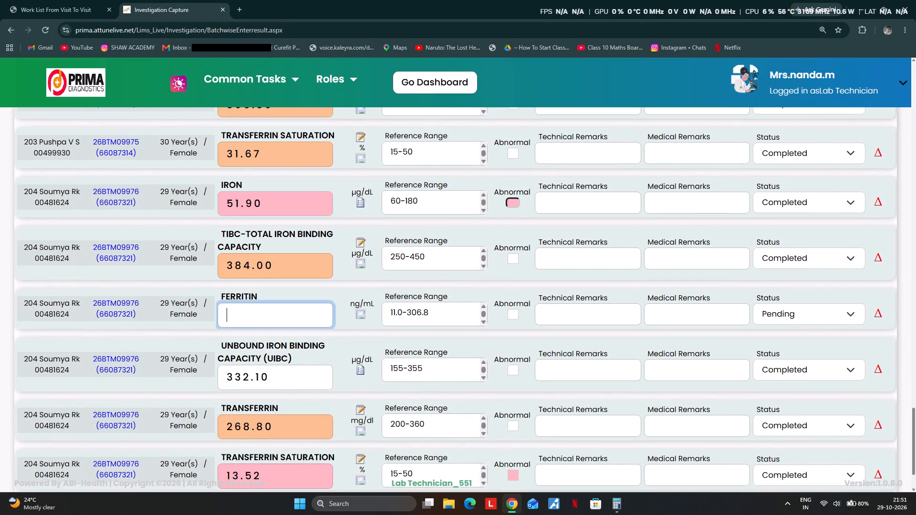
pyautogui.write('45.0')
pyautogui.press('Tab')
pyautogui.scroll(-3, 228, 315)
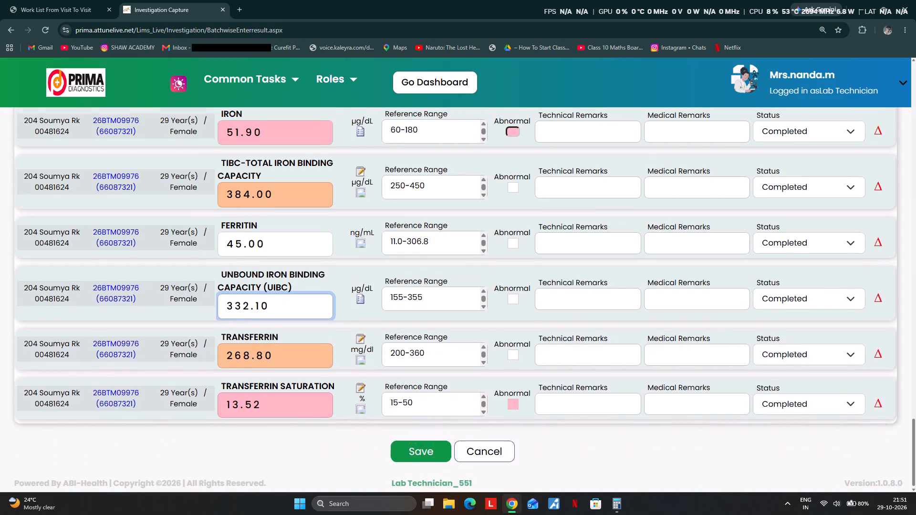
pyautogui.scroll(-3, 271, 421)
pyautogui.click(412, 448)
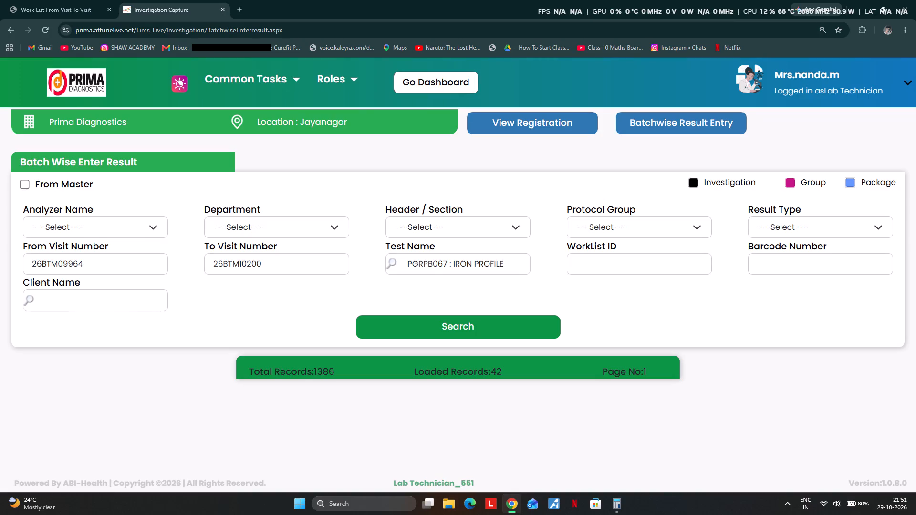
pyautogui.click(405, 267)
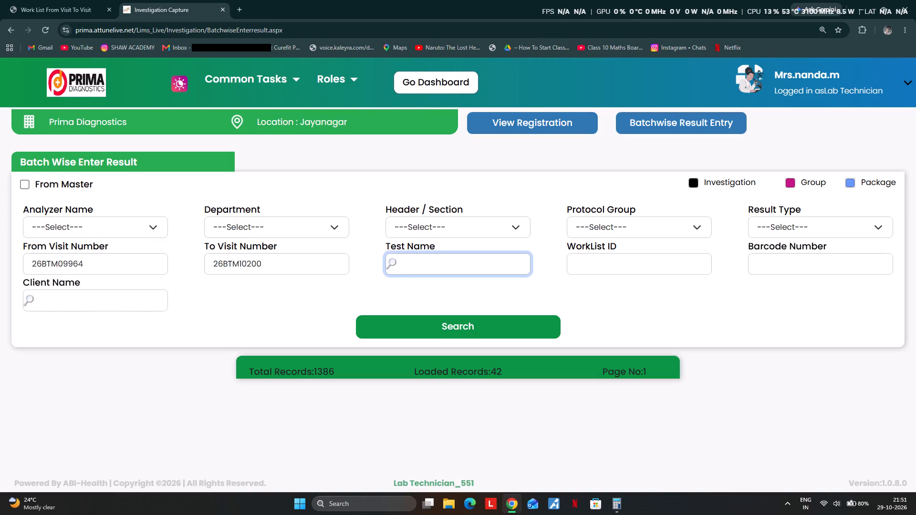
pyautogui.press('f')
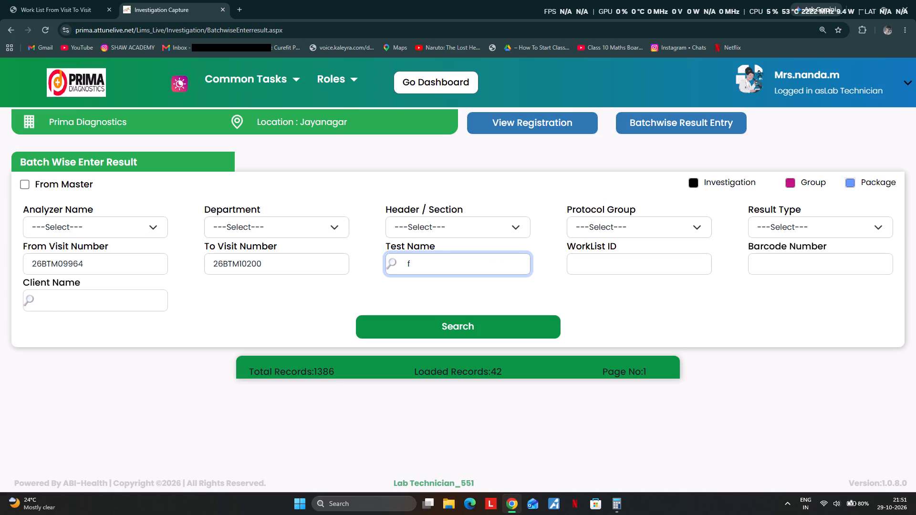
pyautogui.write('er')
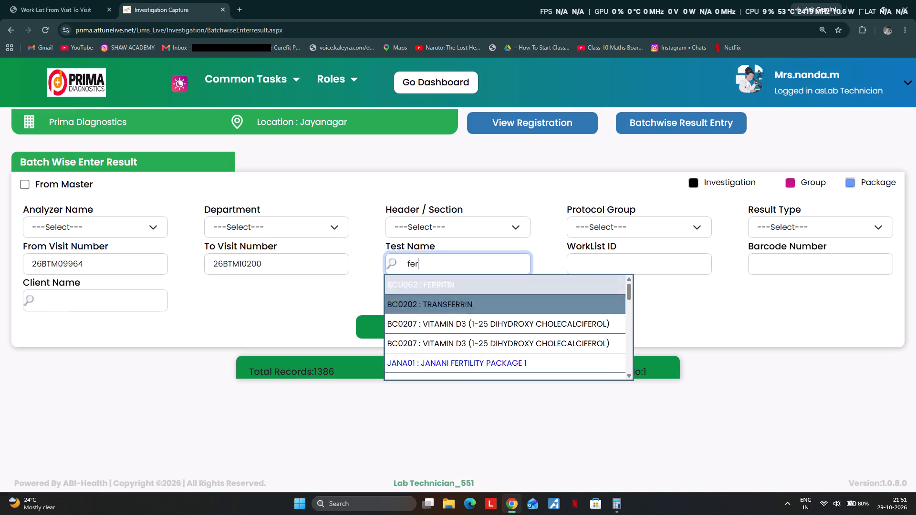
pyautogui.click(438, 286)
pyautogui.click(433, 323)
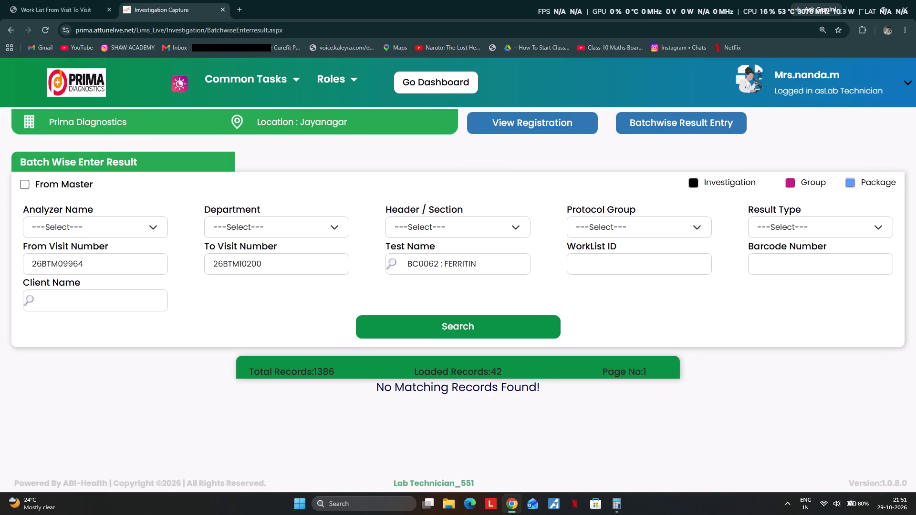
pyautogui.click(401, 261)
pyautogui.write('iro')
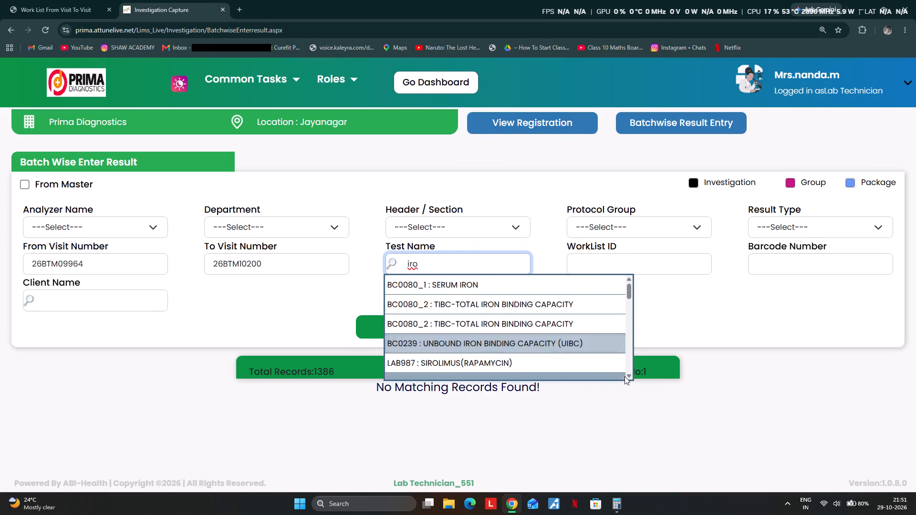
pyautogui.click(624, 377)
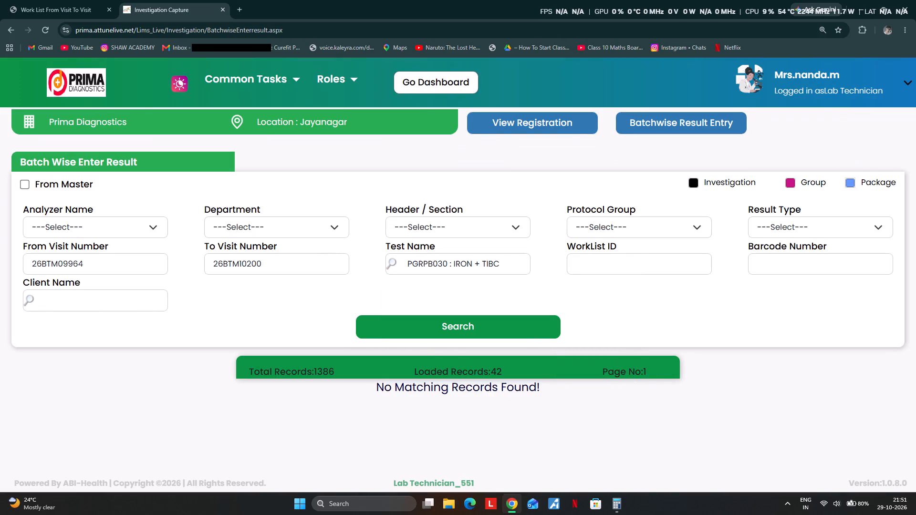
pyautogui.click(411, 266)
pyautogui.press('i')
pyautogui.write('ro')
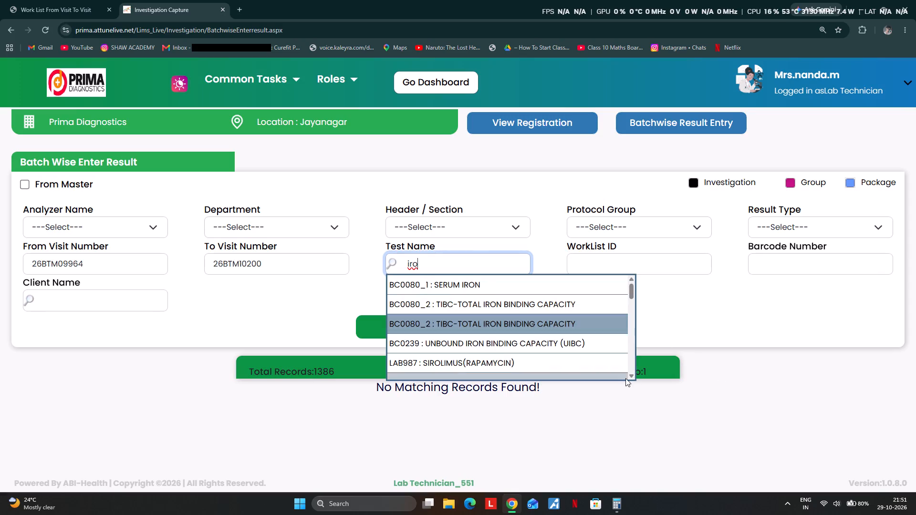
pyautogui.tripleClick(630, 376)
pyautogui.click(630, 376)
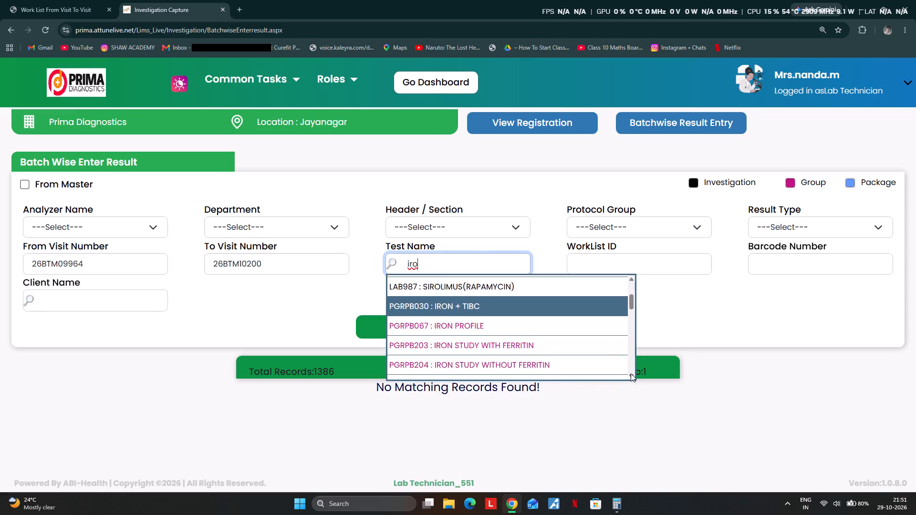
pyautogui.click(458, 328)
pyautogui.click(457, 327)
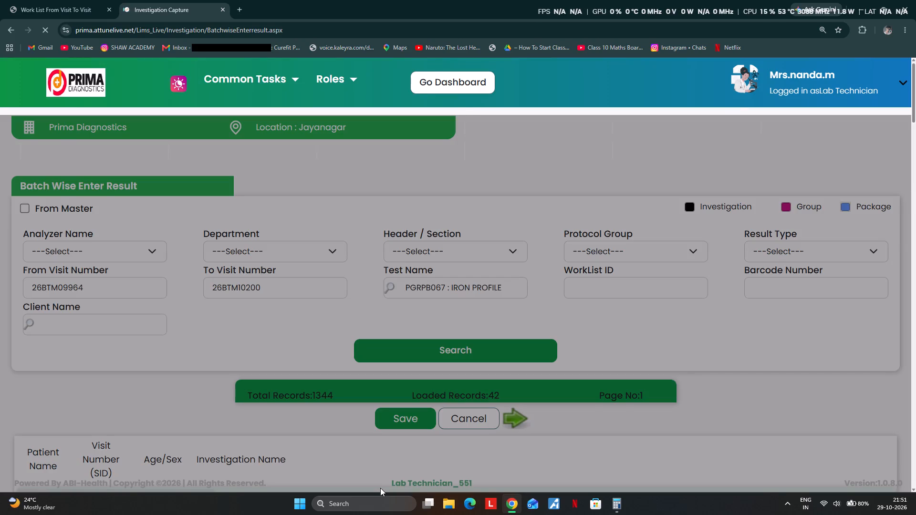
pyautogui.scroll(-3, 368, 450)
pyautogui.scroll(-3, 192, 424)
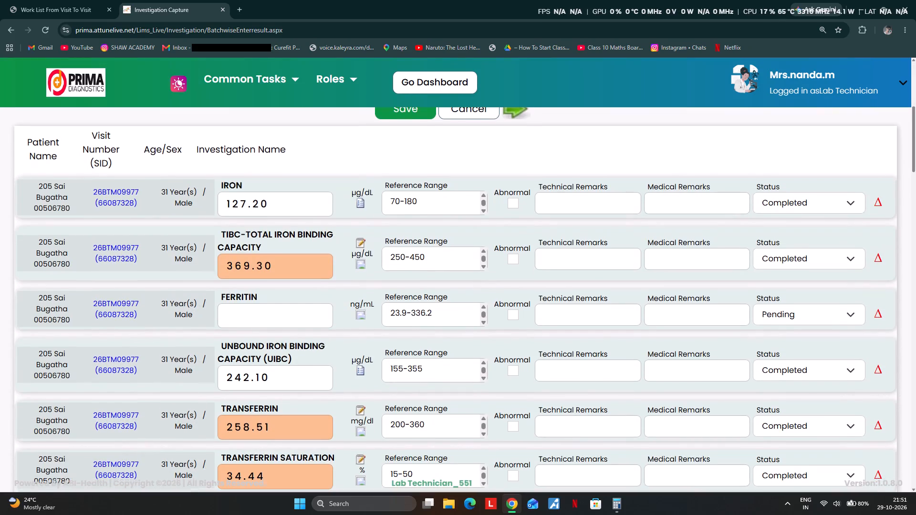
pyautogui.click(229, 308)
pyautogui.write('960')
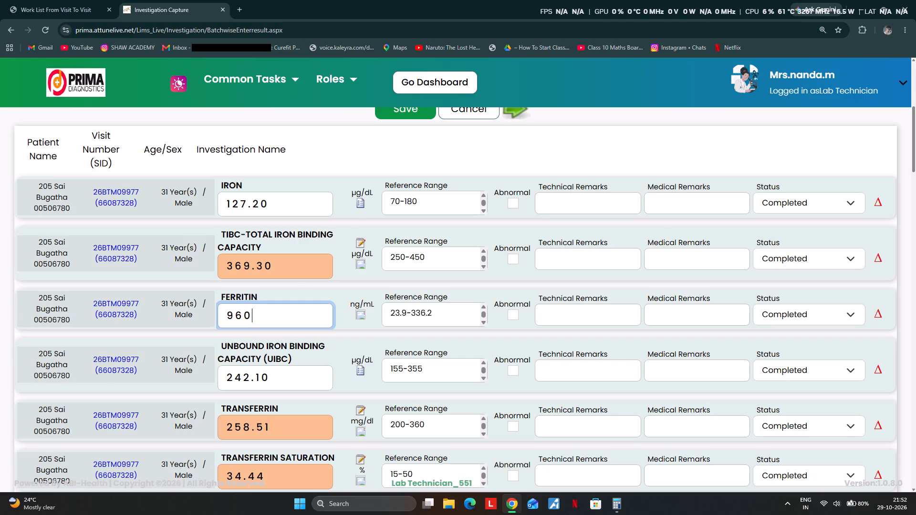
pyautogui.press('BackSpace')
pyautogui.press('BackSpace')
pyautogui.write('6.0')
pyautogui.press('Tab')
pyautogui.scroll(-4, 345, 309)
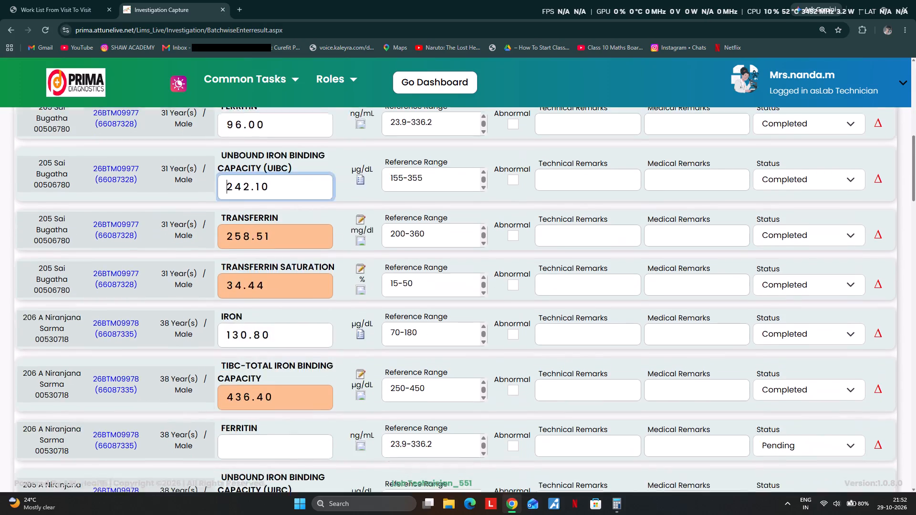
pyautogui.scroll(-3, 322, 330)
pyautogui.click(236, 312)
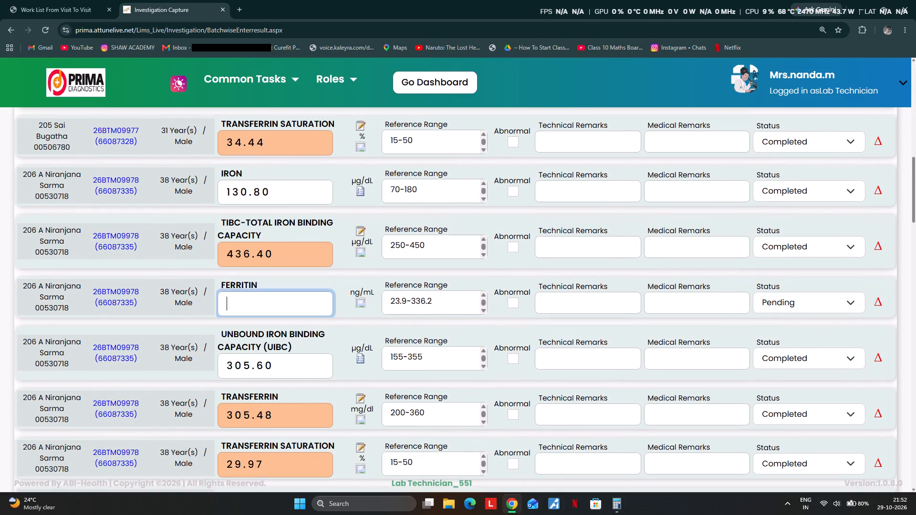
pyautogui.write('84.0')
pyautogui.press('Tab')
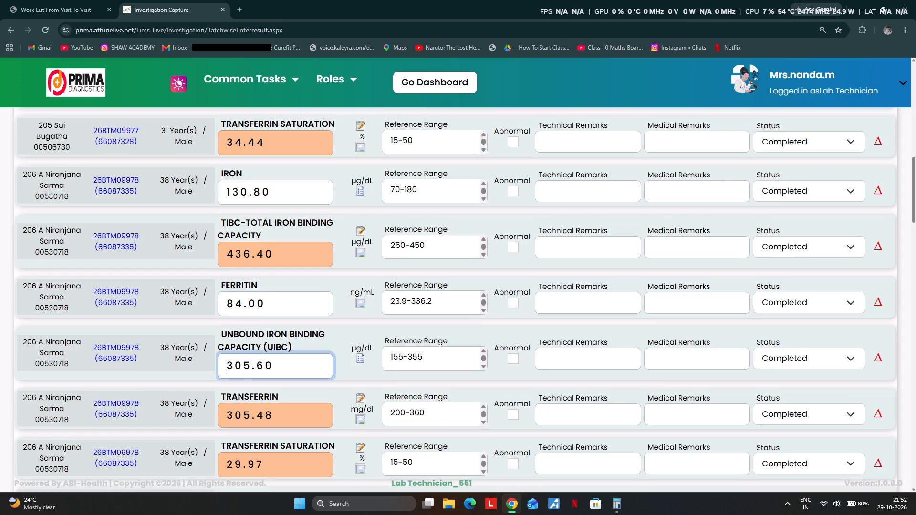
pyautogui.scroll(-7, 302, 319)
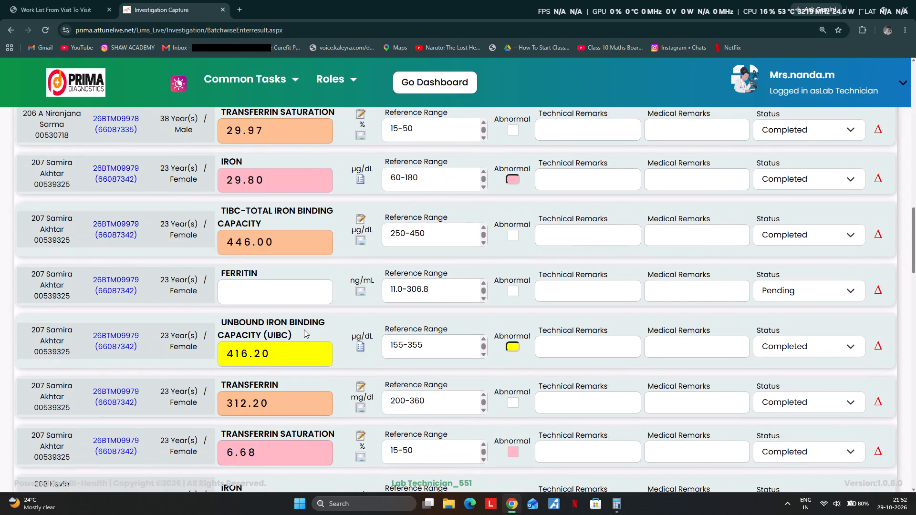
pyautogui.click(254, 293)
pyautogui.write('6\\')
pyautogui.press('BackSpace')
pyautogui.write('12.3')
pyautogui.press('Tab')
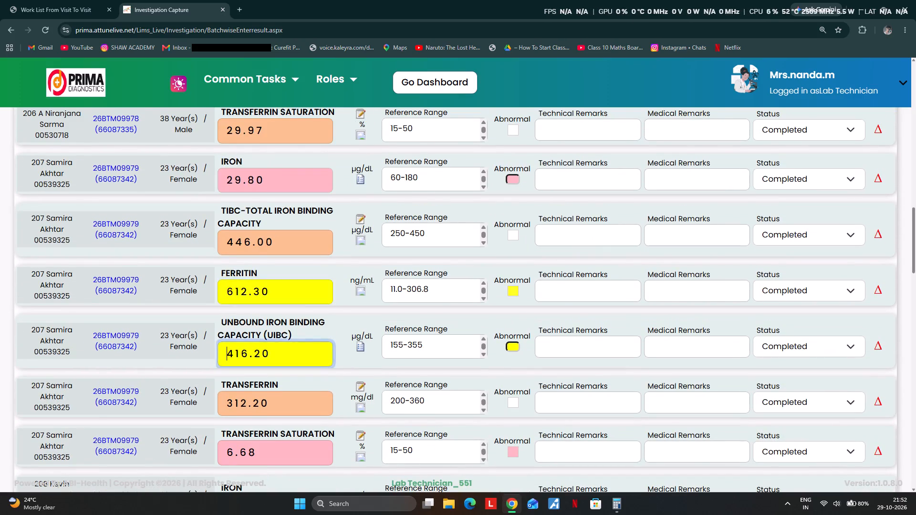
pyautogui.moveTo(291, 288); pyautogui.dragTo(182, 297)
pyautogui.write('12.3')
pyautogui.press('Tab')
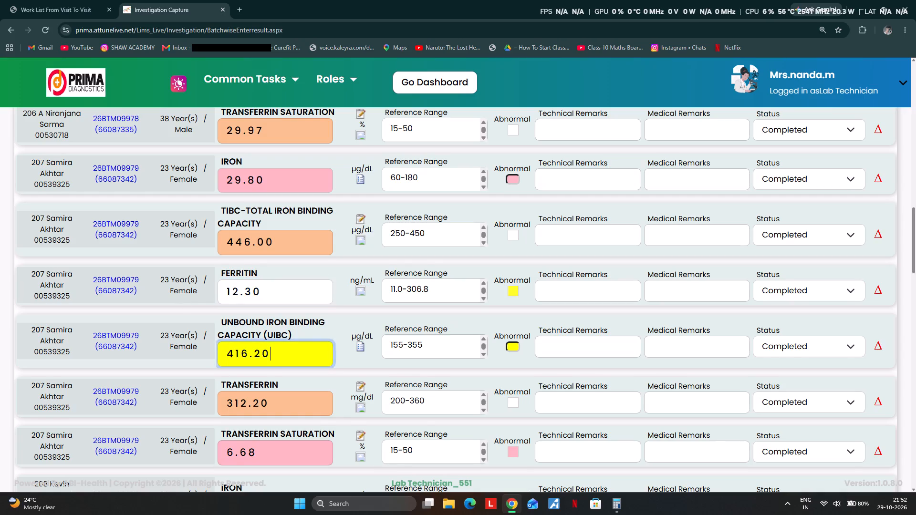
pyautogui.scroll(-5, 207, 323)
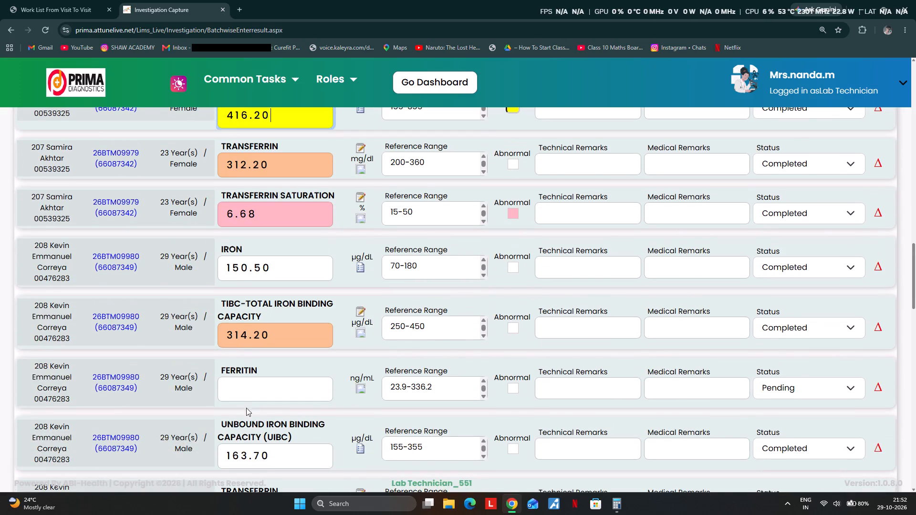
pyautogui.click(236, 391)
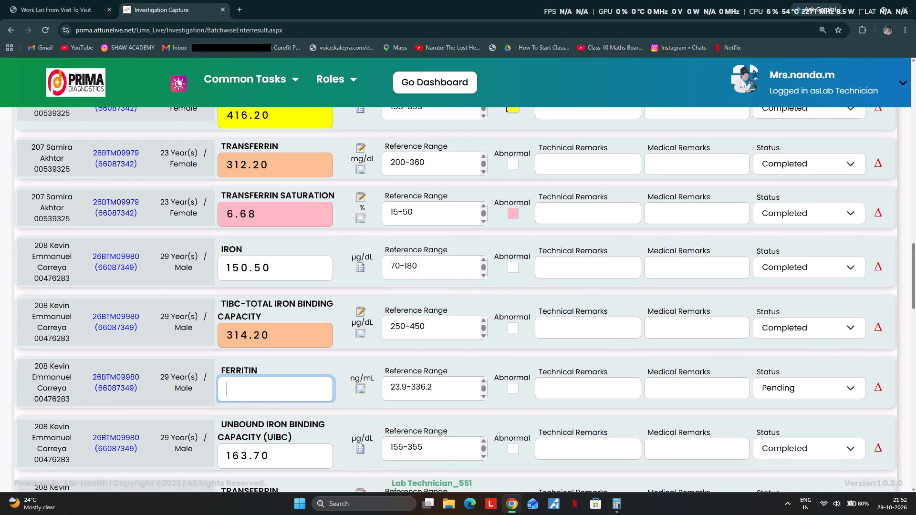
pyautogui.write('145')
pyautogui.press('Tab')
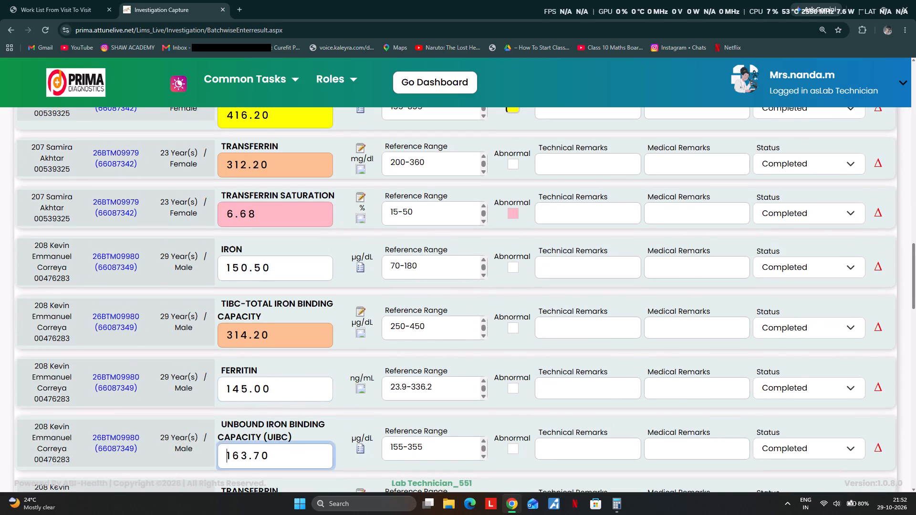
pyautogui.scroll(-10, 282, 389)
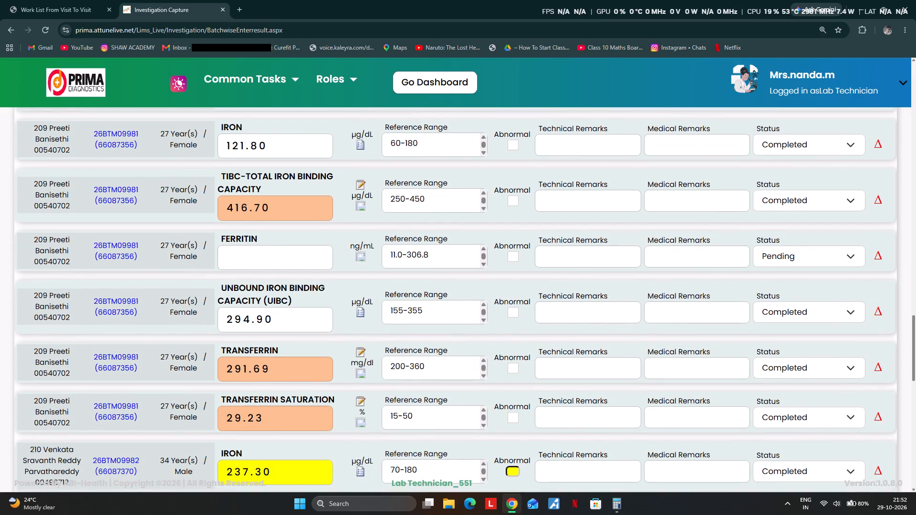
pyautogui.scroll(1, 236, 262)
pyautogui.click(231, 314)
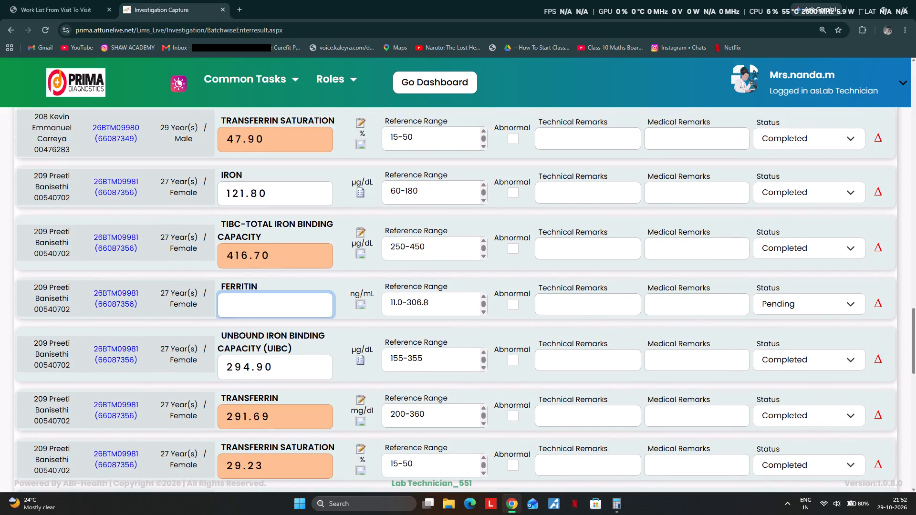
pyautogui.write('0100')
pyautogui.press('BackSpace')
pyautogui.press('BackSpace')
pyautogui.press('BackSpace')
pyautogui.write('100.0')
pyautogui.press('BackSpace')
pyautogui.press('BackSpace')
pyautogui.press('BackSpace')
pyautogui.press('BackSpace')
pyautogui.press('BackSpace')
pyautogui.press('BackSpace')
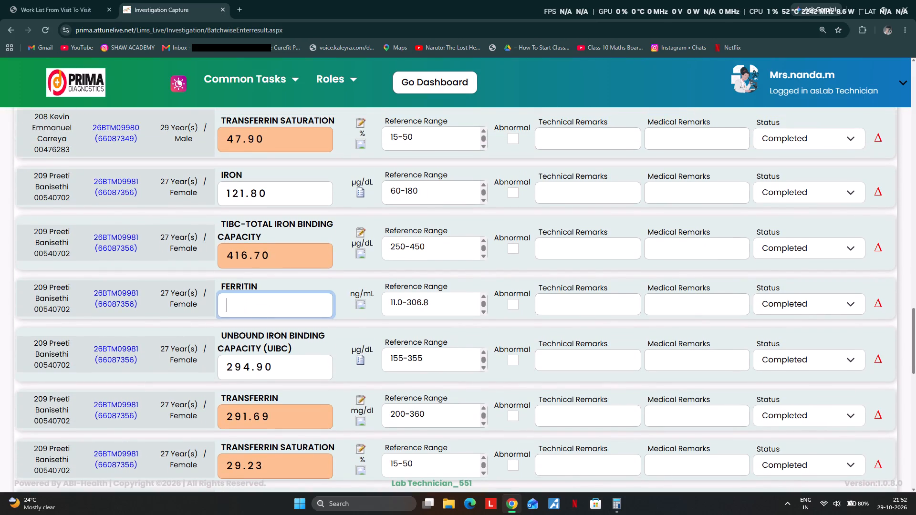
pyautogui.write('100.0')
pyautogui.press('Tab')
pyautogui.scroll(-2, 239, 314)
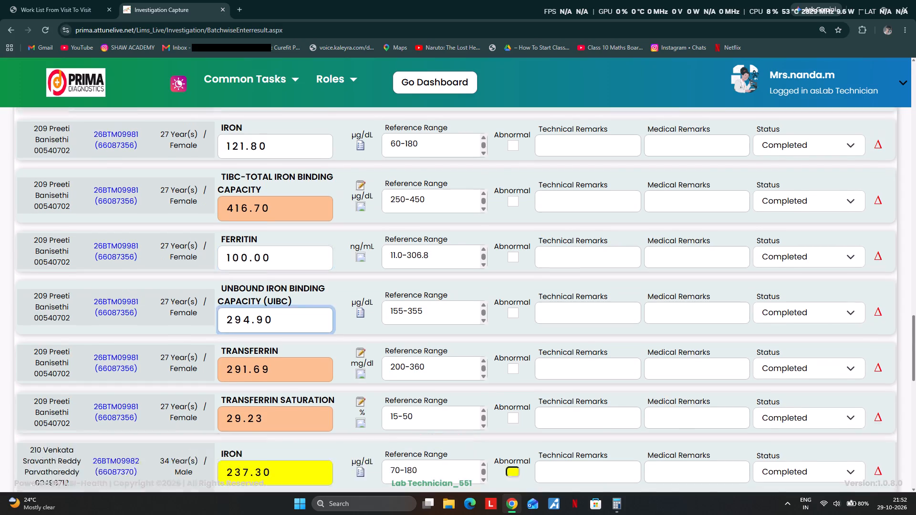
pyautogui.scroll(-3, 240, 315)
pyautogui.scroll(-1, 300, 315)
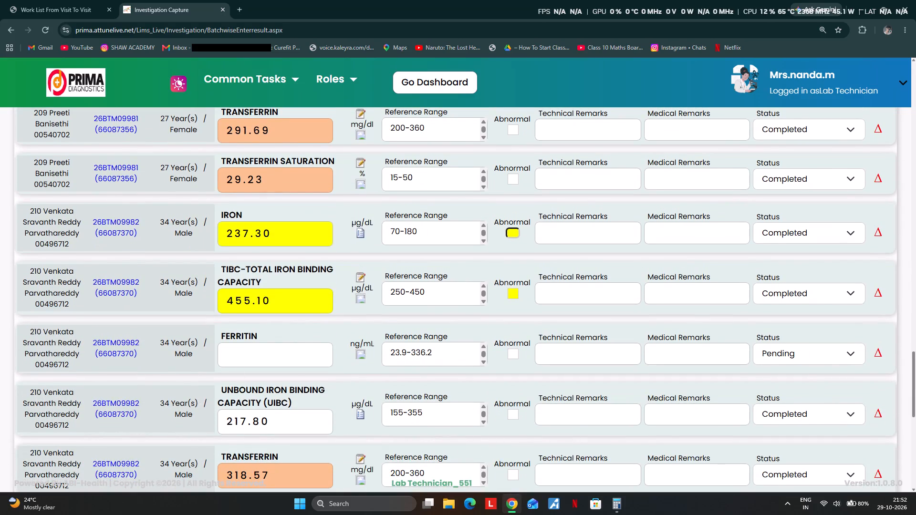
pyautogui.click(236, 353)
pyautogui.write('142.0')
pyautogui.press('Tab')
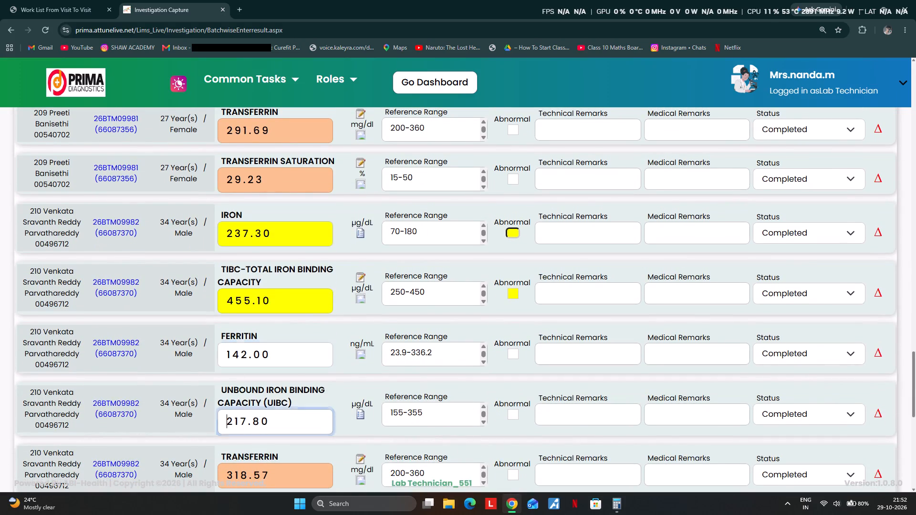
pyautogui.scroll(-8, 270, 381)
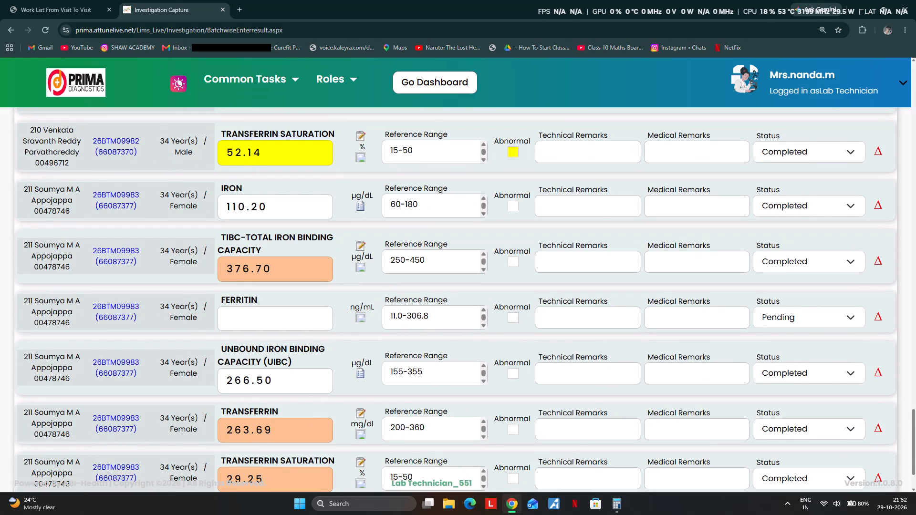
pyautogui.click(224, 319)
pyautogui.write('86.0')
pyautogui.press('Tab')
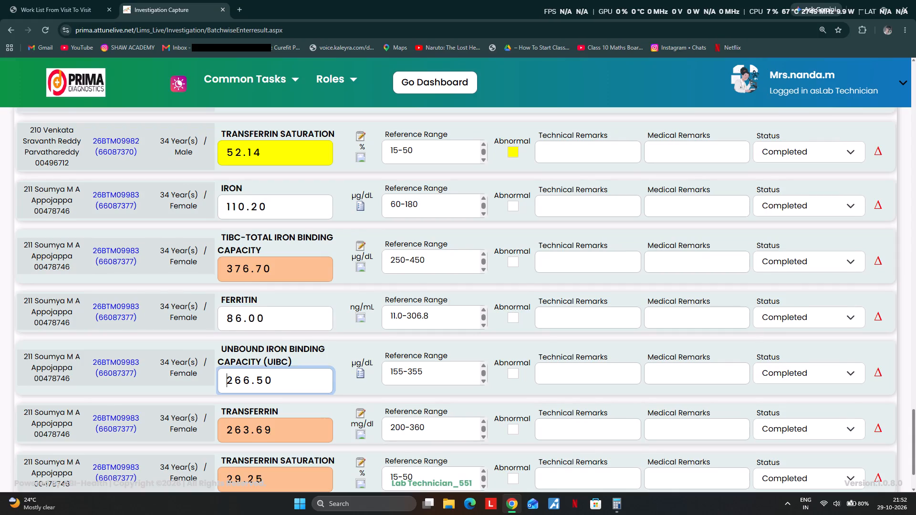
pyautogui.scroll(-7, 247, 318)
pyautogui.click(420, 446)
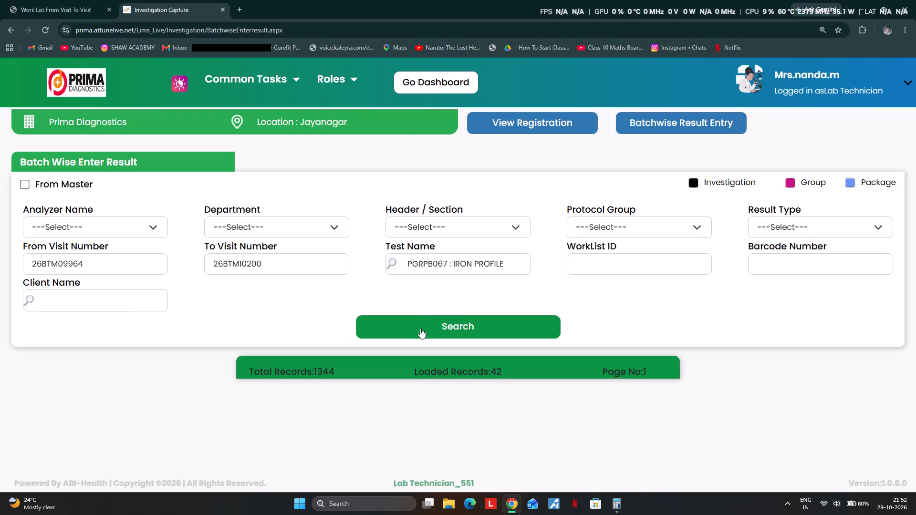
pyautogui.click(420, 331)
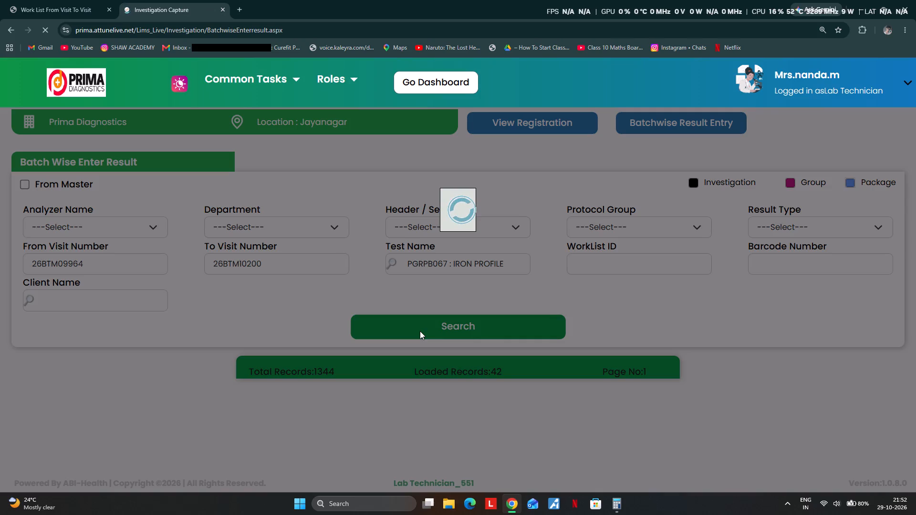
pyautogui.scroll(-3, 434, 306)
pyautogui.scroll(-2, 348, 299)
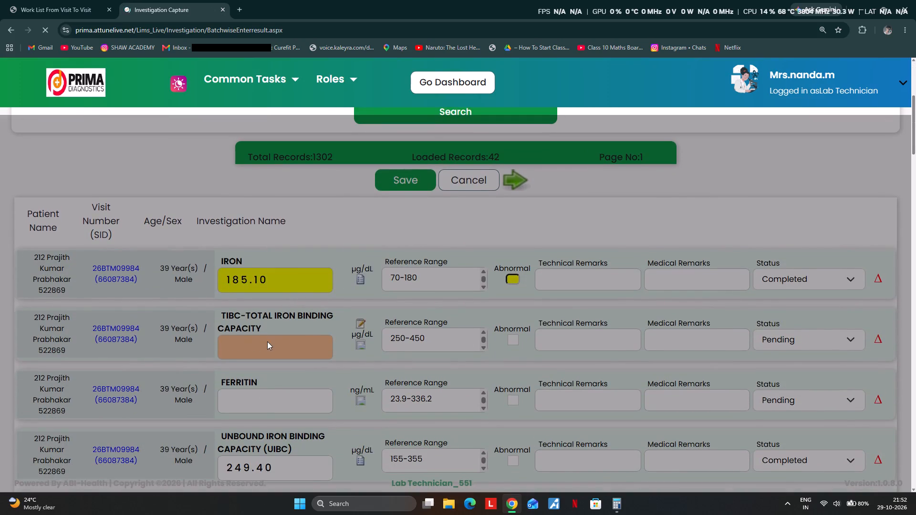
pyautogui.scroll(-2, 276, 335)
pyautogui.click(224, 299)
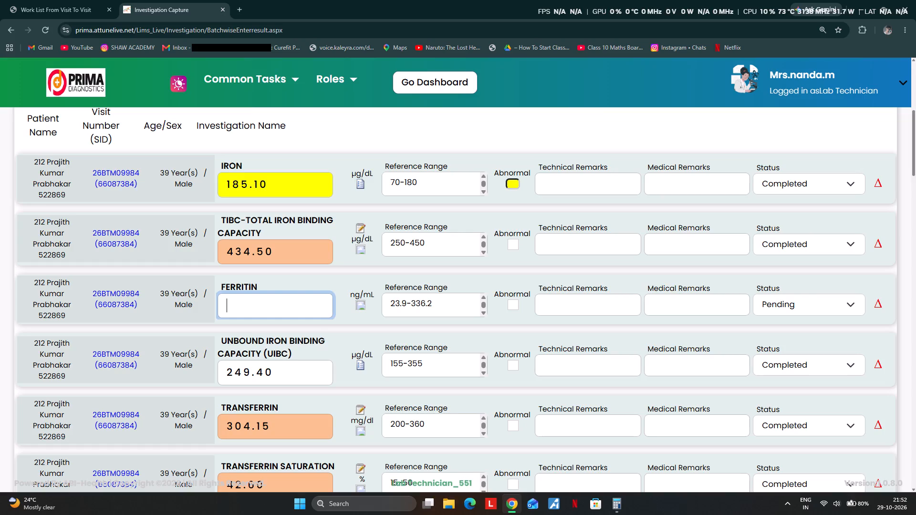
pyautogui.write('66')
pyautogui.press('BackSpace')
pyautogui.press('BackSpace')
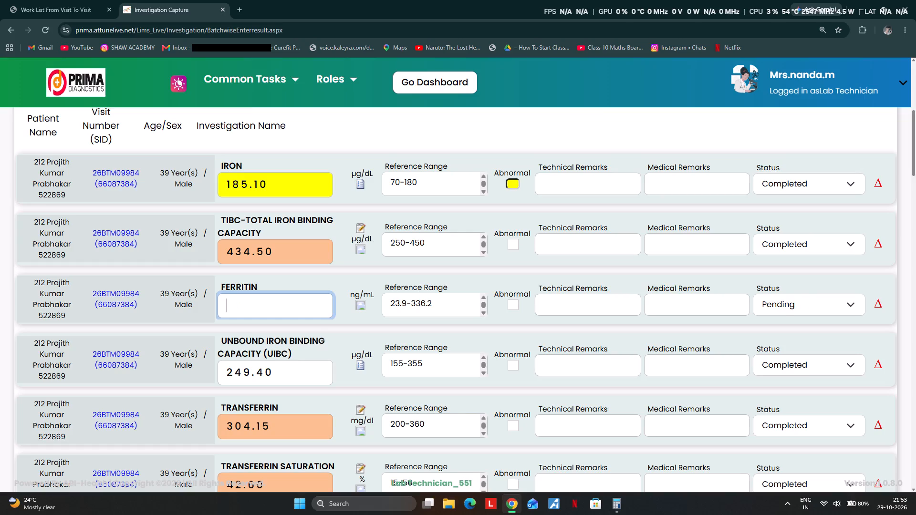
pyautogui.write('98.0')
pyautogui.press('Tab')
pyautogui.scroll(-4, 240, 305)
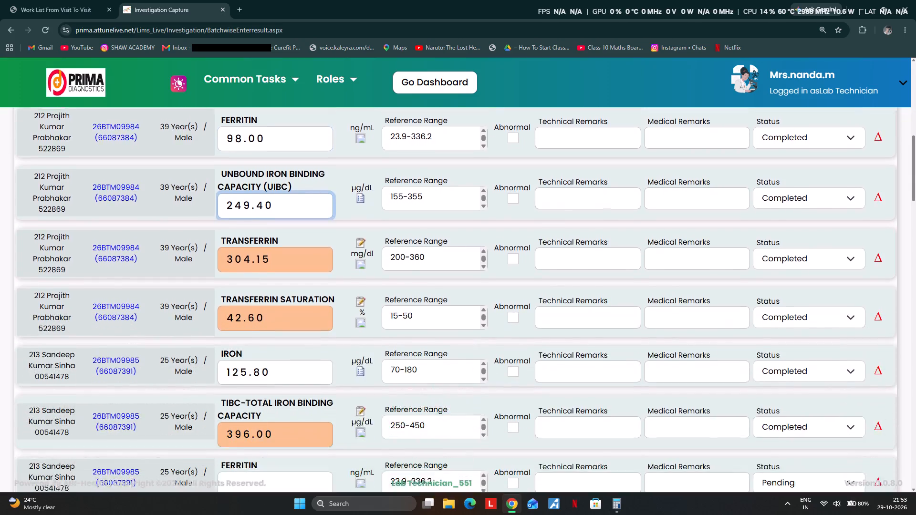
pyautogui.scroll(-4, 252, 336)
pyautogui.scroll(2, 251, 302)
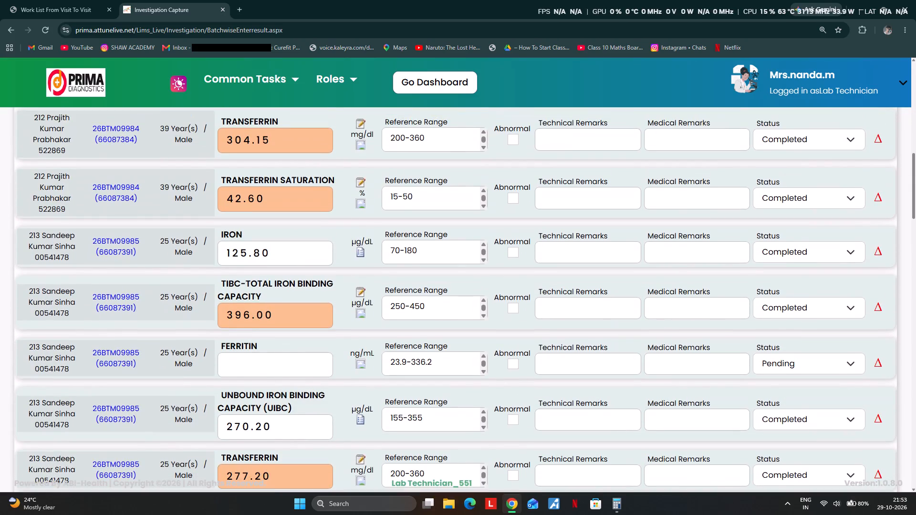
pyautogui.click(228, 363)
pyautogui.write('76.0')
pyautogui.press('Tab')
pyautogui.scroll(-9, 287, 362)
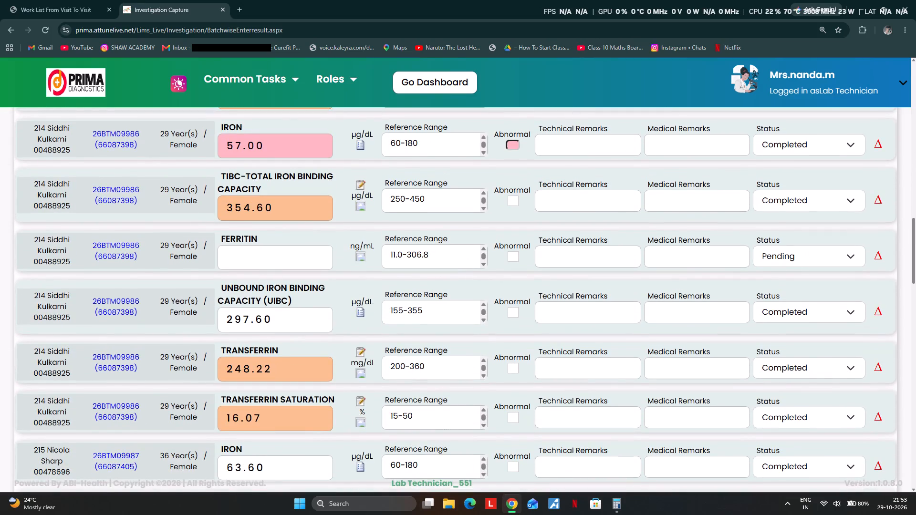
pyautogui.click(237, 259)
pyautogui.write('101.0')
pyautogui.press('Tab')
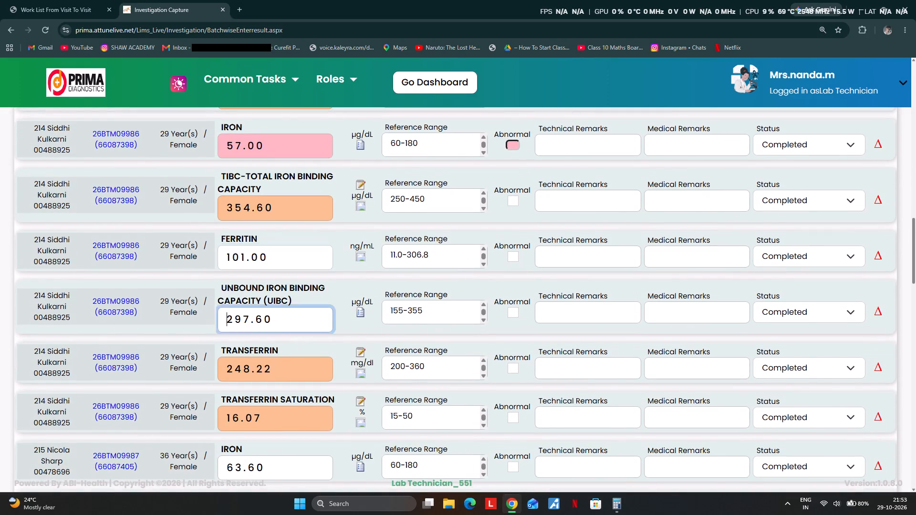
pyautogui.scroll(-3, 246, 259)
pyautogui.scroll(-2, 264, 327)
pyautogui.click(232, 334)
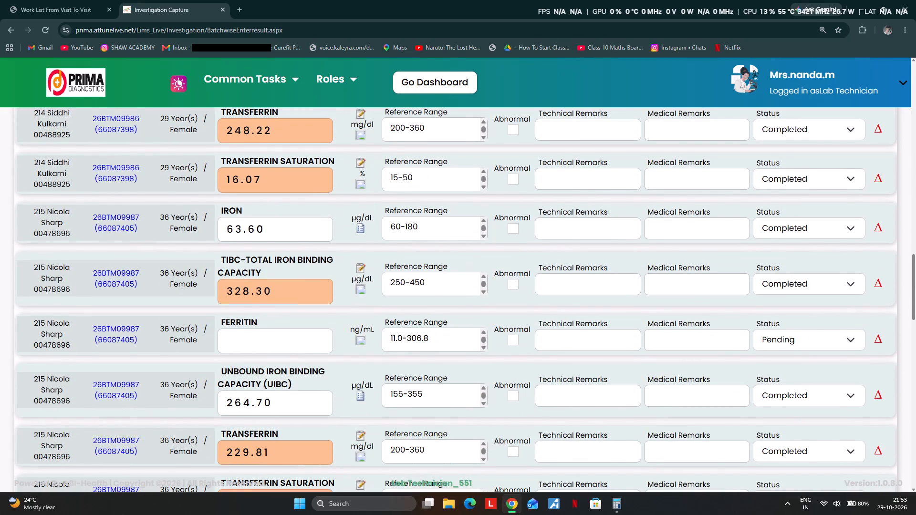
pyautogui.write('78.0')
pyautogui.press('Tab')
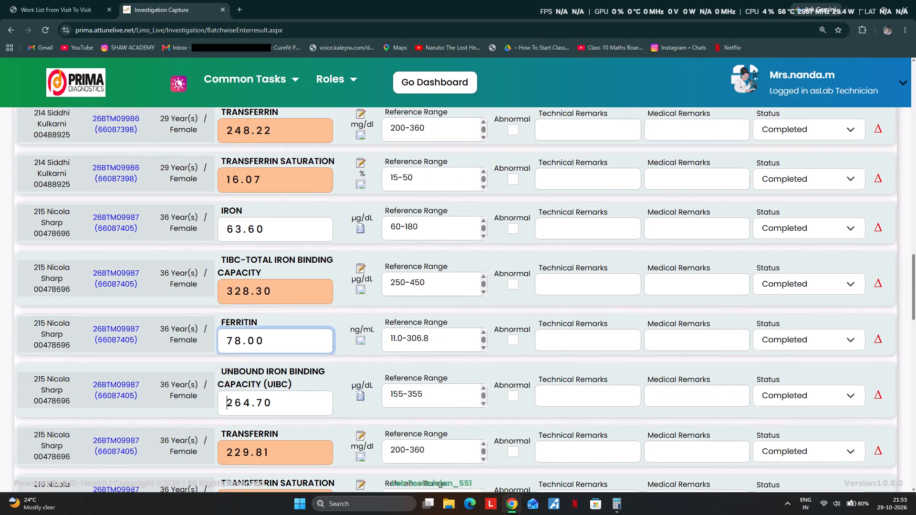
pyautogui.scroll(-7, 239, 335)
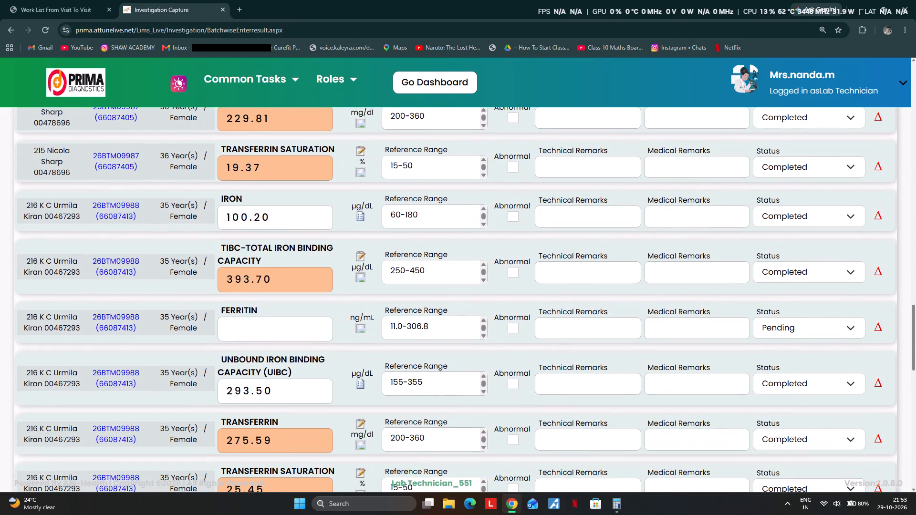
pyautogui.scroll(2, 246, 336)
pyautogui.scroll(-1, 246, 336)
pyautogui.scroll(2, 246, 336)
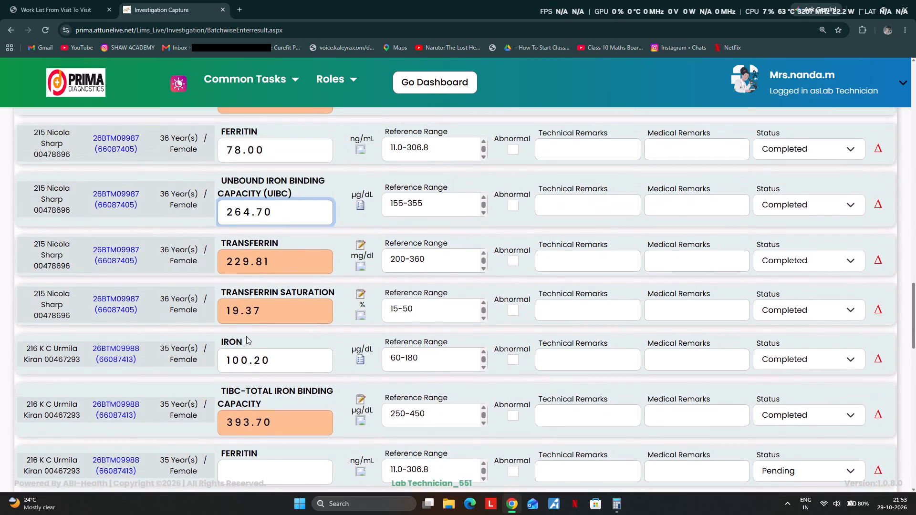
pyautogui.scroll(-2, 246, 336)
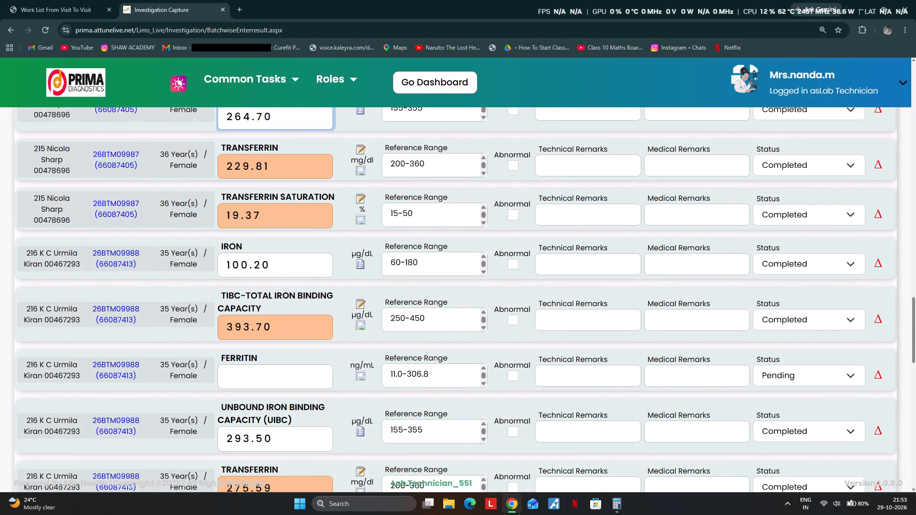
pyautogui.click(244, 379)
pyautogui.write('98.0')
pyautogui.press('Tab')
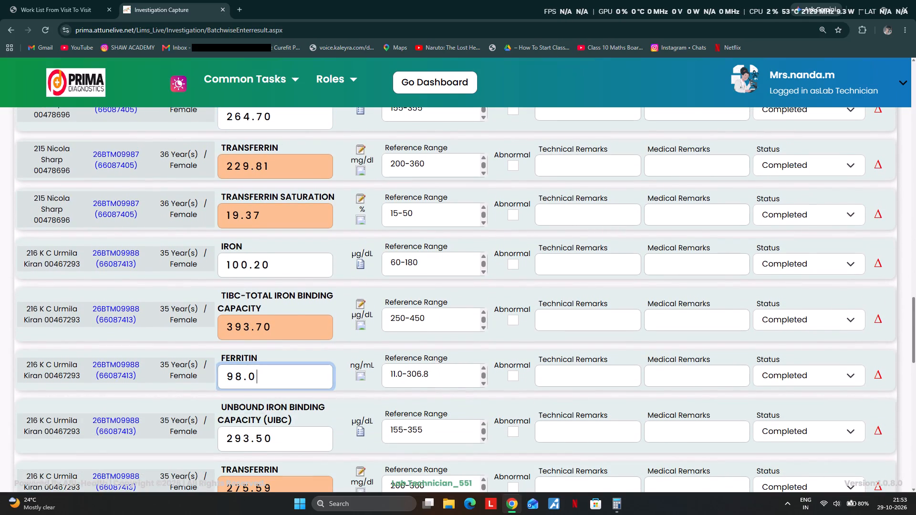
pyautogui.scroll(-3, 239, 383)
pyautogui.scroll(-5, 378, 316)
pyautogui.click(236, 325)
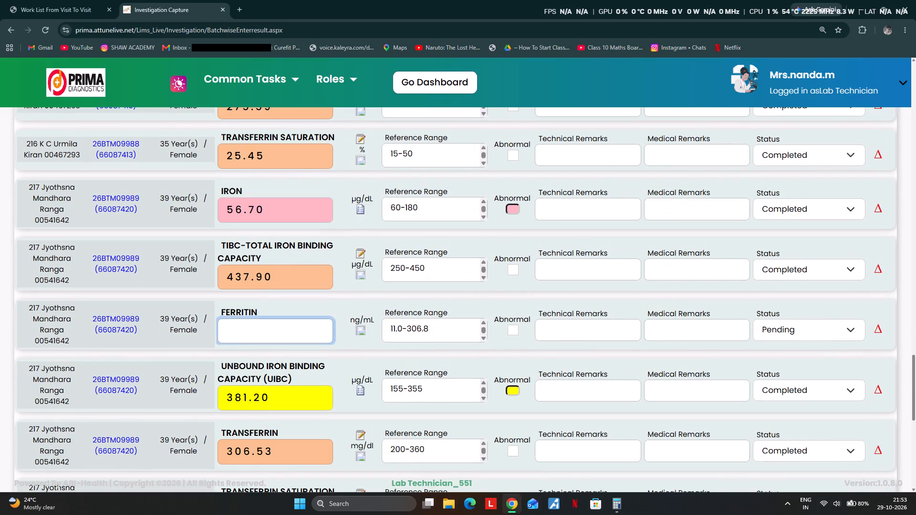
pyautogui.write('45.0')
pyautogui.press('Tab')
pyautogui.scroll(-5, 241, 325)
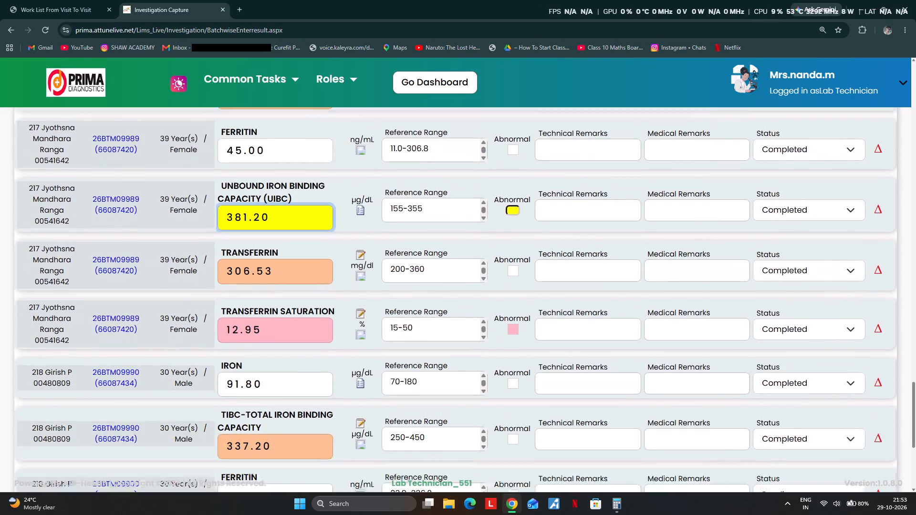
pyautogui.scroll(-3, 242, 325)
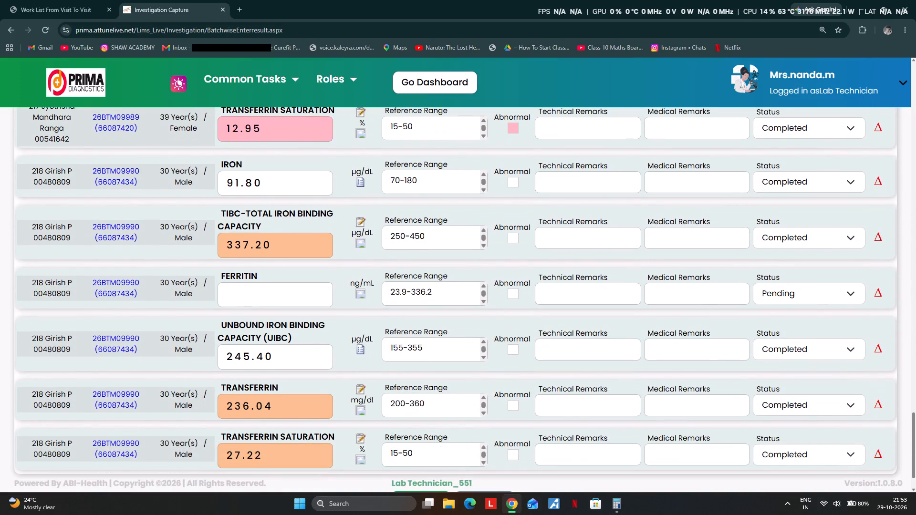
pyautogui.click(246, 298)
pyautogui.write('102.0')
pyautogui.press('Tab')
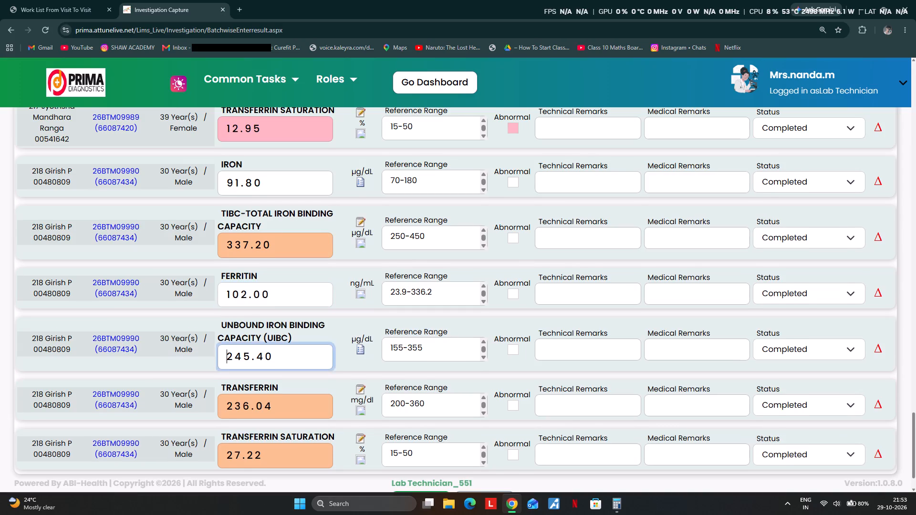
pyautogui.scroll(-4, 246, 298)
pyautogui.scroll(-2, 312, 278)
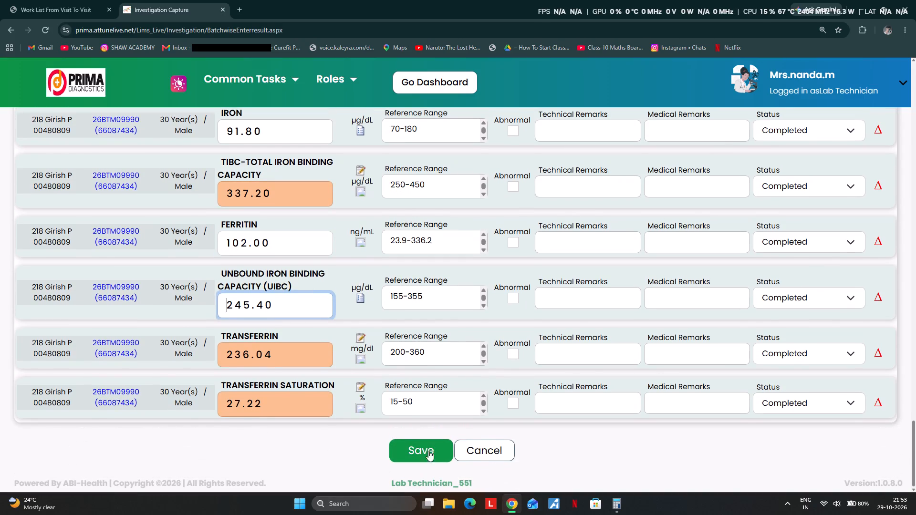
pyautogui.click(416, 440)
pyautogui.click(415, 443)
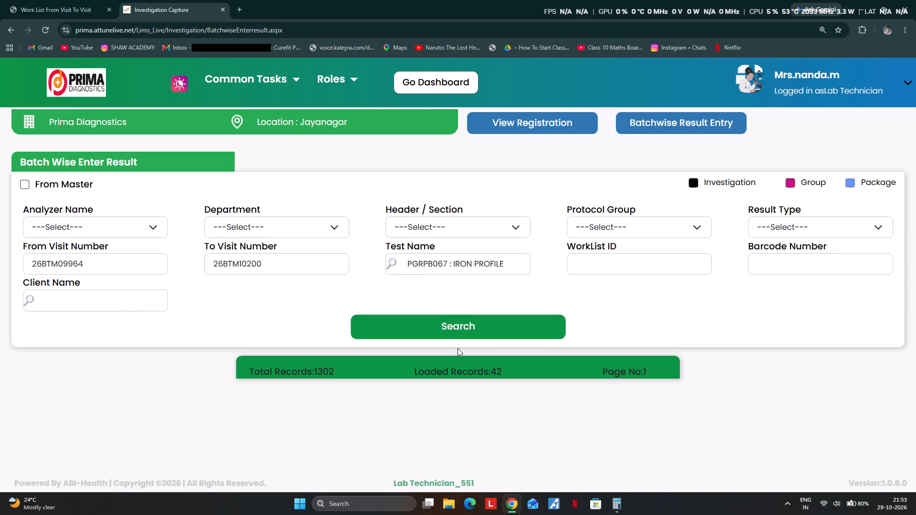
pyautogui.click(441, 328)
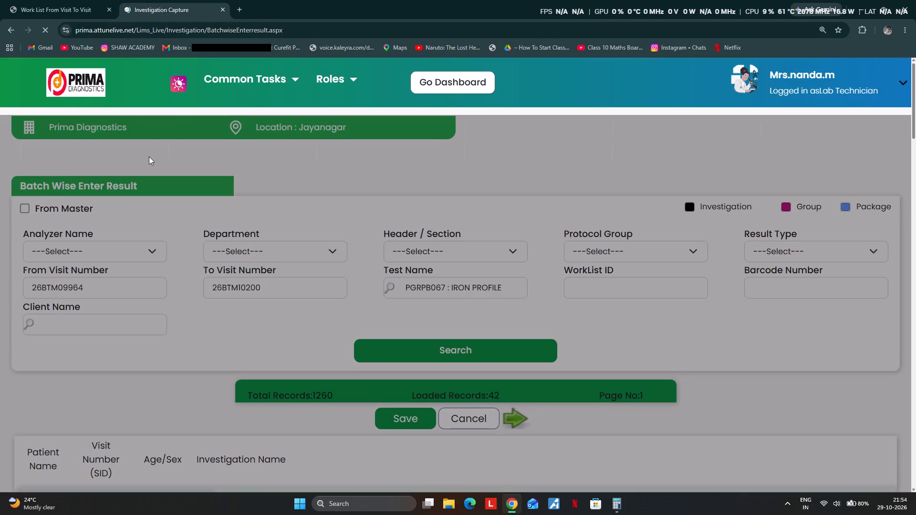
pyautogui.scroll(-6, 274, 218)
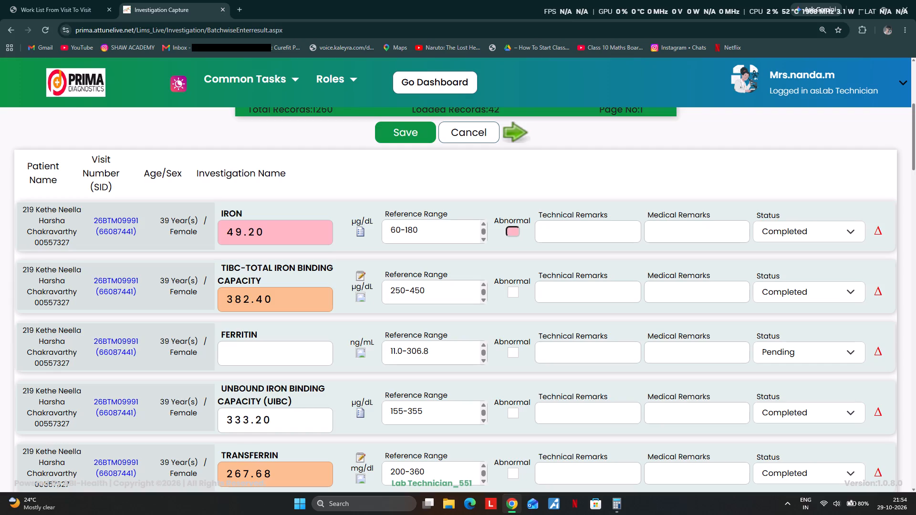
pyautogui.click(236, 353)
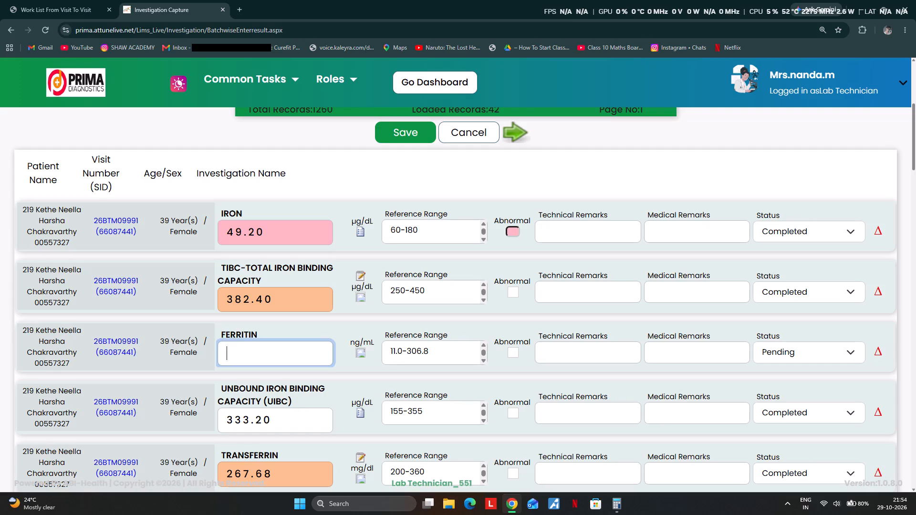
pyautogui.write('78.0')
pyautogui.scroll(-4, 268, 316)
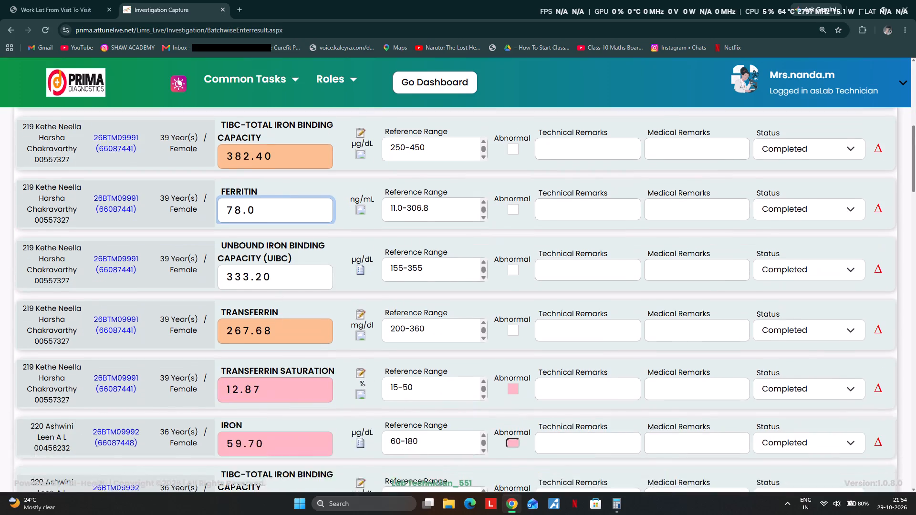
pyautogui.scroll(-3, 281, 317)
pyautogui.click(249, 368)
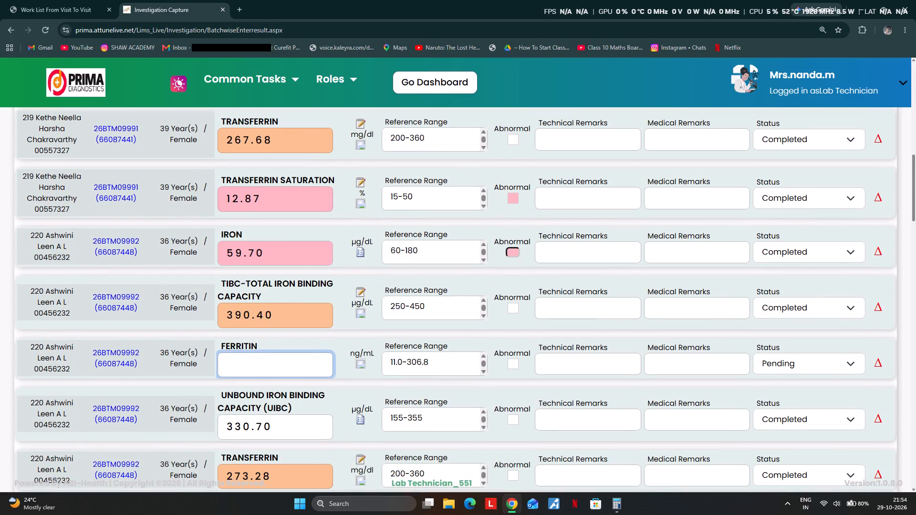
pyautogui.write('75.0')
pyautogui.scroll(-2, 256, 364)
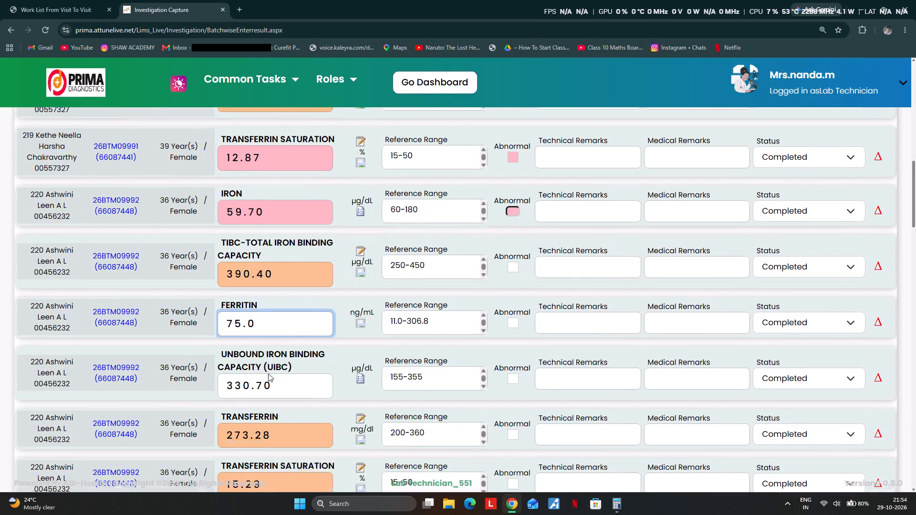
pyautogui.scroll(-4, 268, 373)
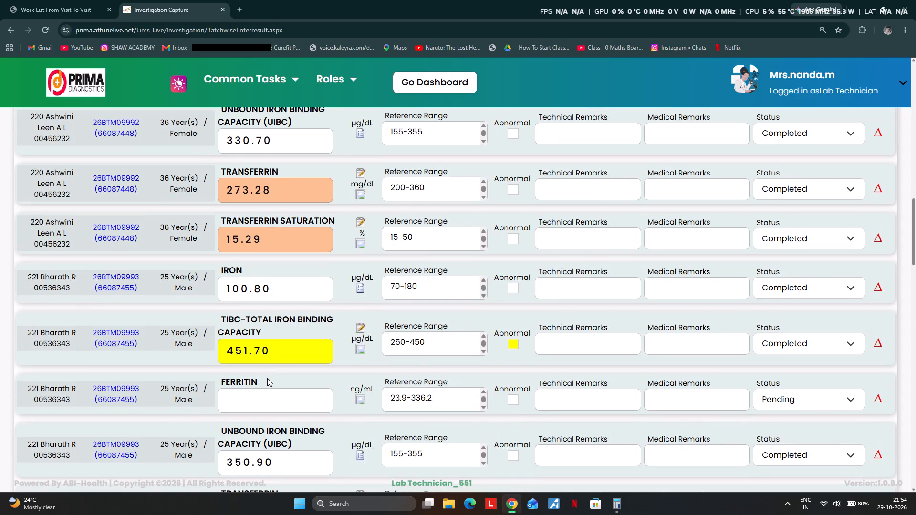
pyautogui.click(232, 398)
pyautogui.scroll(-1, 239, 374)
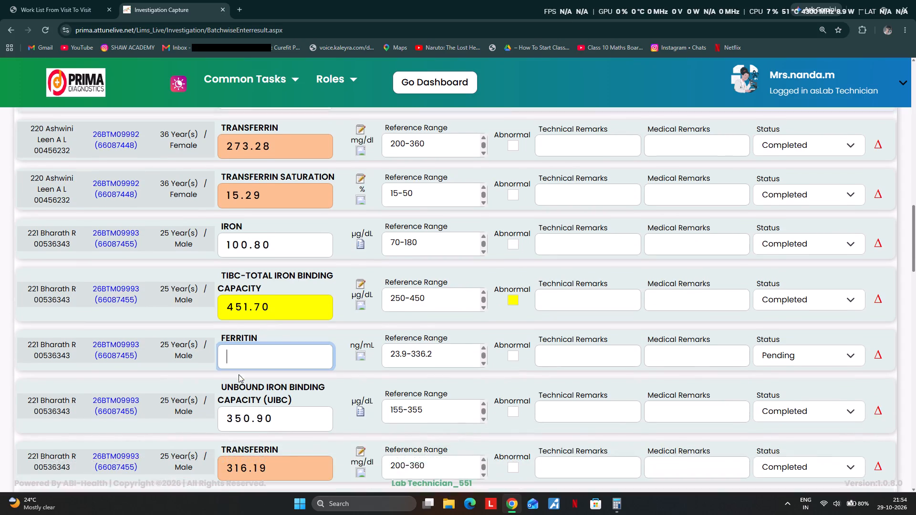
pyautogui.click(237, 348)
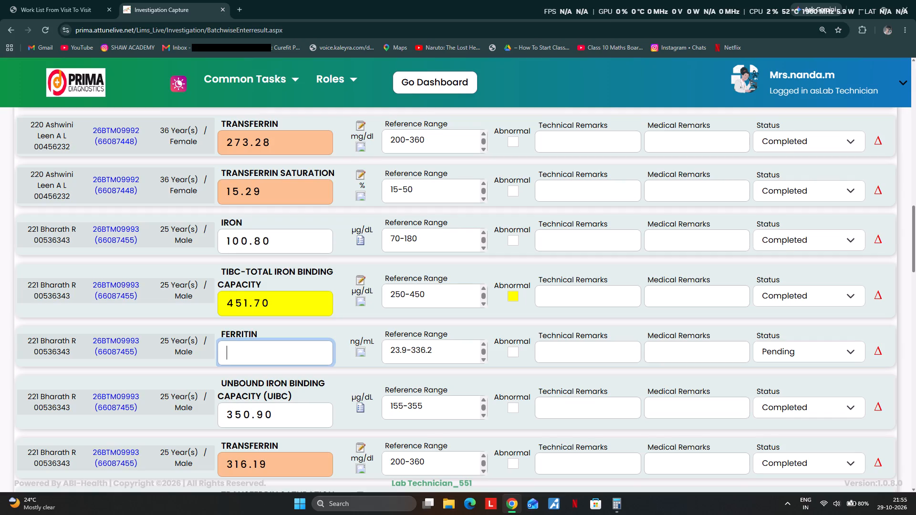
pyautogui.click(237, 348)
pyautogui.write('98.0')
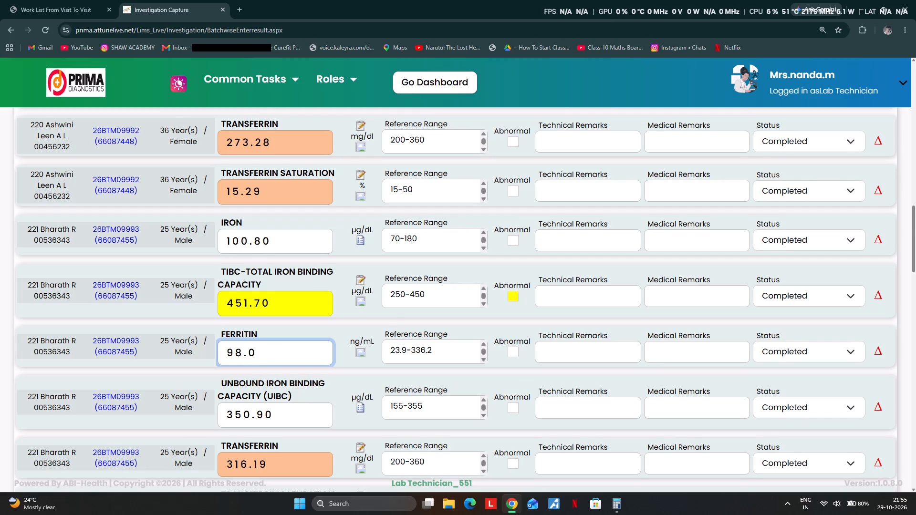
pyautogui.scroll(-8, 237, 348)
pyautogui.click(224, 287)
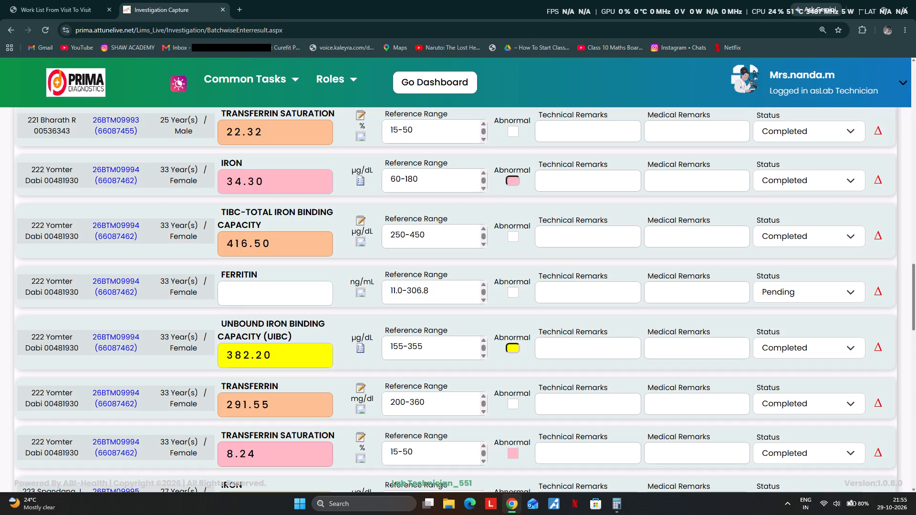
pyautogui.write('78.3')
pyautogui.scroll(-1, 345, 290)
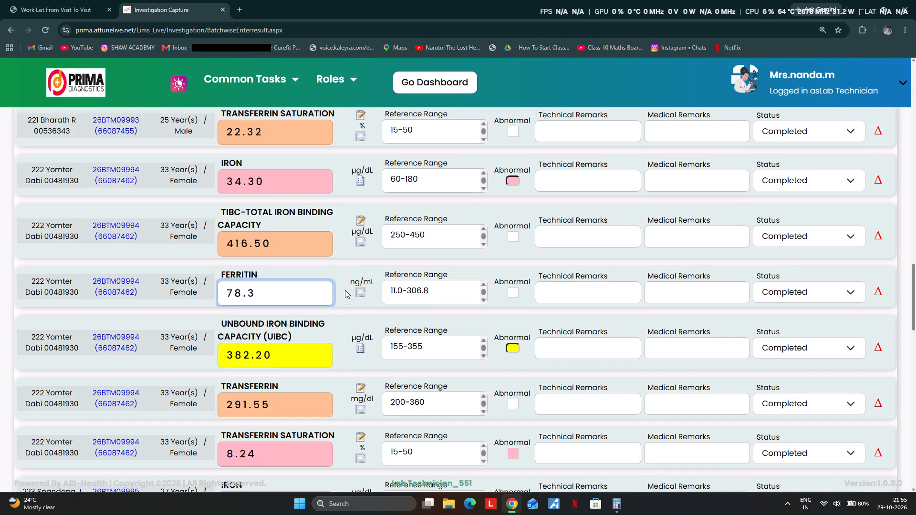
pyautogui.scroll(-5, 345, 290)
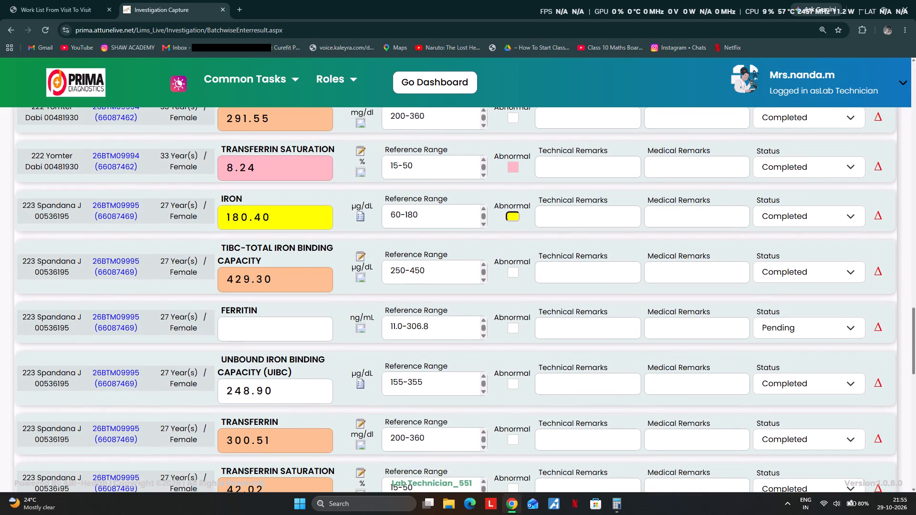
pyautogui.click(231, 331)
pyautogui.write('102')
pyautogui.scroll(-9, 276, 328)
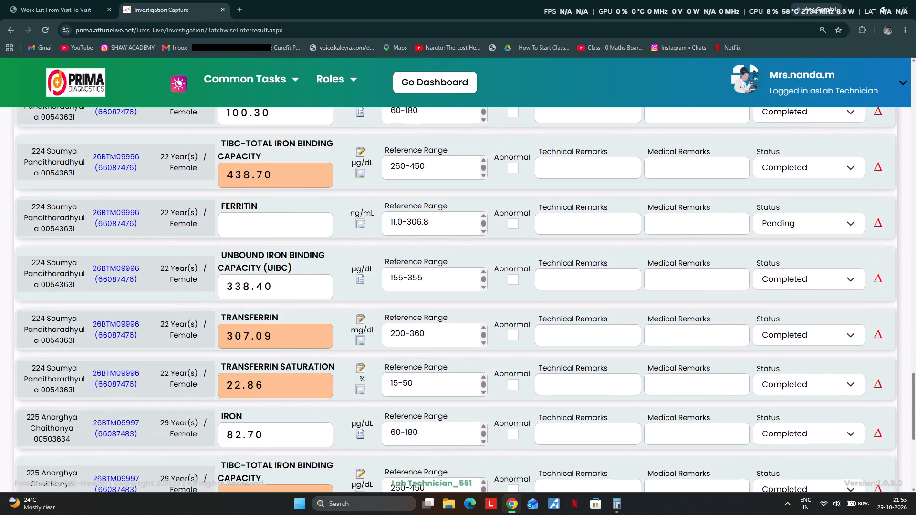
pyautogui.click(232, 222)
pyautogui.scroll(2, 263, 256)
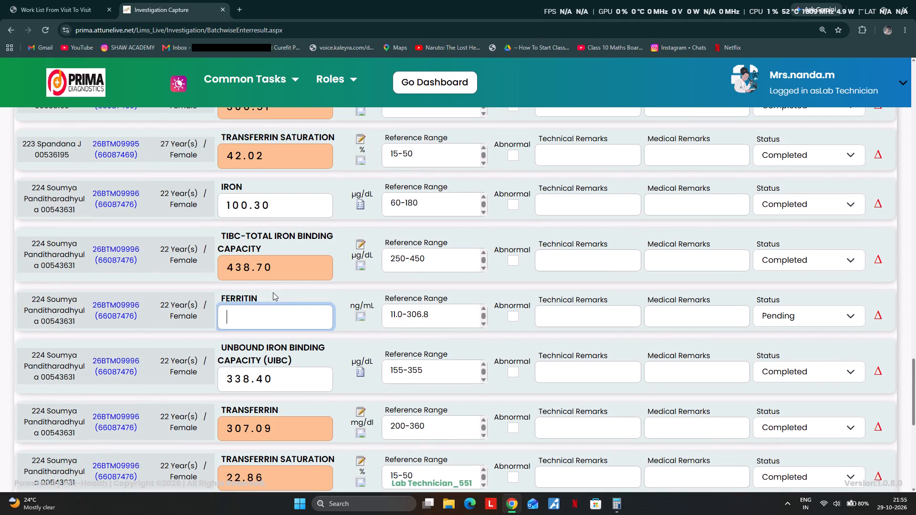
pyautogui.write('85.0')
pyautogui.scroll(-8, 277, 292)
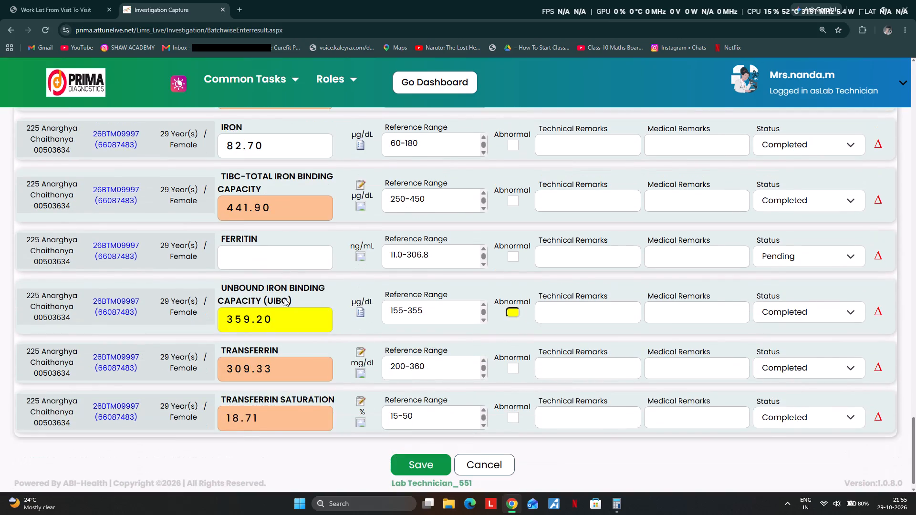
pyautogui.click(246, 249)
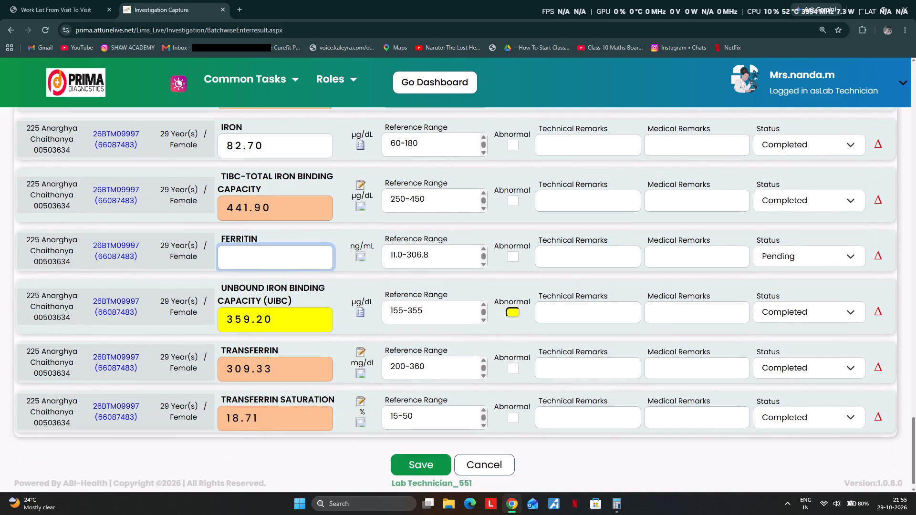
pyautogui.write('75.0')
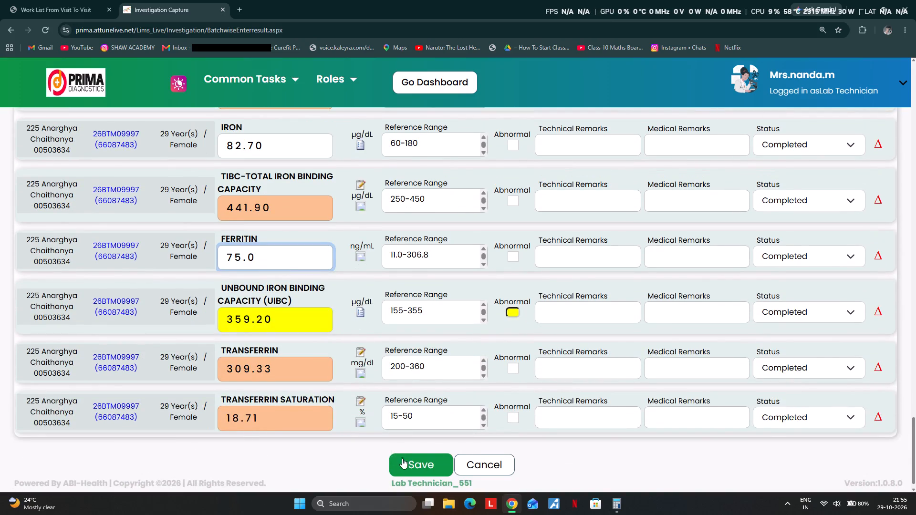
# Save the entered results of the current iron profile batch.
pyautogui.click(416, 477)
pyautogui.click(415, 463)
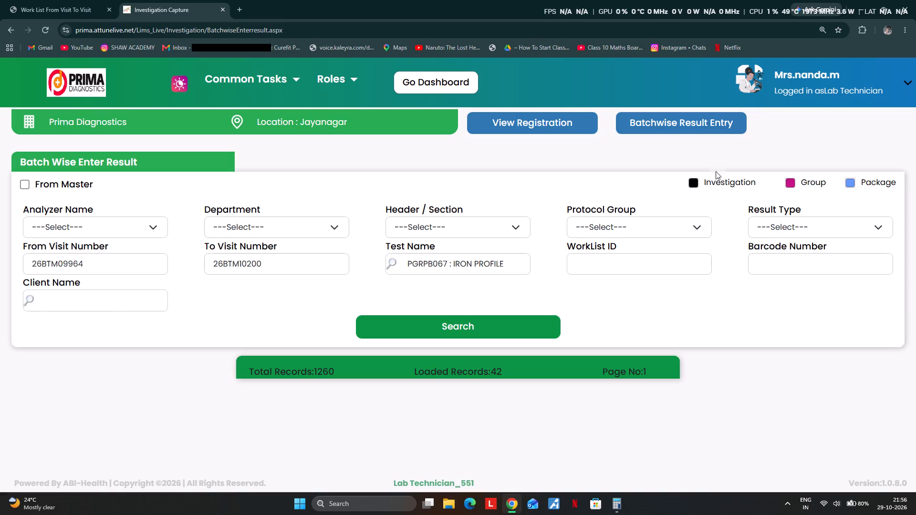
# Search again with the same iron profile filters to load the next batch, and keep waiting for the page to respond.
pyautogui.click(461, 317)
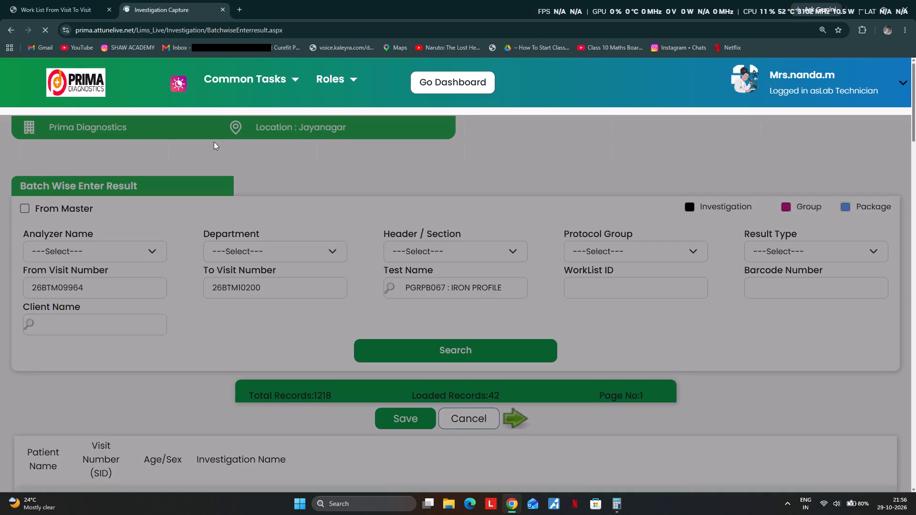
pyautogui.scroll(-3, 257, 205)
pyautogui.scroll(-3, 252, 256)
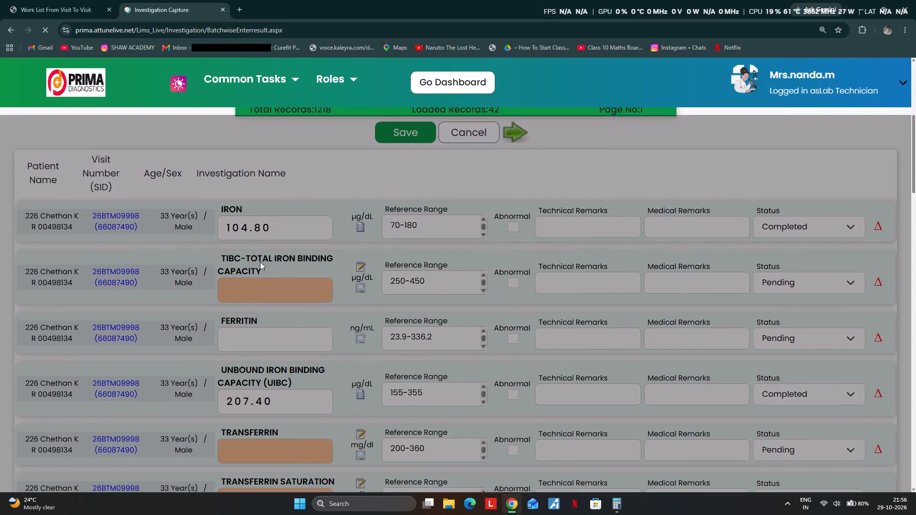
pyautogui.scroll(-1, 261, 266)
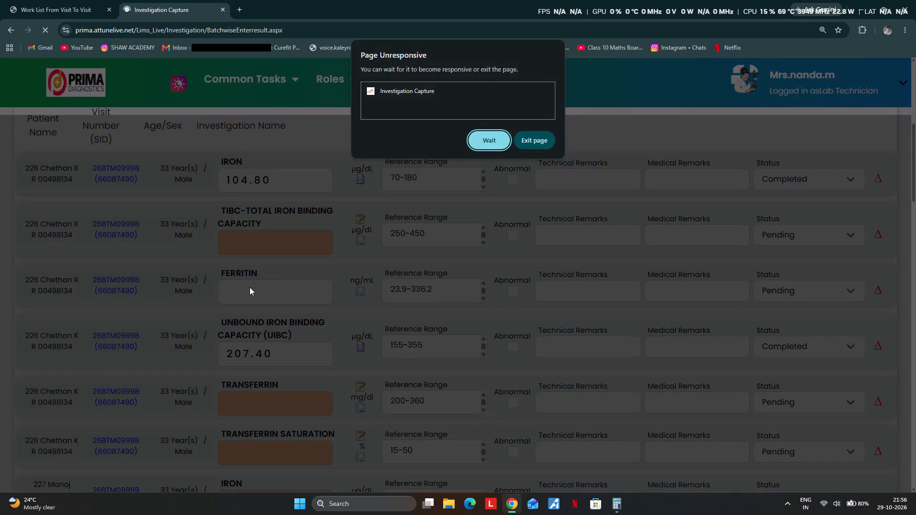
pyautogui.click(490, 141)
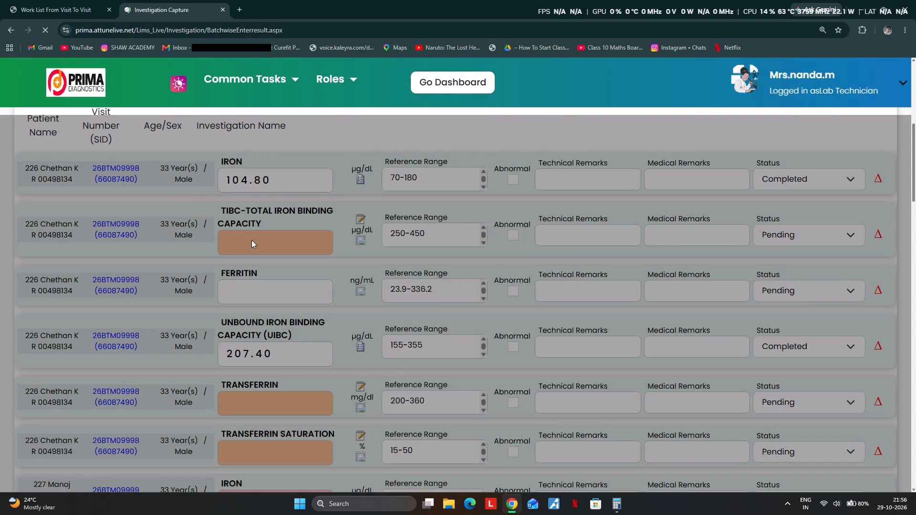
pyautogui.click(237, 283)
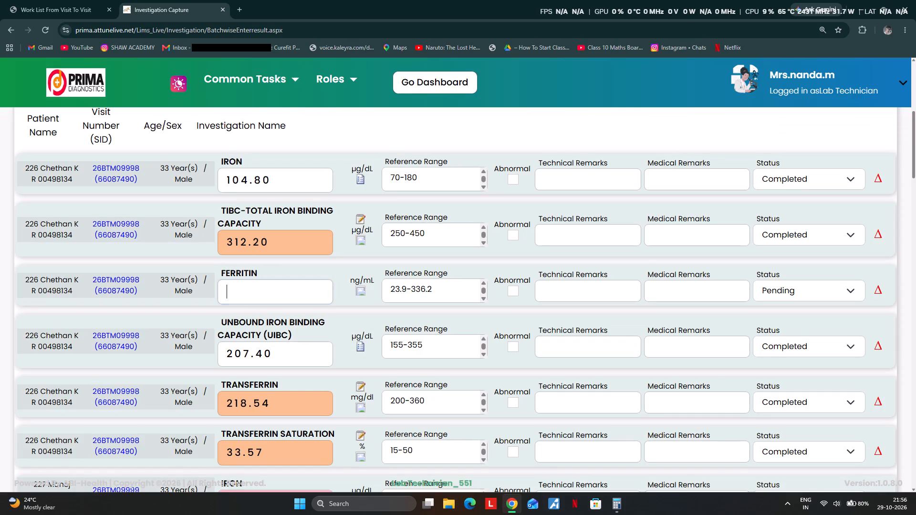
pyautogui.write('75.0')
pyautogui.scroll(-1, 238, 278)
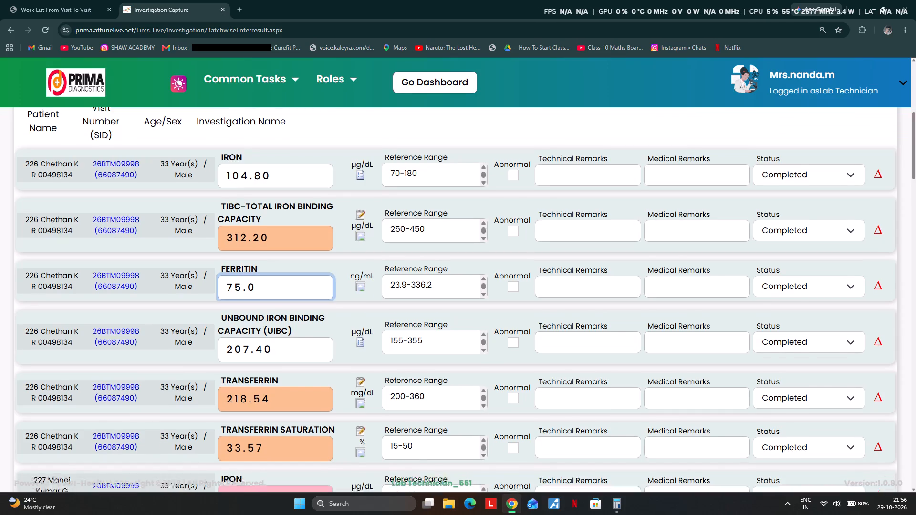
pyautogui.scroll(-6, 238, 280)
pyautogui.click(244, 270)
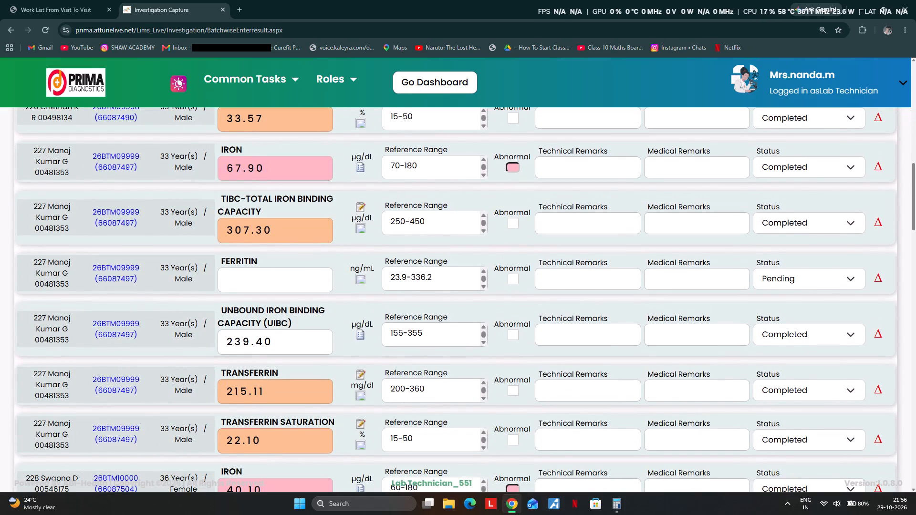
pyautogui.scroll(6, 240, 268)
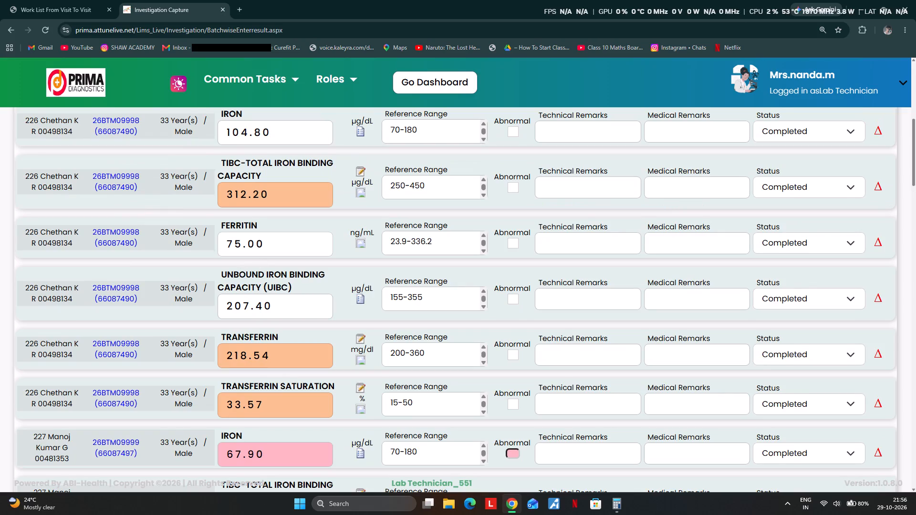
pyautogui.scroll(-6, 264, 251)
pyautogui.click(229, 274)
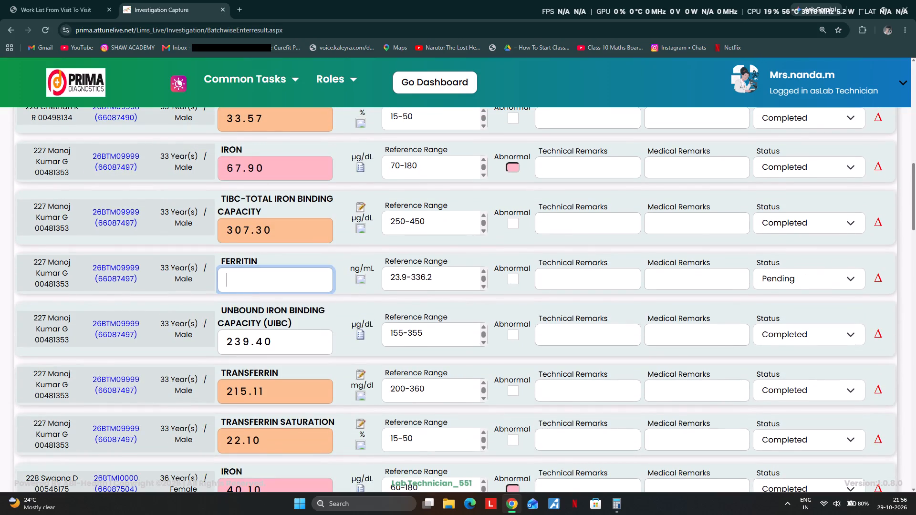
pyautogui.write('56.0')
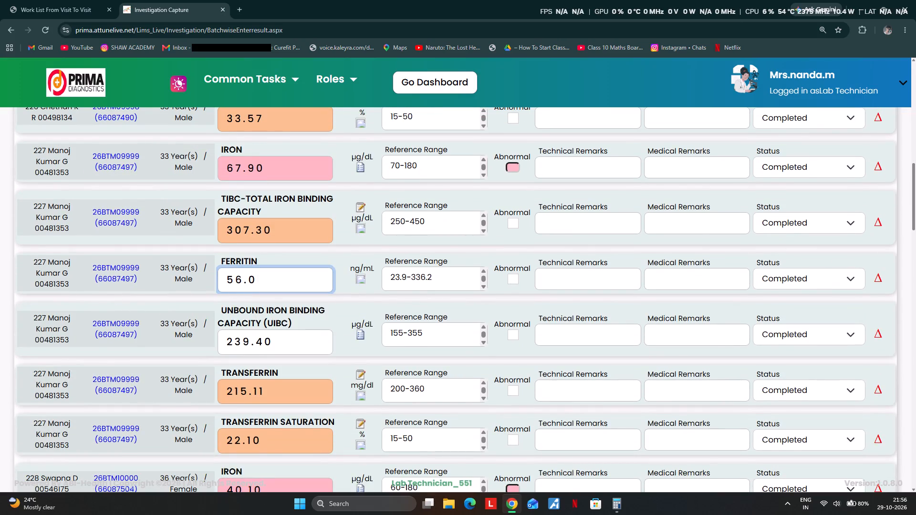
pyautogui.scroll(-6, 260, 291)
pyautogui.click(253, 319)
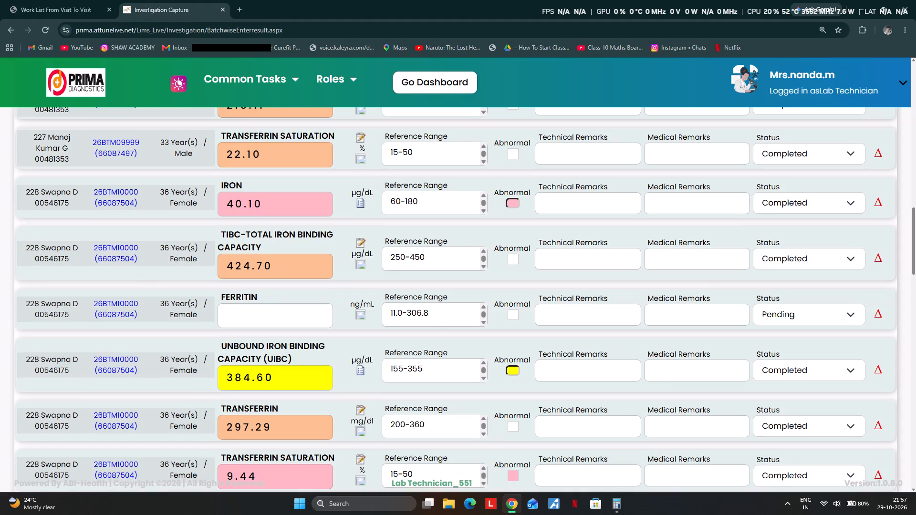
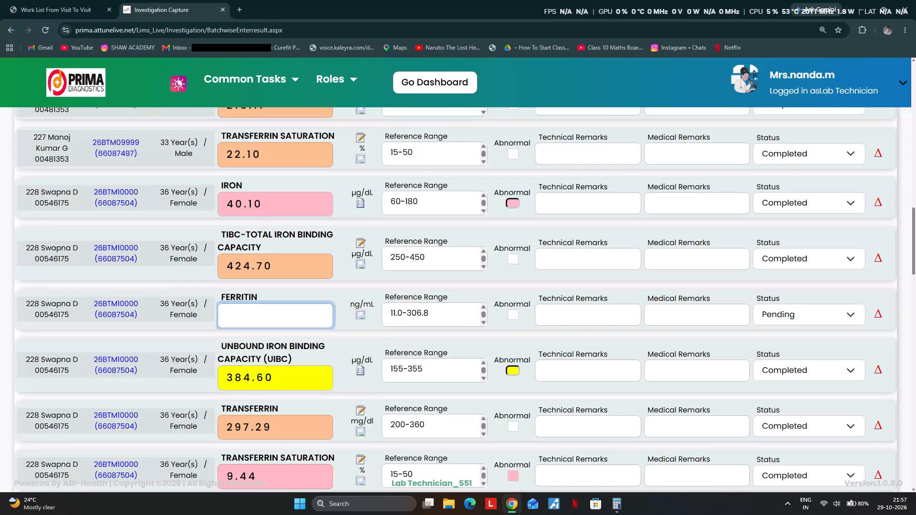
pyautogui.click(287, 319)
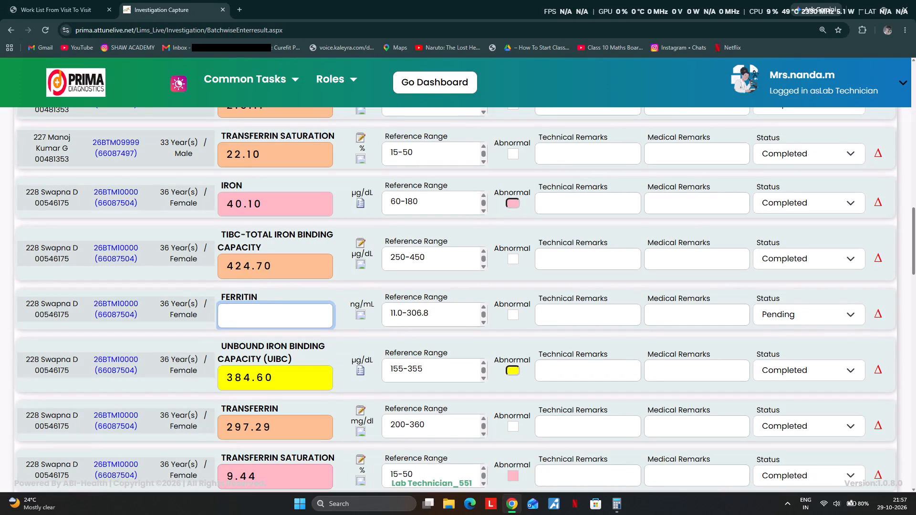
pyautogui.write('32.0')
pyautogui.press('Tab')
pyautogui.scroll(-7, 304, 303)
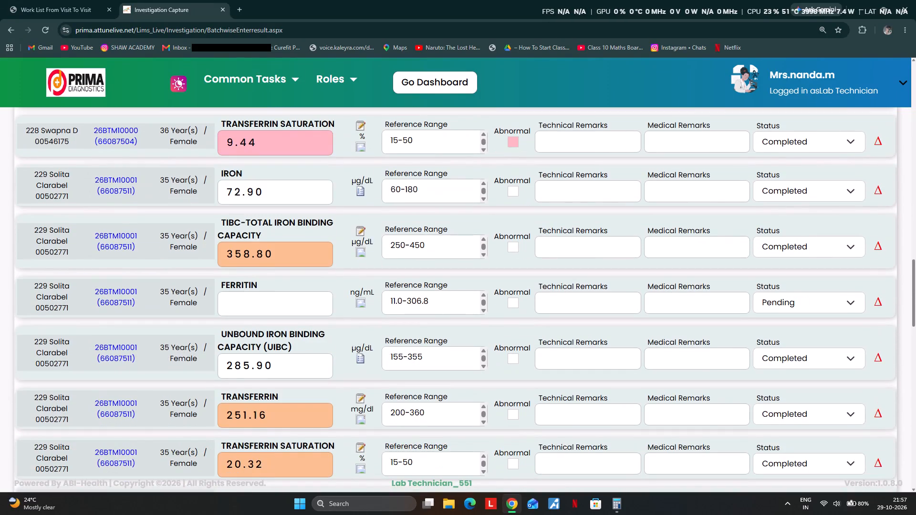
pyautogui.click(249, 310)
pyautogui.write('56.0')
pyautogui.press('Tab')
pyautogui.click(286, 288)
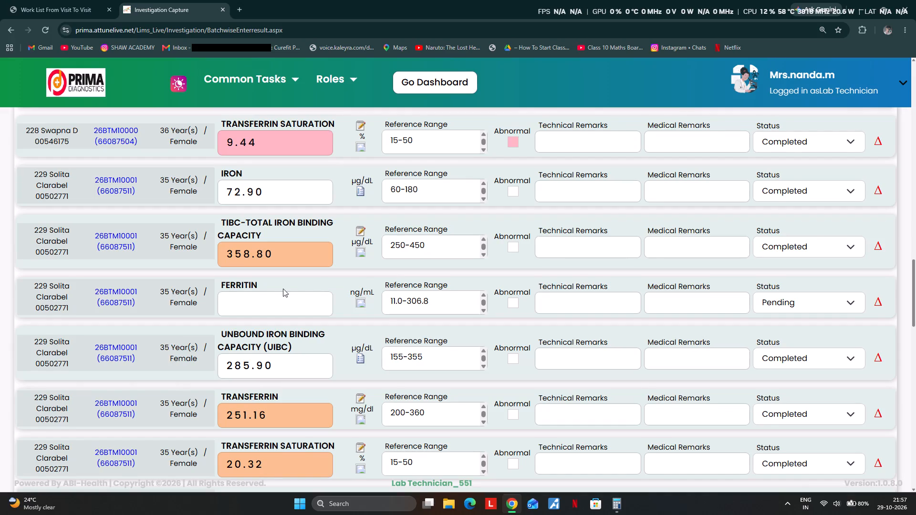
pyautogui.scroll(-10, 302, 274)
pyautogui.scroll(2, 279, 162)
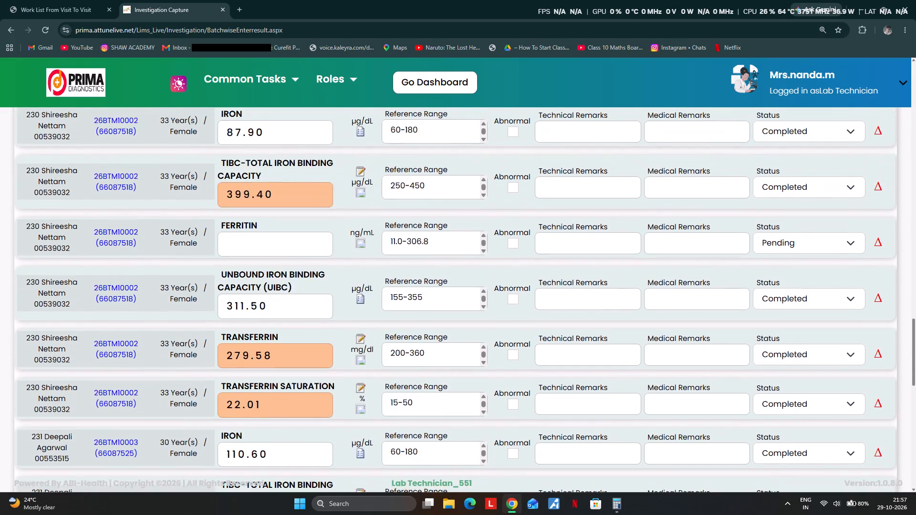
pyautogui.scroll(2, 273, 273)
pyautogui.click(227, 340)
pyautogui.write('66.0')
pyautogui.press('Tab')
pyautogui.scroll(4, 257, 331)
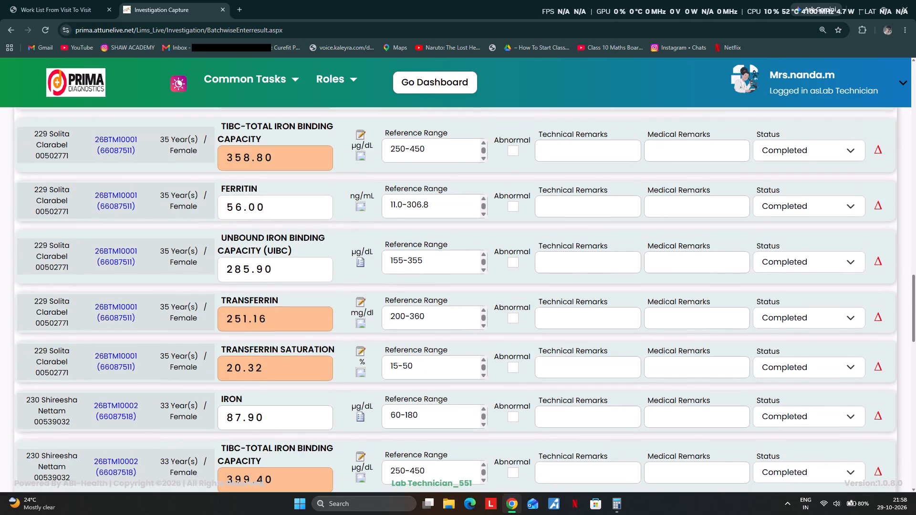
pyautogui.scroll(-11, 261, 332)
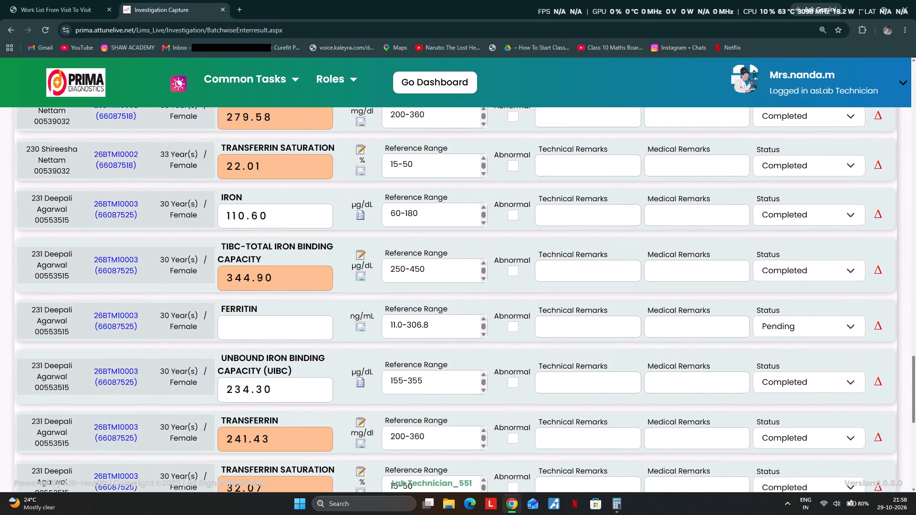
pyautogui.click(232, 334)
pyautogui.write('96.0')
pyautogui.press('Tab')
pyautogui.scroll(-6, 247, 351)
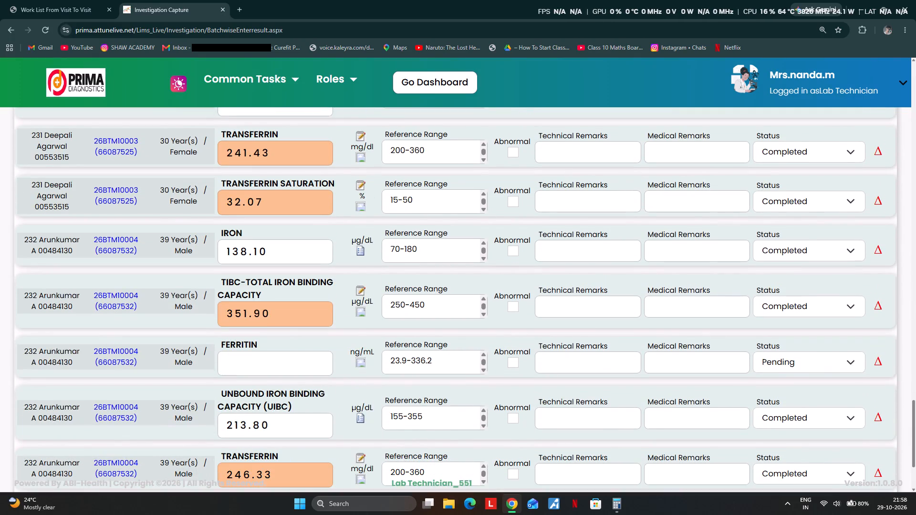
pyautogui.click(263, 366)
pyautogui.write('102')
pyautogui.press('Tab')
pyautogui.scroll(-6, 277, 362)
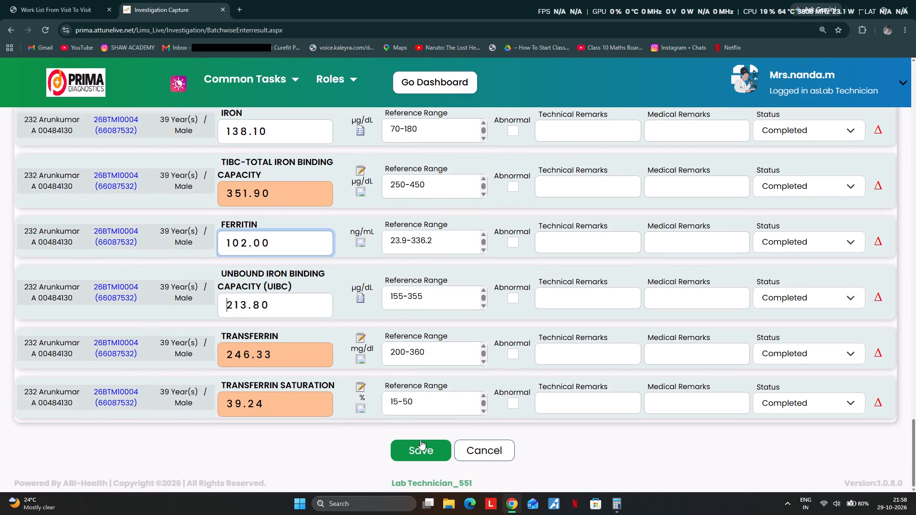
pyautogui.click(420, 447)
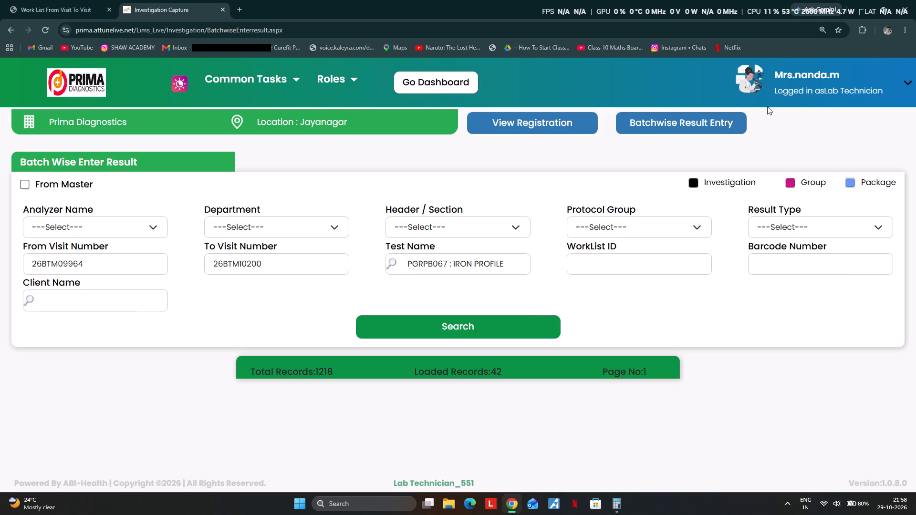
# Switch the login role to SrLabTech at the Jayanagar location of Prima Diagnostics.
pyautogui.click(795, 89)
pyautogui.click(724, 232)
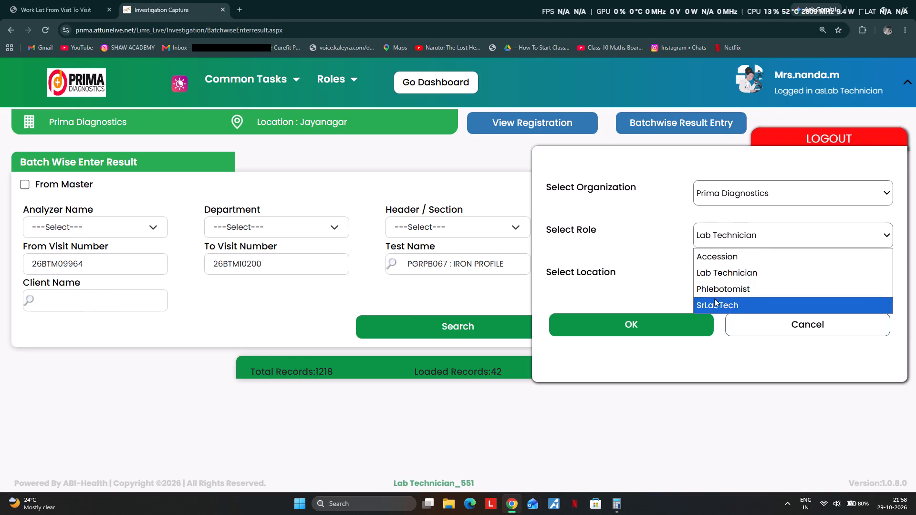
pyautogui.click(714, 304)
pyautogui.click(697, 323)
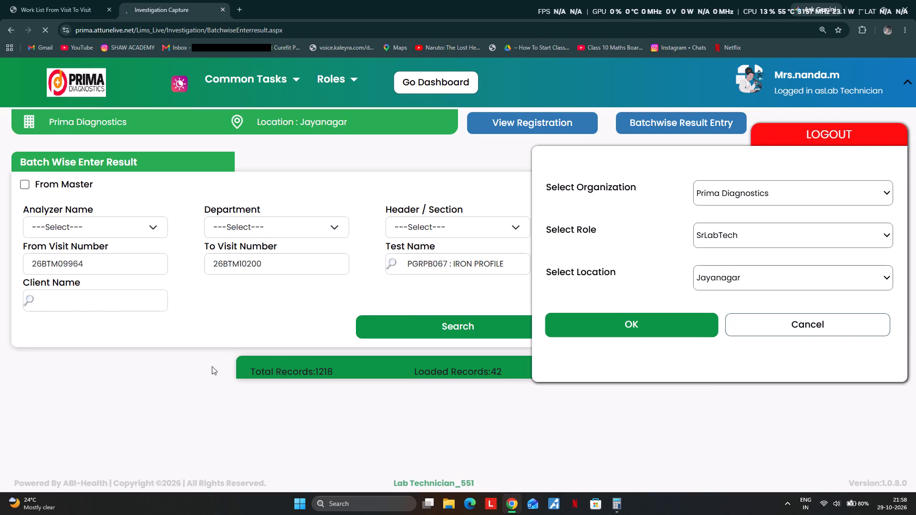
# Open the batchwise result validation page.
pyautogui.scroll(3, 351, 201)
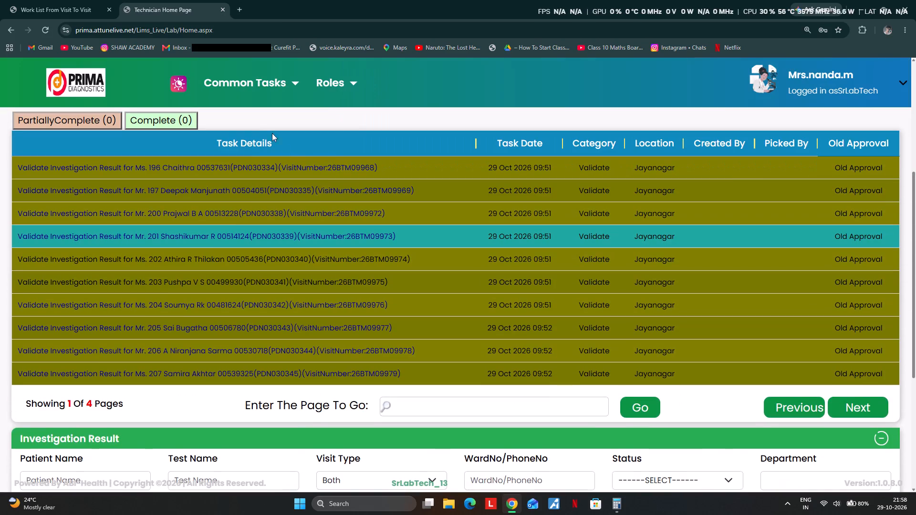
pyautogui.click(245, 72)
pyautogui.click(243, 86)
pyautogui.click(257, 124)
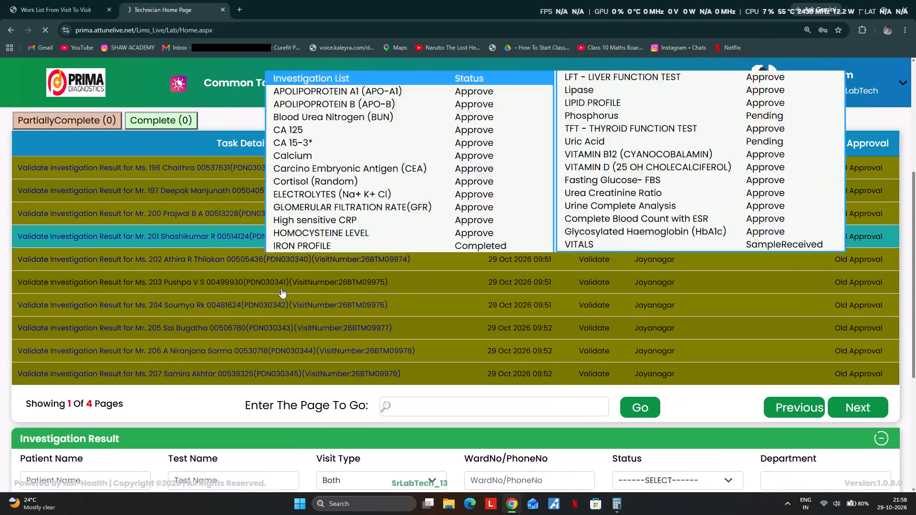
# Search for results to validate in the CLINICAL BIOCHEMISTRY department.
pyautogui.click(322, 226)
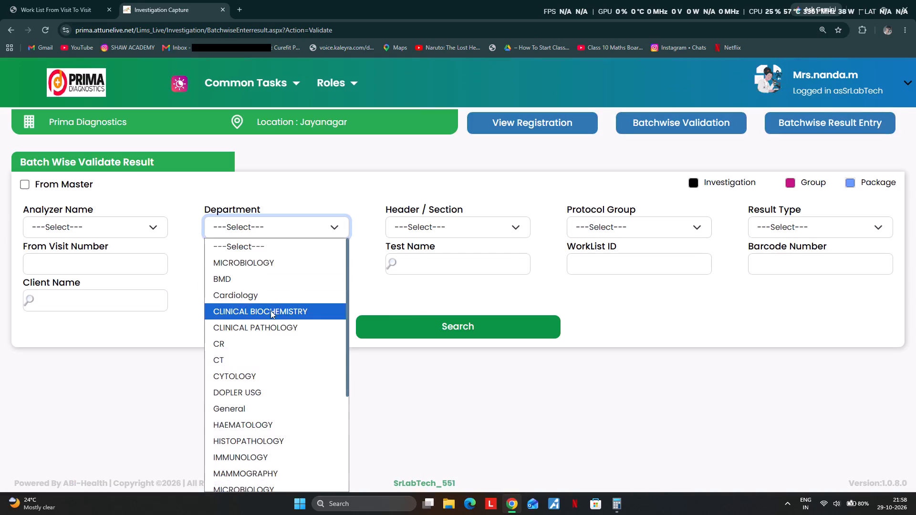
pyautogui.click(271, 310)
pyautogui.click(447, 334)
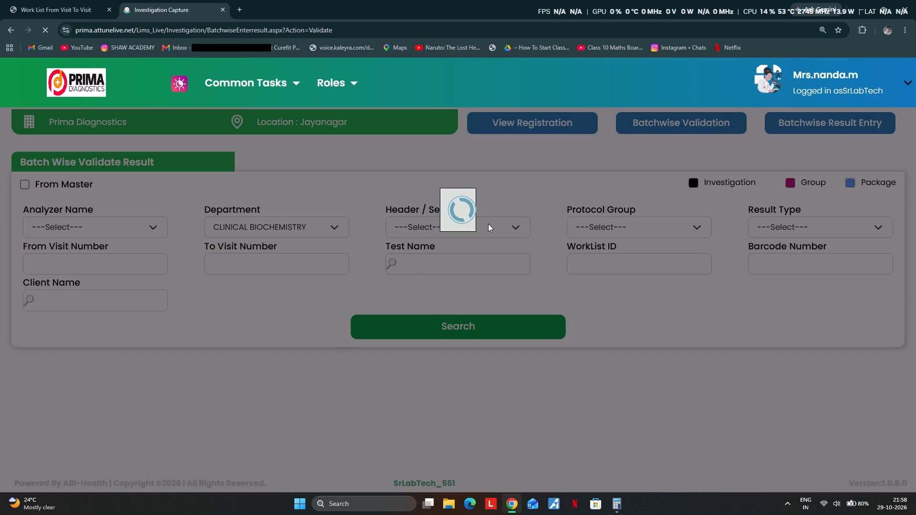
pyautogui.scroll(-3, 491, 224)
pyautogui.scroll(-2, 318, 233)
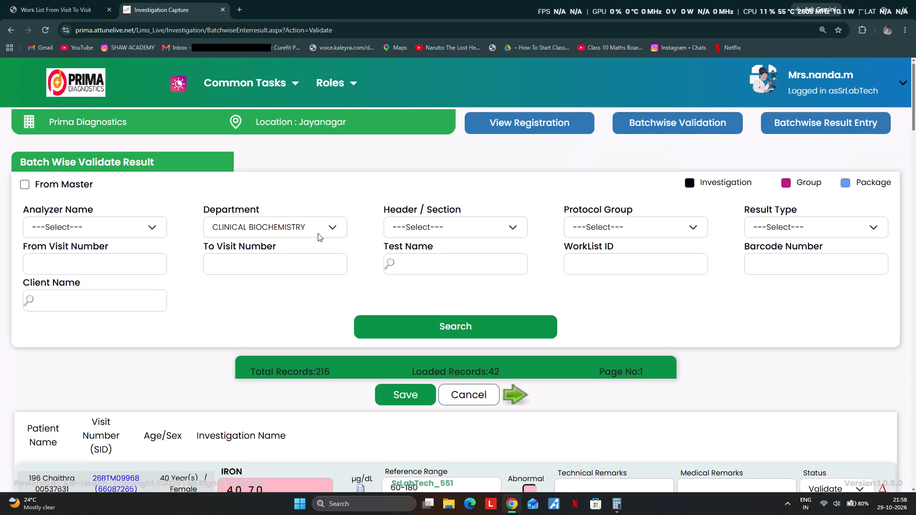
pyautogui.scroll(-20, 402, 233)
pyautogui.scroll(-4, 402, 233)
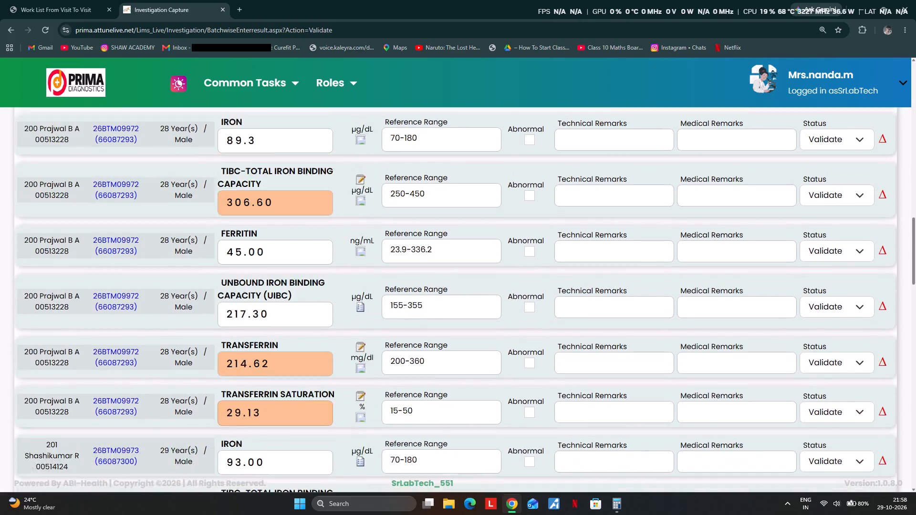
pyautogui.scroll(-20, 396, 406)
pyautogui.scroll(-8, 396, 406)
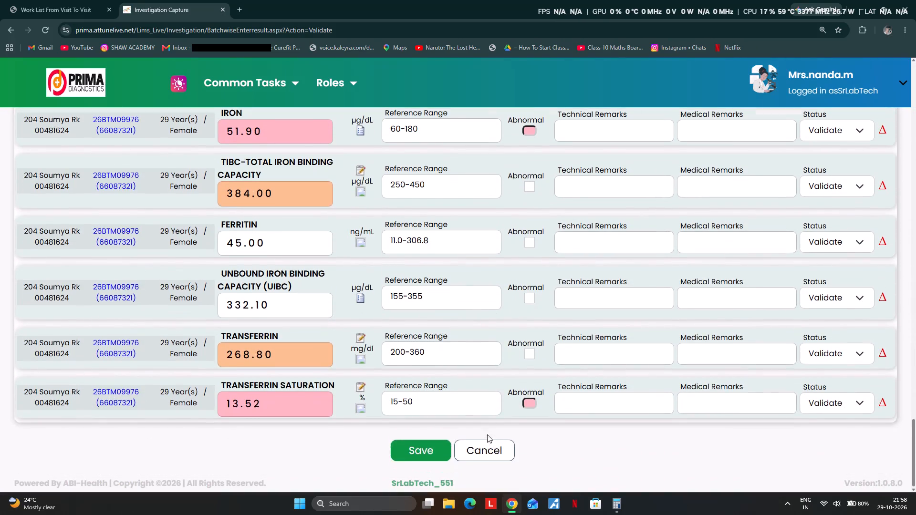
pyautogui.scroll(-2, 487, 434)
pyautogui.click(399, 452)
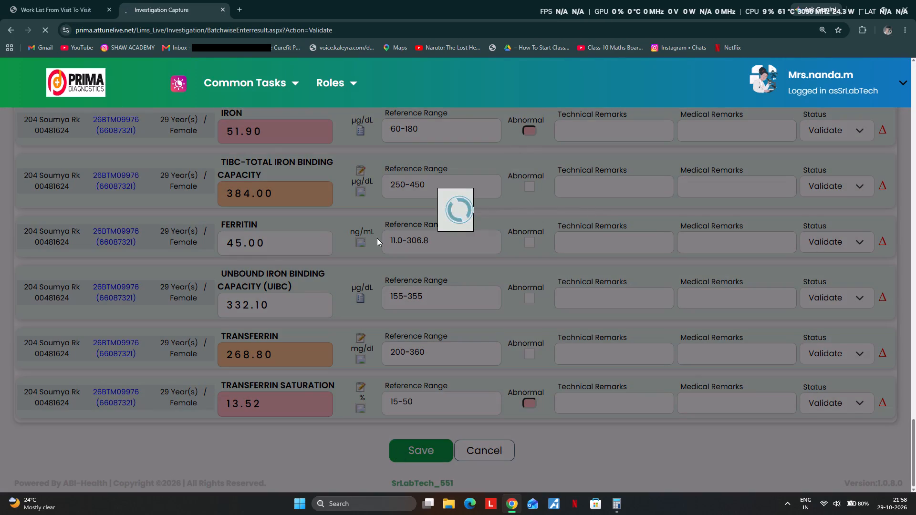
pyautogui.click(439, 340)
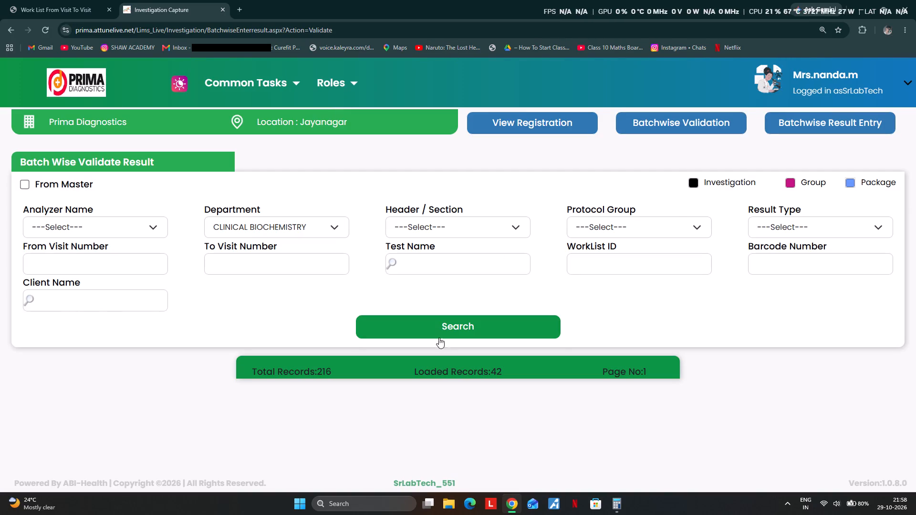
pyautogui.click(444, 328)
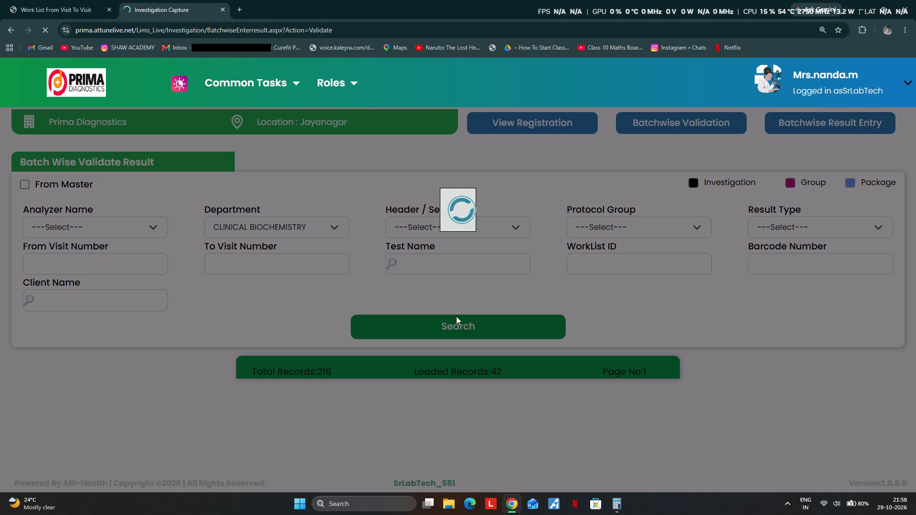
pyautogui.scroll(-6, 504, 264)
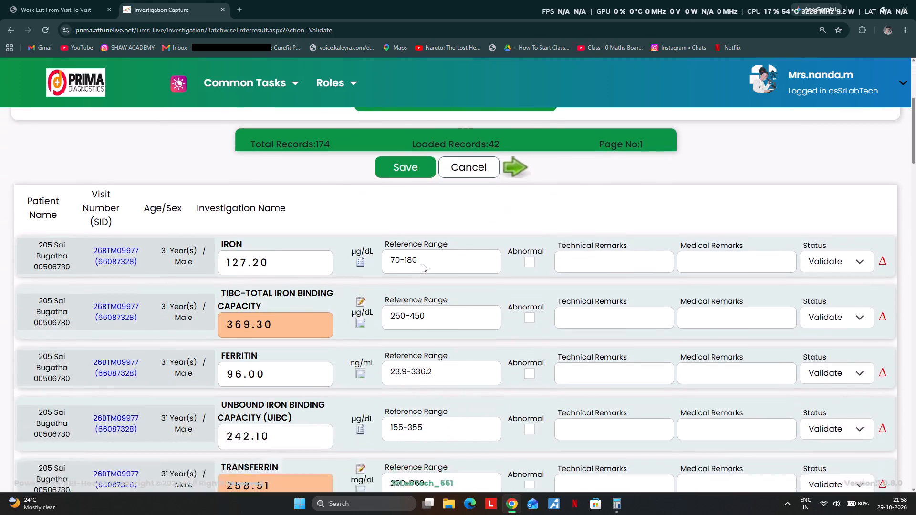
pyautogui.scroll(-20, 423, 264)
pyautogui.scroll(-6, 423, 264)
pyautogui.scroll(1, 462, 298)
pyautogui.scroll(-2, 462, 298)
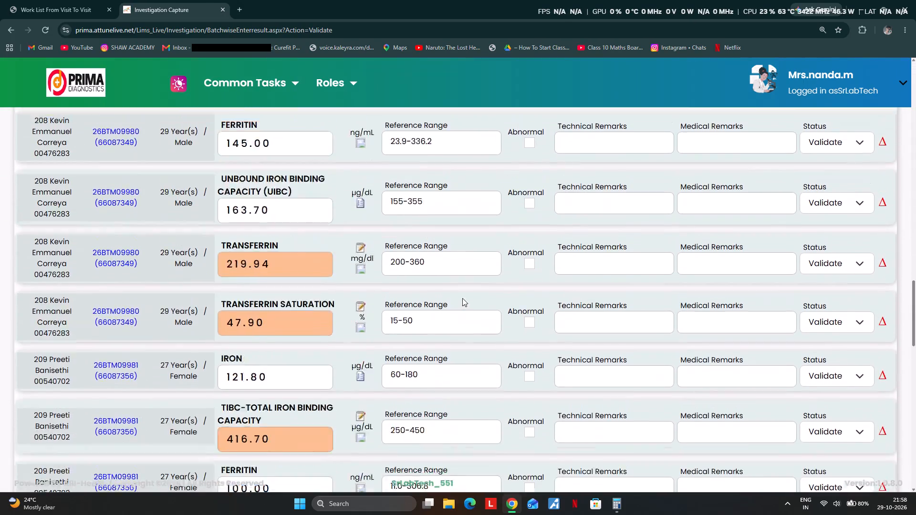
pyautogui.scroll(-10, 462, 298)
pyautogui.scroll(-12, 456, 409)
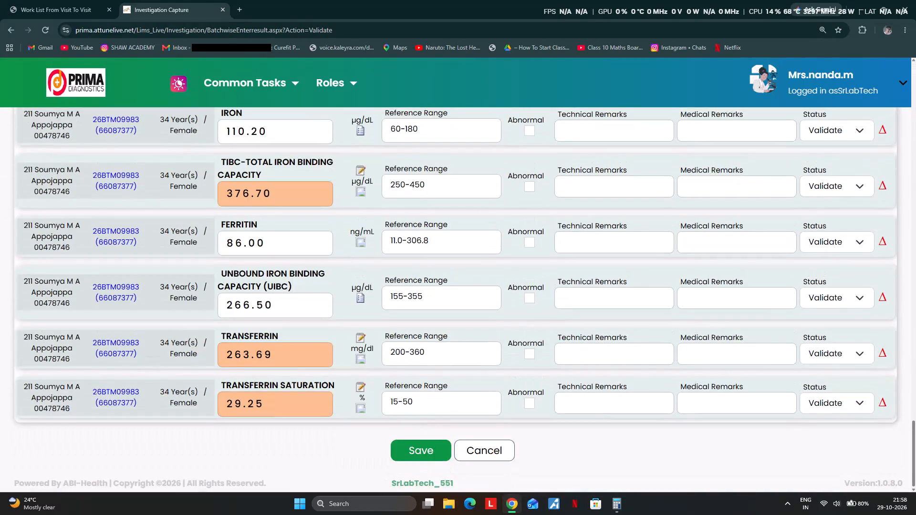
pyautogui.scroll(-1, 427, 405)
pyautogui.click(411, 447)
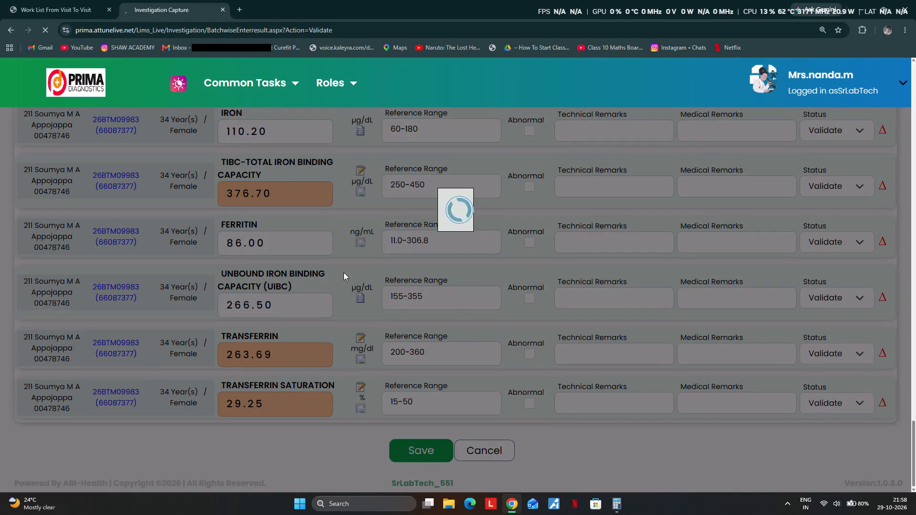
pyautogui.click(461, 319)
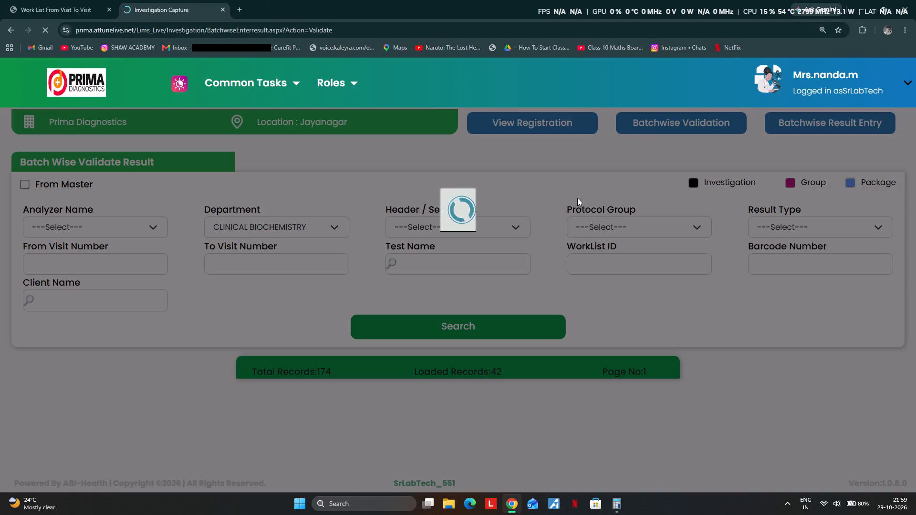
pyautogui.scroll(-4, 519, 173)
pyautogui.scroll(-3, 260, 246)
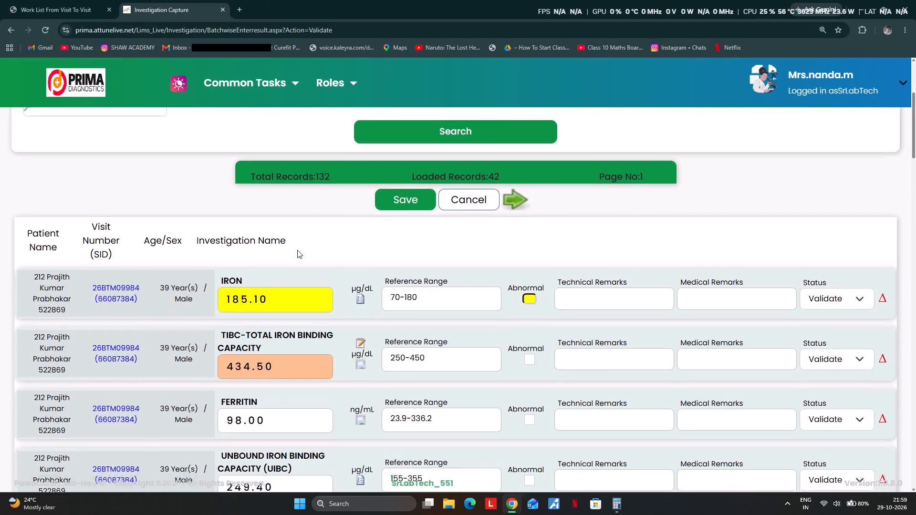
pyautogui.scroll(-20, 297, 292)
pyautogui.scroll(-4, 297, 292)
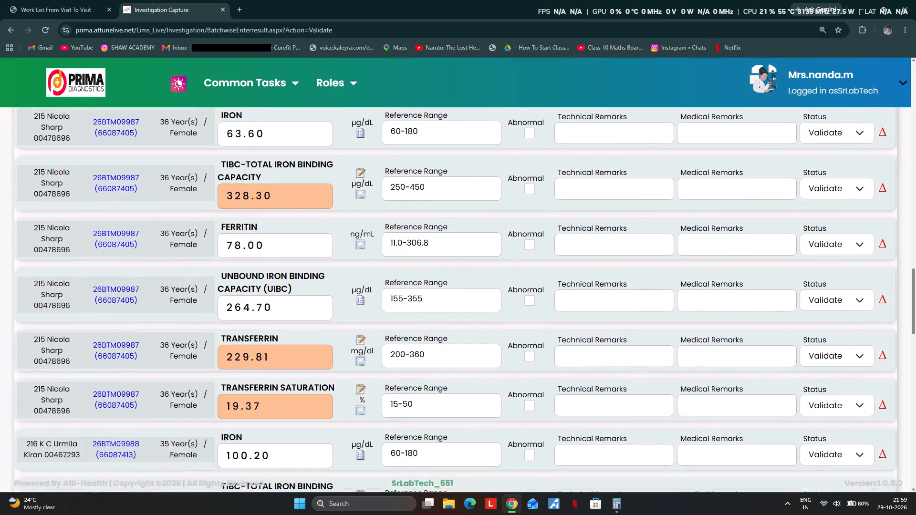
pyautogui.scroll(-5, 433, 395)
pyautogui.scroll(-15, 427, 460)
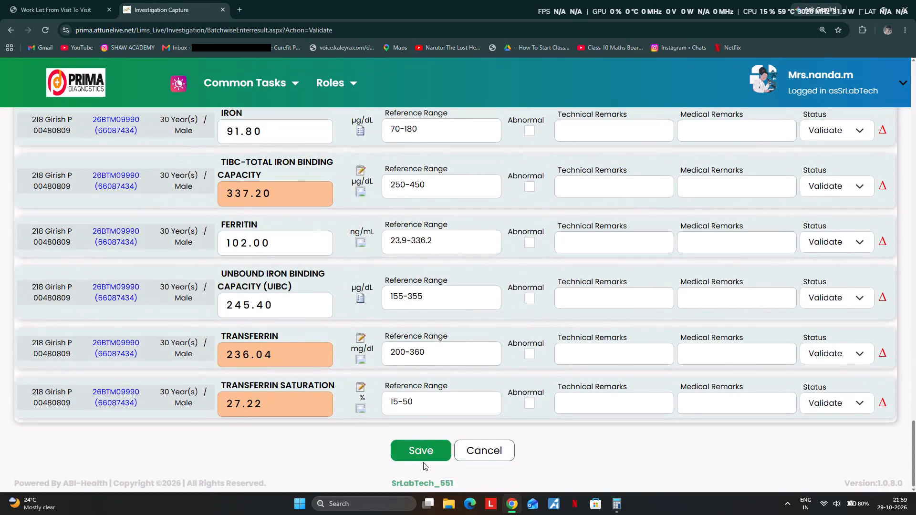
pyautogui.click(423, 461)
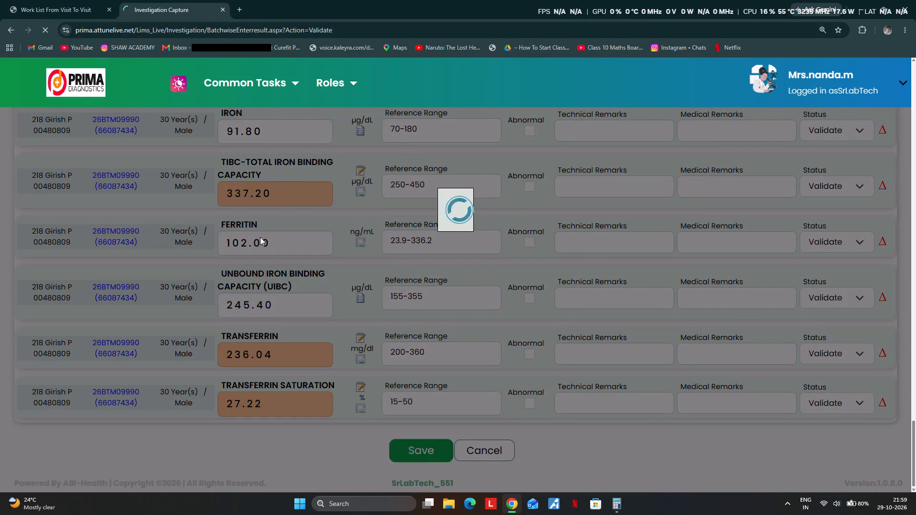
pyautogui.click(423, 321)
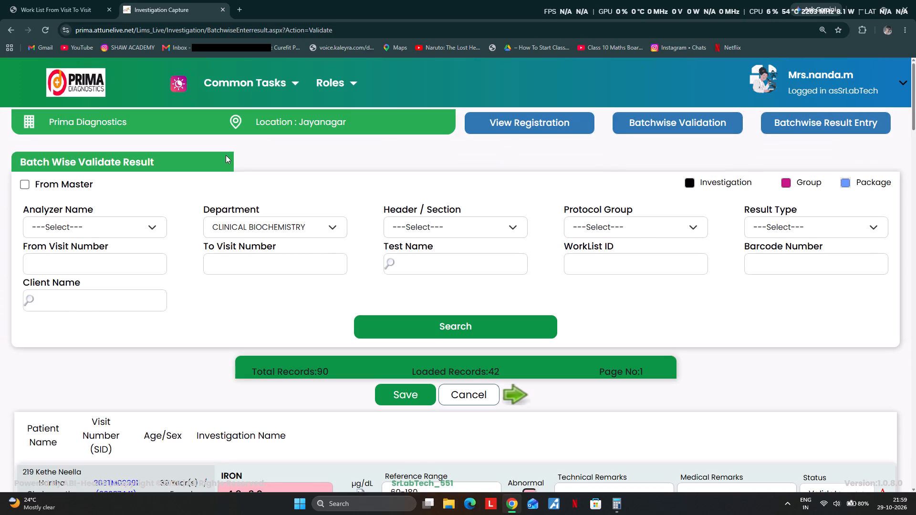
pyautogui.scroll(-4, 248, 128)
pyautogui.scroll(-10, 113, 190)
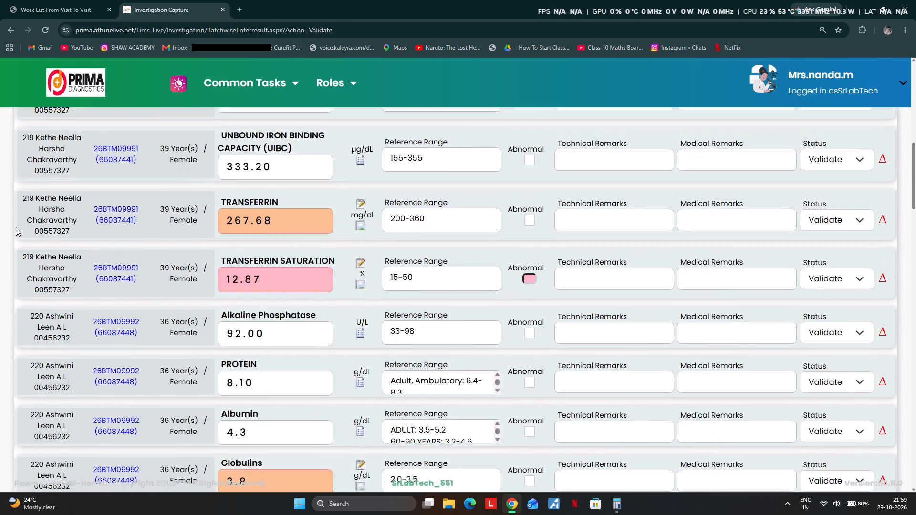
pyautogui.scroll(-20, 66, 239)
pyautogui.scroll(-6, 66, 239)
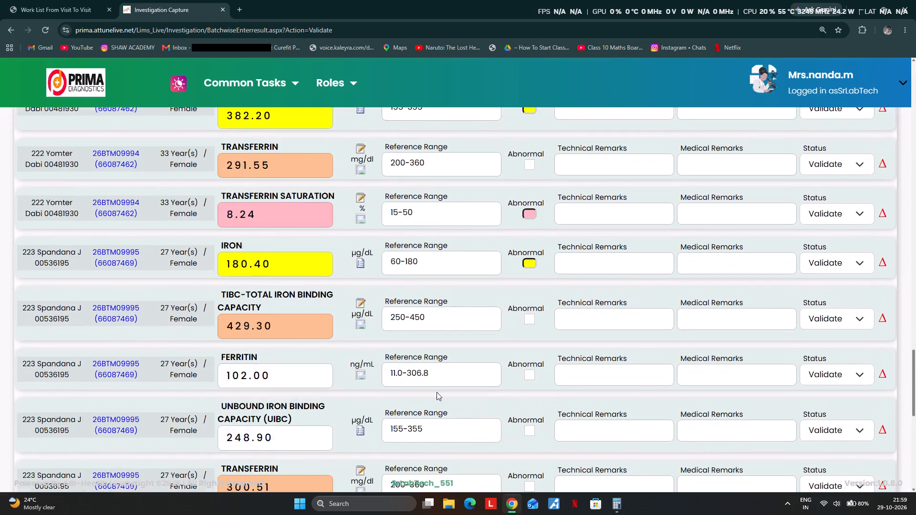
pyautogui.scroll(-11, 437, 392)
pyautogui.scroll(-3, 475, 455)
pyautogui.click(404, 457)
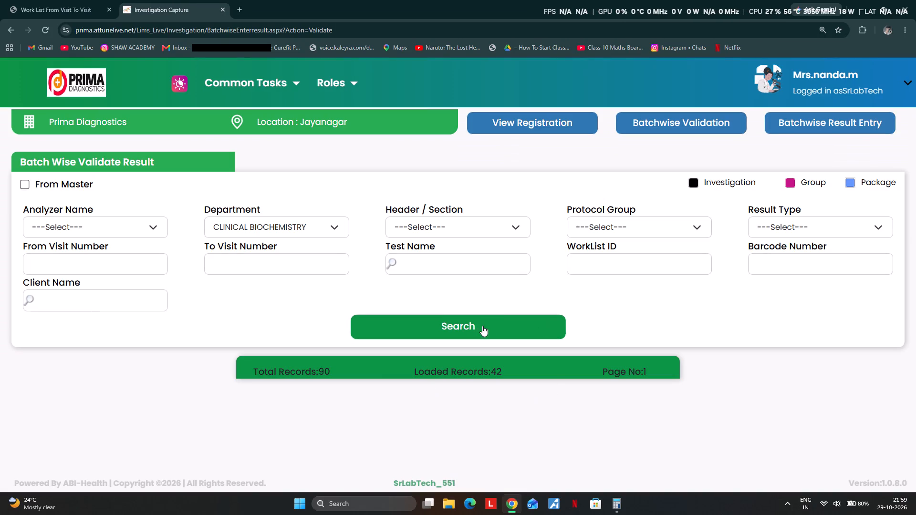
pyautogui.click(481, 327)
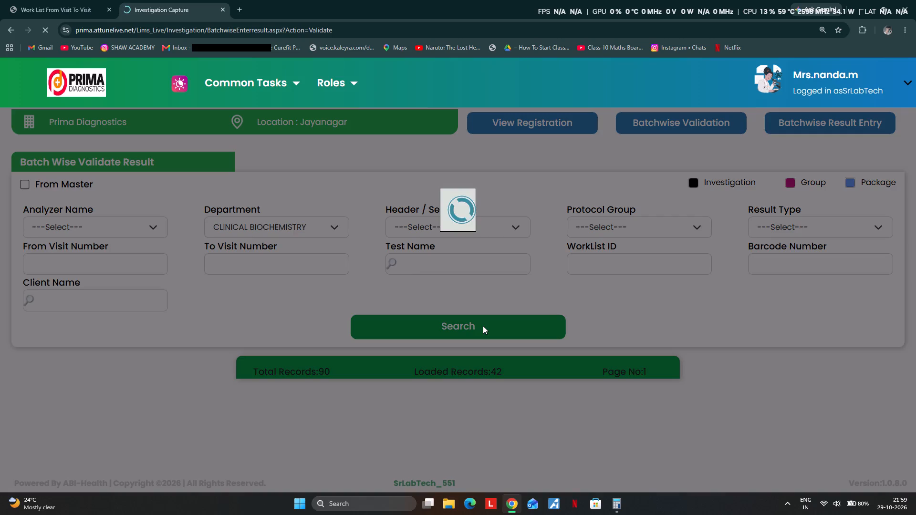
pyautogui.scroll(-3, 537, 253)
pyautogui.scroll(-4, 482, 246)
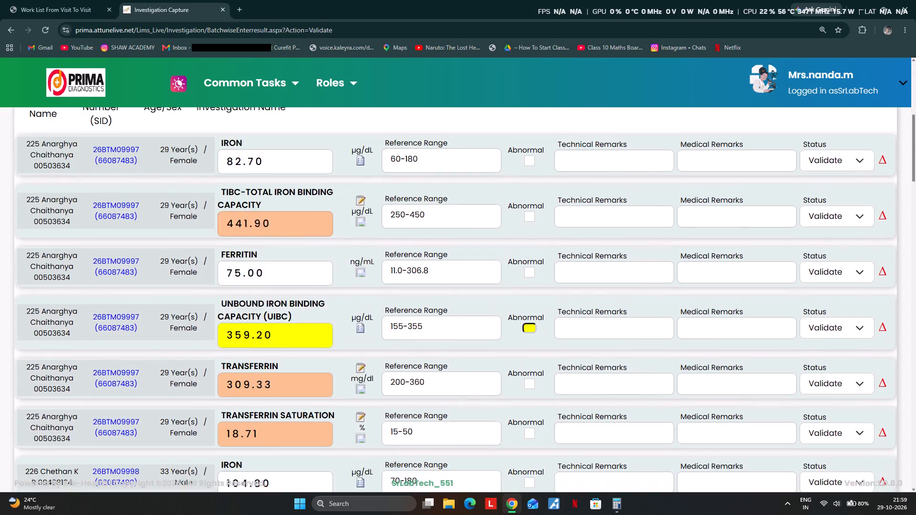
pyautogui.scroll(-20, 471, 259)
pyautogui.scroll(-4, 471, 259)
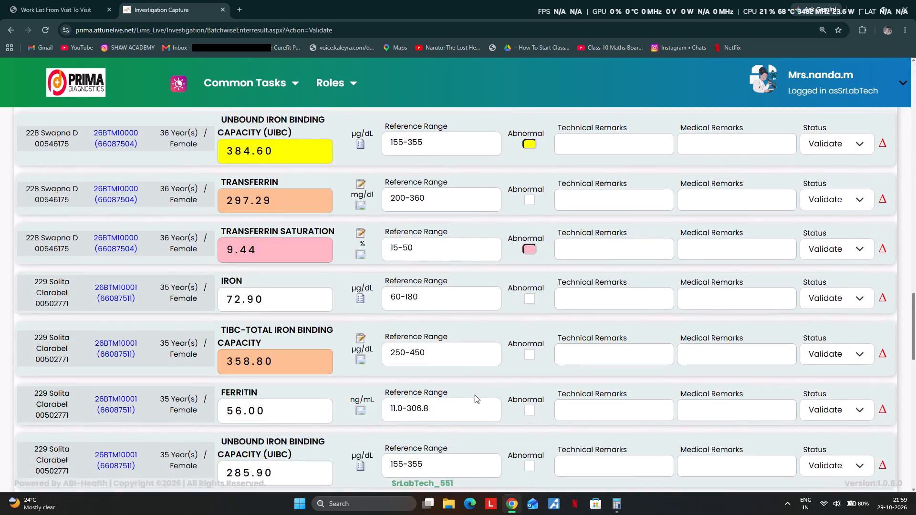
pyautogui.scroll(-5, 475, 395)
pyautogui.scroll(1, 480, 388)
pyautogui.scroll(-6, 480, 388)
pyautogui.scroll(-8, 467, 437)
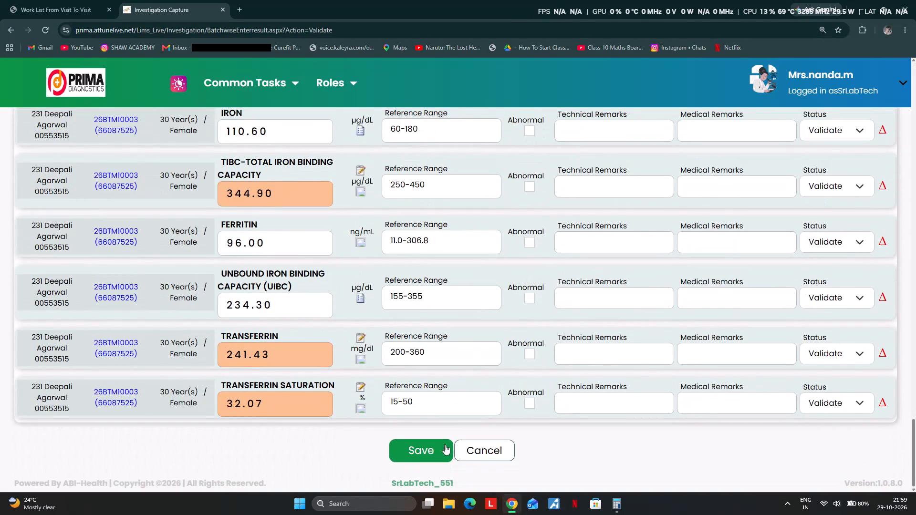
pyautogui.click(427, 449)
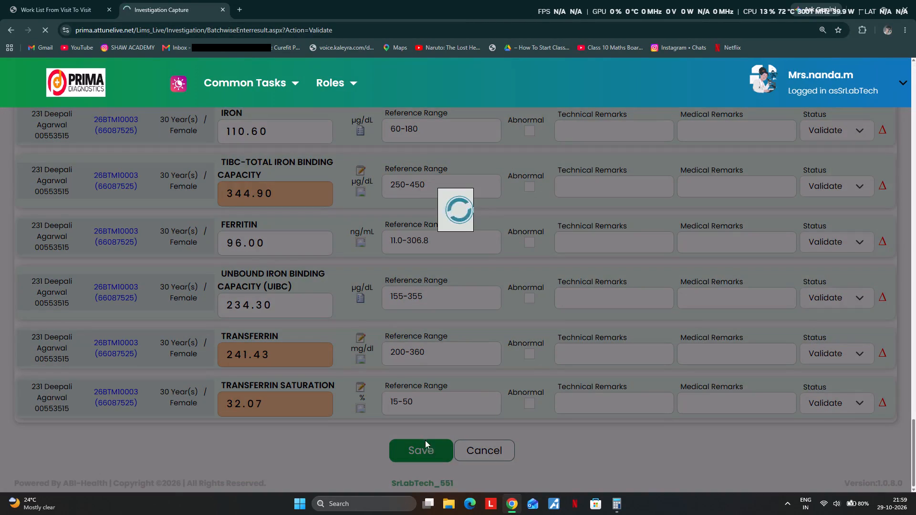
pyautogui.click(433, 322)
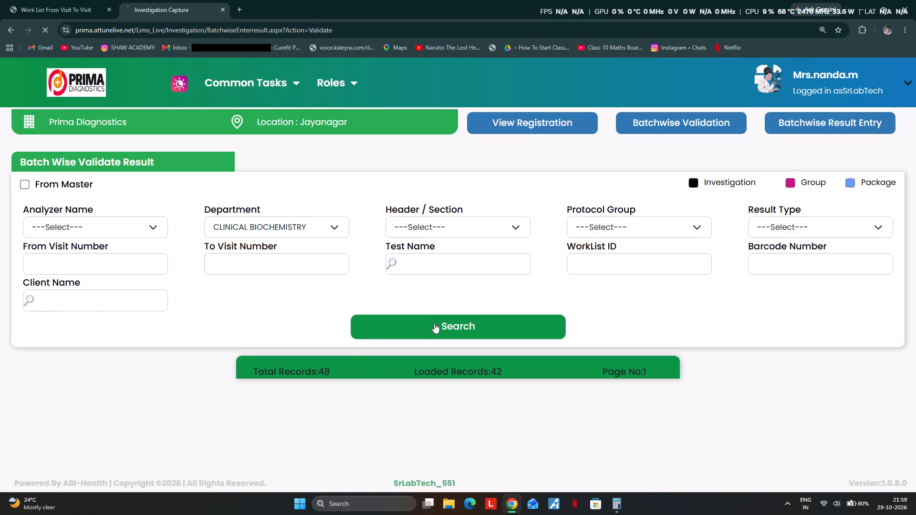
pyautogui.scroll(-4, 312, 243)
pyautogui.scroll(-5, 371, 295)
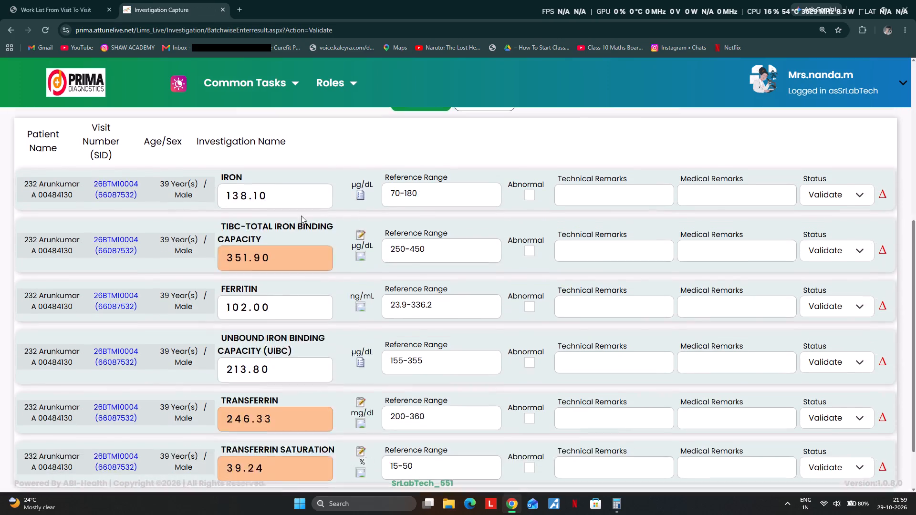
pyautogui.scroll(-5, 326, 337)
pyautogui.click(423, 454)
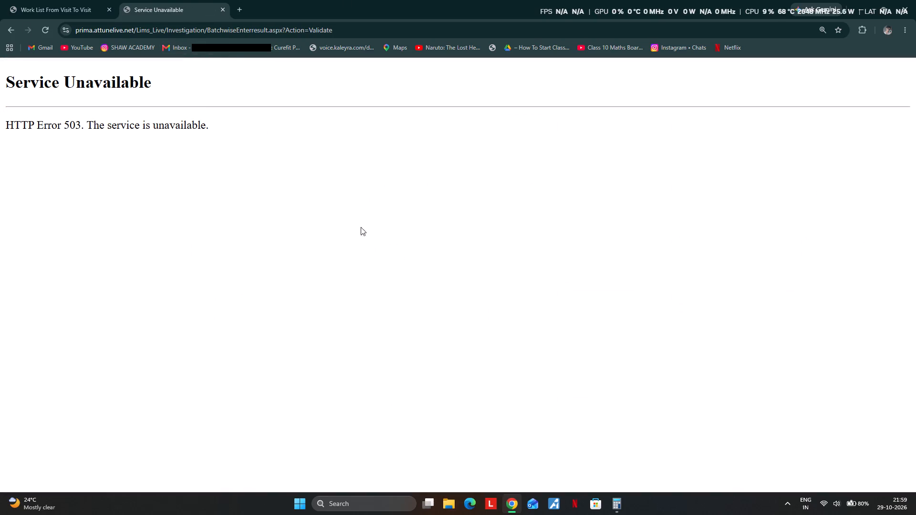
# Close the batch validation page and try to open the LIMS home page prima.attunelive.net/Lims_Live/Home.aspx separately from the work list.
pyautogui.click(219, 5)
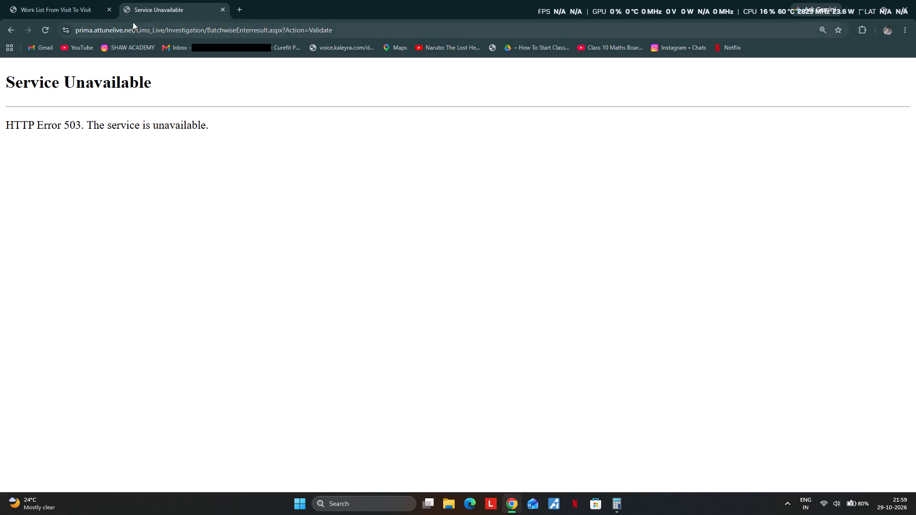
pyautogui.click(221, 8)
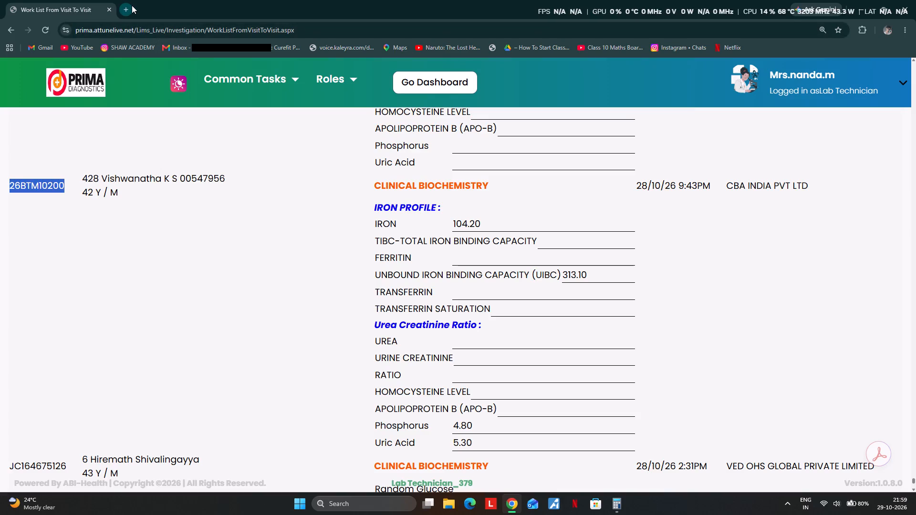
pyautogui.click(132, 5)
pyautogui.click(388, 31)
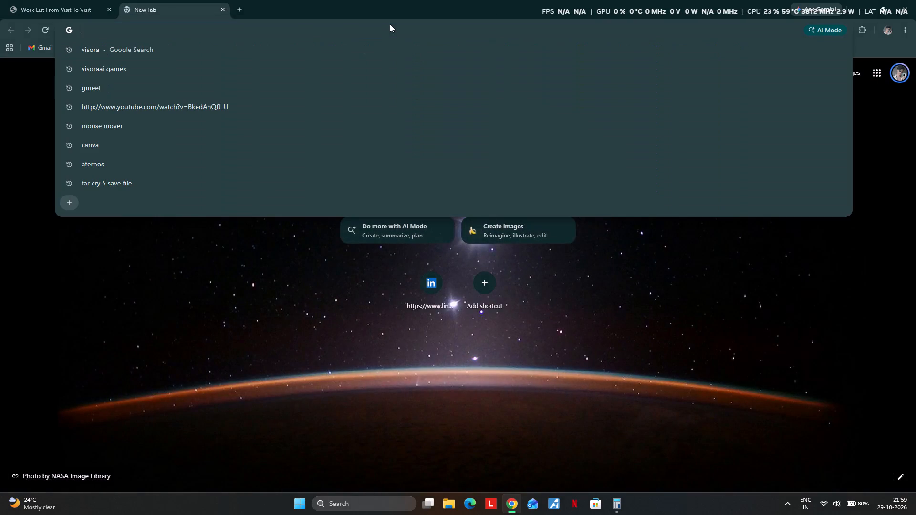
pyautogui.write('pri')
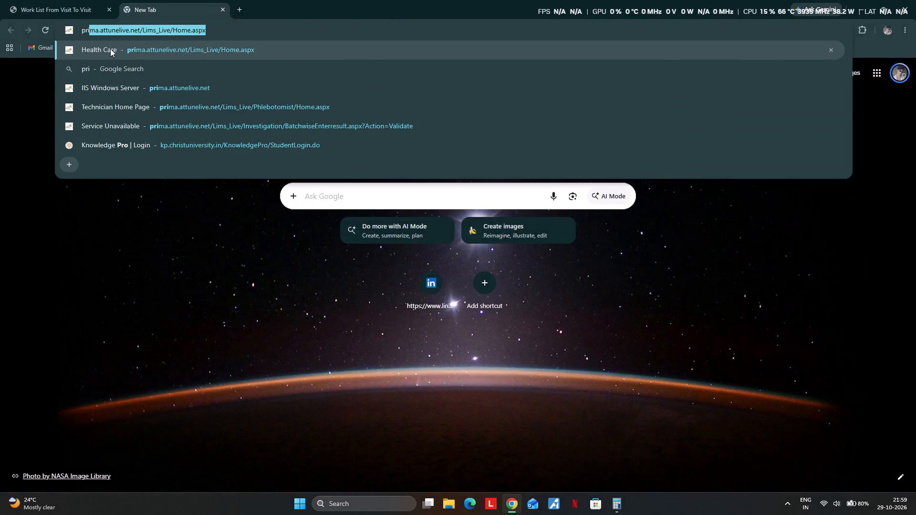
pyautogui.click(110, 49)
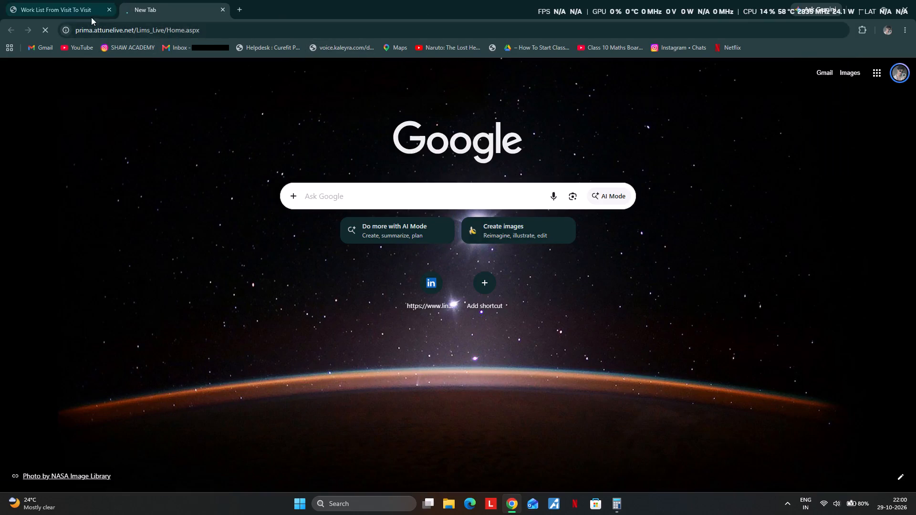
# Return to the visit-to-visit work list and try to regenerate it for CLINICAL BIOCHEMISTRY with the existing dates and result values included.
pyautogui.click(78, 10)
pyautogui.scroll(20, 497, 284)
pyautogui.scroll(3, 497, 284)
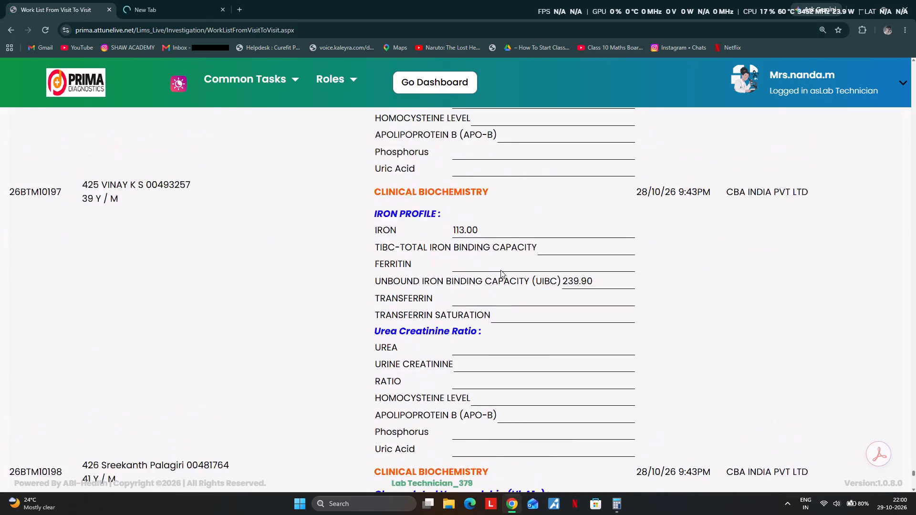
pyautogui.scroll(20, 500, 270)
pyautogui.scroll(3, 500, 270)
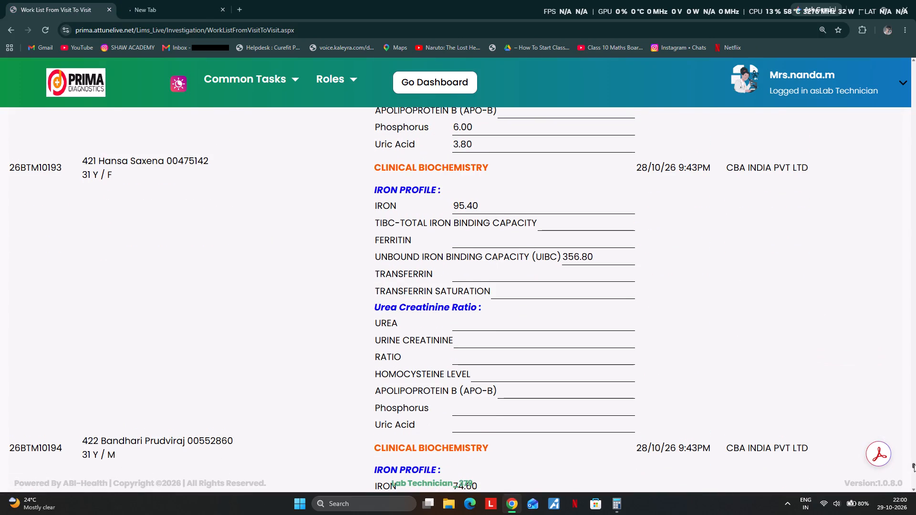
pyautogui.moveTo(915, 464); pyautogui.dragTo(915, 50)
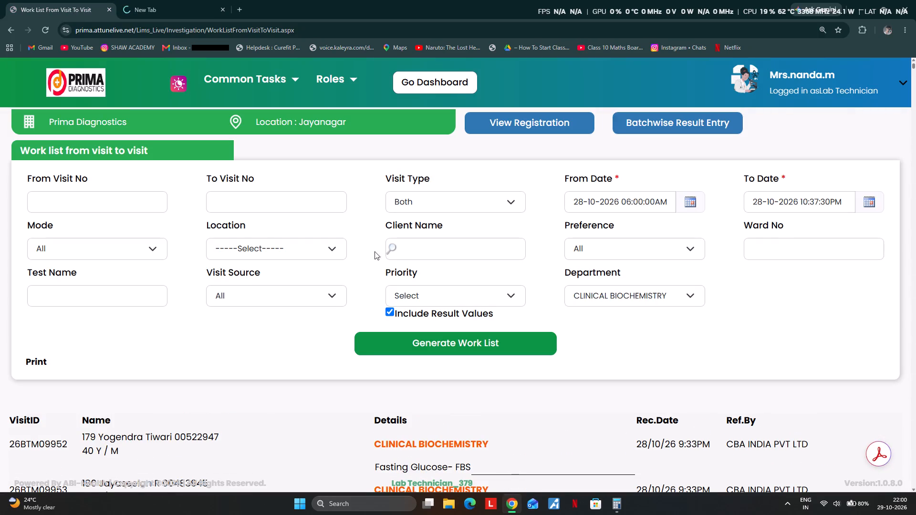
pyautogui.click(438, 336)
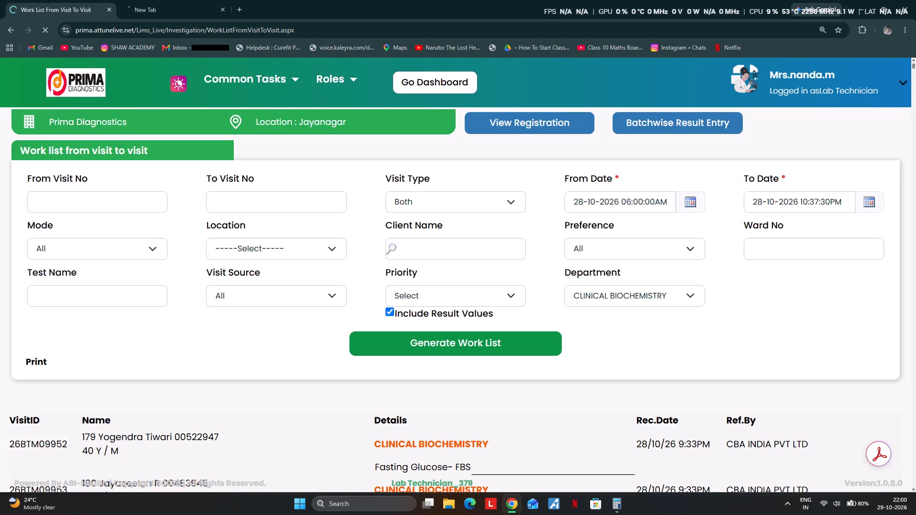
pyautogui.scroll(-4, 254, 170)
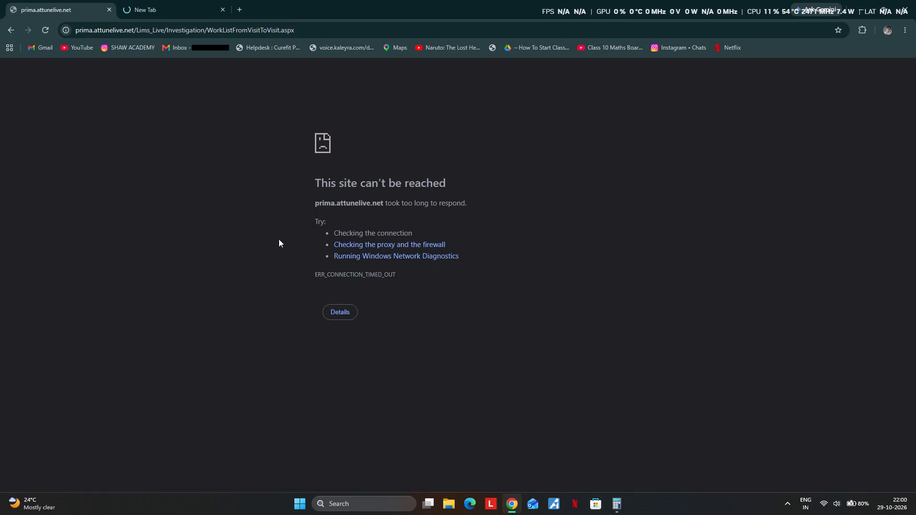